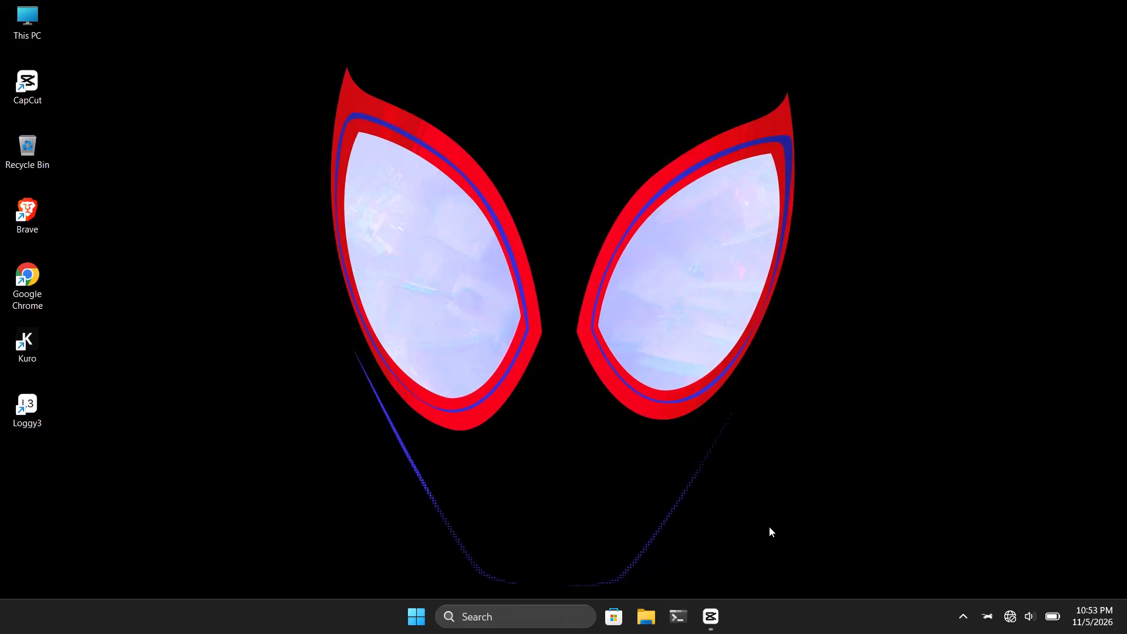
Switch to CapCut and zoom the player preview in so the vertical video fills the player.
left_click(718, 622)
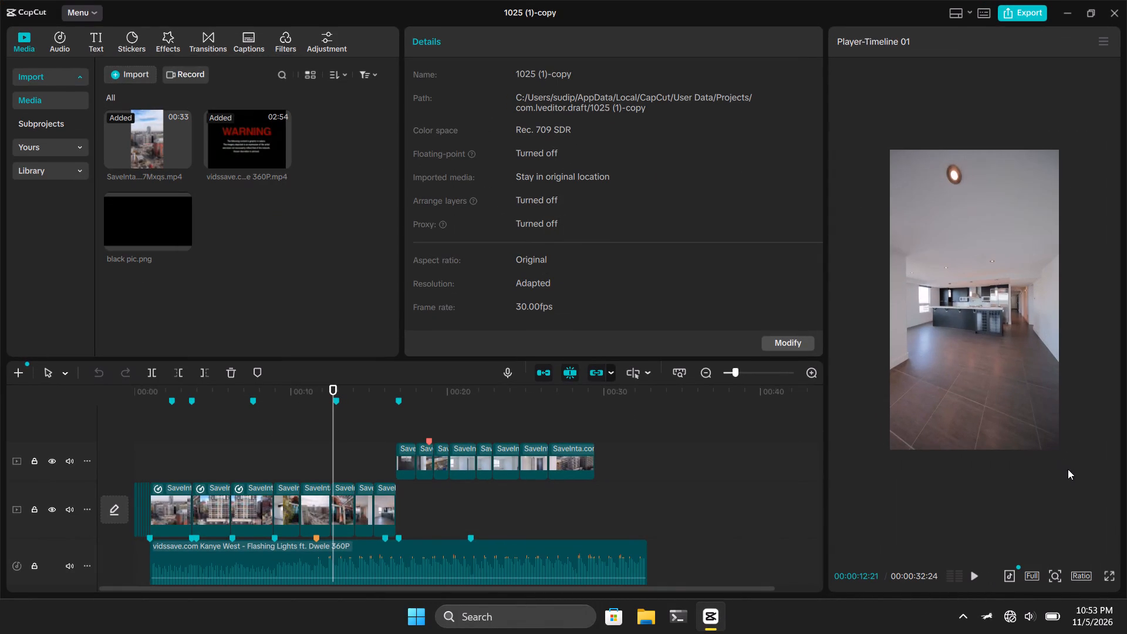
left_click(1051, 575)
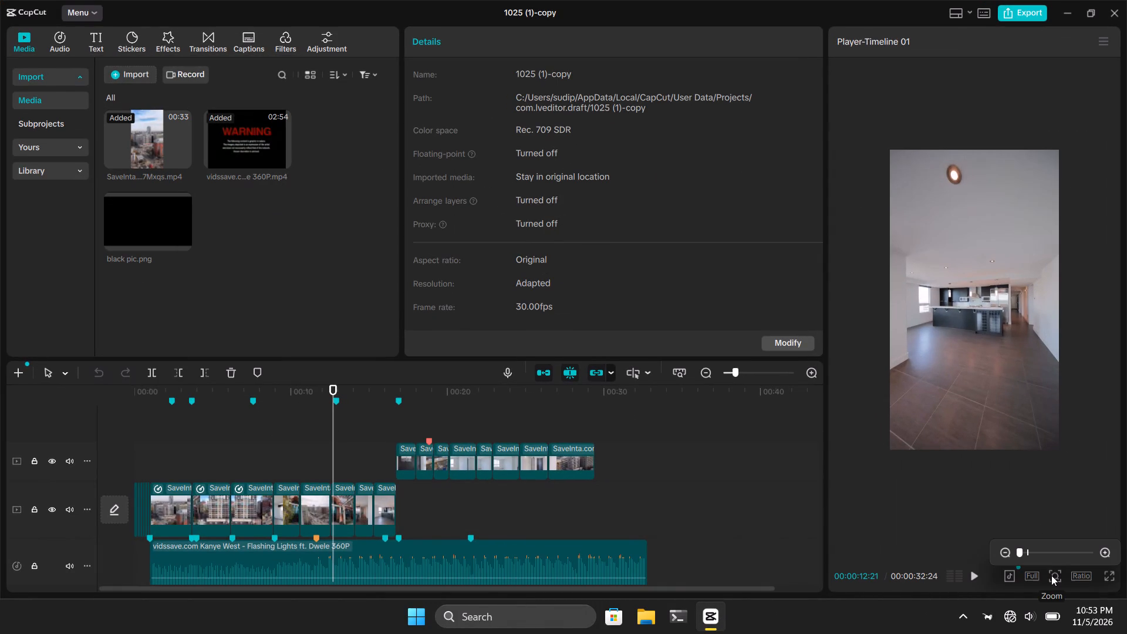
left_click(1027, 557)
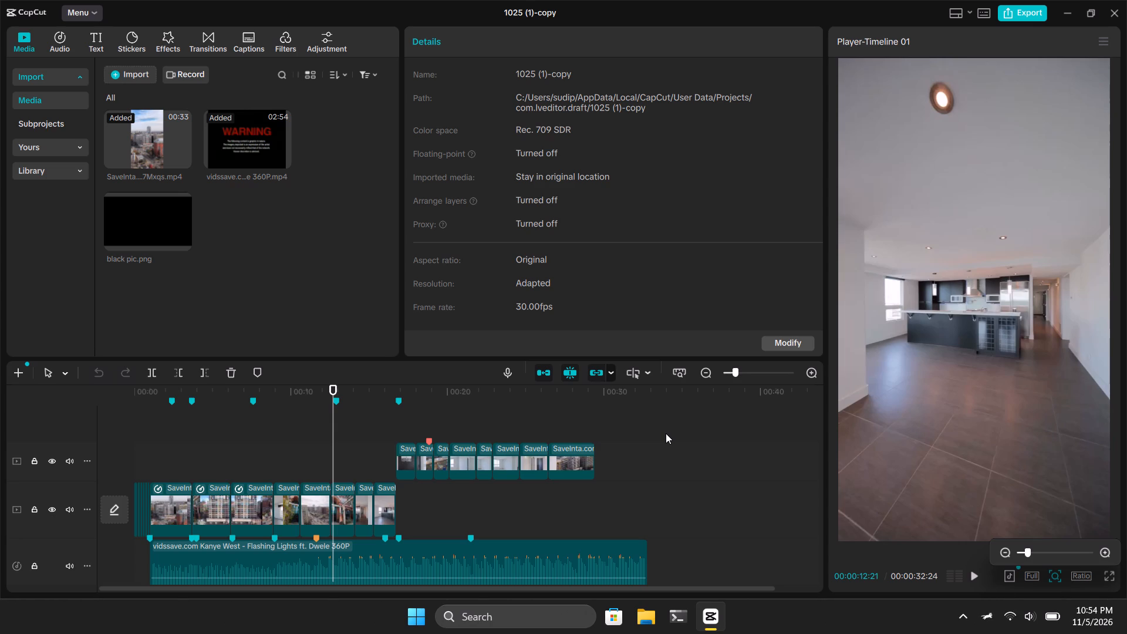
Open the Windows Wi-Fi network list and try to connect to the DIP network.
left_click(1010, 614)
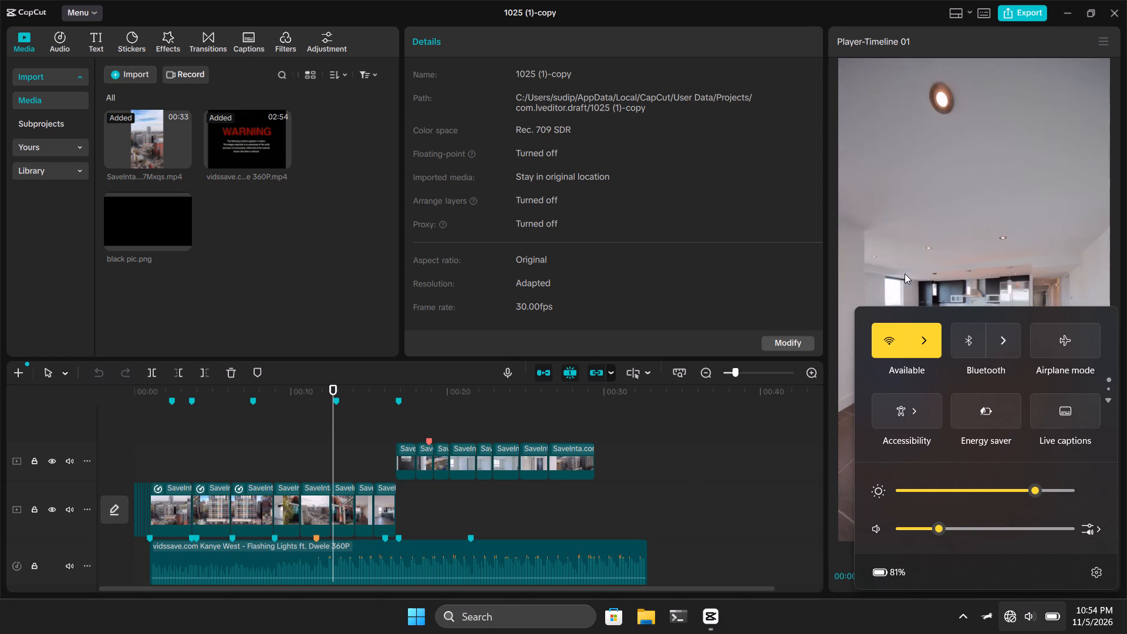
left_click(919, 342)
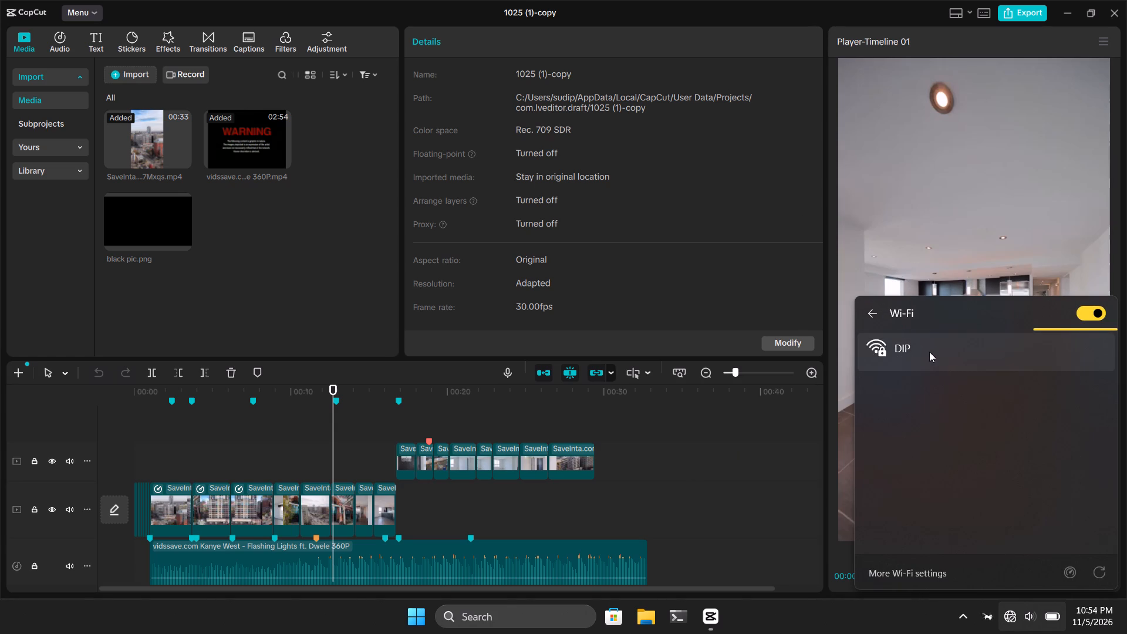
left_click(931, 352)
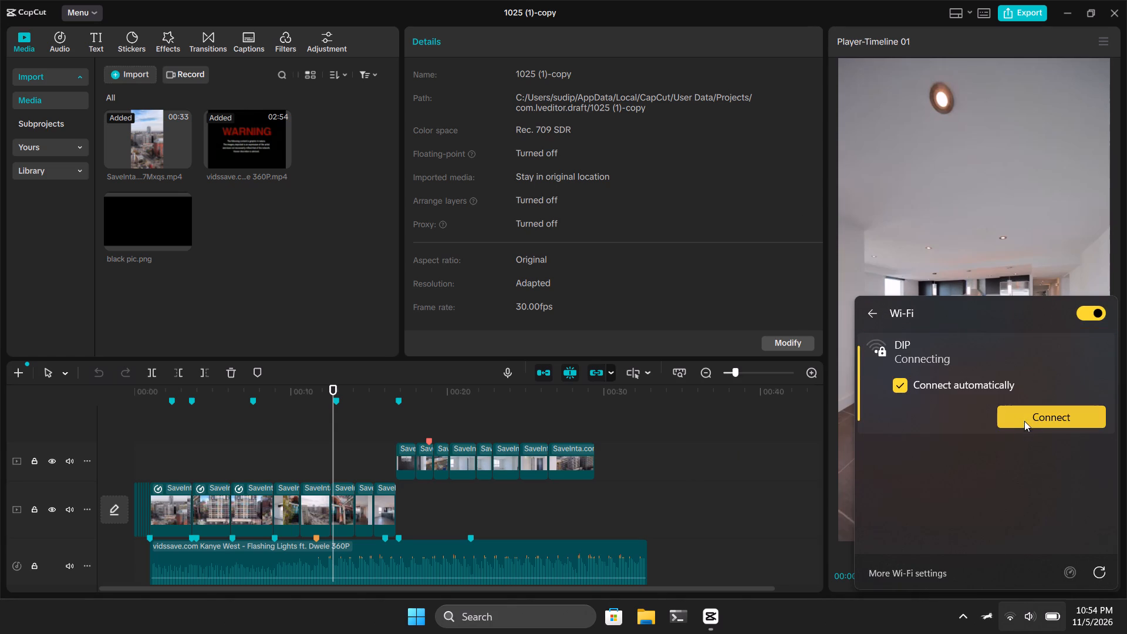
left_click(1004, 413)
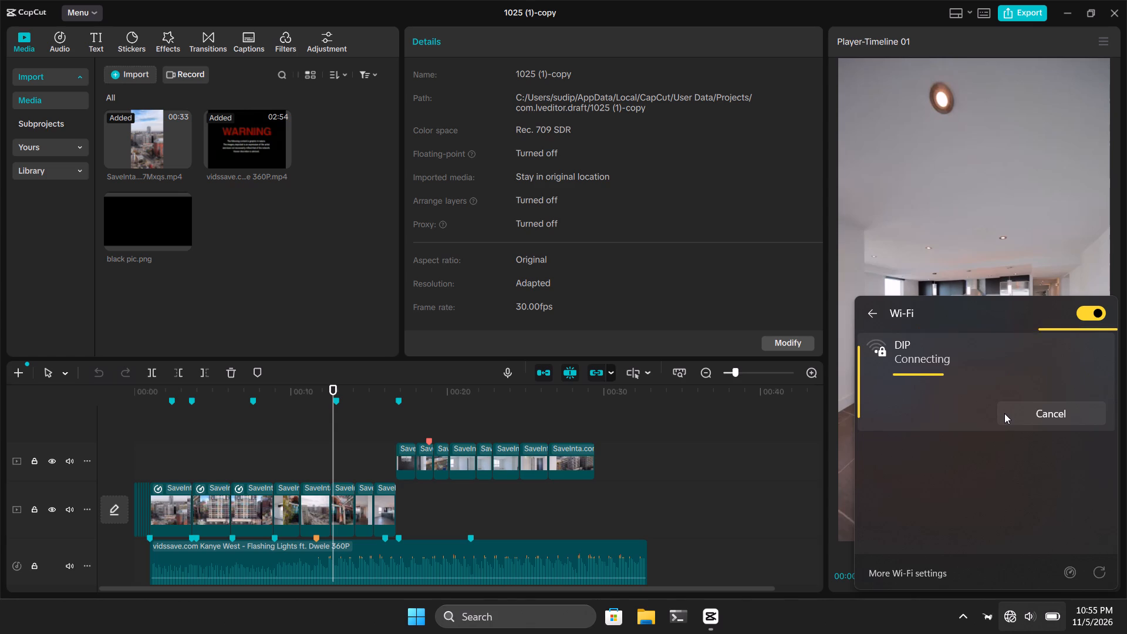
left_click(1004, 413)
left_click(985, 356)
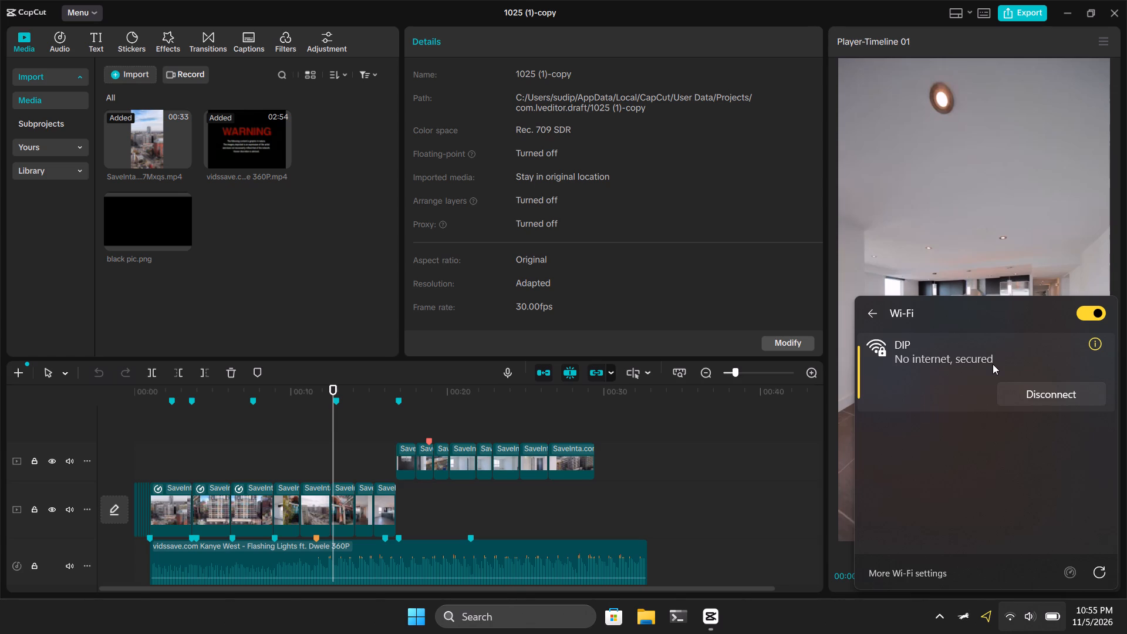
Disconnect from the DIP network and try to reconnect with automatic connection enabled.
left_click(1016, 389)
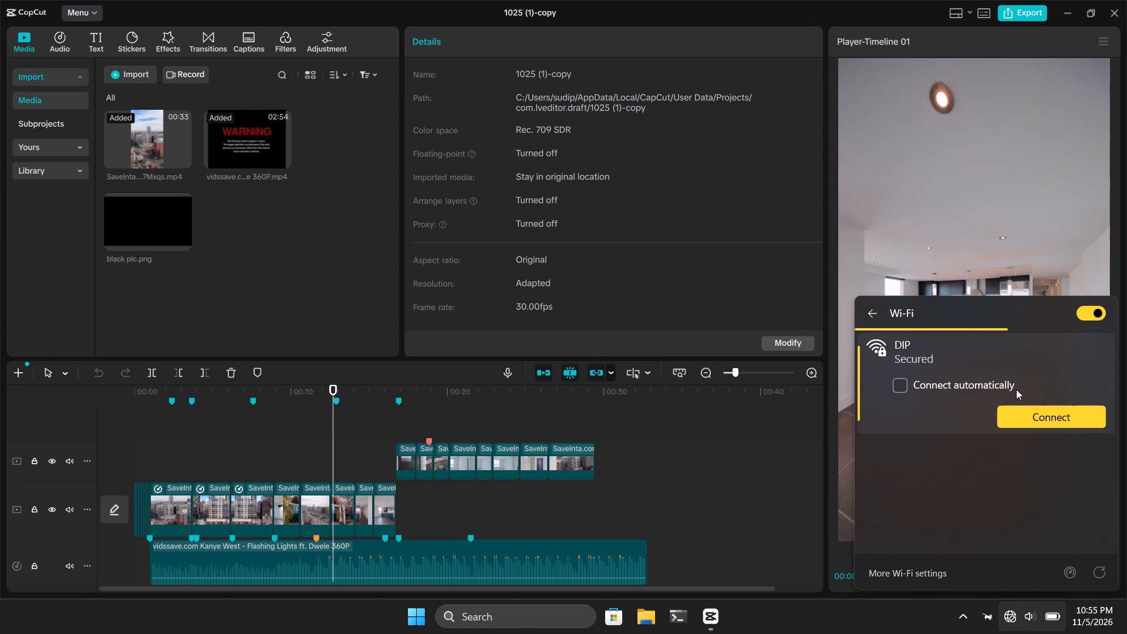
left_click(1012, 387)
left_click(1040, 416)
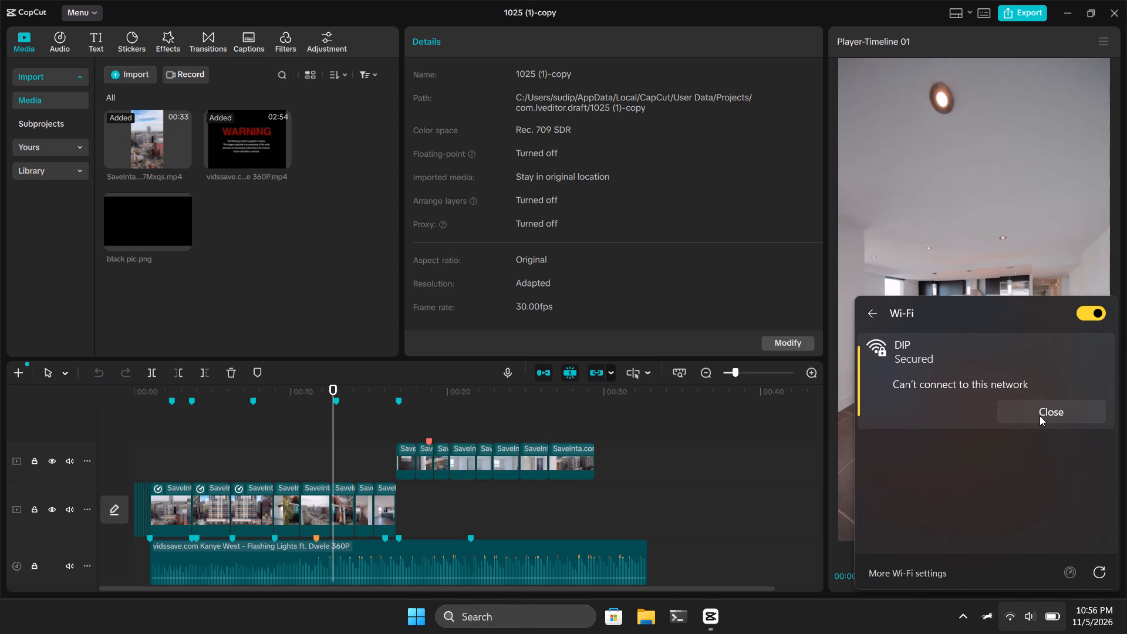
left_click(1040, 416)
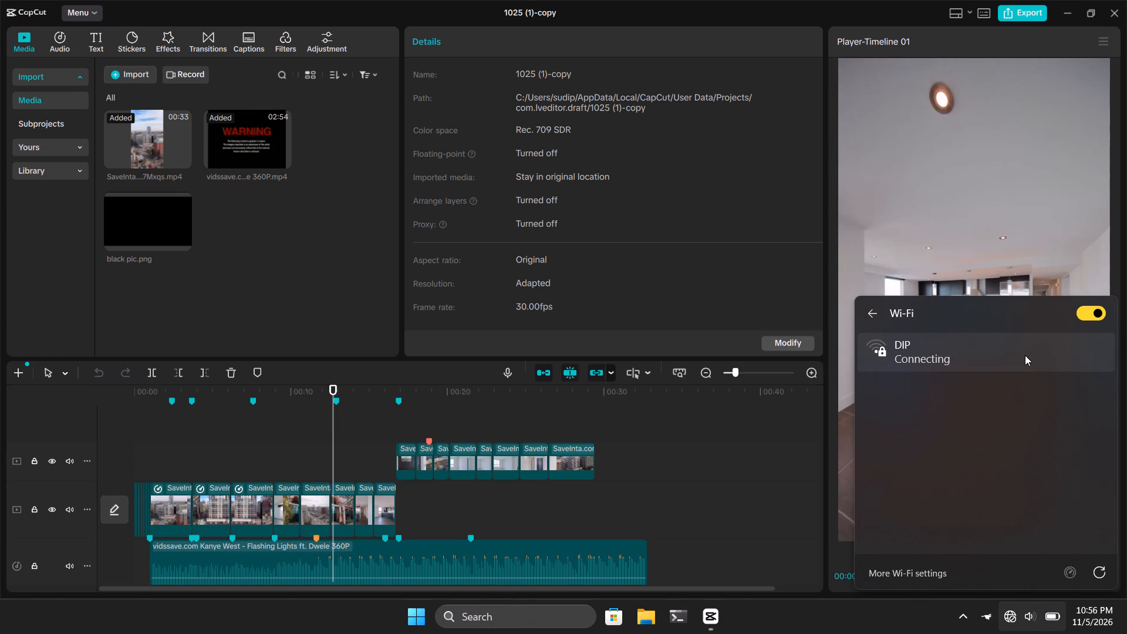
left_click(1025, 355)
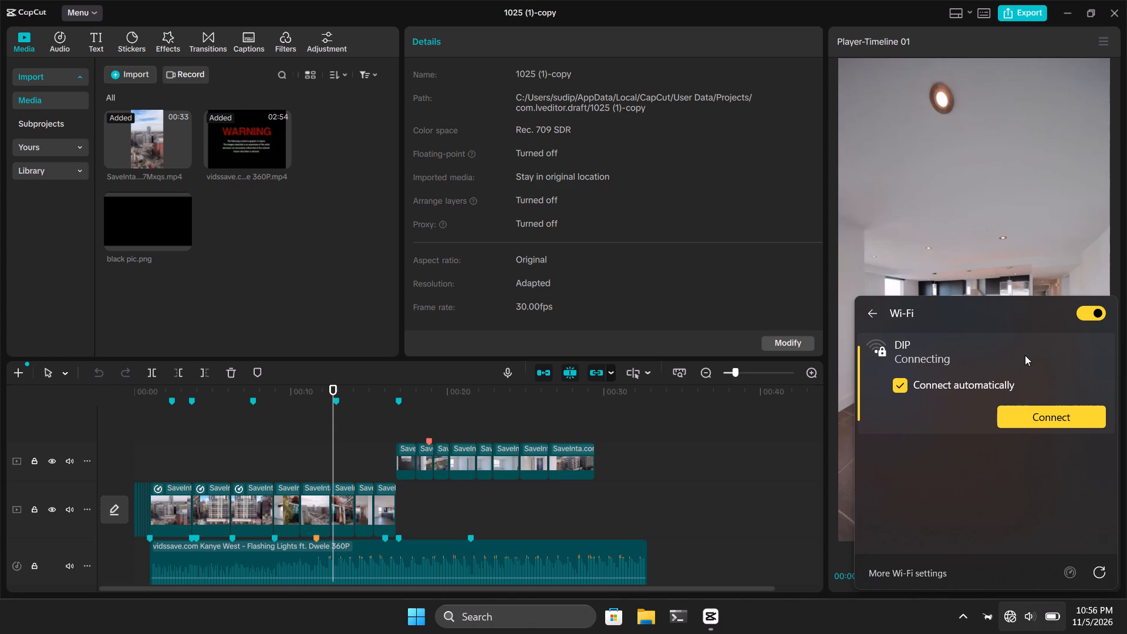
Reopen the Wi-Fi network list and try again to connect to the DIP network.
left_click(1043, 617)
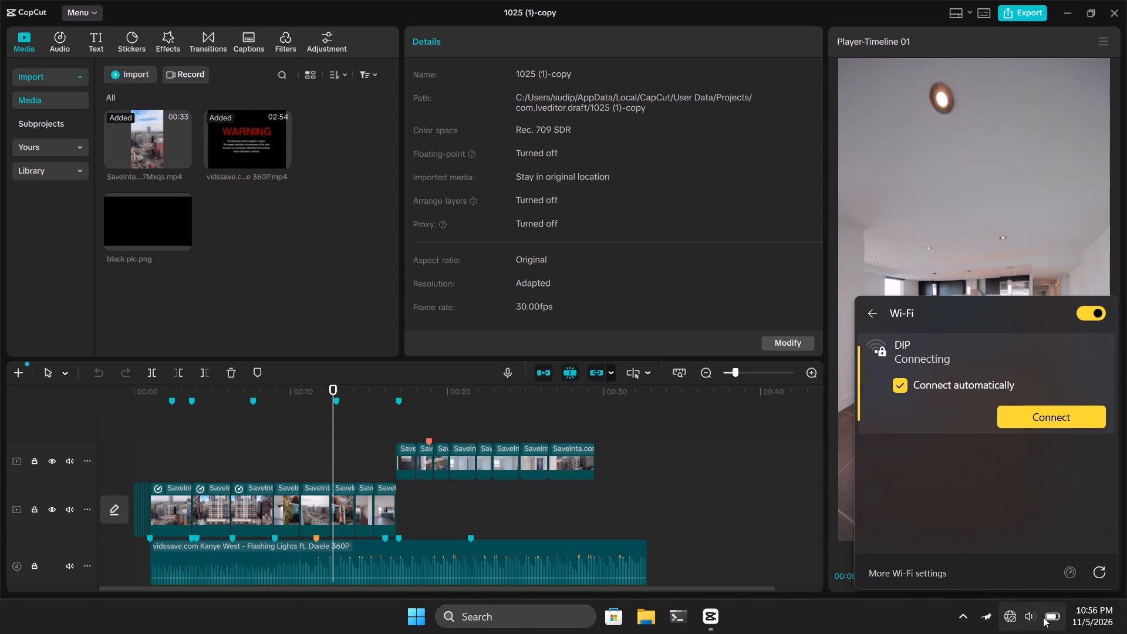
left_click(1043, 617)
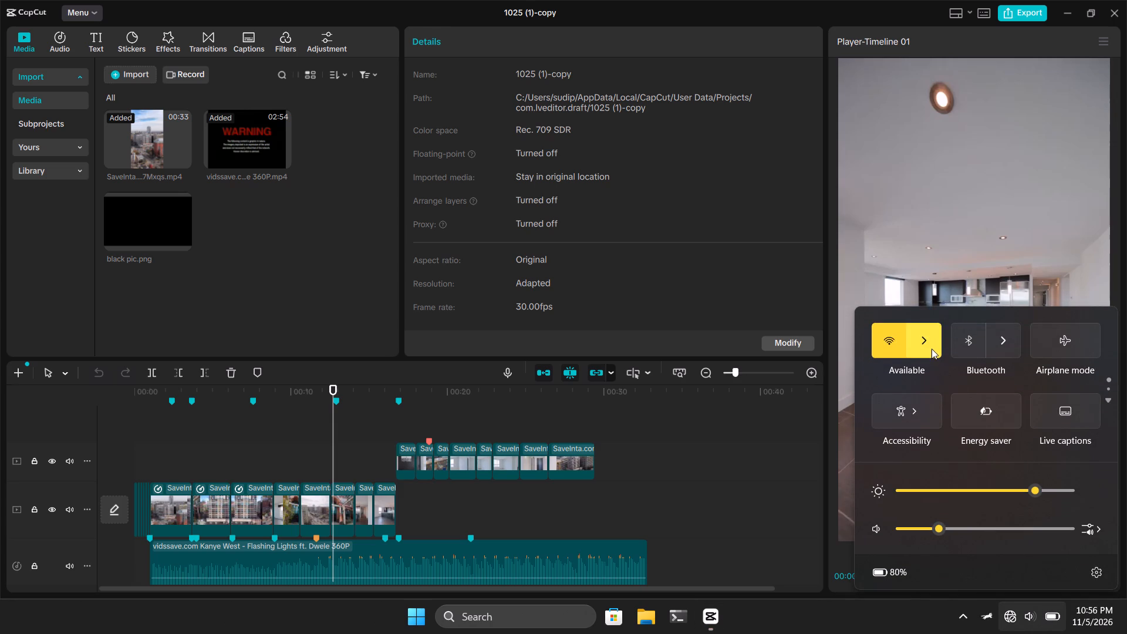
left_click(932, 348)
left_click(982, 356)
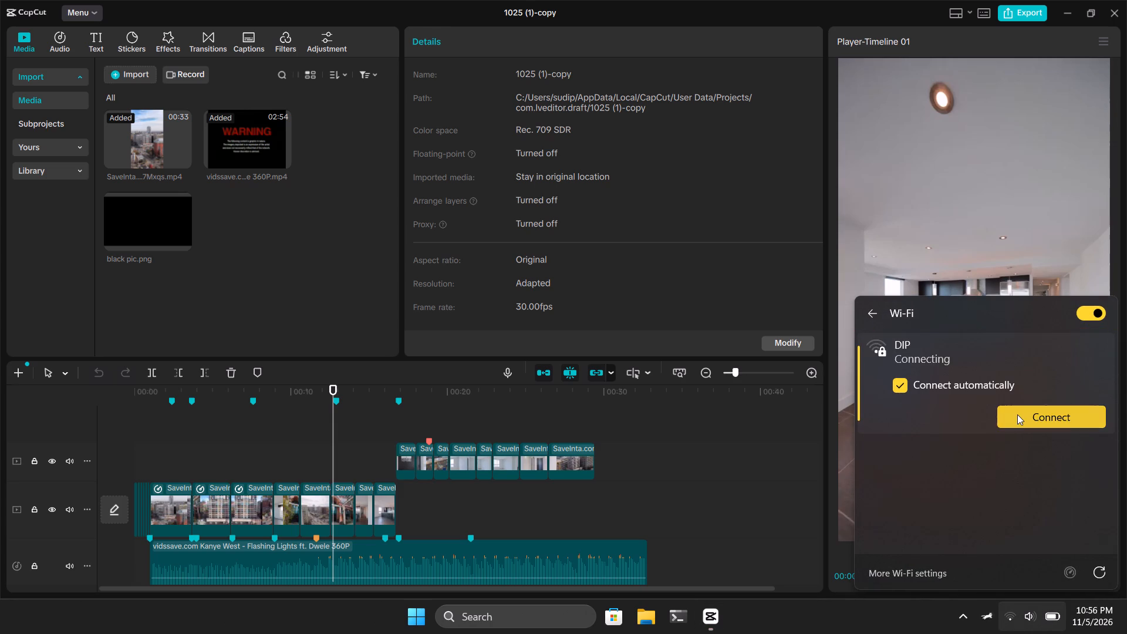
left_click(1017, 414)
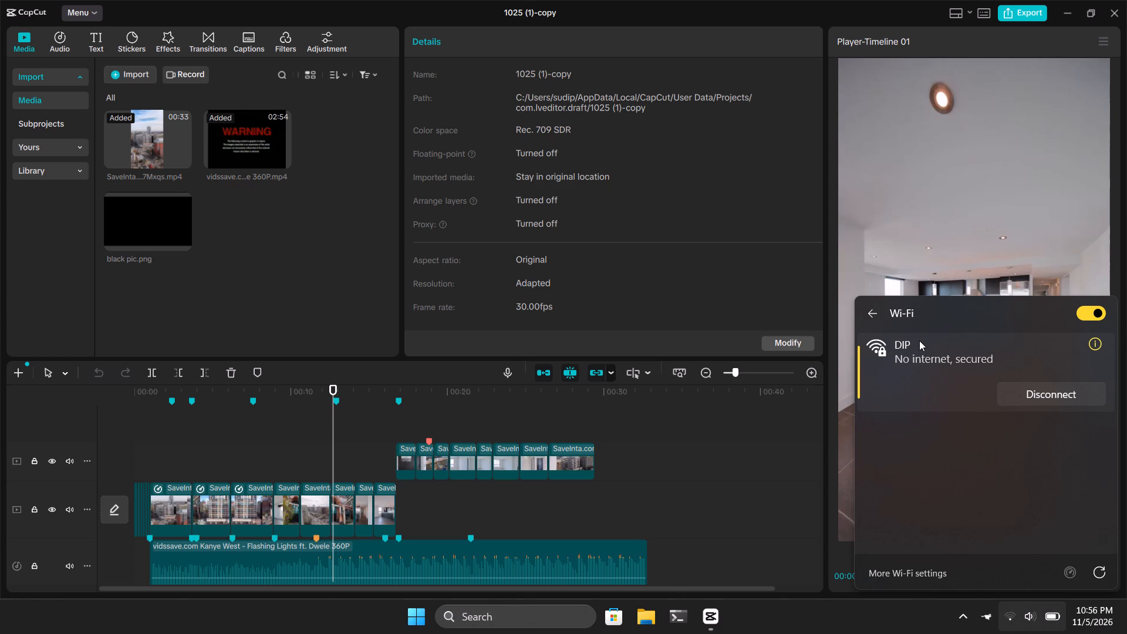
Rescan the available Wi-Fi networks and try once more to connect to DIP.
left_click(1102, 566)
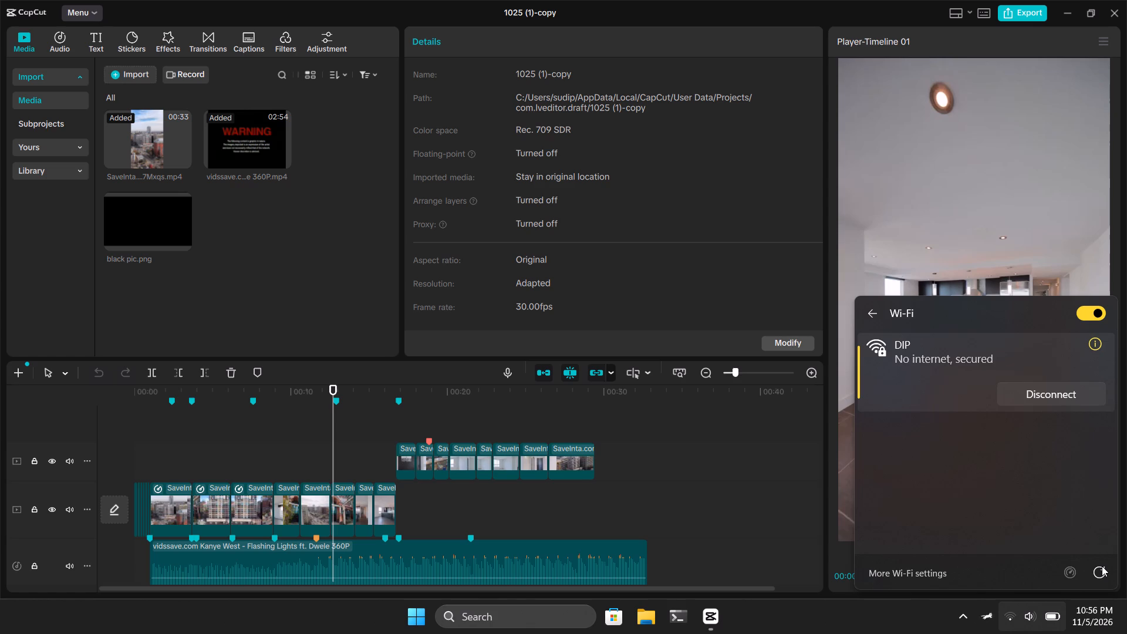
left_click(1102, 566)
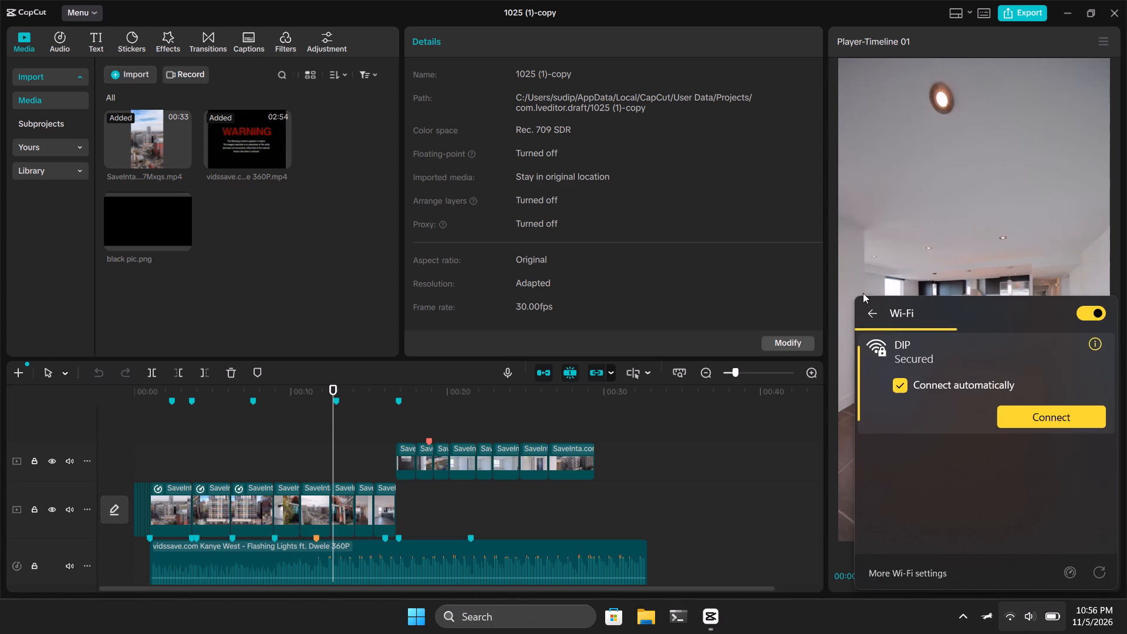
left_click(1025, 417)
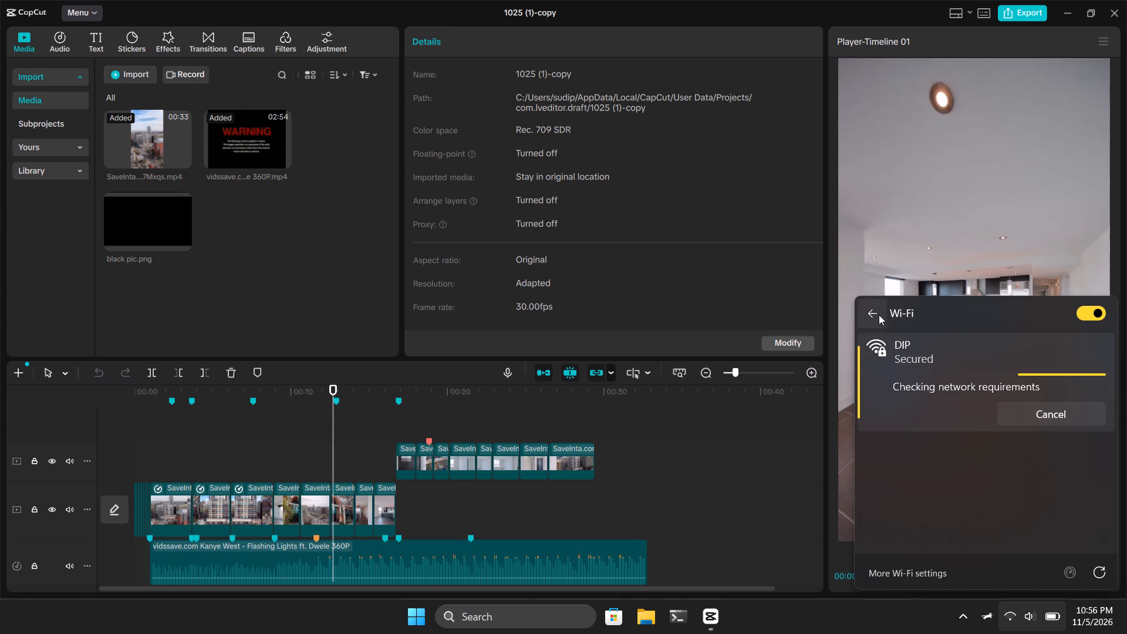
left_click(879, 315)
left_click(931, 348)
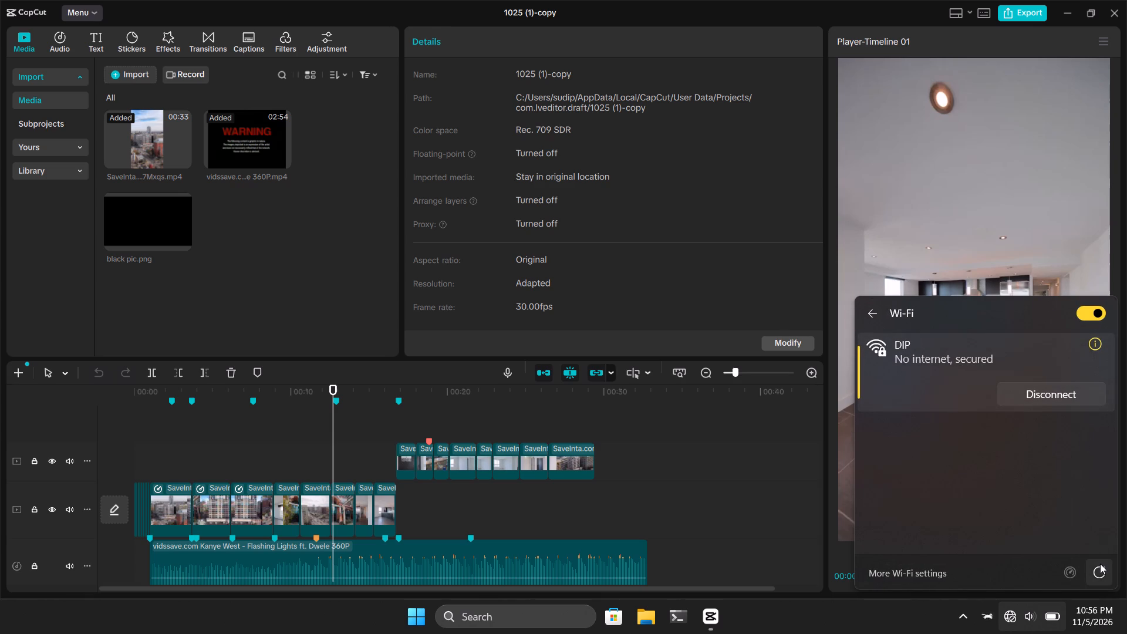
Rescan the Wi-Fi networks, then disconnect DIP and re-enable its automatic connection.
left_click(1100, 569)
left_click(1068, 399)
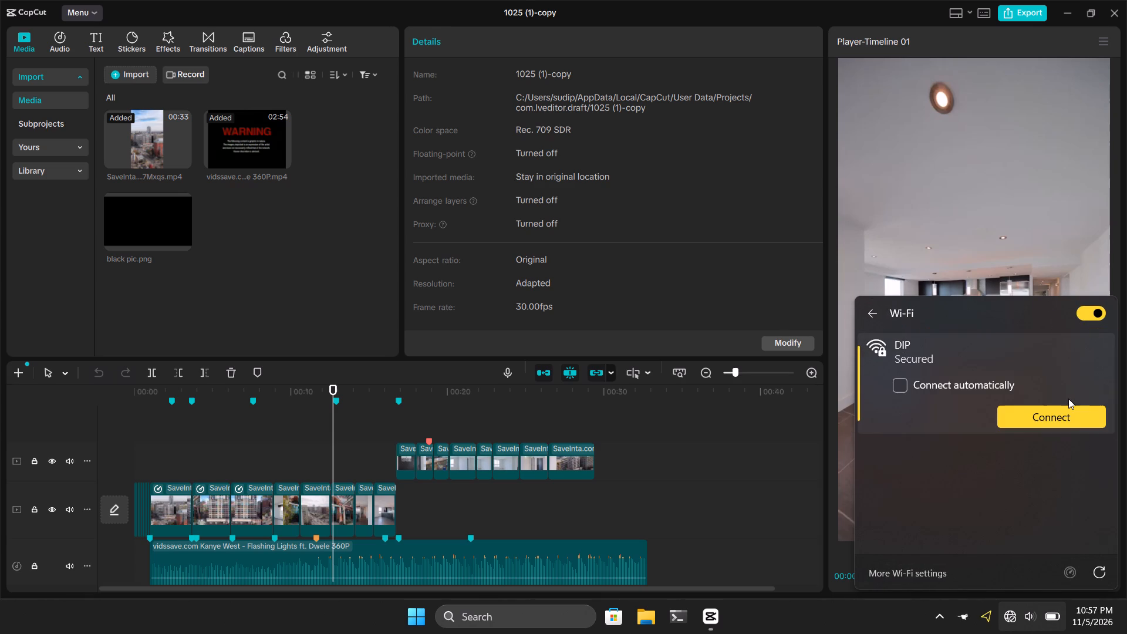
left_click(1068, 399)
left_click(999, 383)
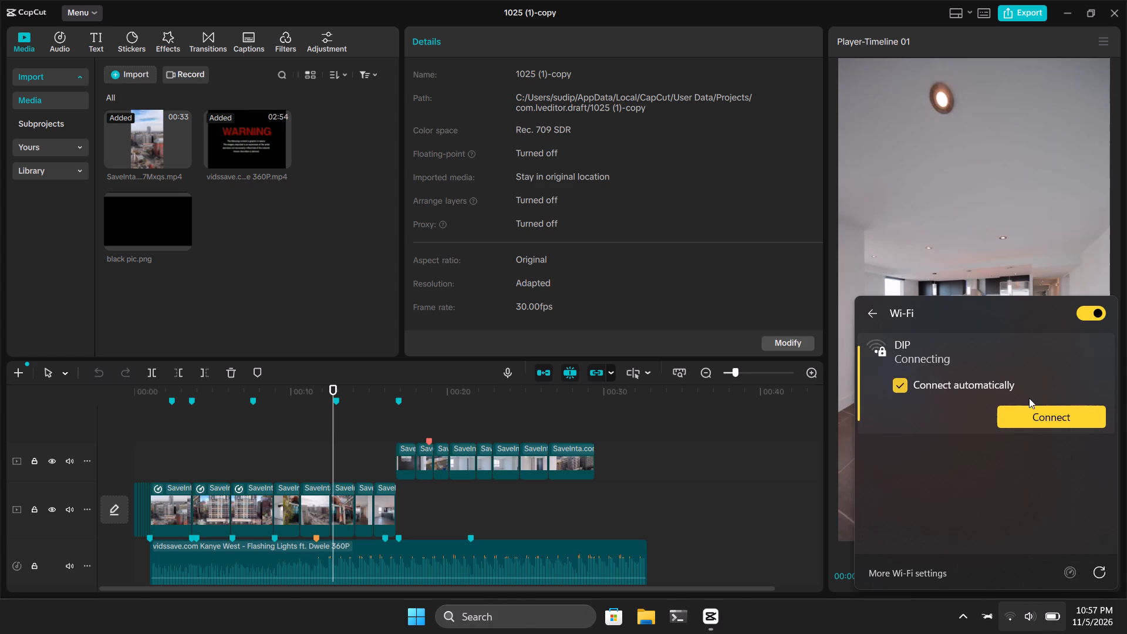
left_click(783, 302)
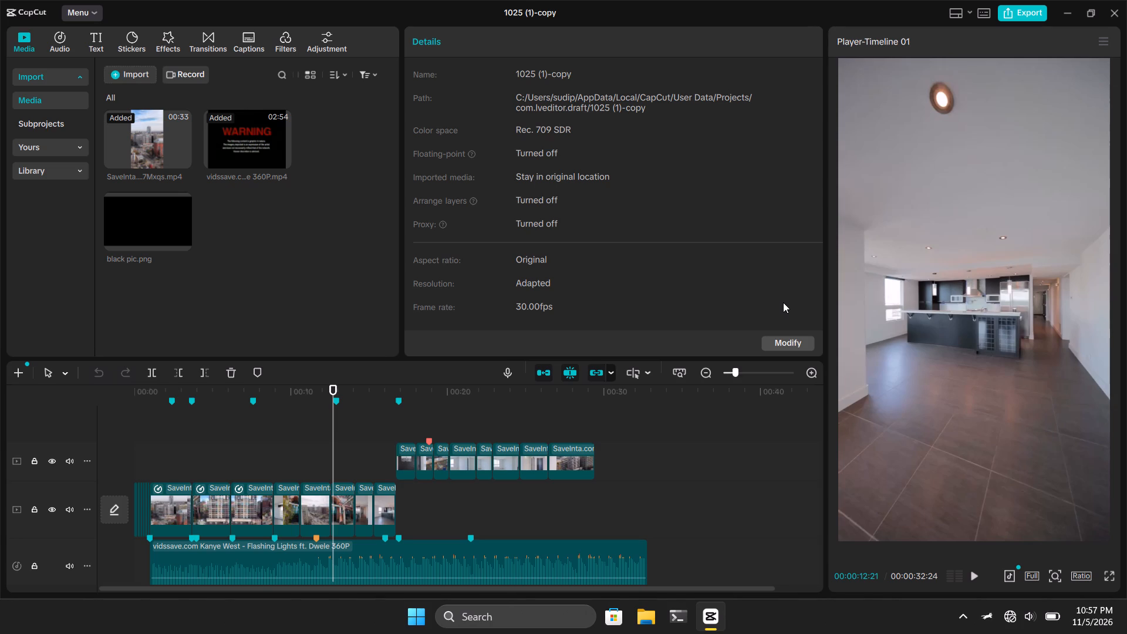
Restart the Wi-Fi connection by turning Wi-Fi off and on, select the DIP network, and return to CapCut.
left_click(1016, 613)
left_click(934, 345)
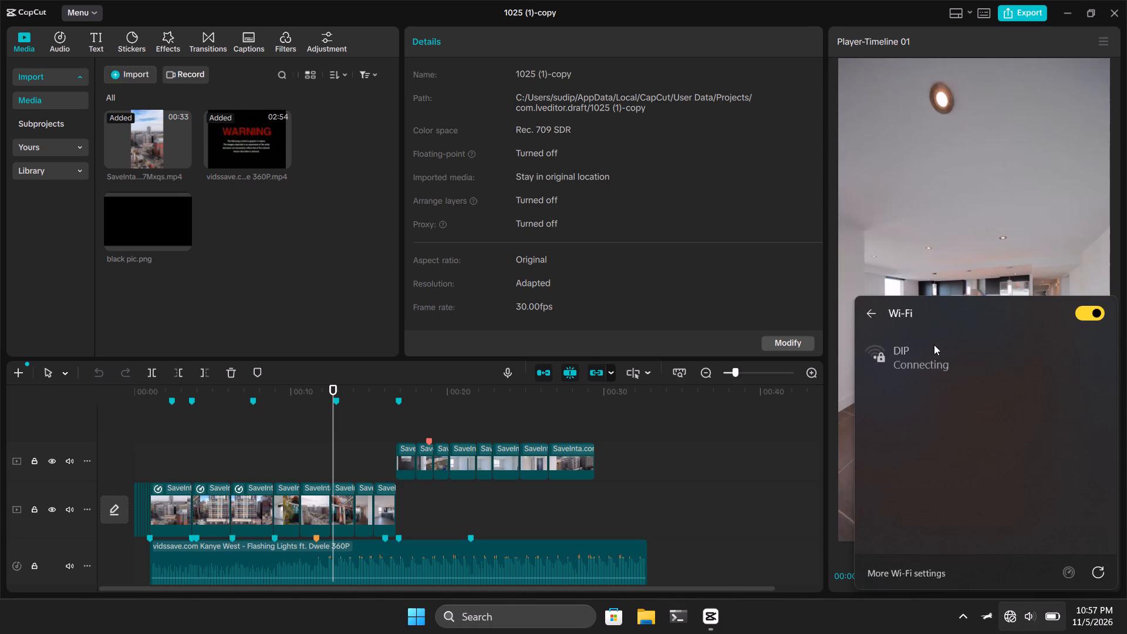
left_click(934, 345)
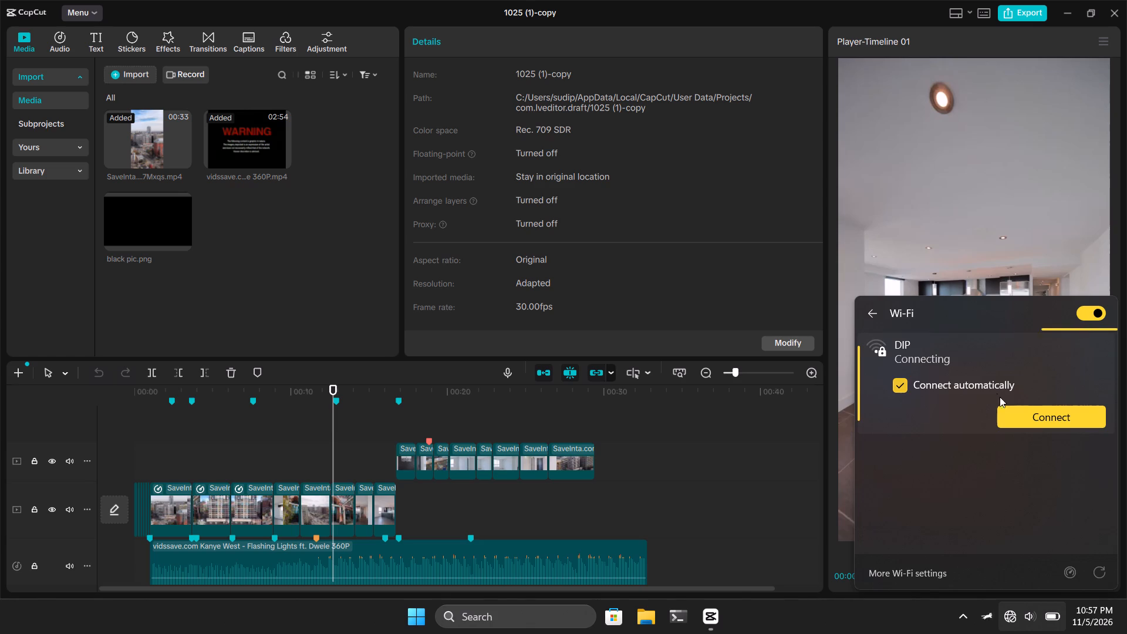
left_click(1086, 310)
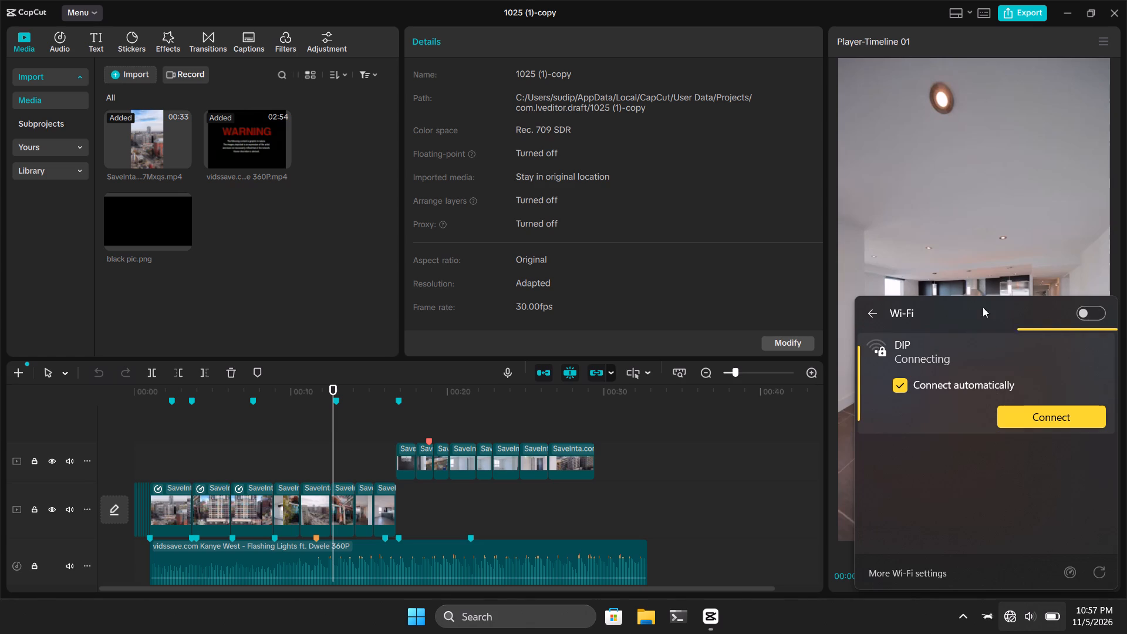
left_click(879, 313)
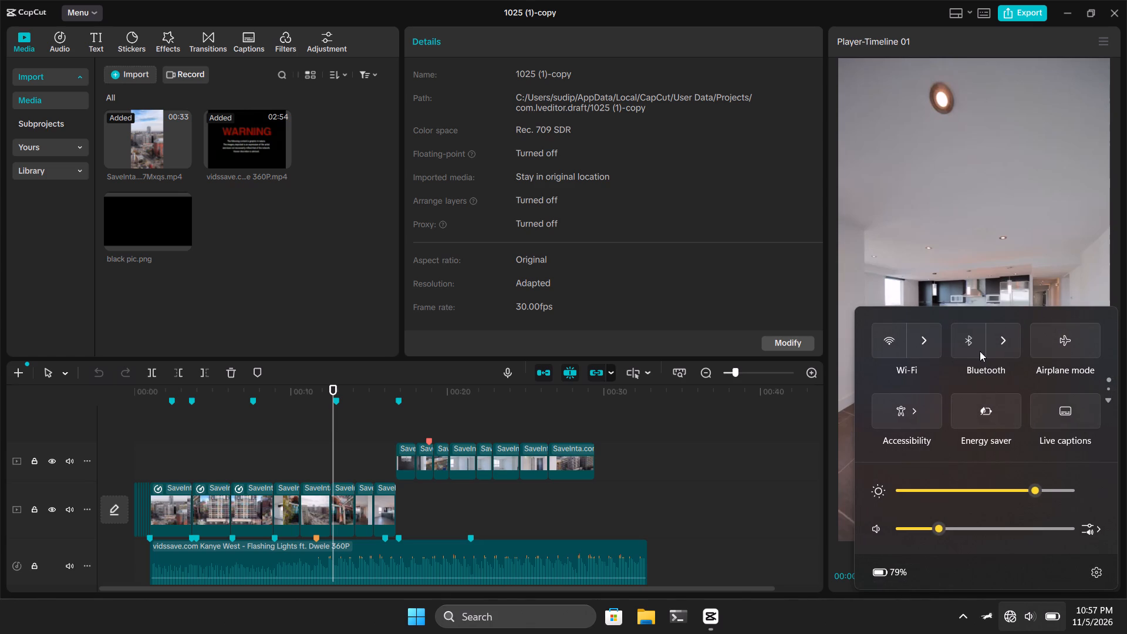
left_click(889, 333)
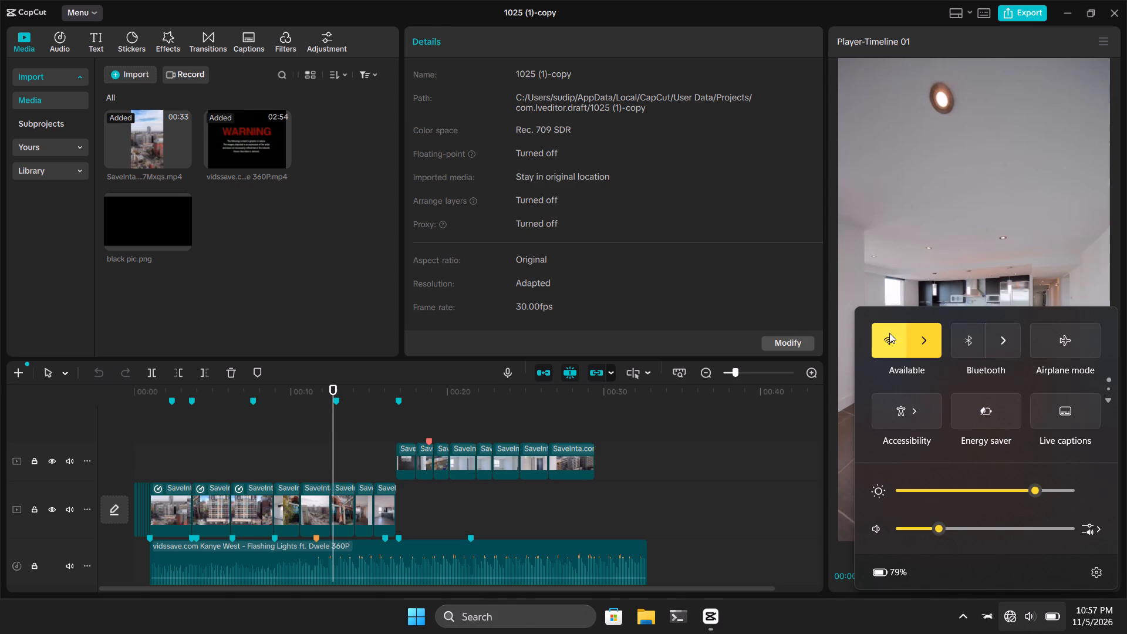
left_click(913, 338)
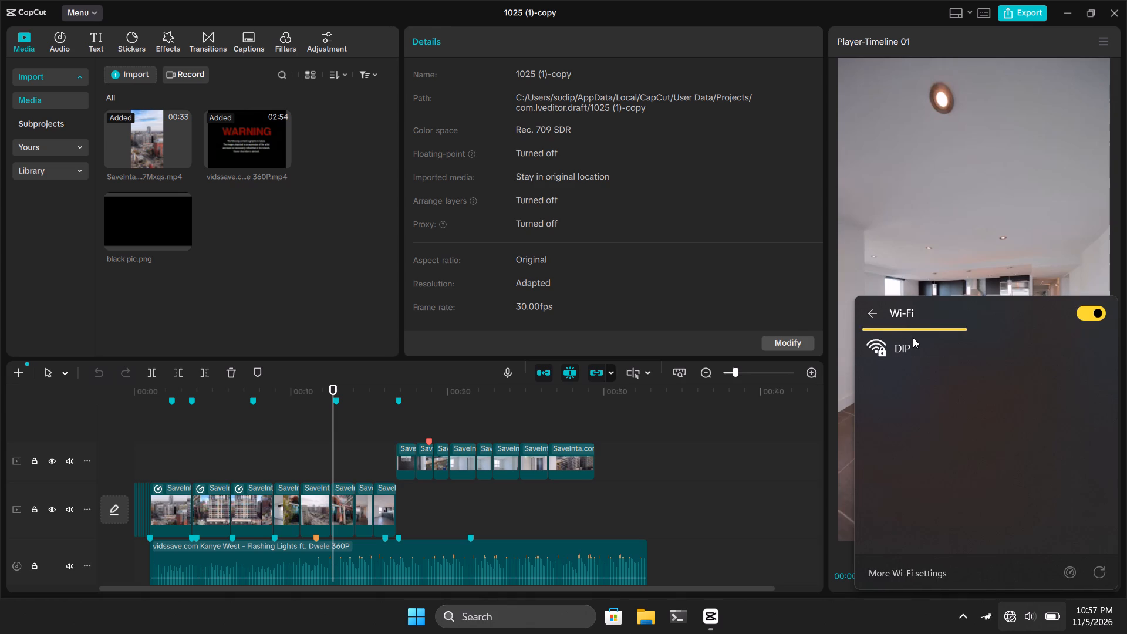
left_click(913, 342)
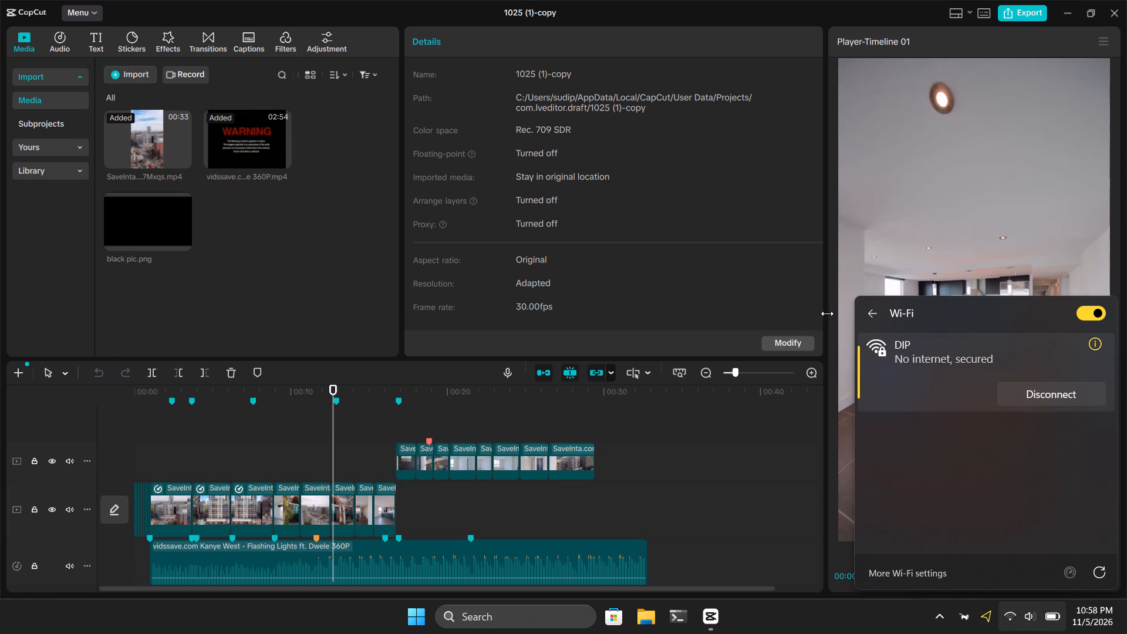
left_click(718, 336)
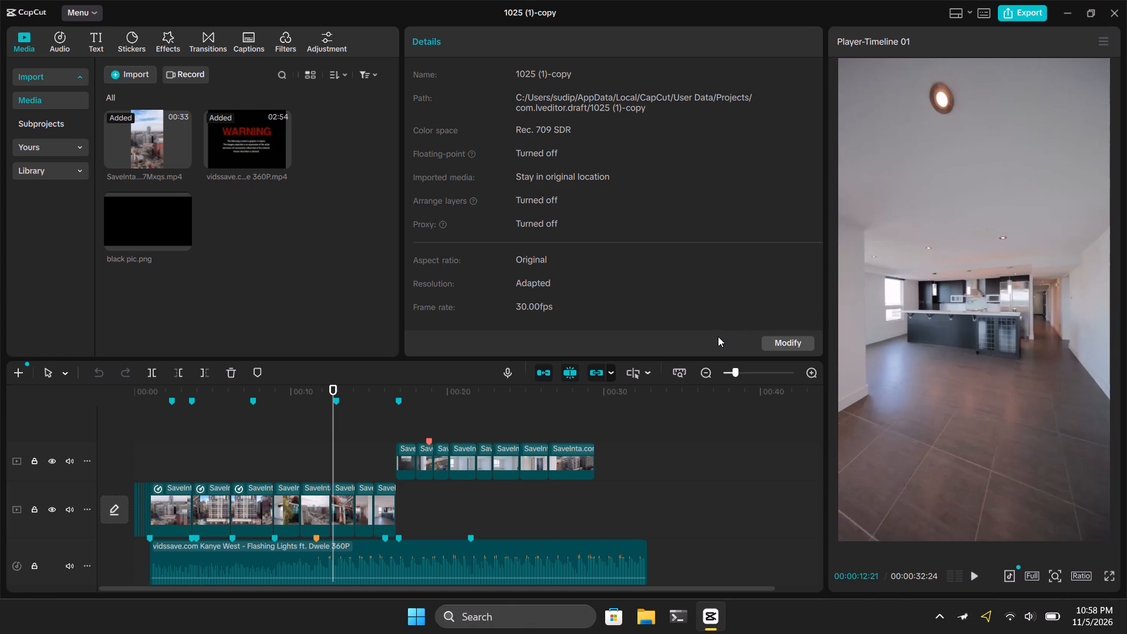
Move the playhead to the start of the timeline and play the edit to review it.
left_click(172, 441)
left_click_drag(172, 441, 130, 431)
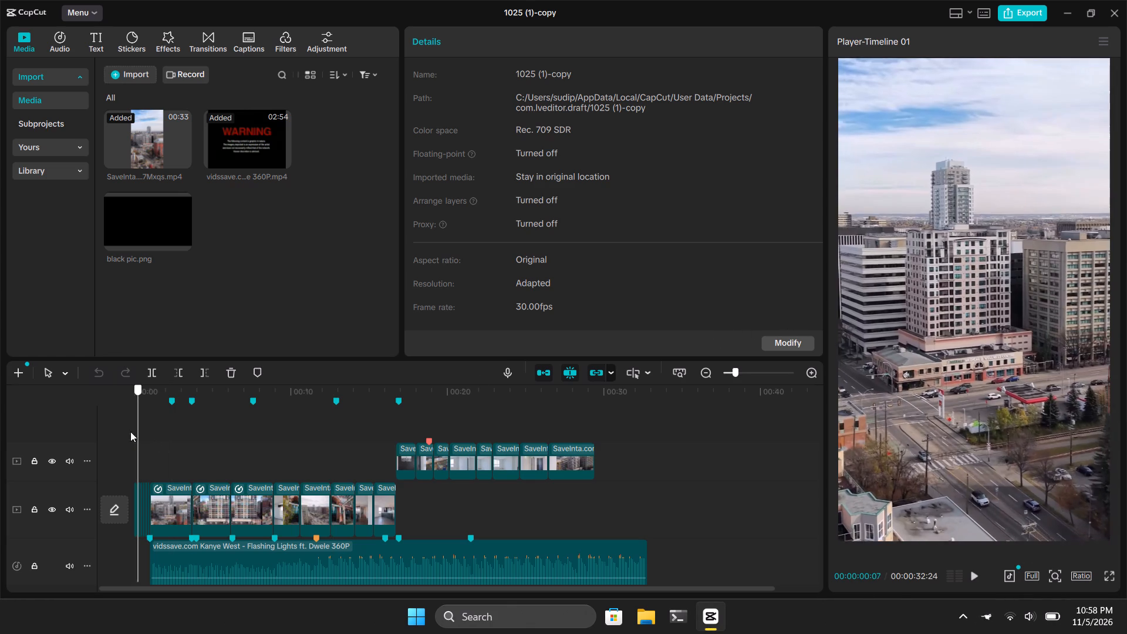
left_click_drag(130, 431, 107, 426)
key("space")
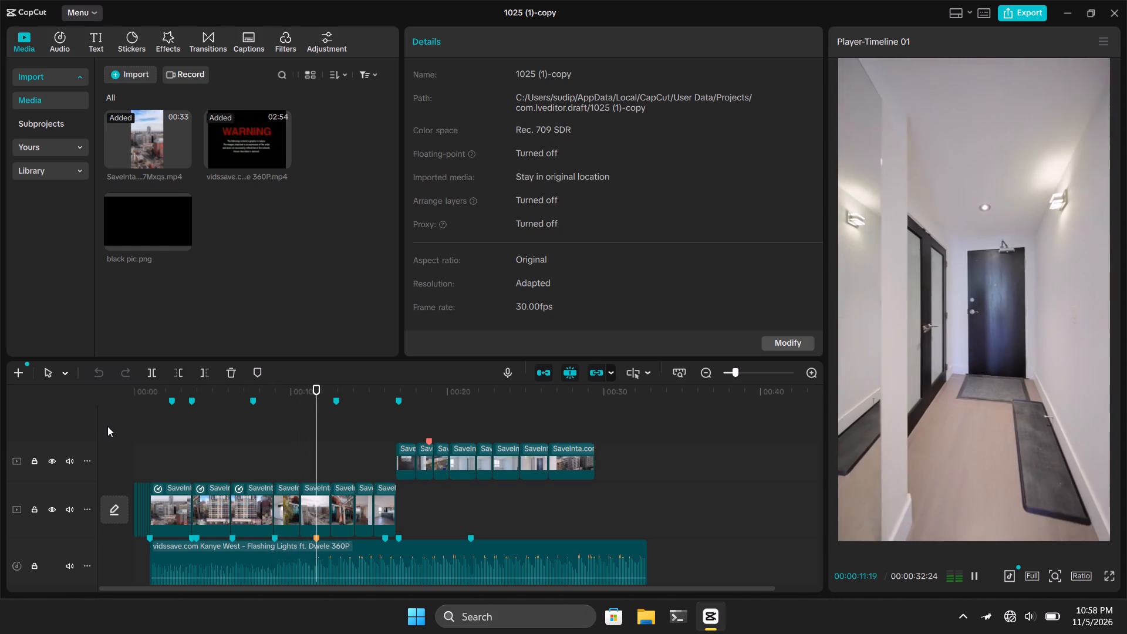
Play the edit through past the end of the last video clip to review it.
key("space")
key("space")
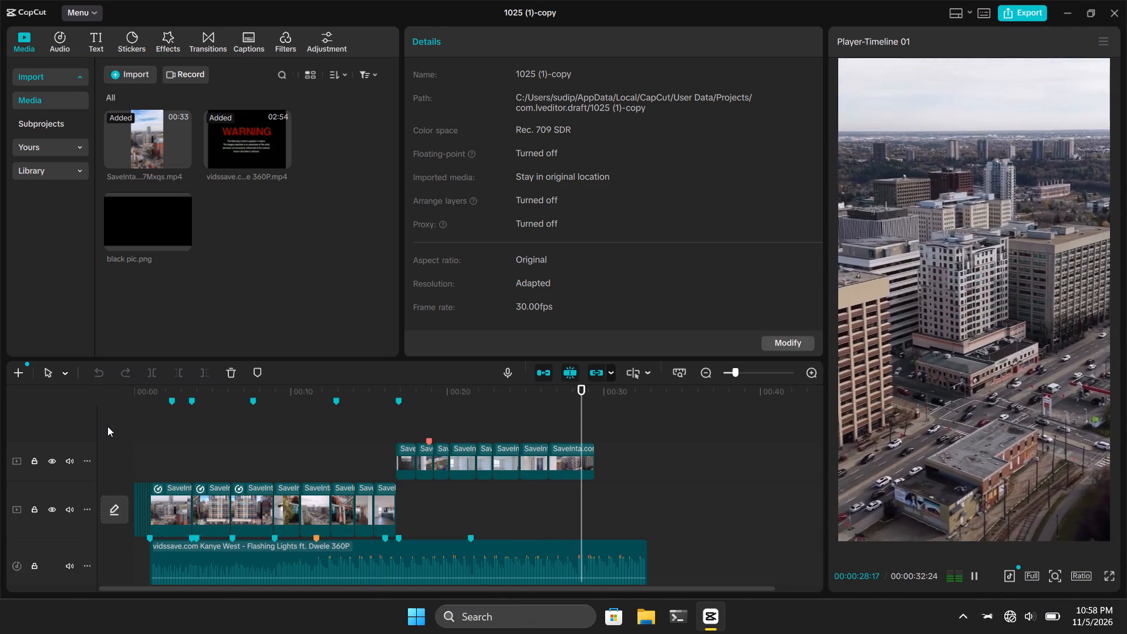
key("space")
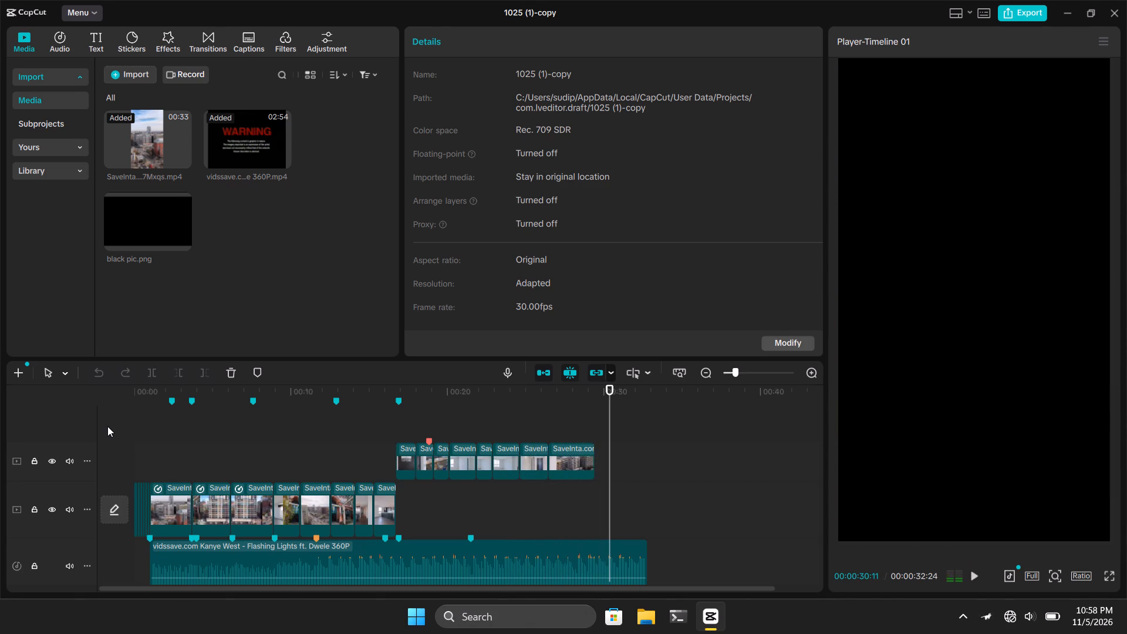
Split the Flashing Lights audio clip at 00:00:30:00 and delete the part after the split.
key("Left")
key("Left")
key("Left")
key("Left")
key("Left")
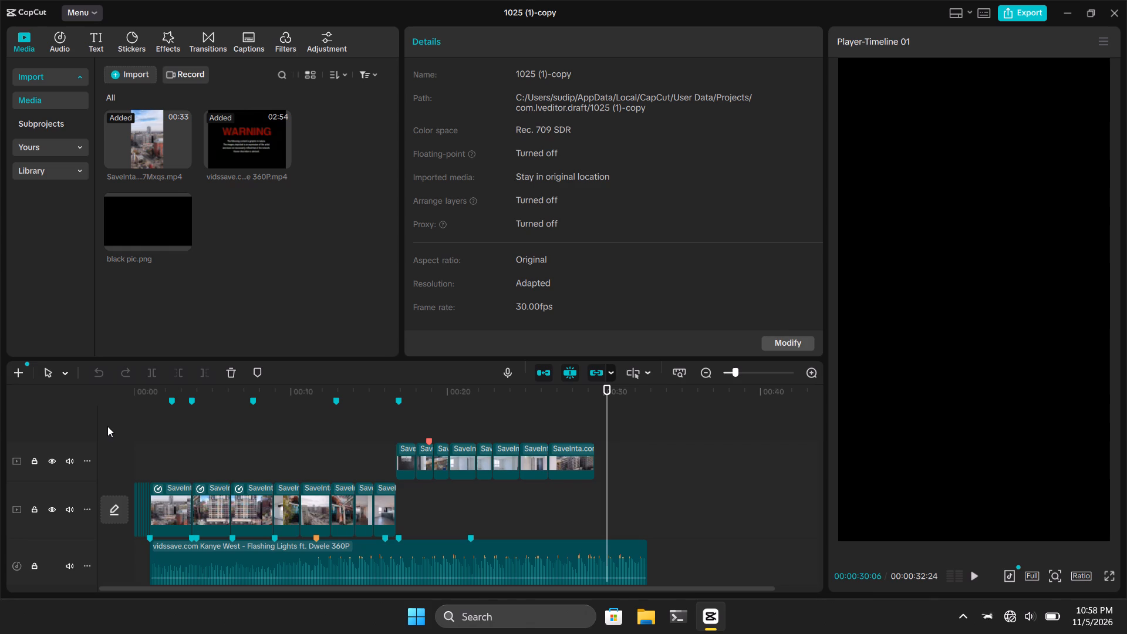
key("Left")
key("Left")
key("Left")
key("Left")
key("Left")
key("Left")
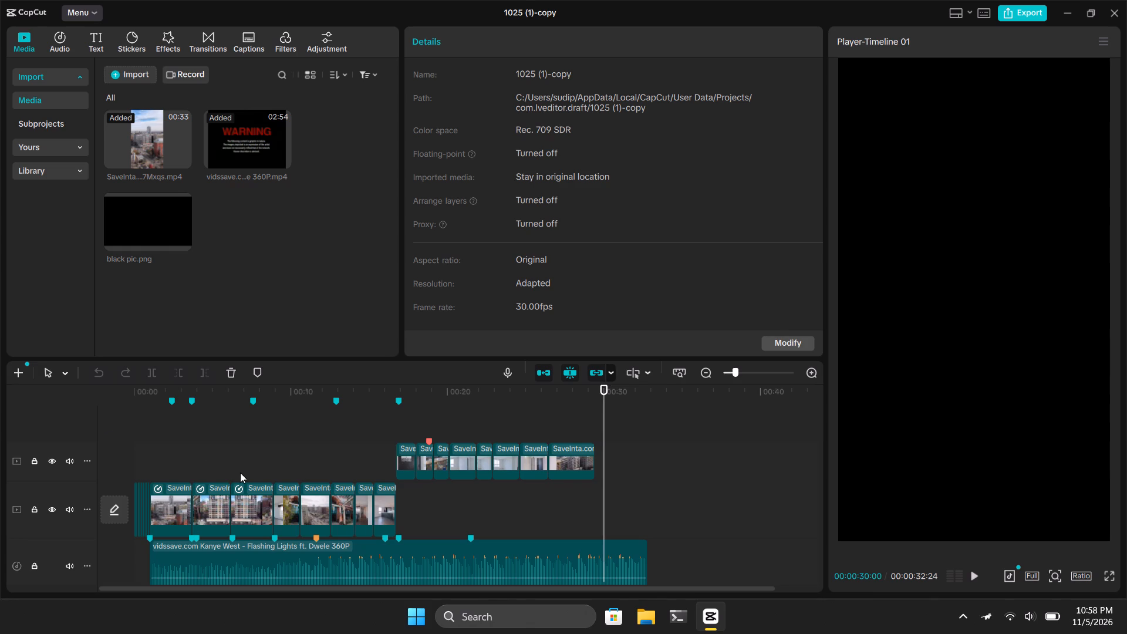
left_click(528, 568)
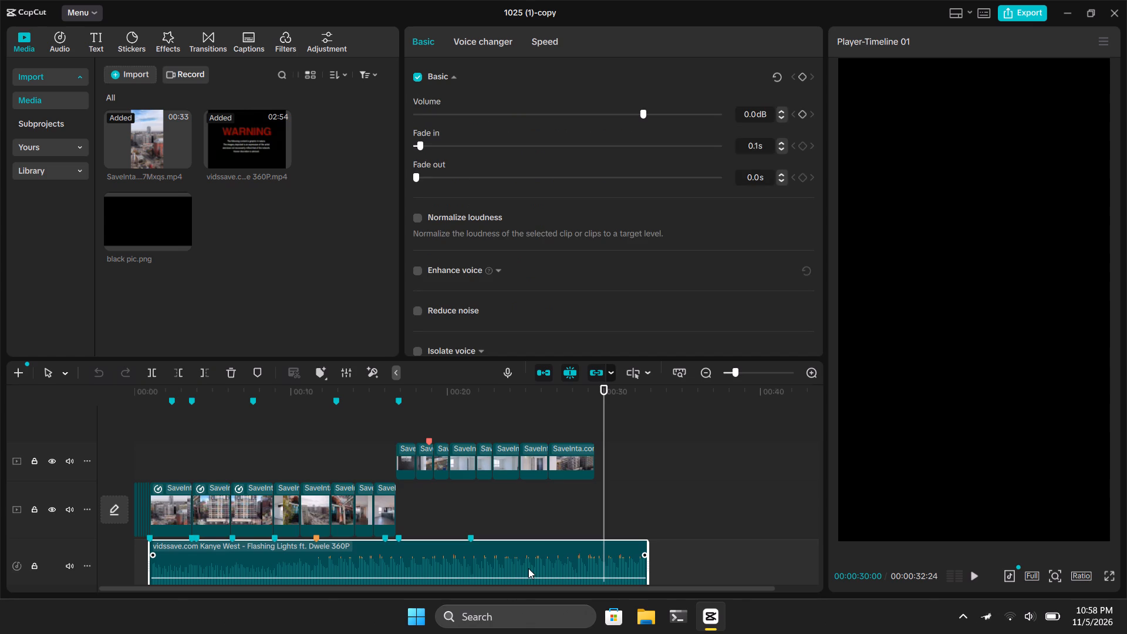
key("ctrl+c")
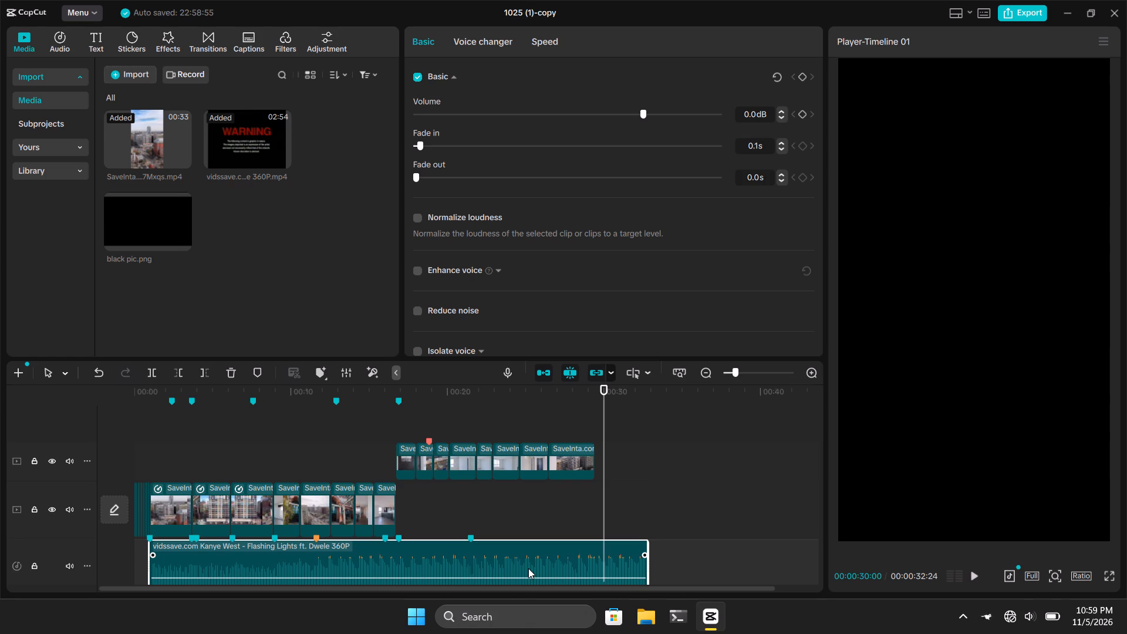
key("ctrl+b")
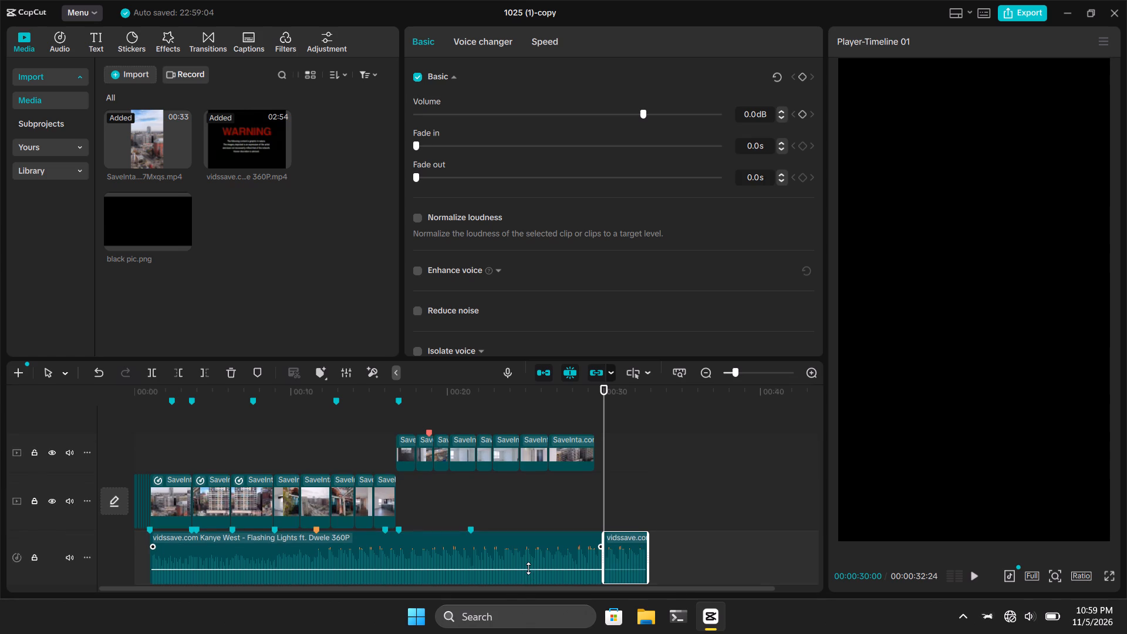
key("BackSpace")
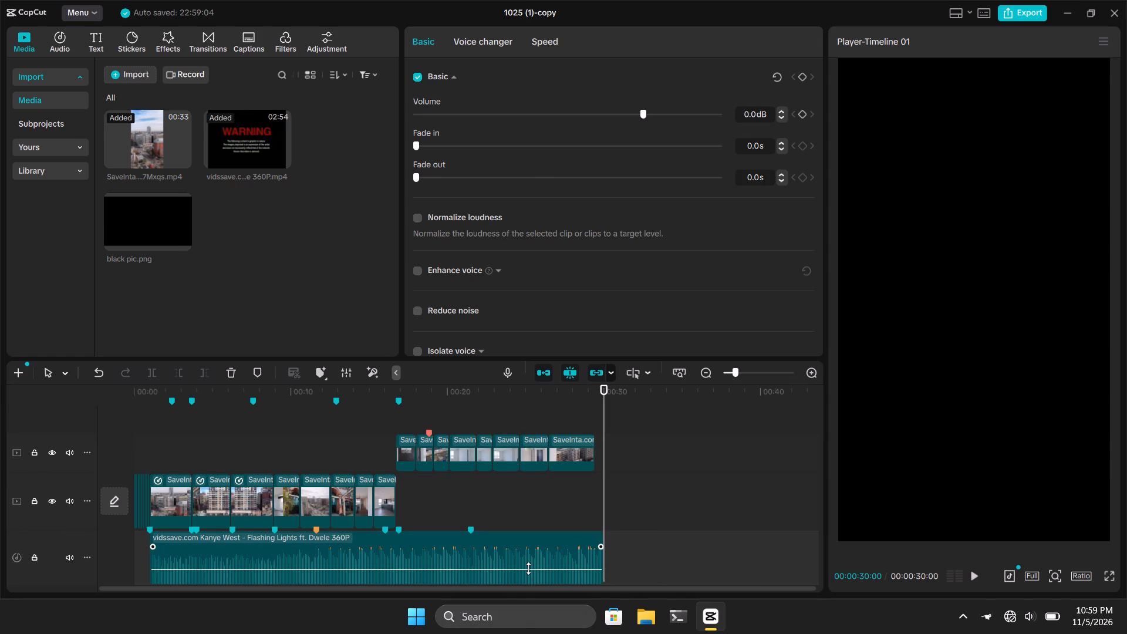
left_click(505, 489)
Play the edit from about 10 seconds into the final city clip to review the second half.
key("space")
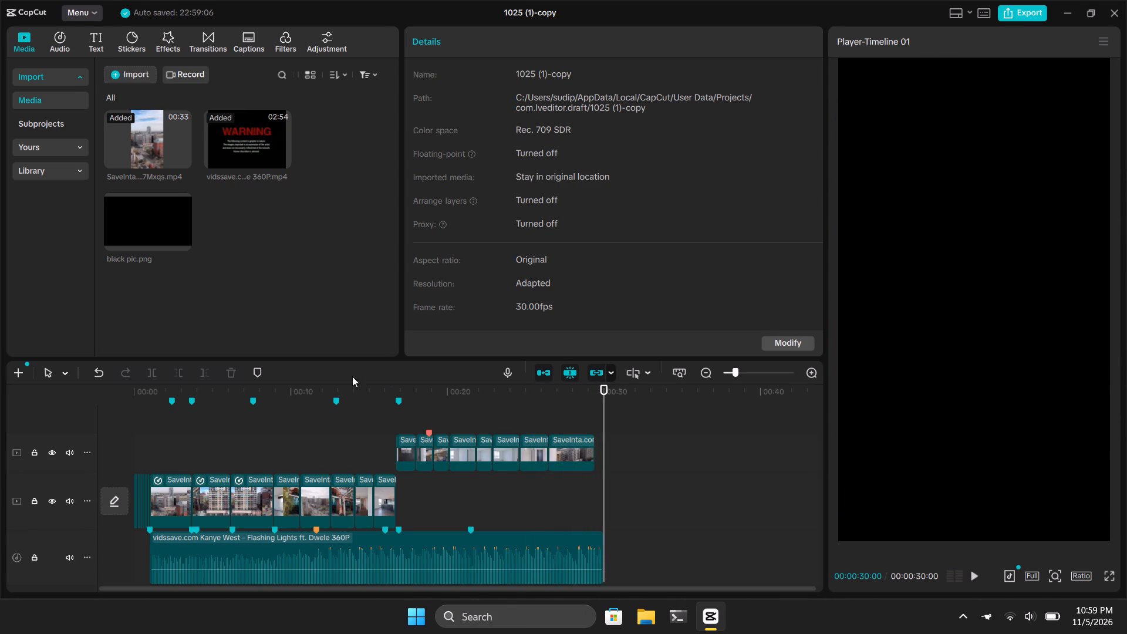
left_click(300, 454)
key("space")
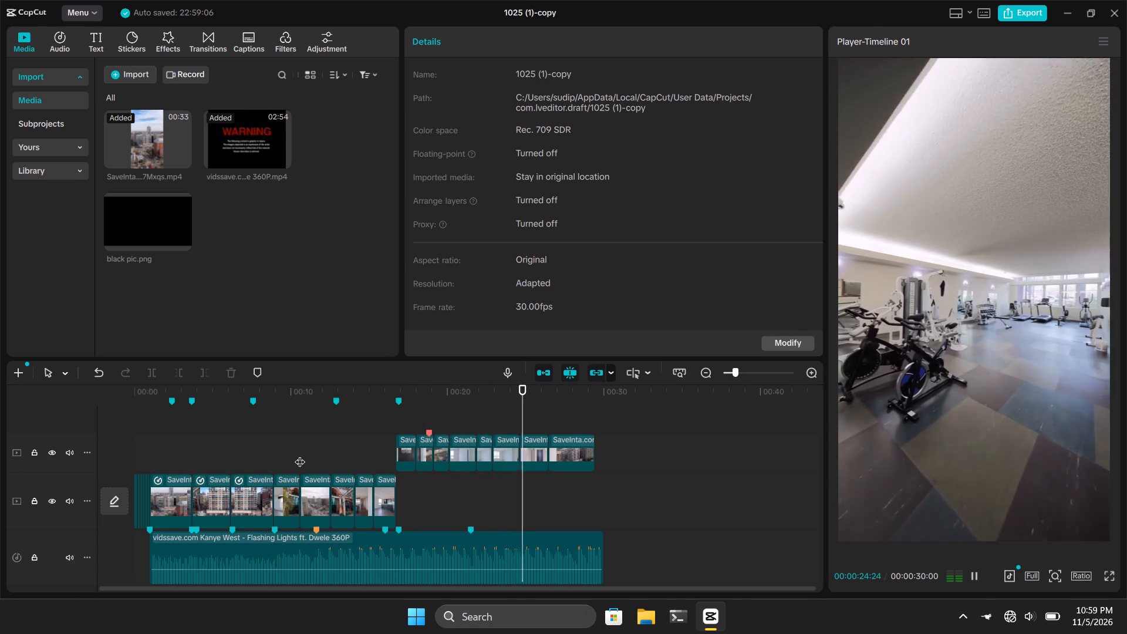
left_click(321, 452)
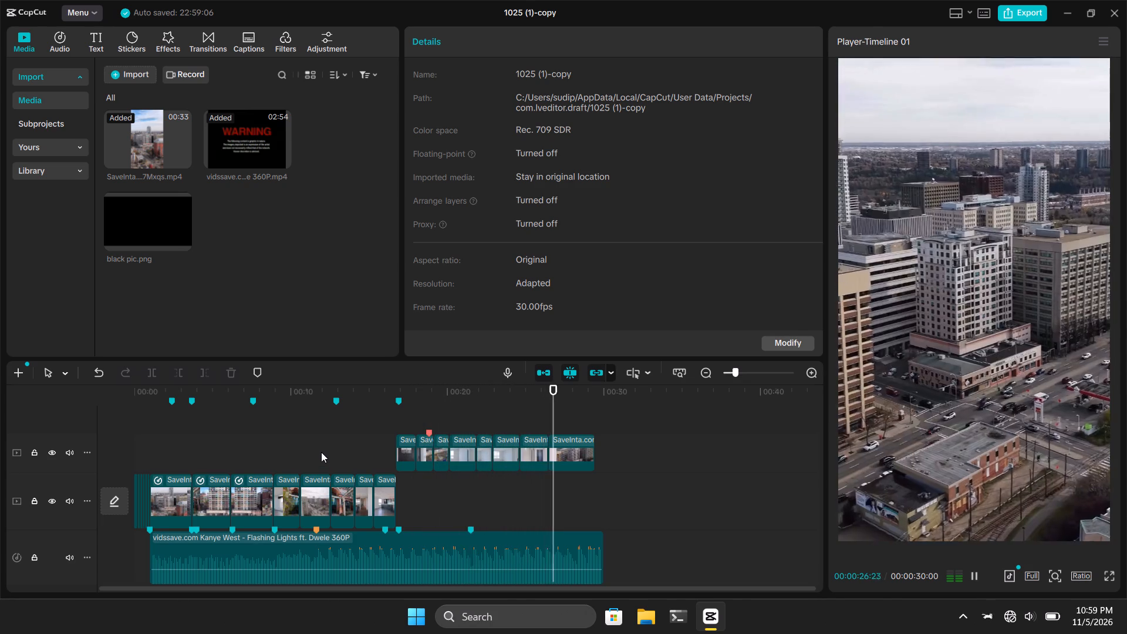
Replay the cut from the building entrance clip to the hallway clip, around 9 to 11 seconds, to check its timing against the music.
scroll(321, 452, "up", 11, "ctrl")
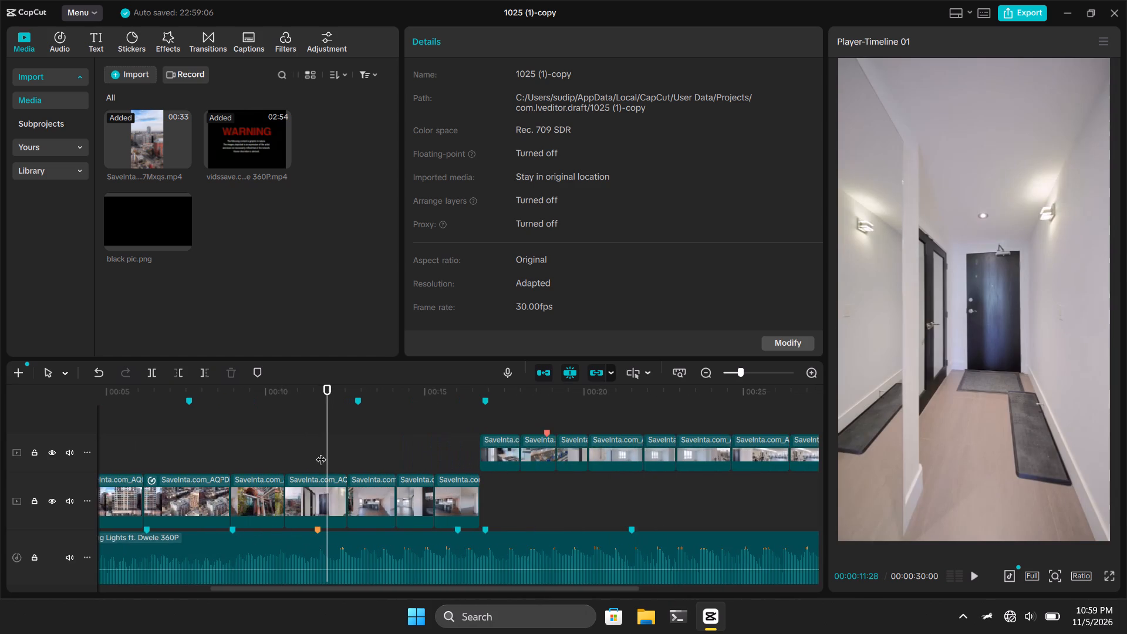
scroll(321, 452, "up", 1, "ctrl")
left_click(312, 448)
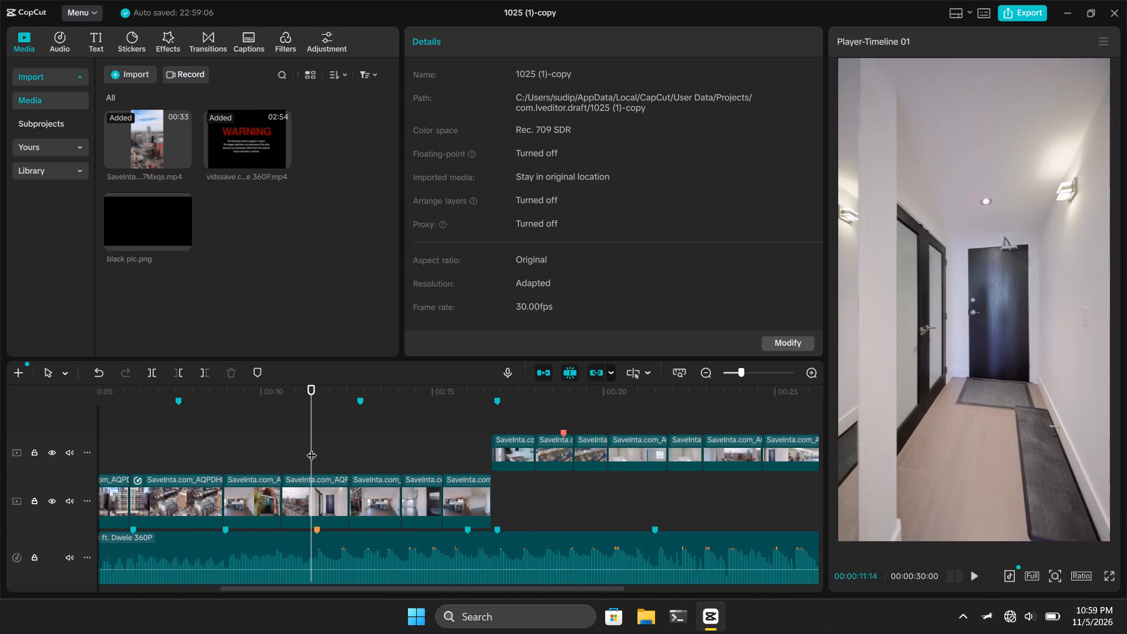
left_click_drag(312, 448, 224, 433)
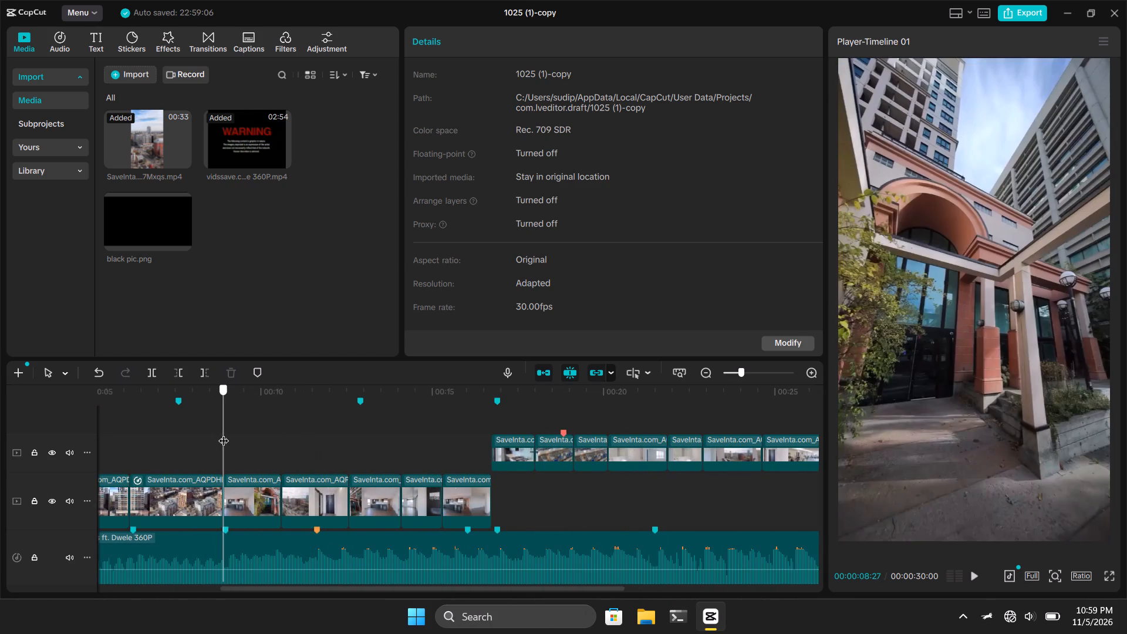
left_click_drag(224, 433, 224, 433)
key("space")
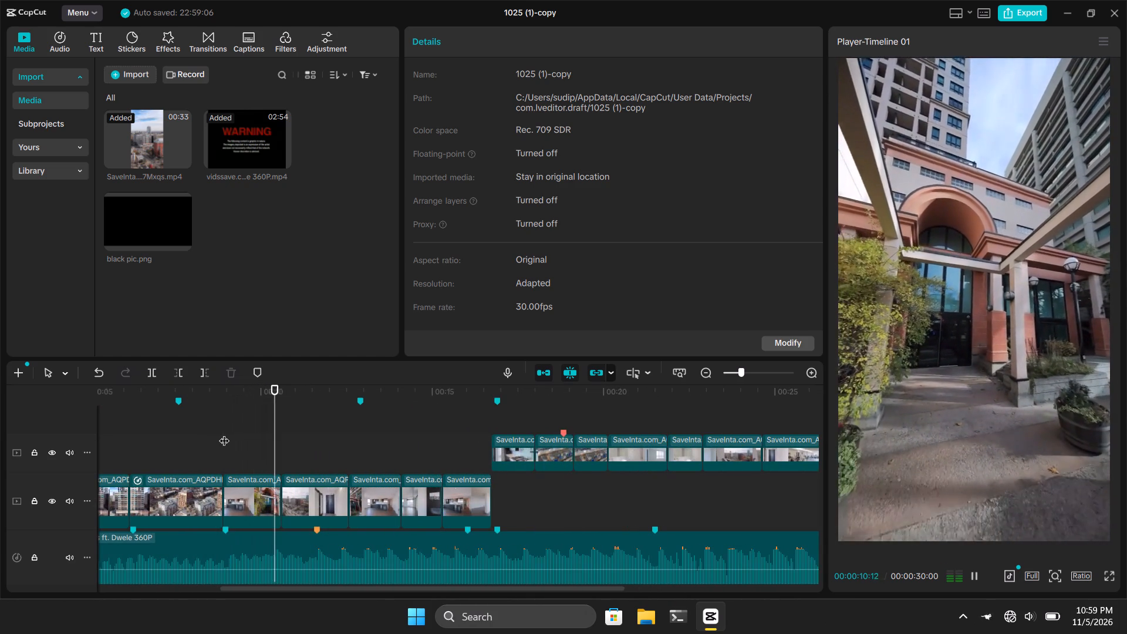
key("space")
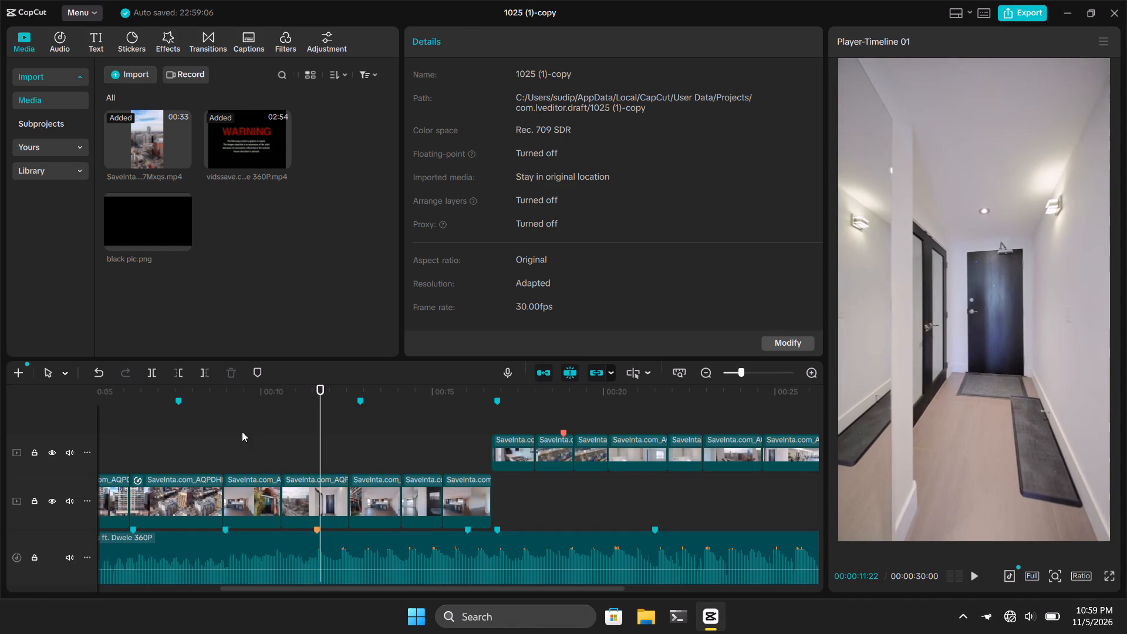
left_click(280, 445)
key("space")
key("space")
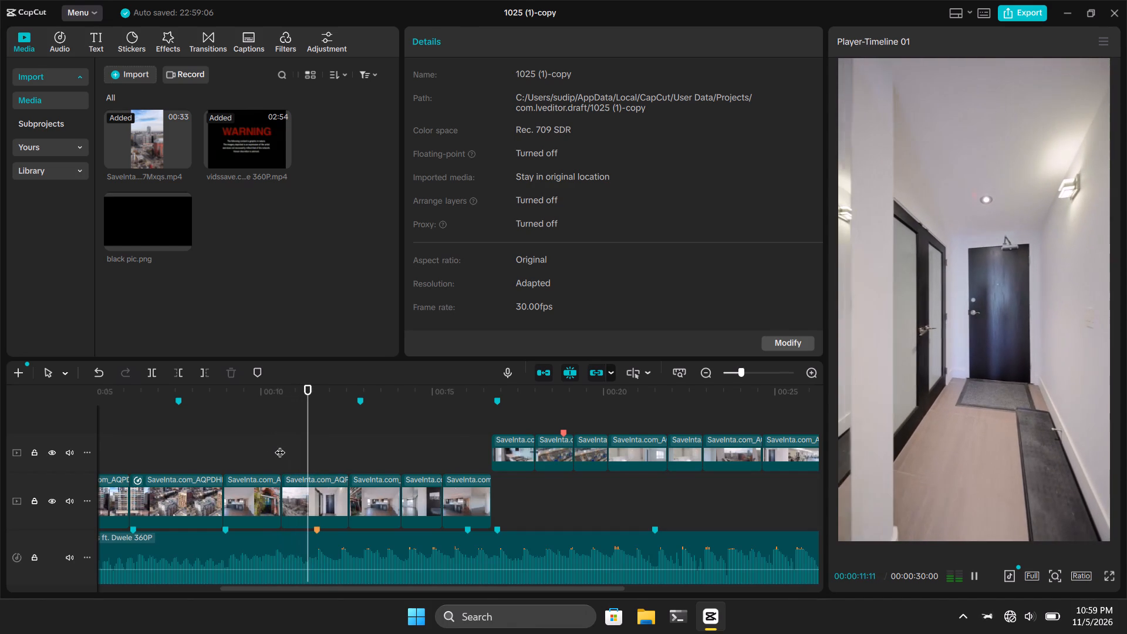
left_click(278, 450)
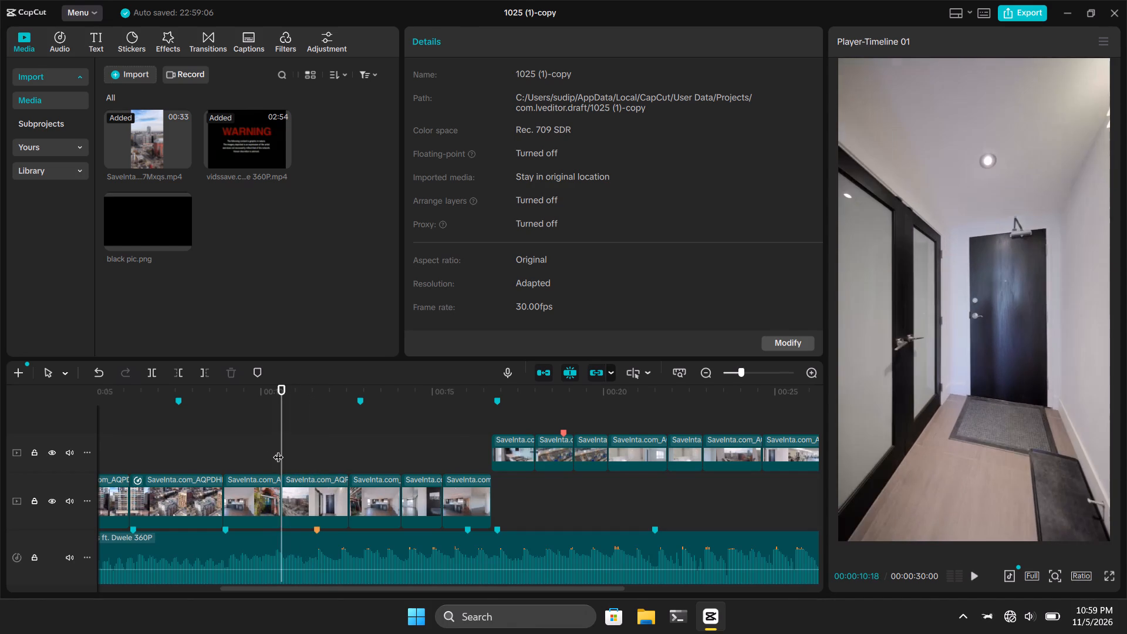
key("space")
key("space")
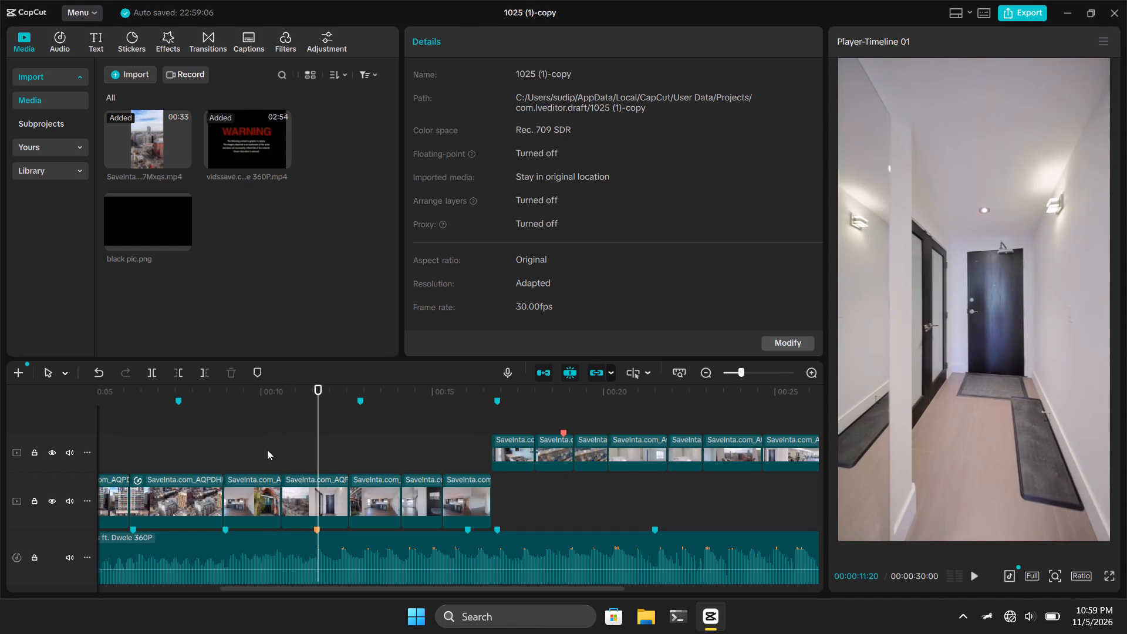
left_click(221, 450)
key("space")
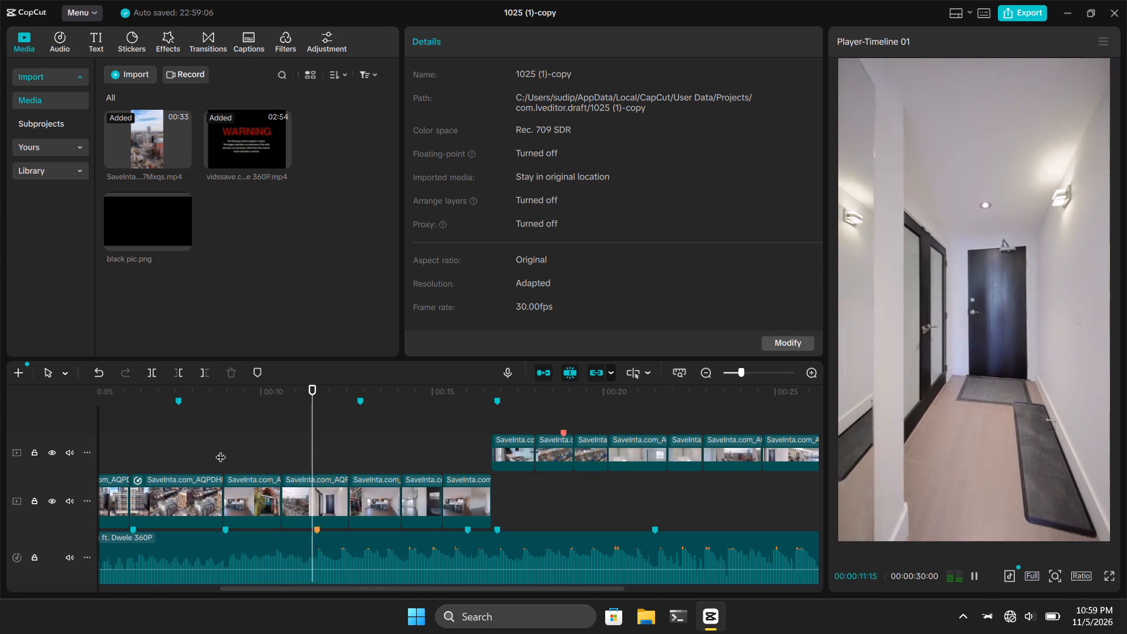
key("space")
left_click(212, 450)
key("space")
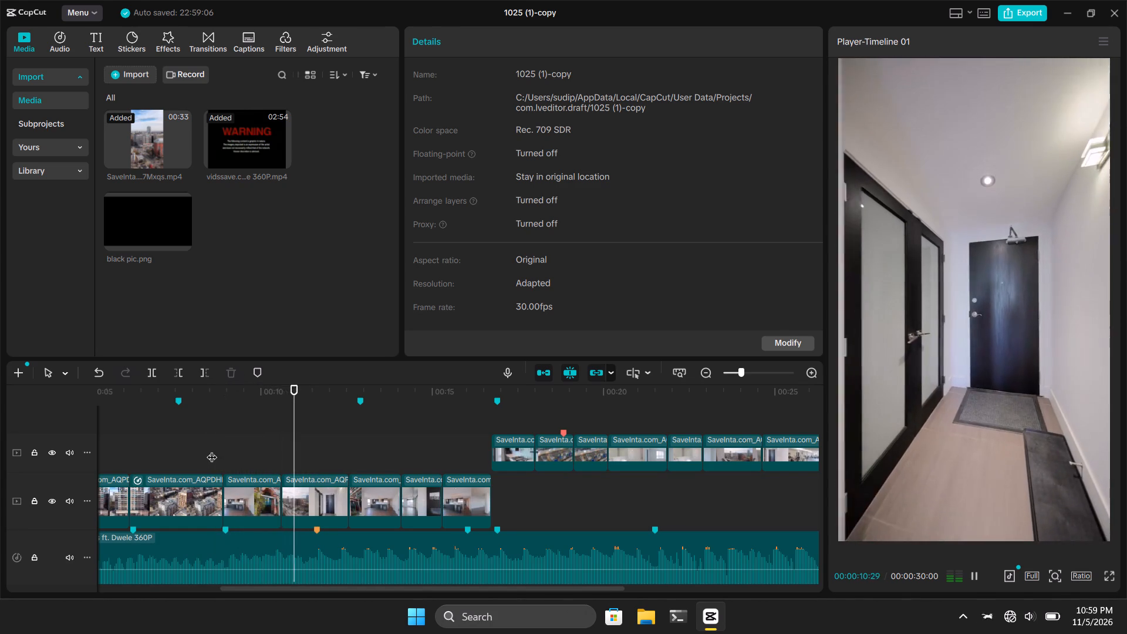
key("space")
Open the speed curve presets for the building entrance clip that starts at about 9 seconds.
left_click(244, 490)
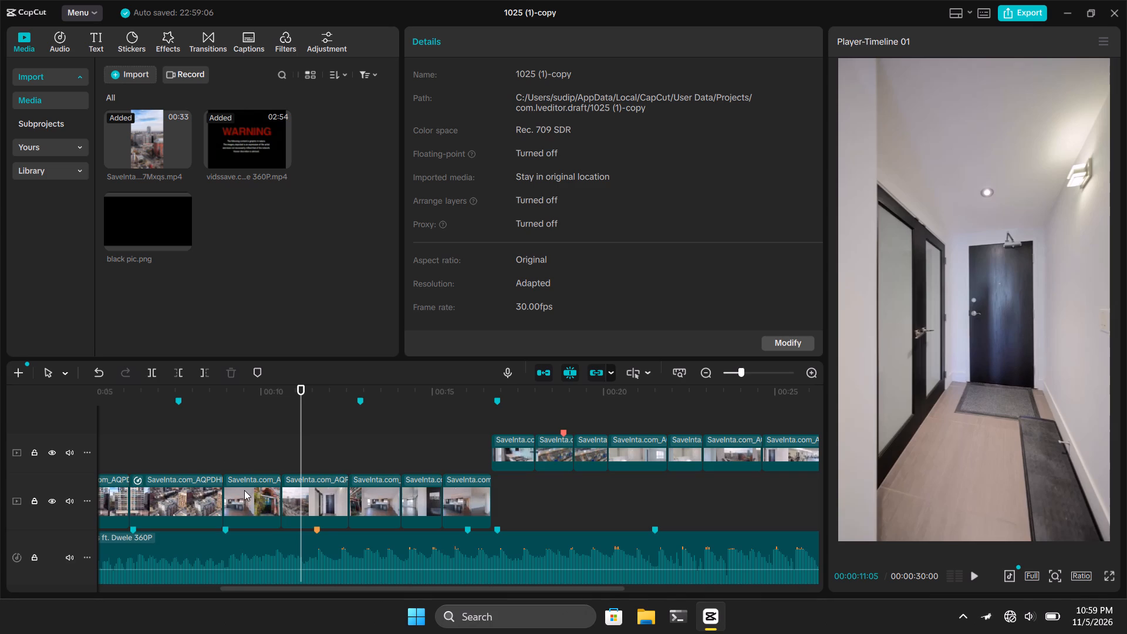
left_click(255, 490)
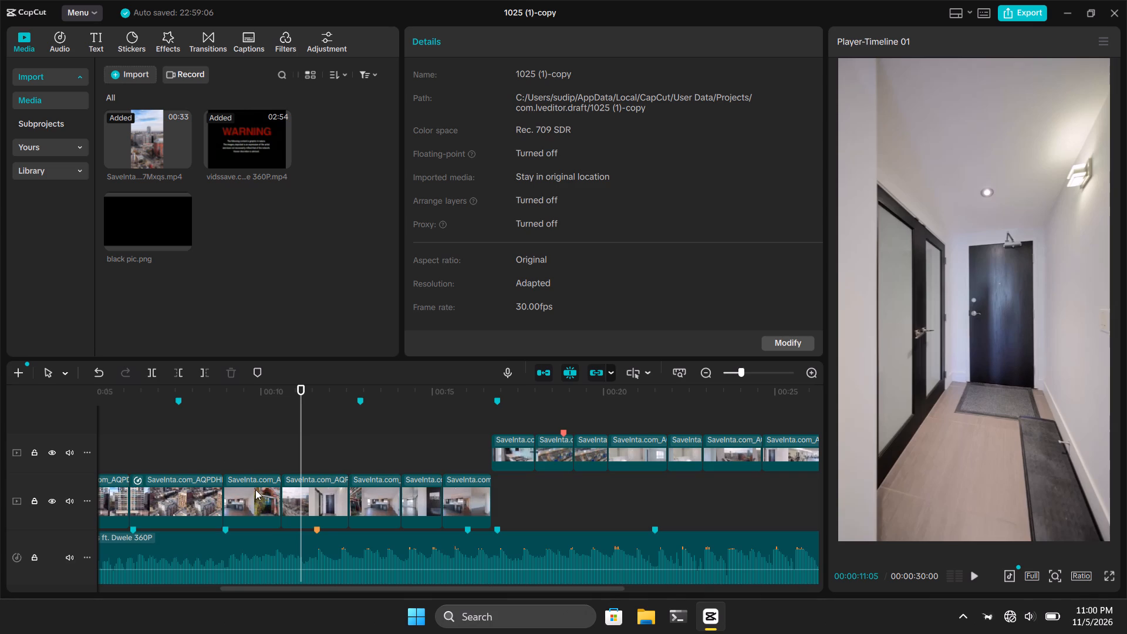
double_click(267, 484)
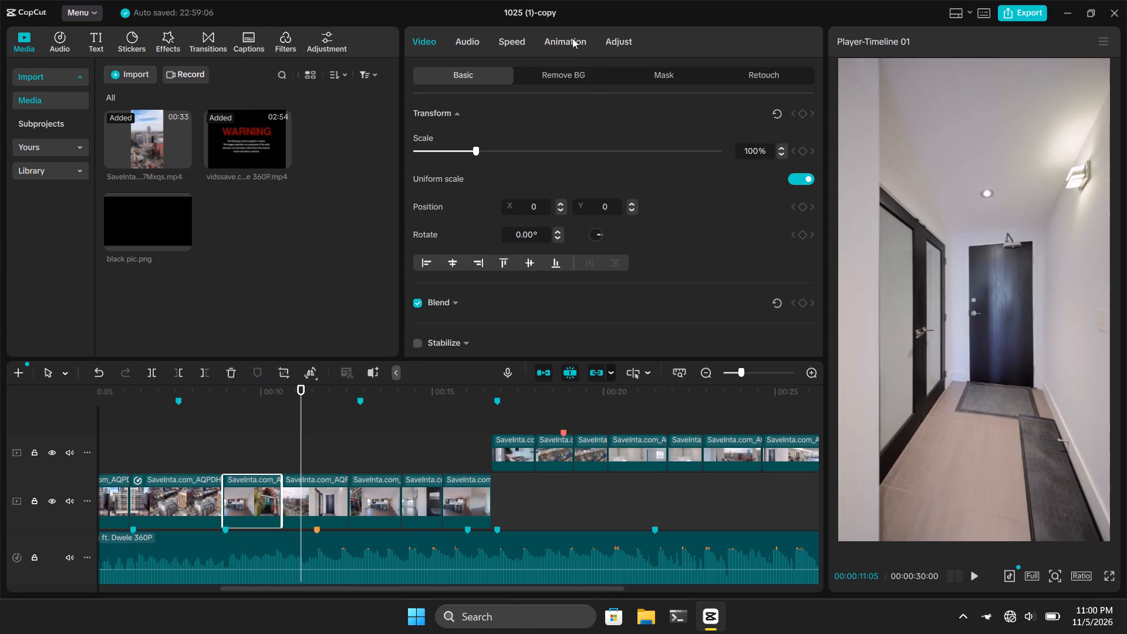
left_click(508, 40)
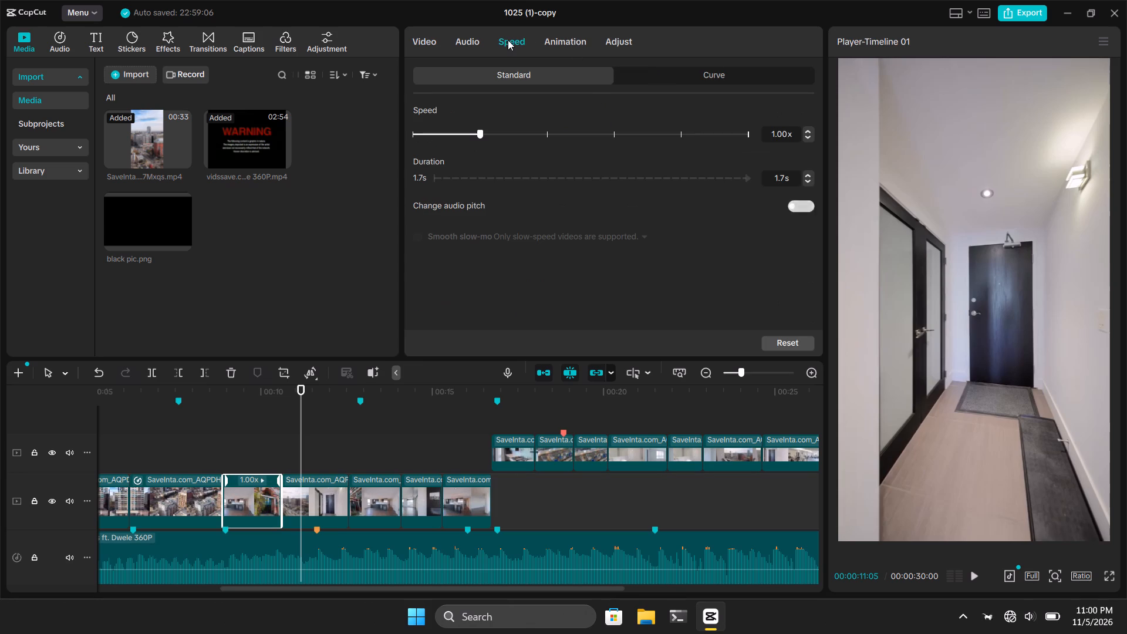
left_click(696, 76)
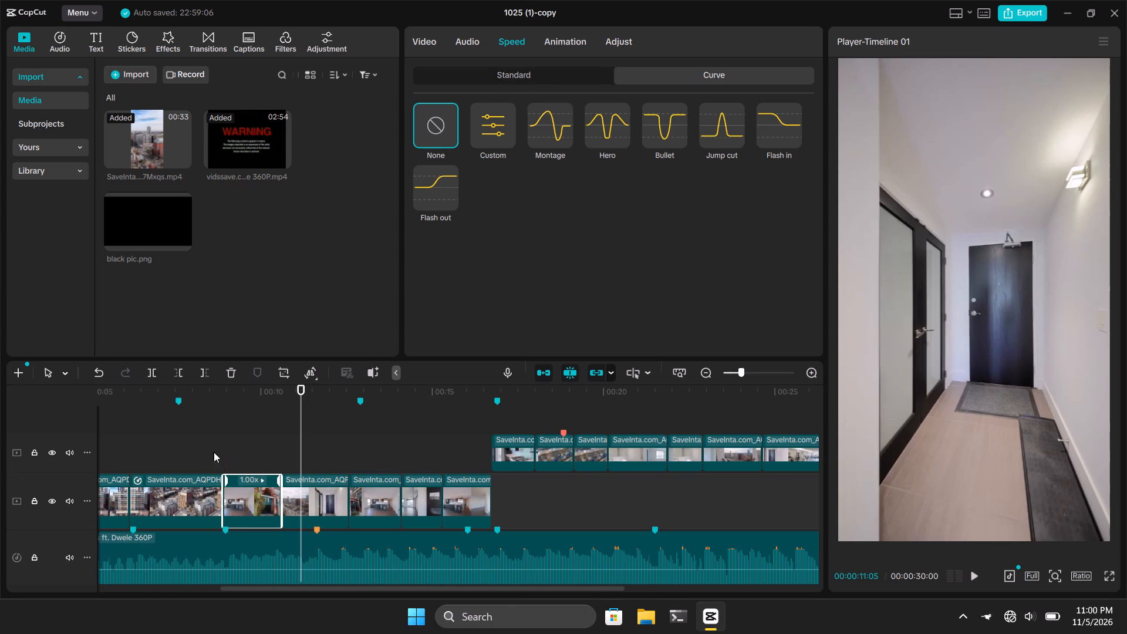
Replay and scrub the building entrance clip between about 00:00:08:29 and 00:00:10:18 to examine its motion and the cut to the hallway.
left_click(193, 451)
key("space")
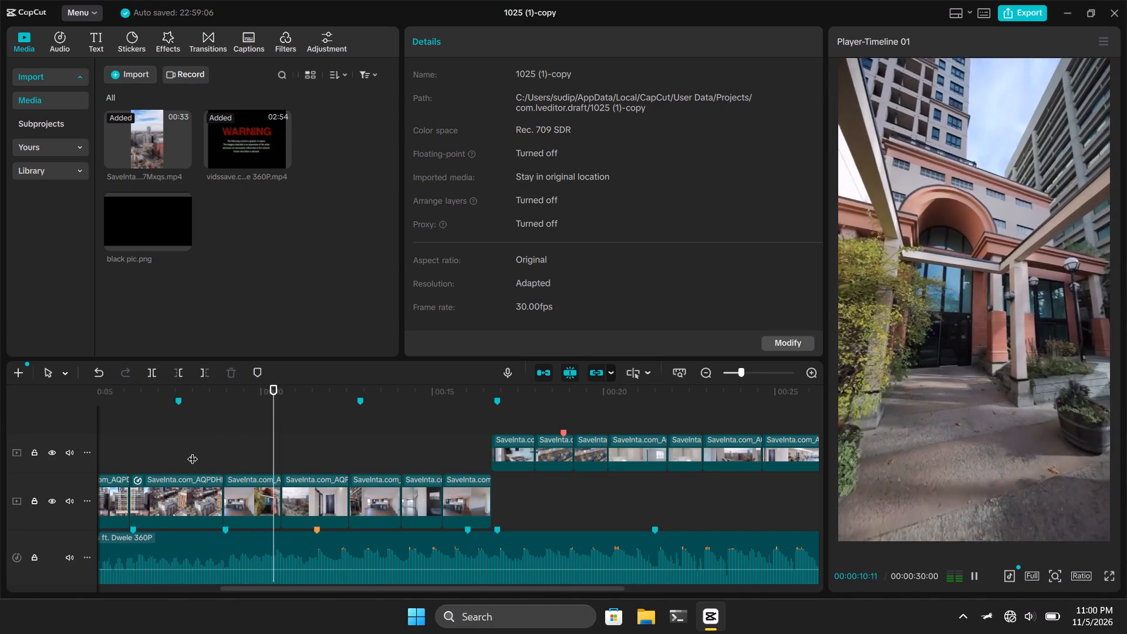
key("space")
left_click(205, 459)
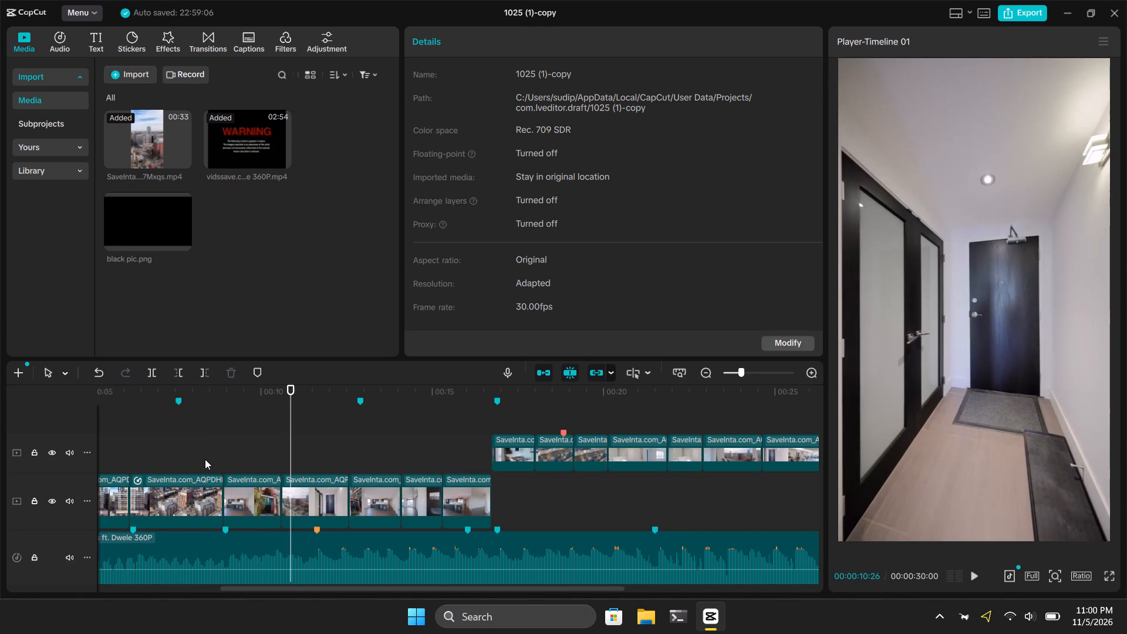
key("space")
key("space")
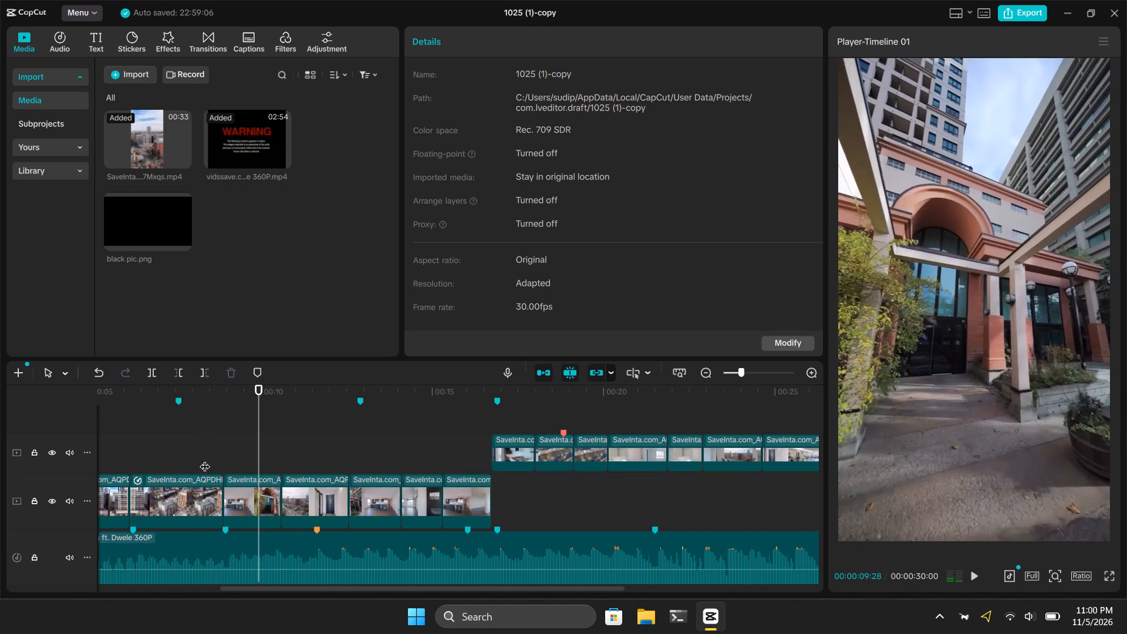
left_click_drag(258, 440, 248, 440)
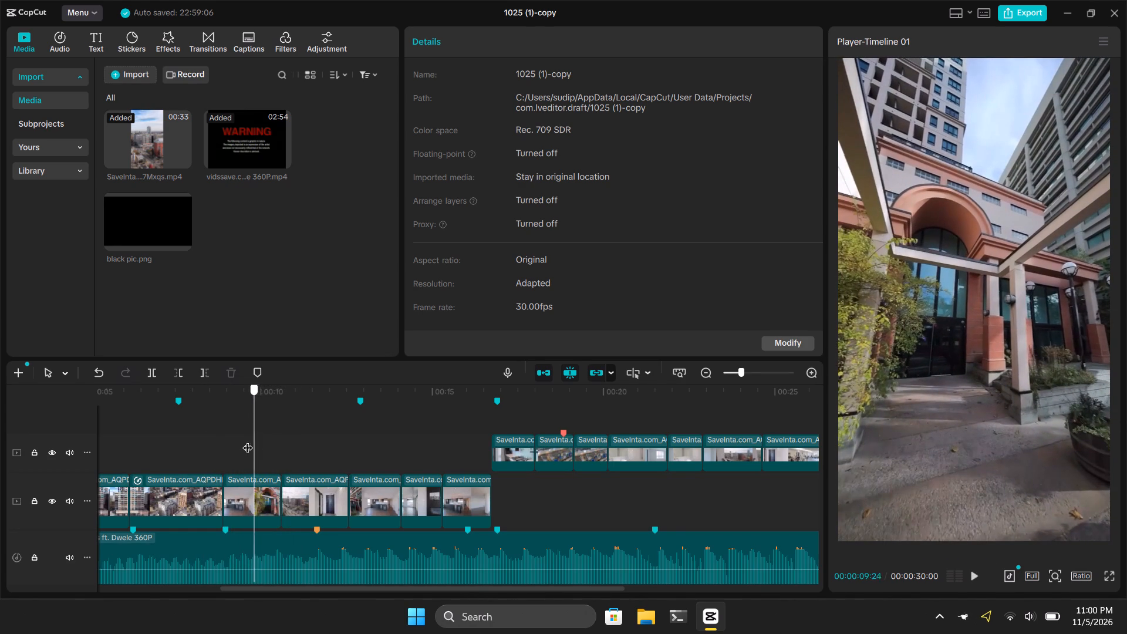
left_click_drag(248, 440, 271, 448)
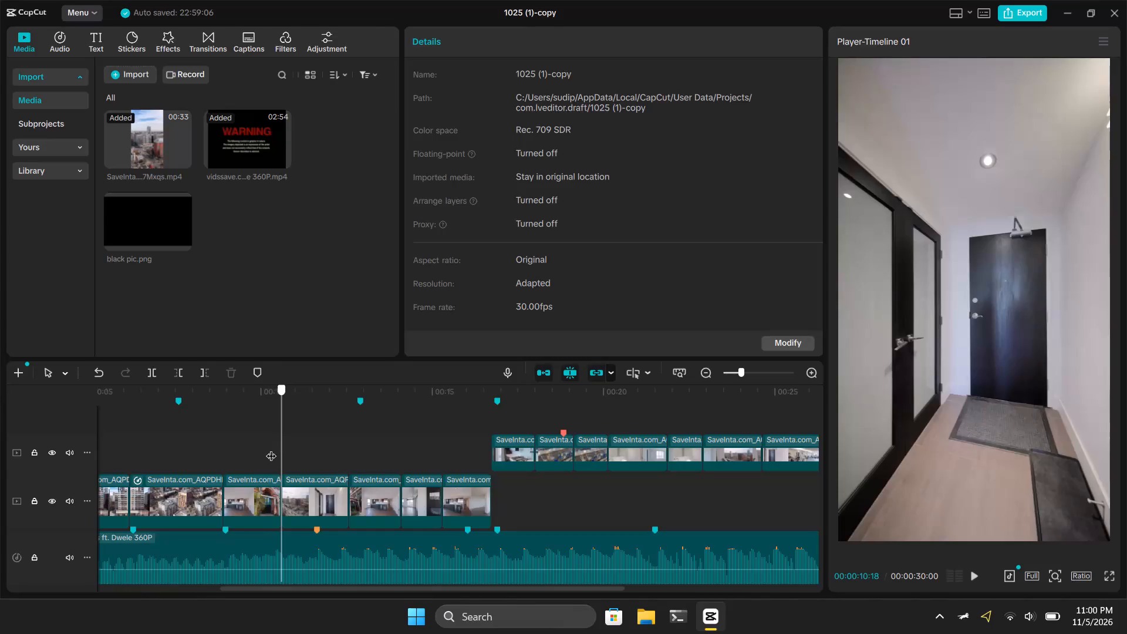
left_click_drag(271, 448, 228, 447)
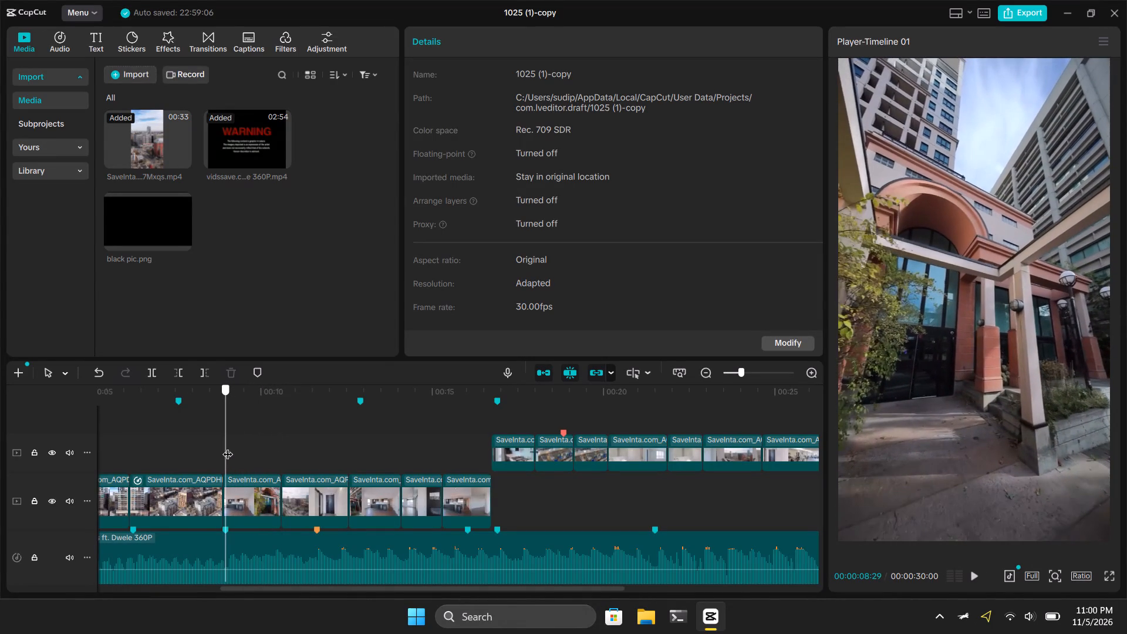
Scrub back and forth through the building entrance and hallway clips, about 00:00:09 to 00:00:12, to compare their camera motion.
left_click_drag(228, 447, 271, 447)
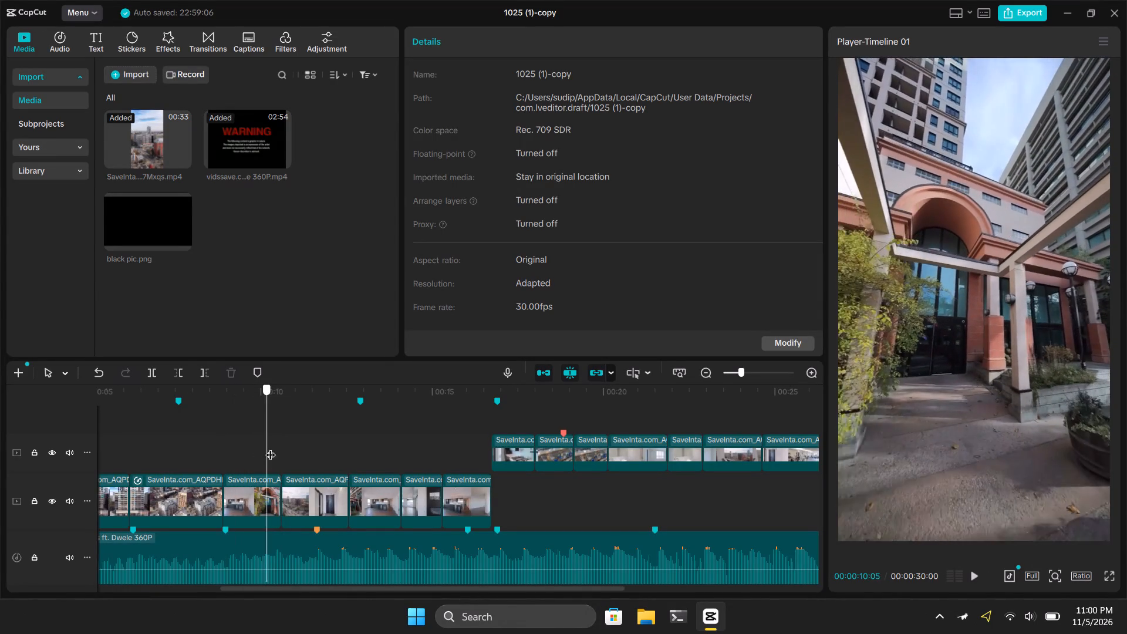
left_click_drag(271, 447, 227, 443)
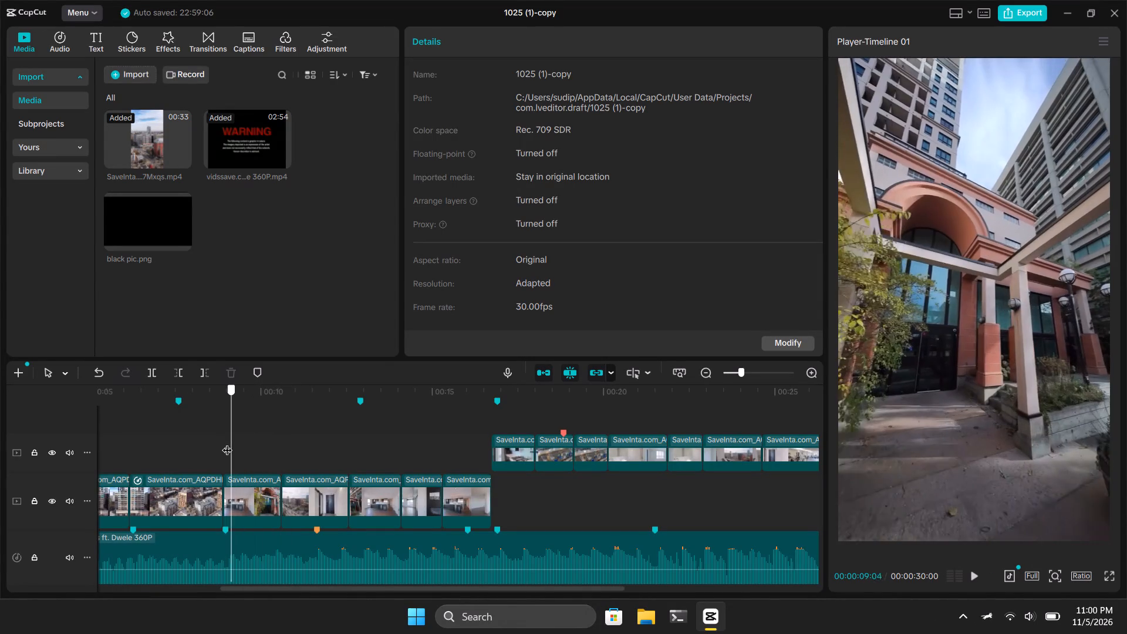
left_click_drag(227, 443, 244, 437)
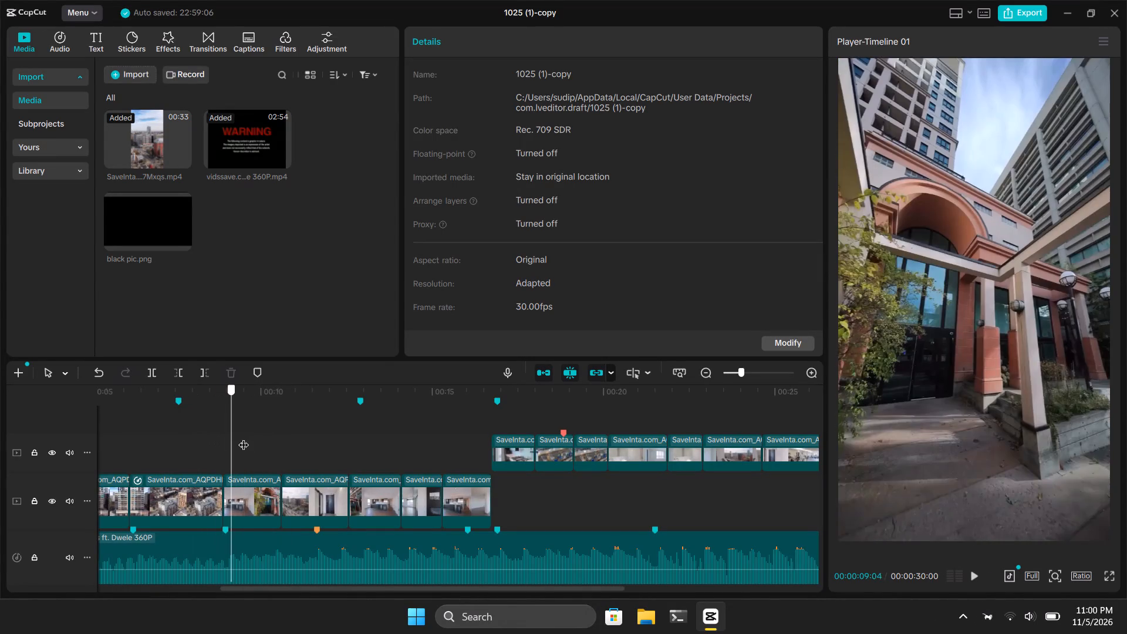
left_click_drag(244, 437, 291, 443)
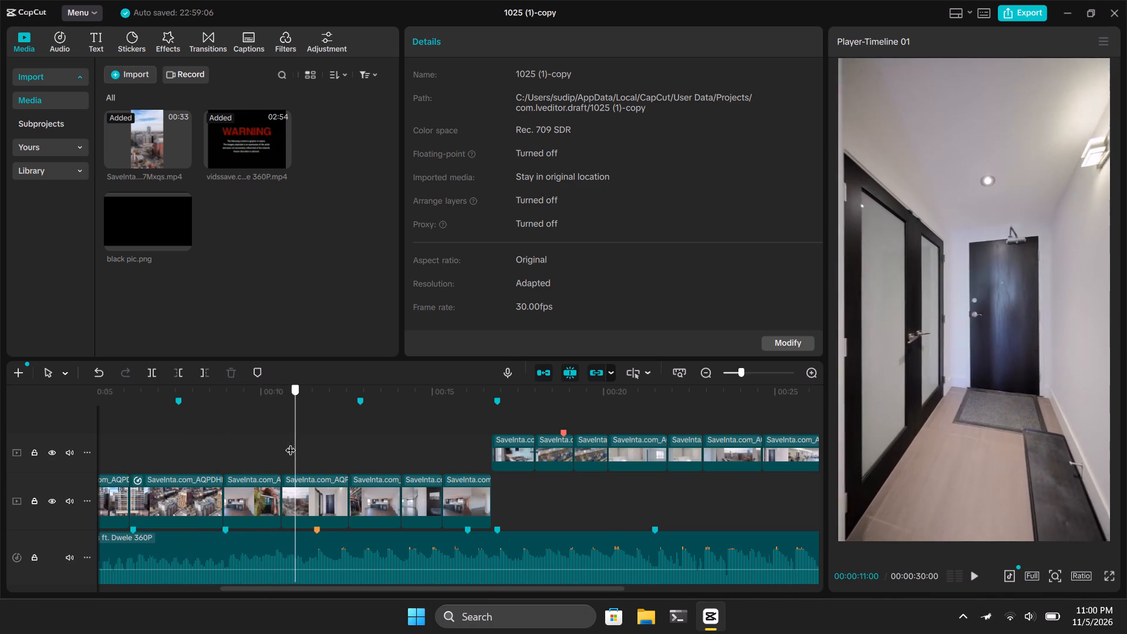
left_click_drag(291, 443, 231, 439)
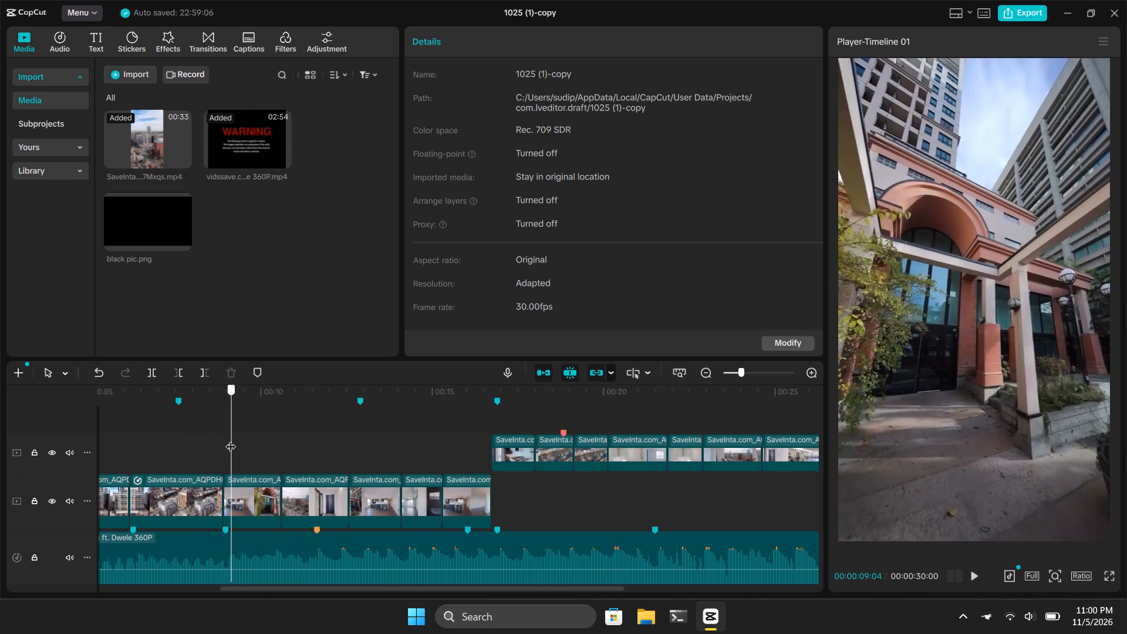
left_click_drag(231, 439, 304, 441)
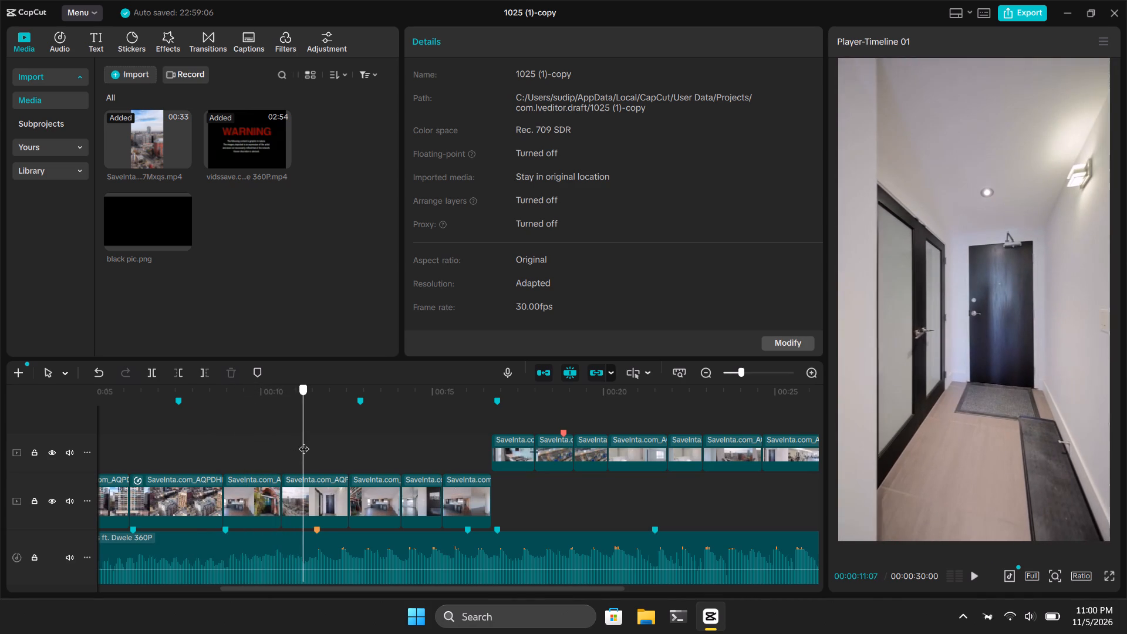
left_click_drag(304, 441, 296, 436)
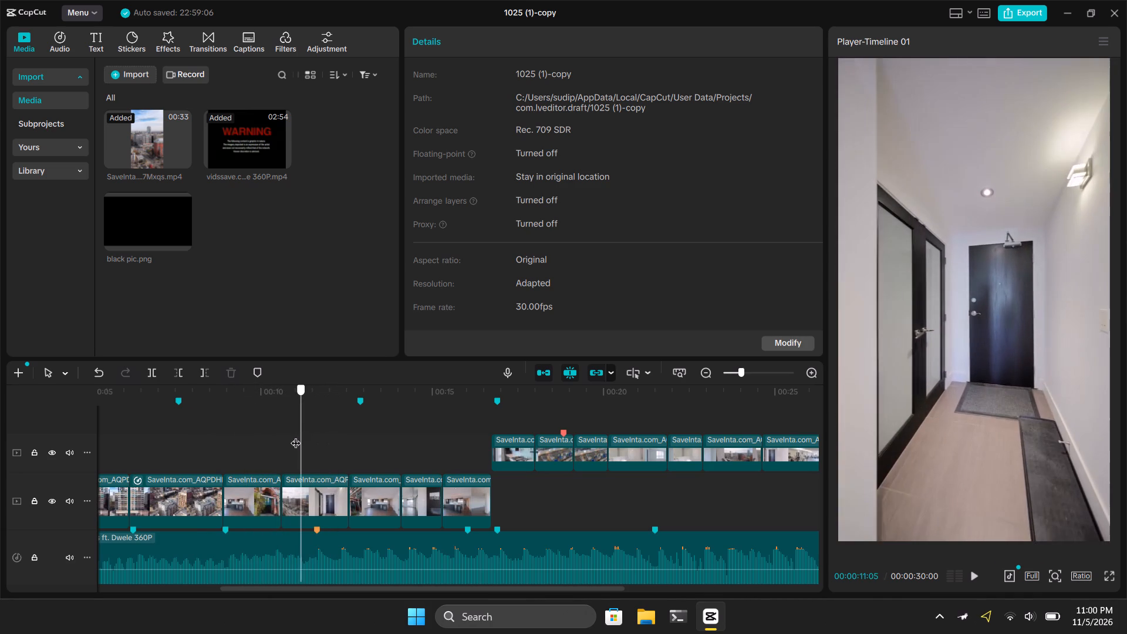
left_click_drag(296, 436, 277, 436)
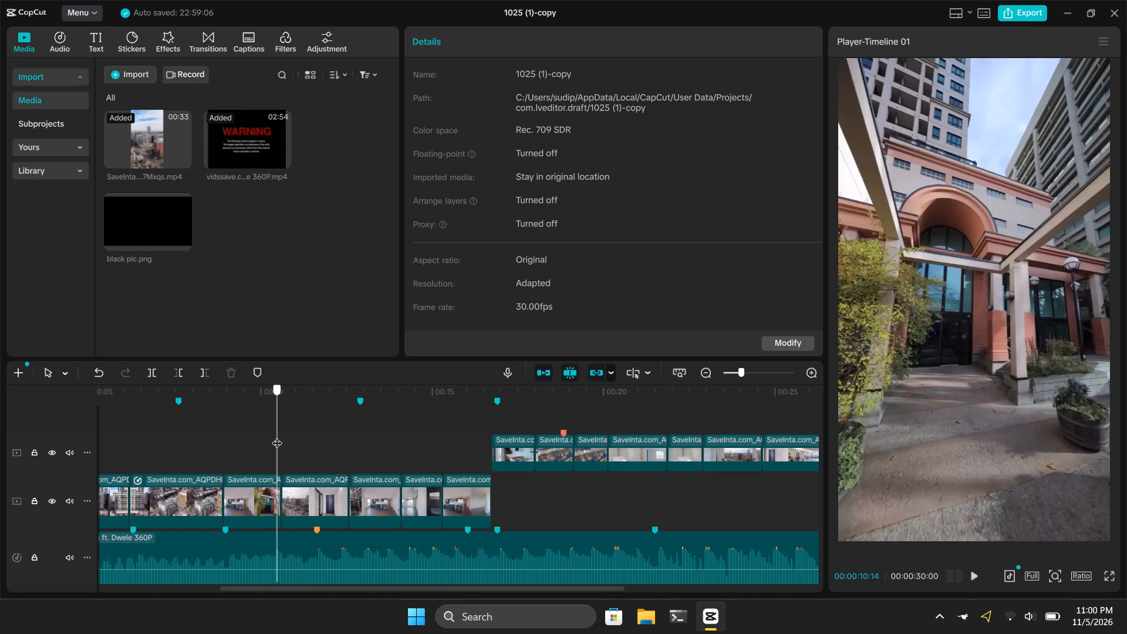
left_click_drag(277, 436, 332, 417)
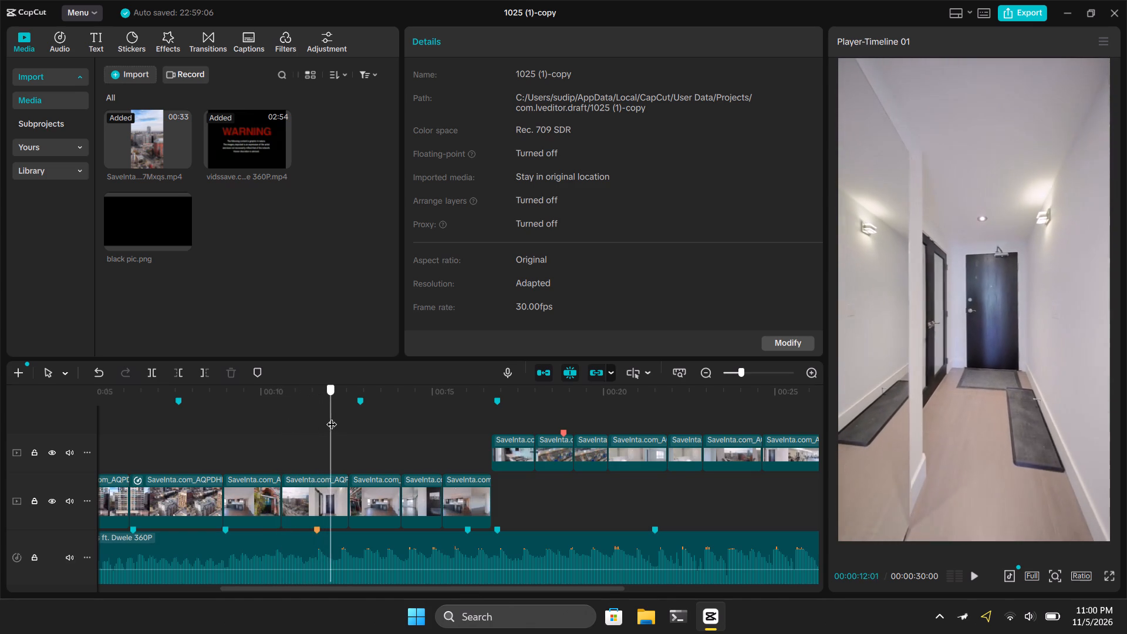
left_click_drag(332, 417, 342, 410)
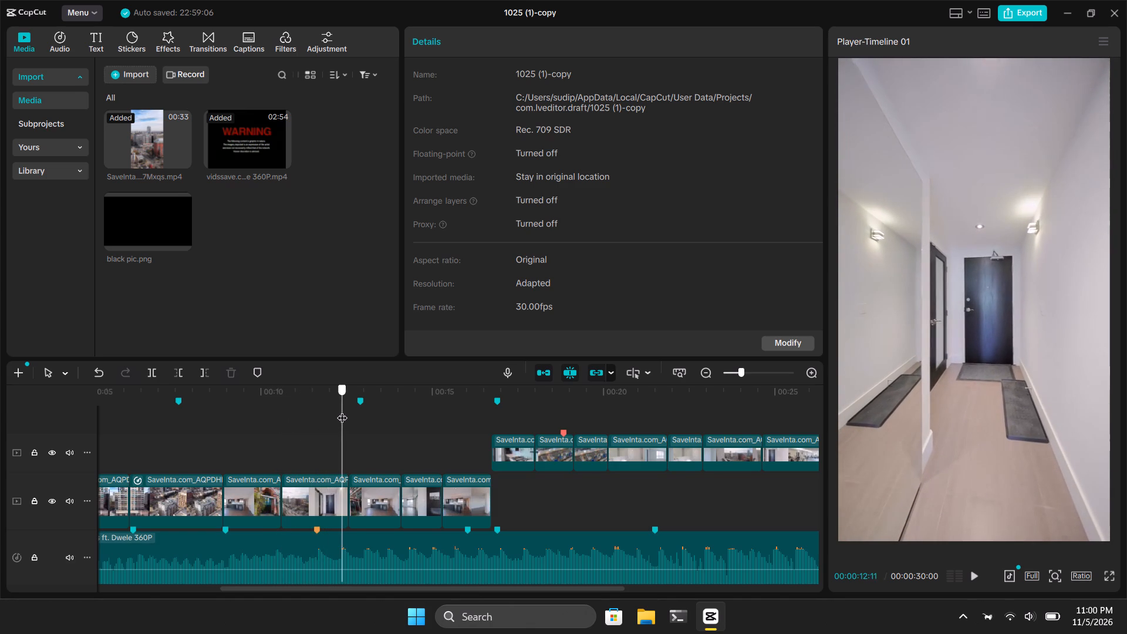
left_click_drag(342, 410, 291, 420)
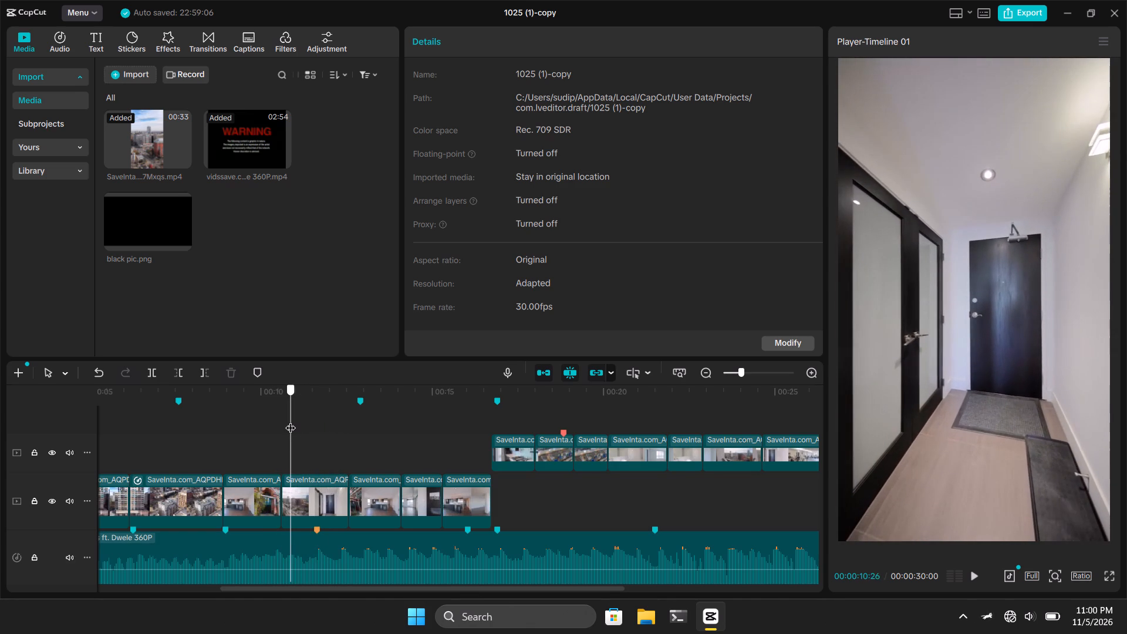
left_click_drag(291, 420, 311, 418)
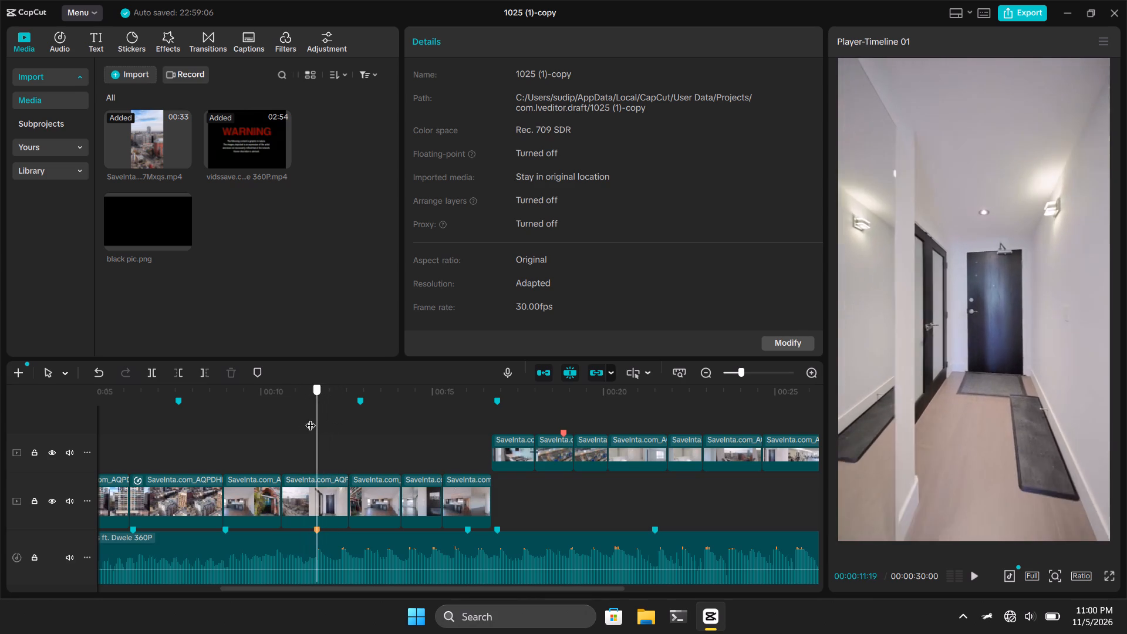
left_click_drag(311, 418, 225, 423)
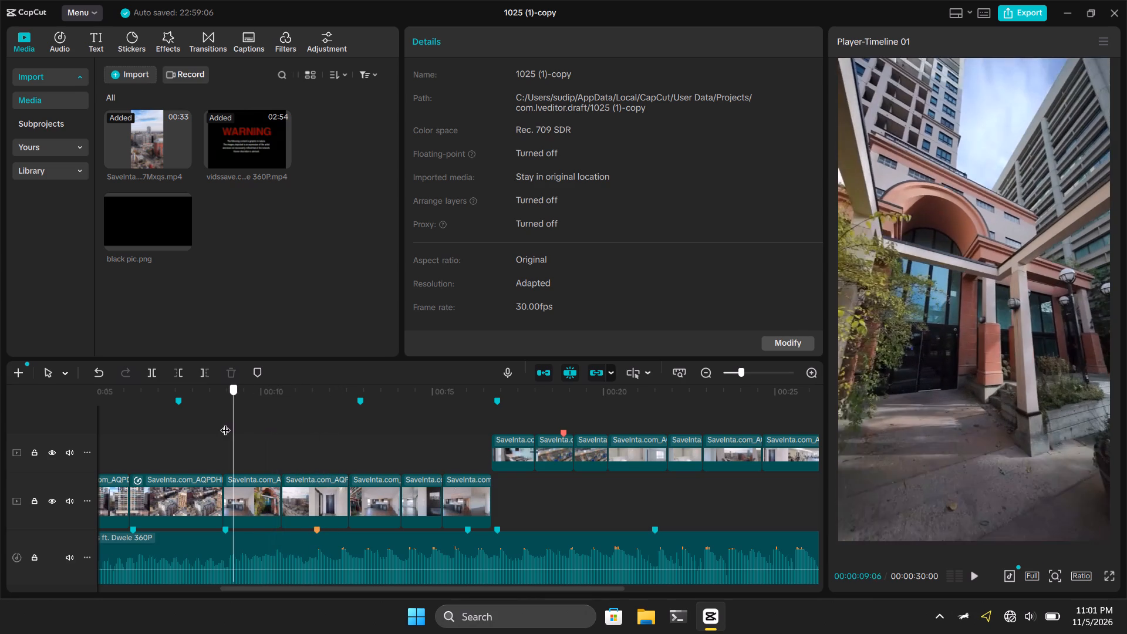
Play from just before the building entrance clip through the hallway clip to check the movement across their cut.
left_click_drag(225, 423, 208, 420)
left_click(208, 420)
key("space")
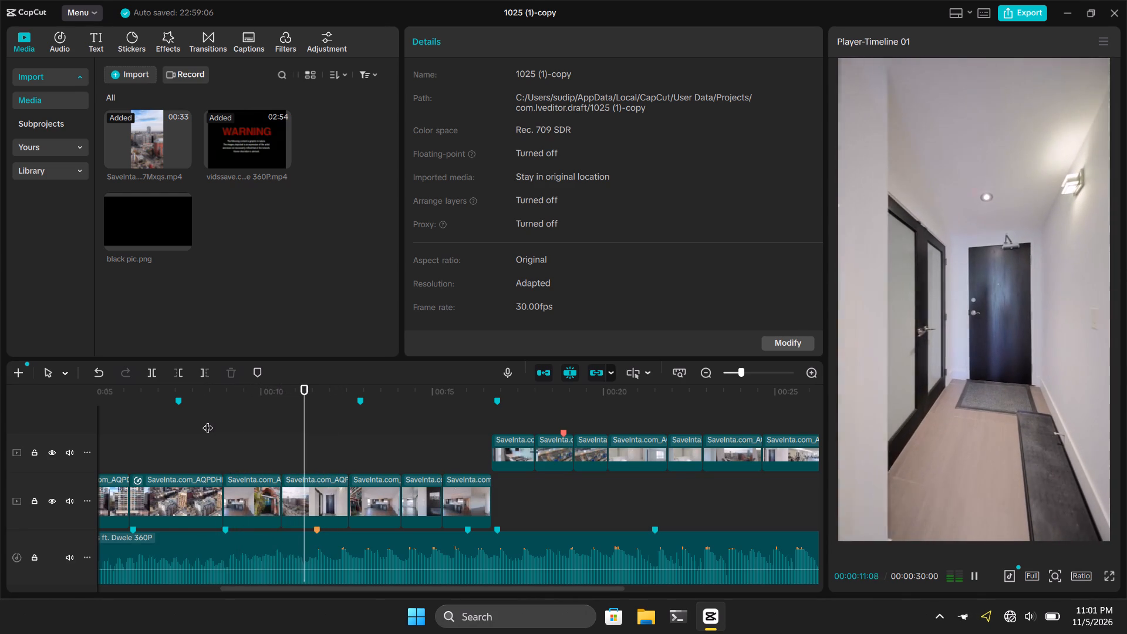
key("space")
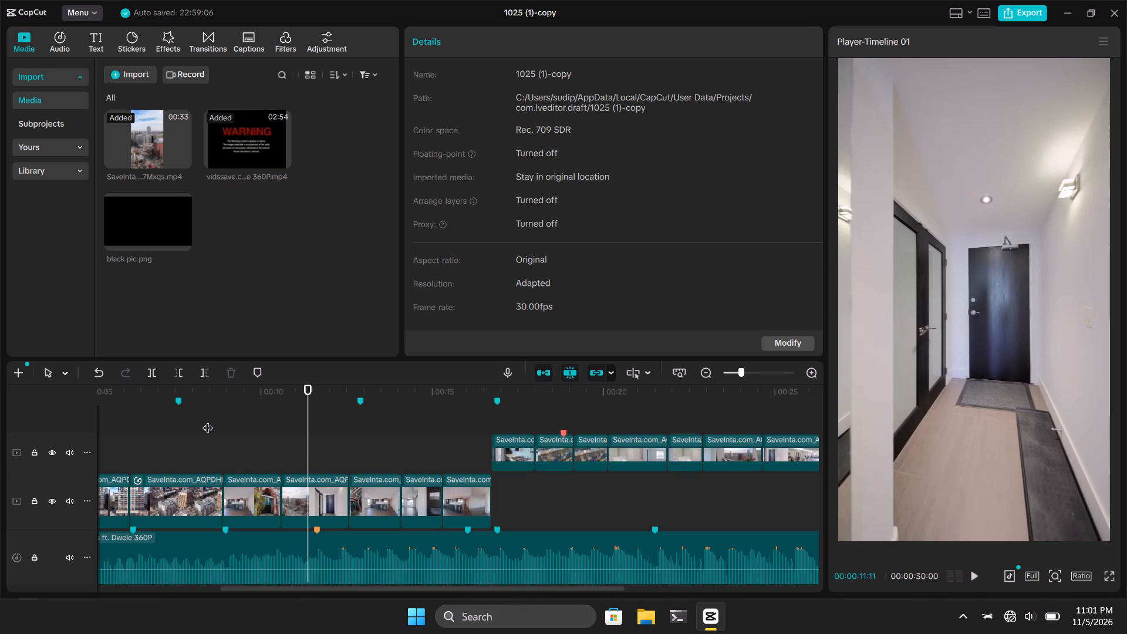
left_click(283, 448)
key("space")
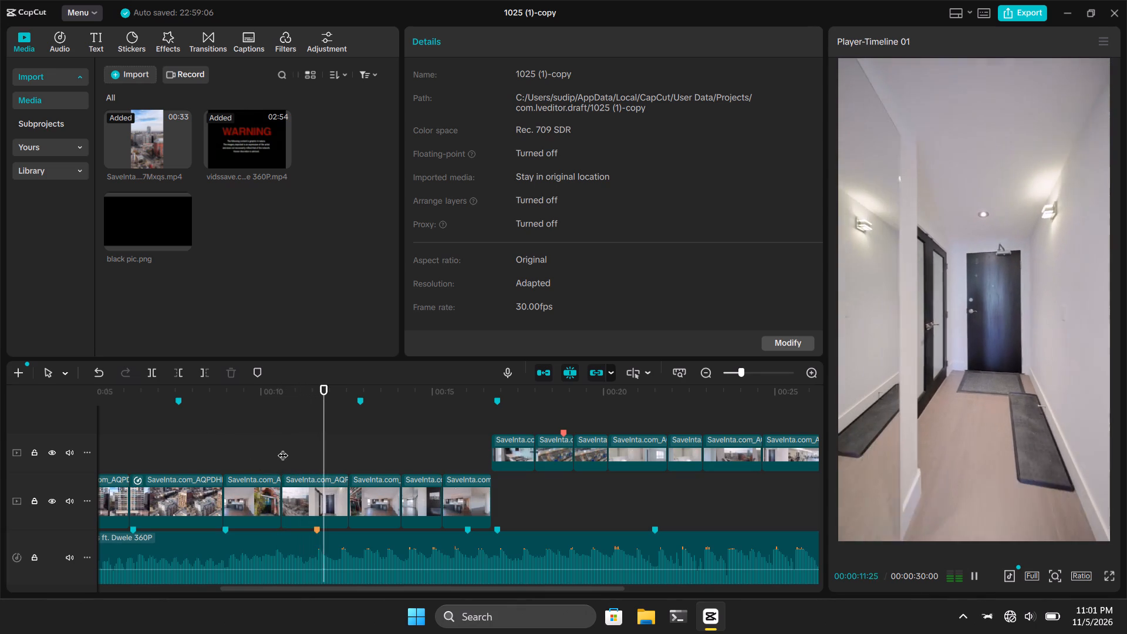
key("space")
Reverse the hallway clip that follows the building entrance clip.
left_click(305, 495)
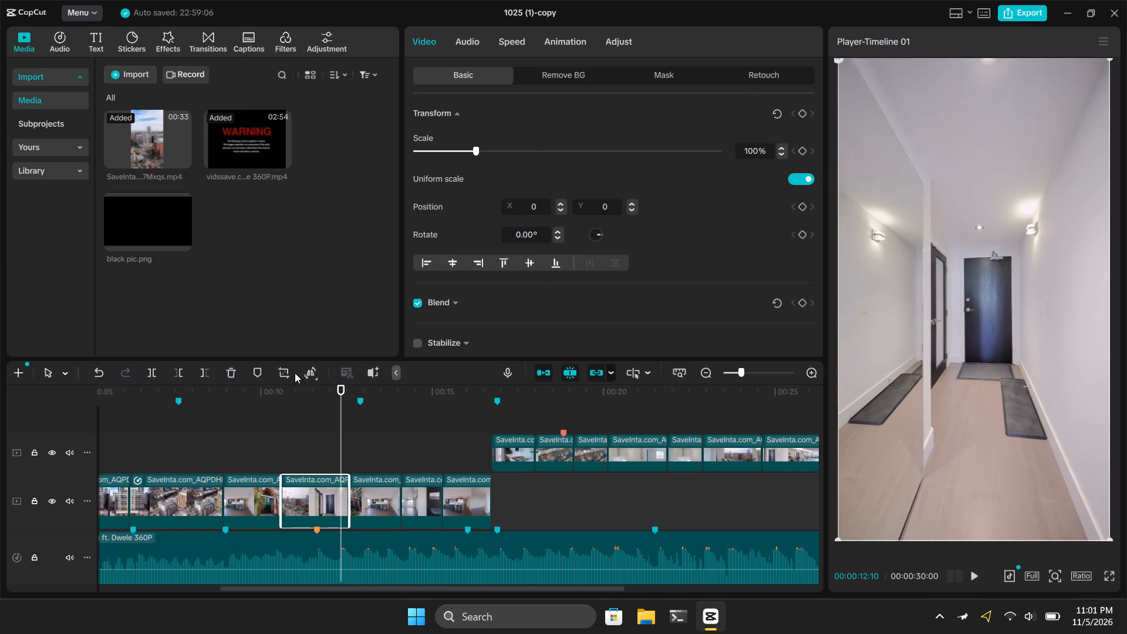
left_click(309, 373)
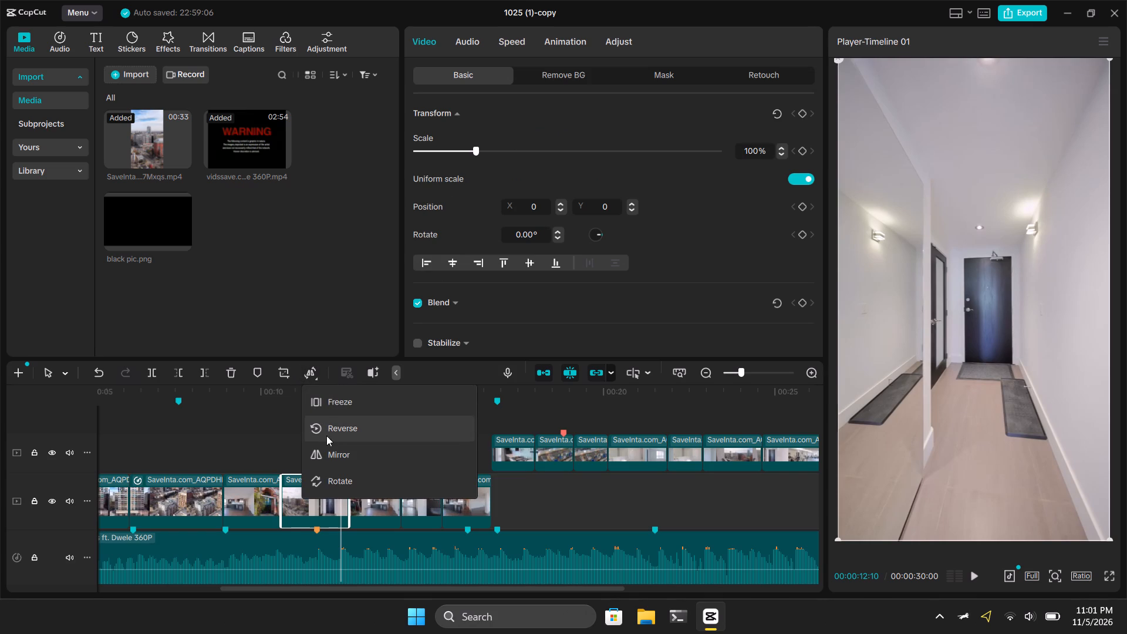
left_click(343, 424)
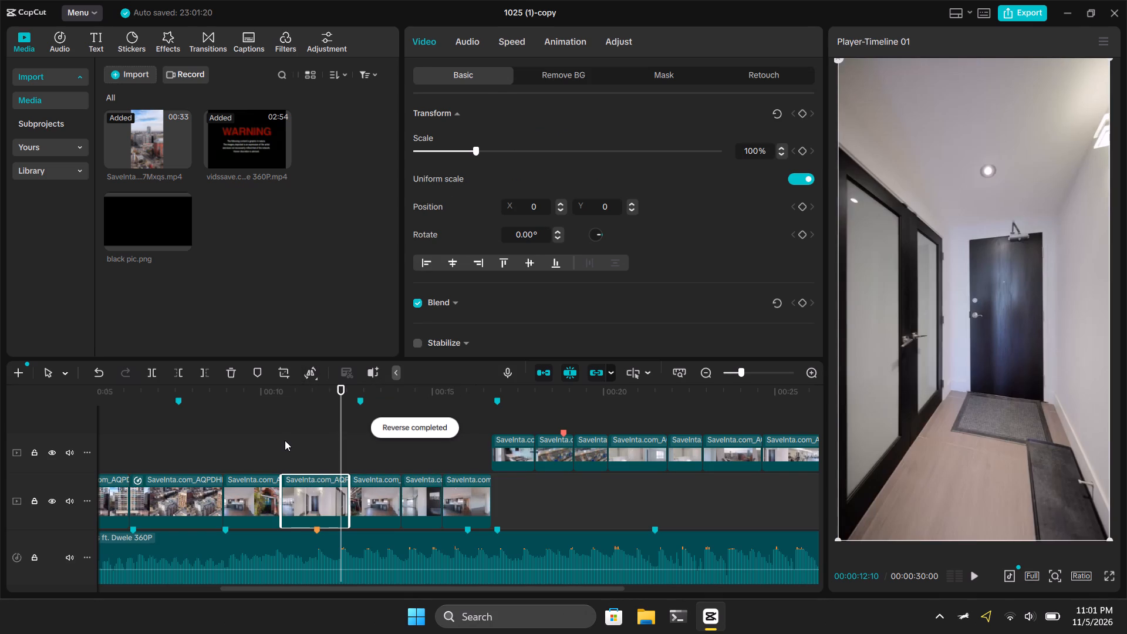
Play the reversed hallway clip and the interior clips after it, up to about 00:00:15, to review the flow.
left_click(285, 440)
key("space")
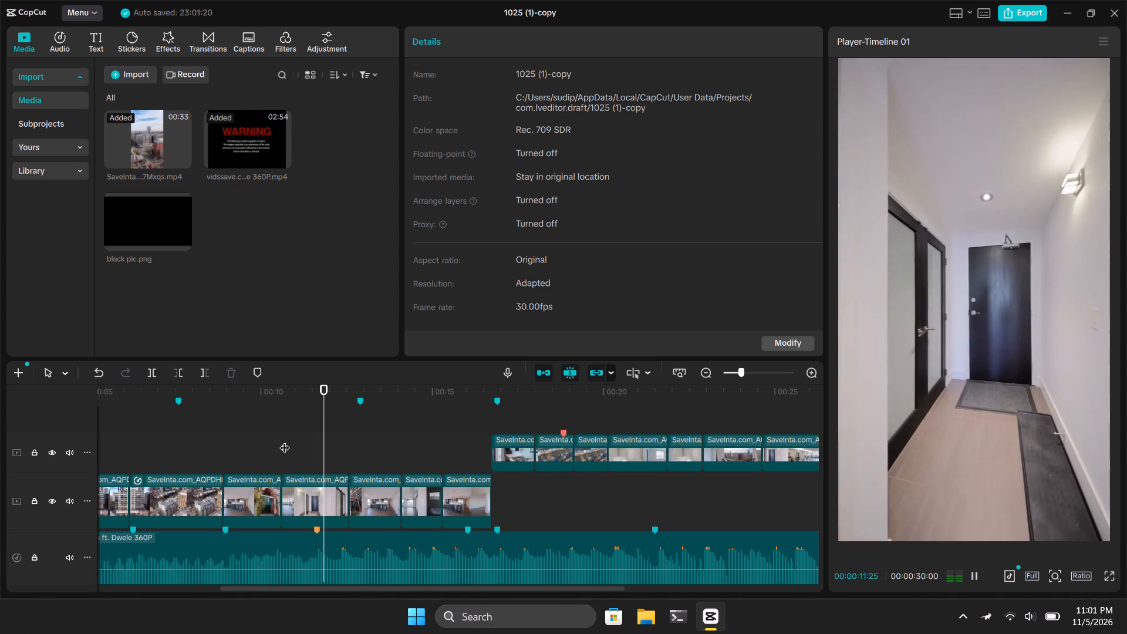
key("space")
key("space")
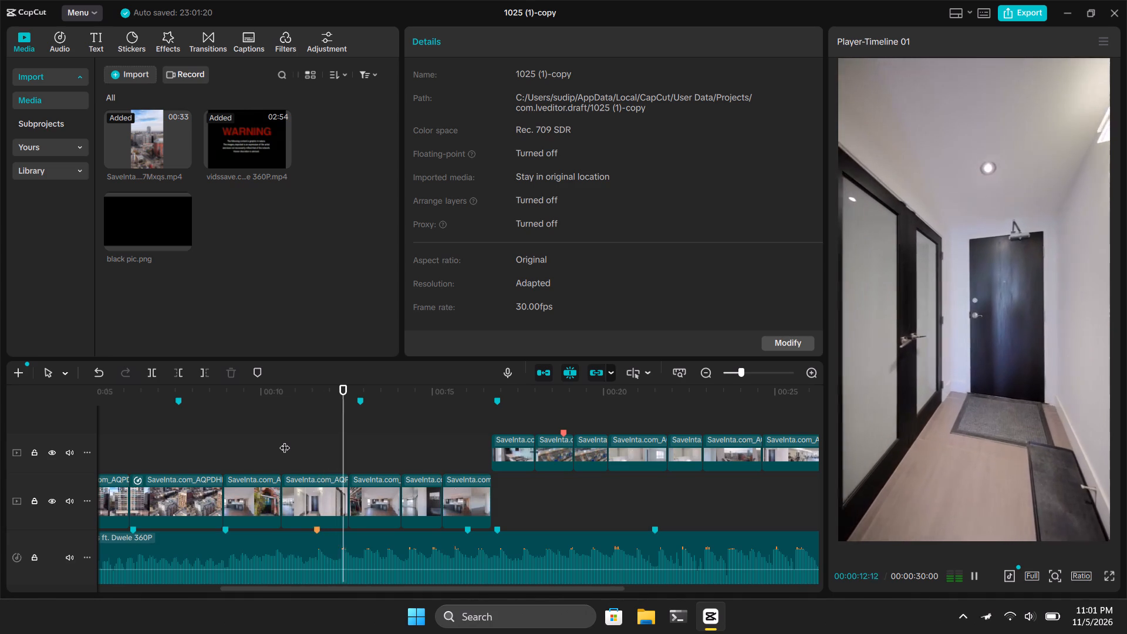
key("space")
key("space")
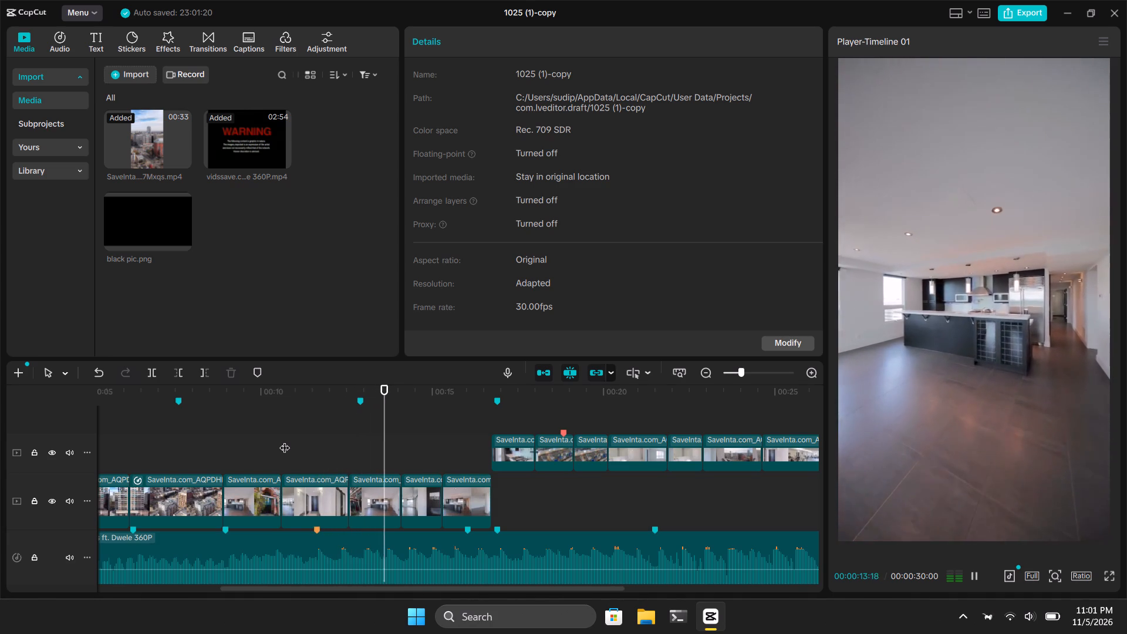
key("space")
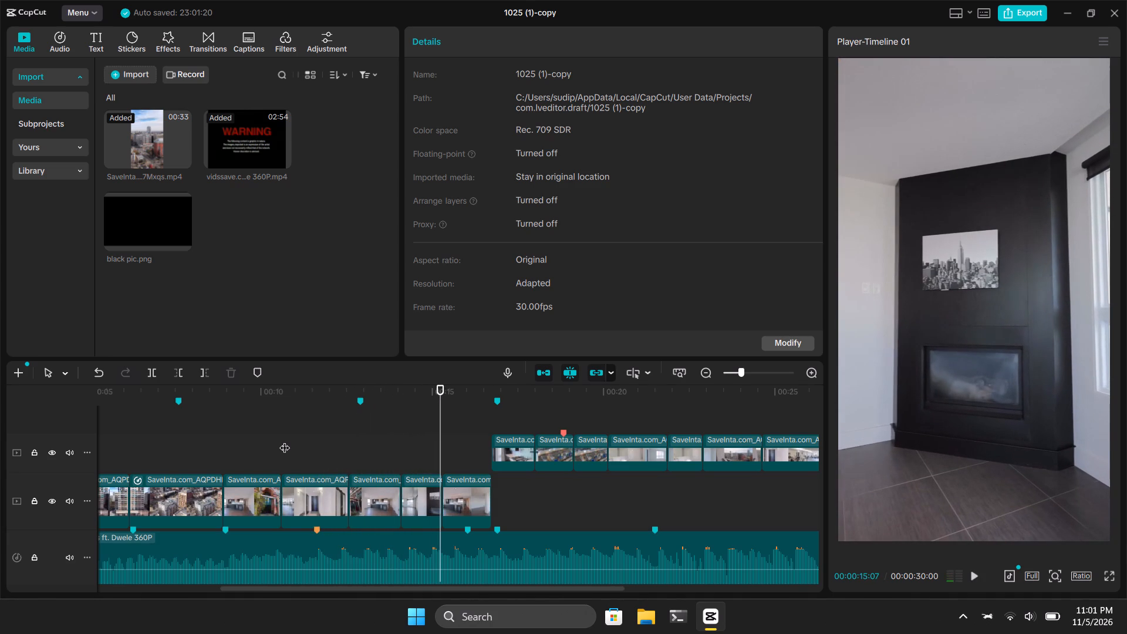
Replay from the start of the building entrance clip into the reversed hallway clip to check how their motion connects.
left_click(224, 448)
key("space")
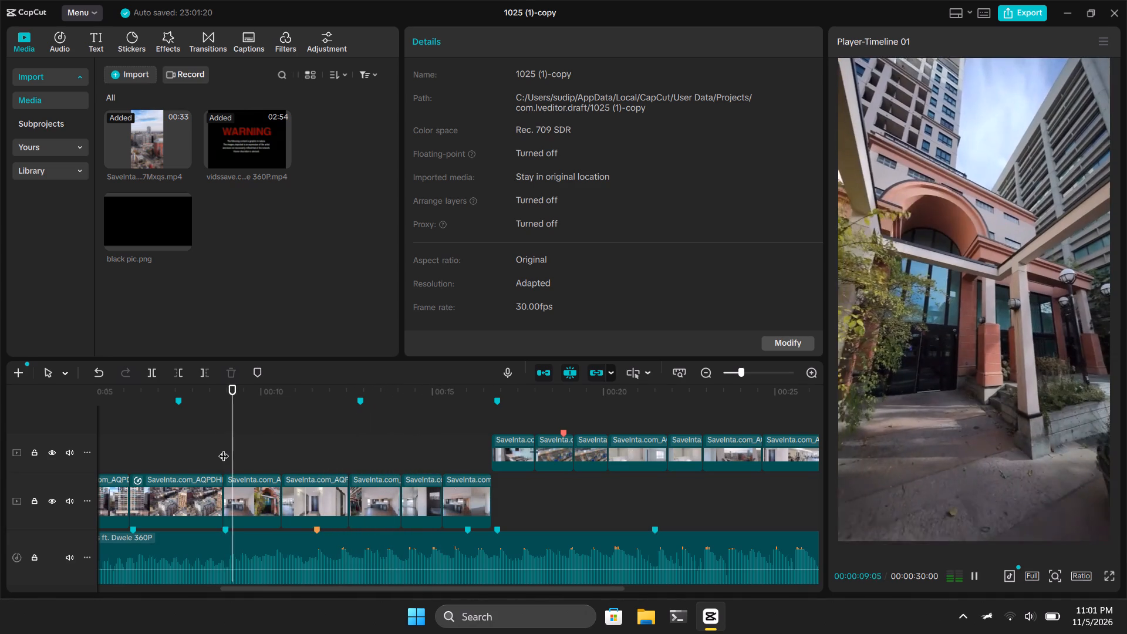
key("space")
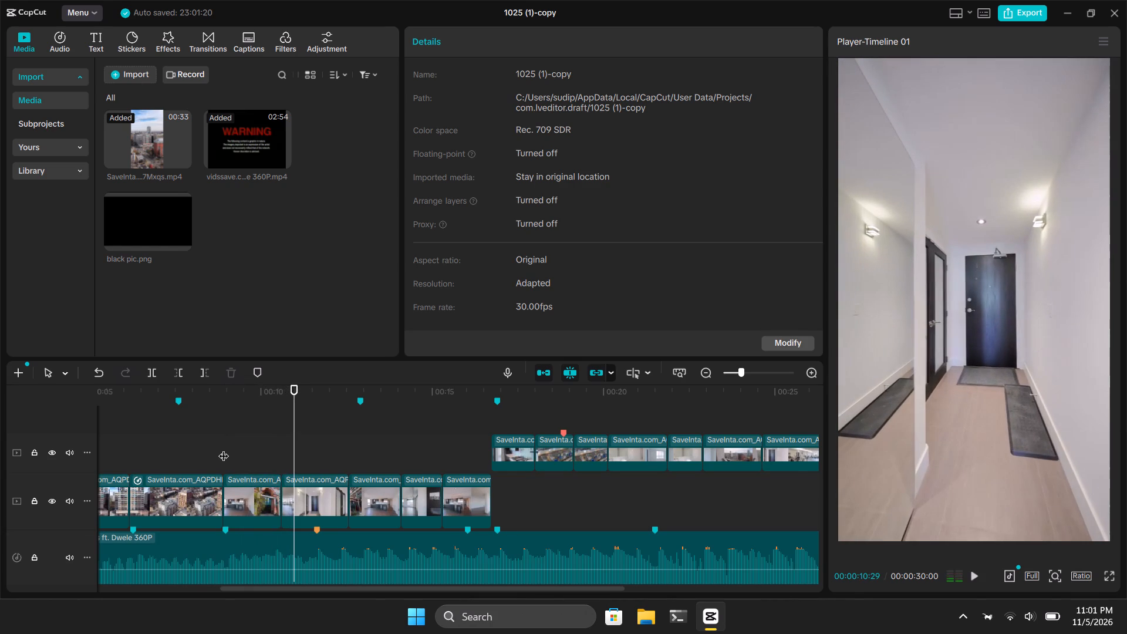
key("space")
key("space")
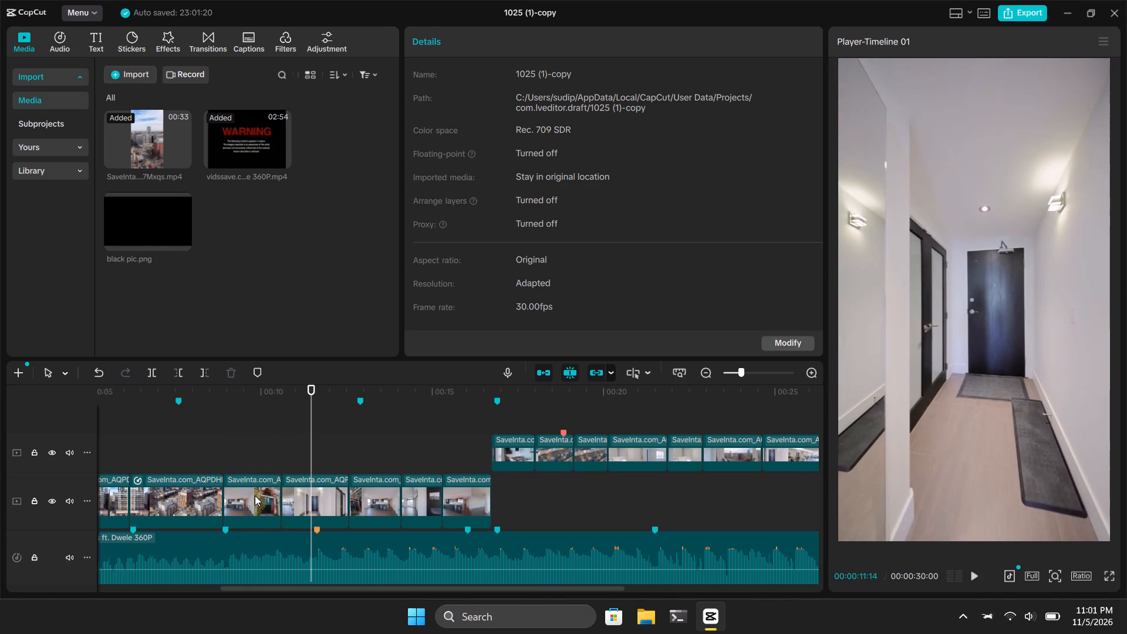
Replay the cut into the reversed hallway clip at closer timeline scale, from about 00:00:10:05, to check it against the music.
left_click(280, 446)
scroll(280, 446, "up", 8, "ctrl")
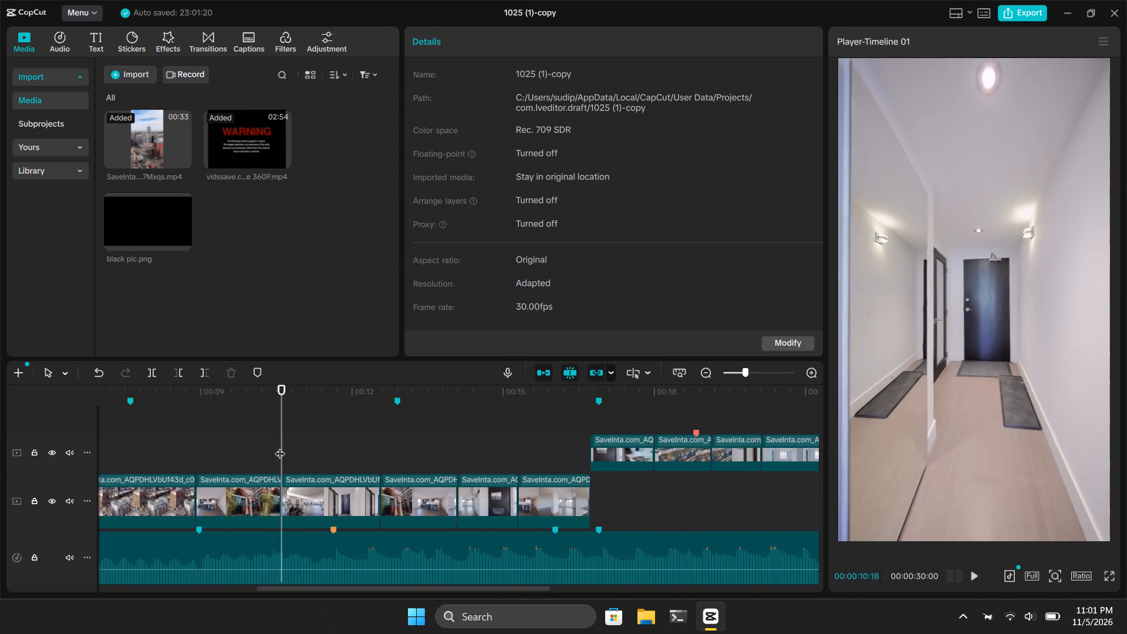
scroll(280, 446, "up", 8, "ctrl")
left_click(248, 444)
key("space")
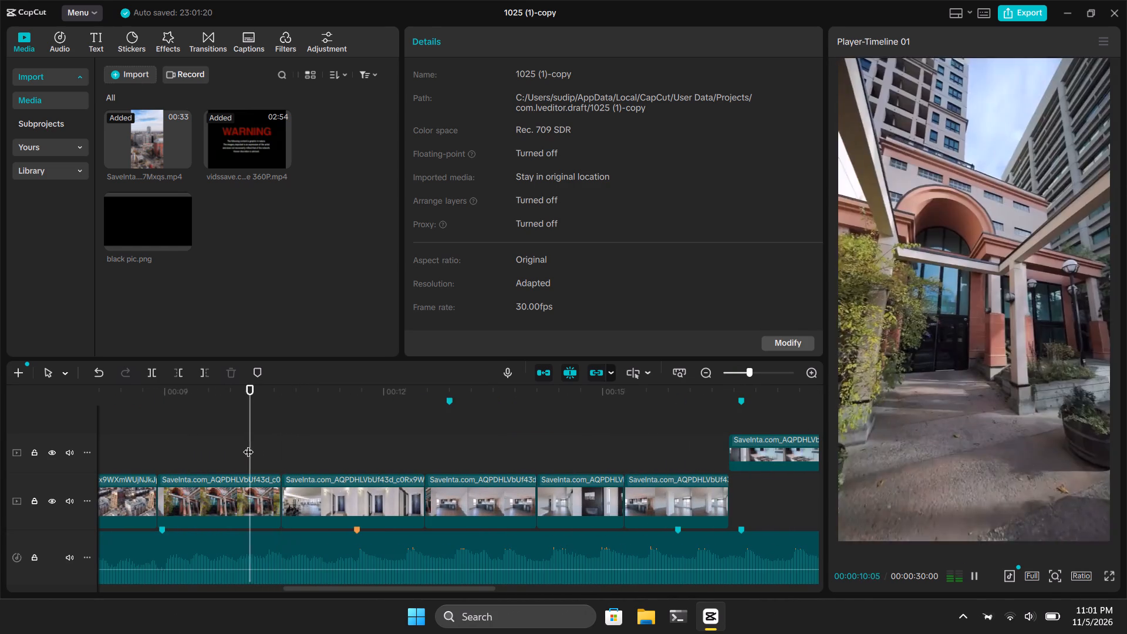
key("space")
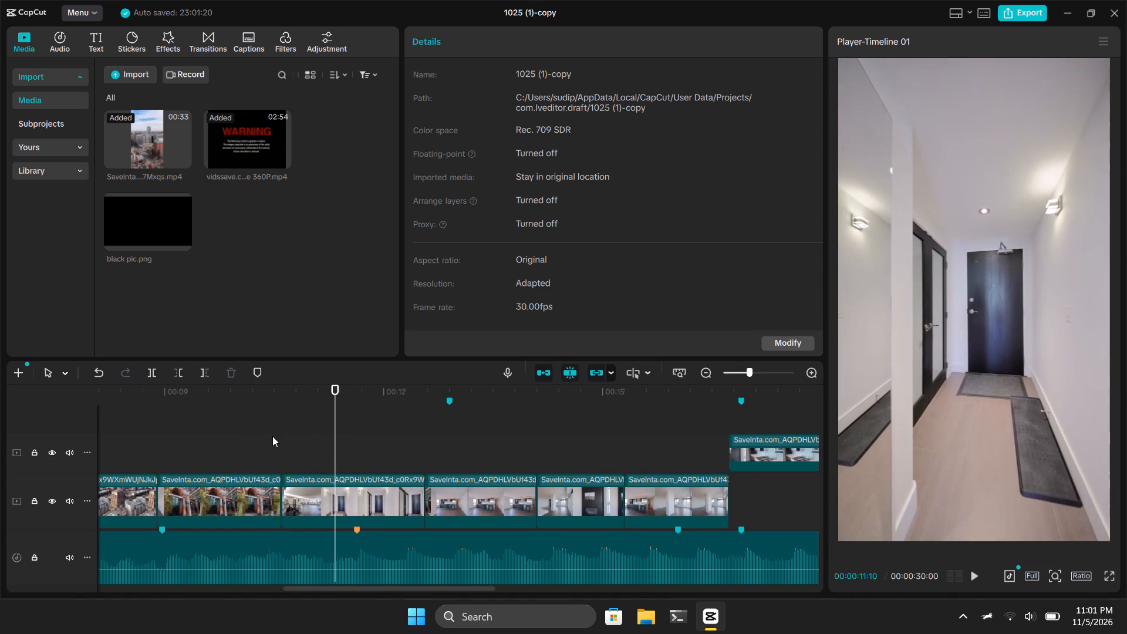
Replay the early part of the reversed hallway clip repeatedly, around 00:00:11, to examine its timing against the orange music marker.
left_click(296, 436)
key("space")
key("space")
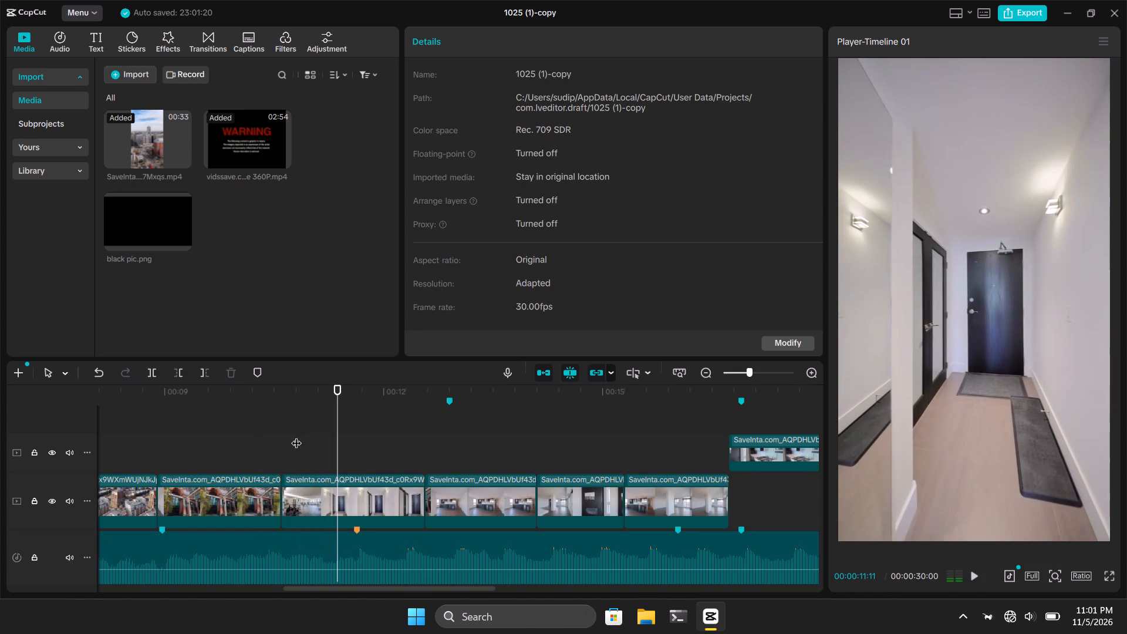
left_click(313, 436)
key("space")
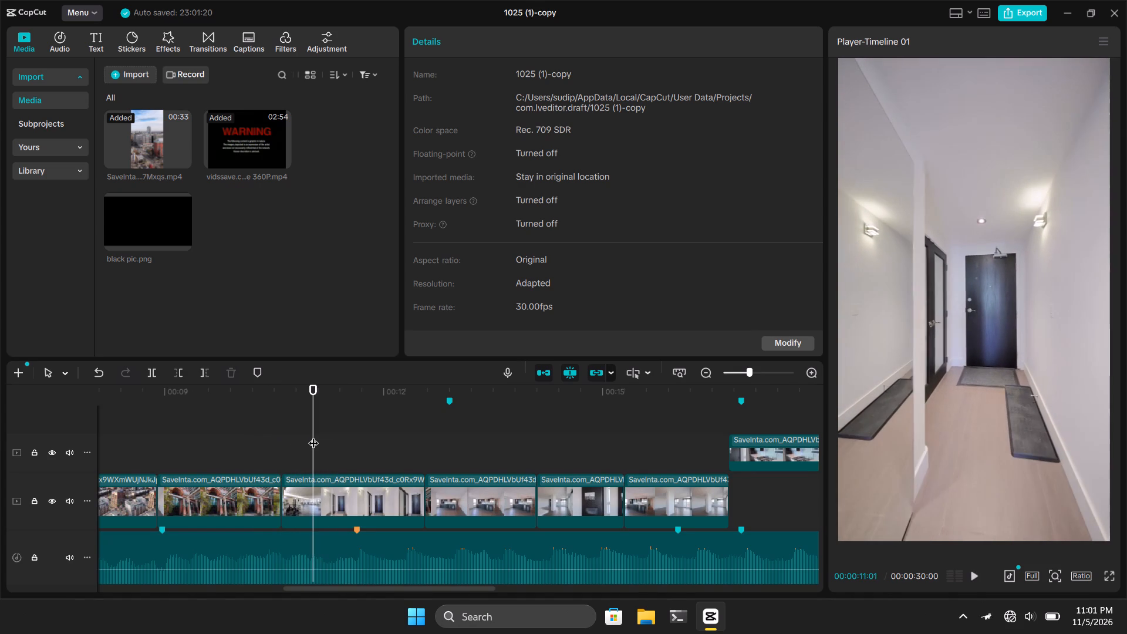
key("space")
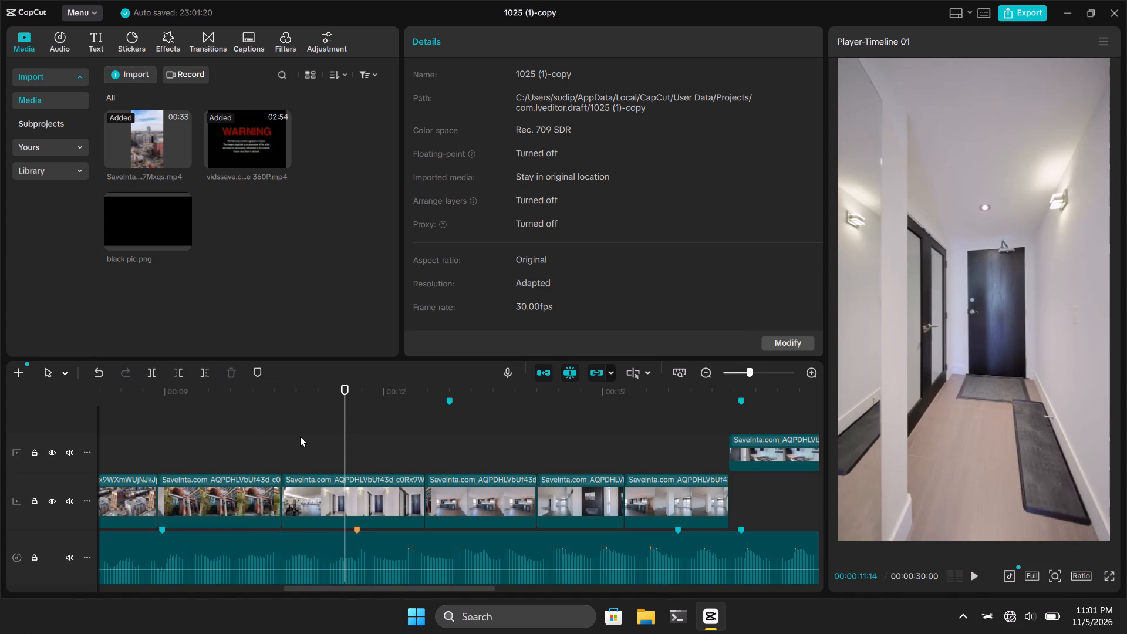
left_click(300, 436)
key("space")
key("space")
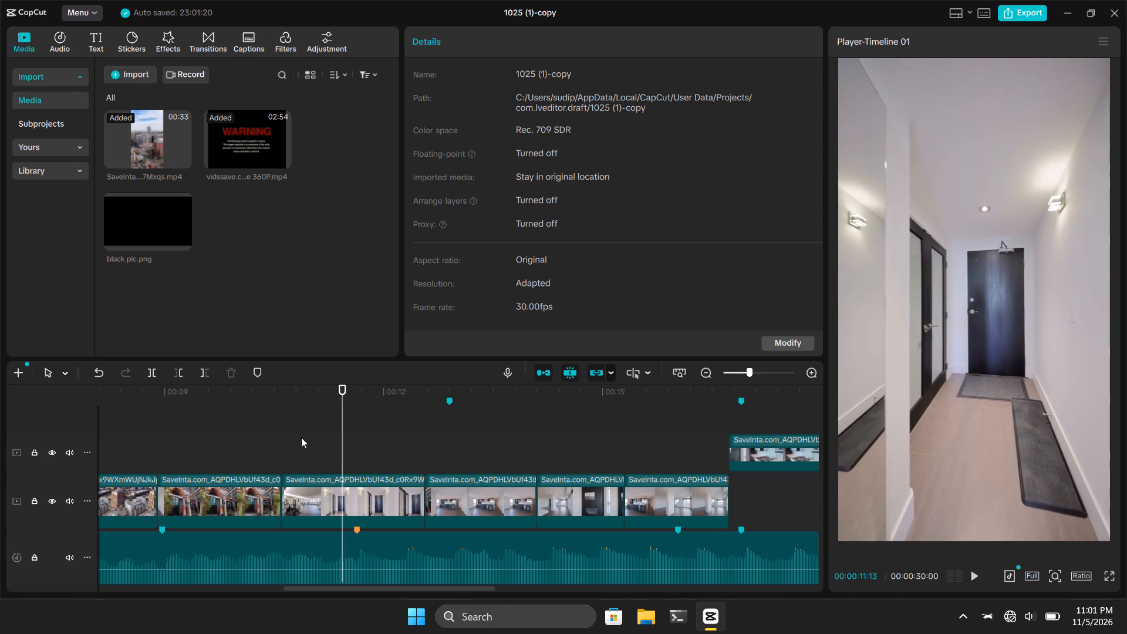
left_click_drag(343, 436, 309, 451)
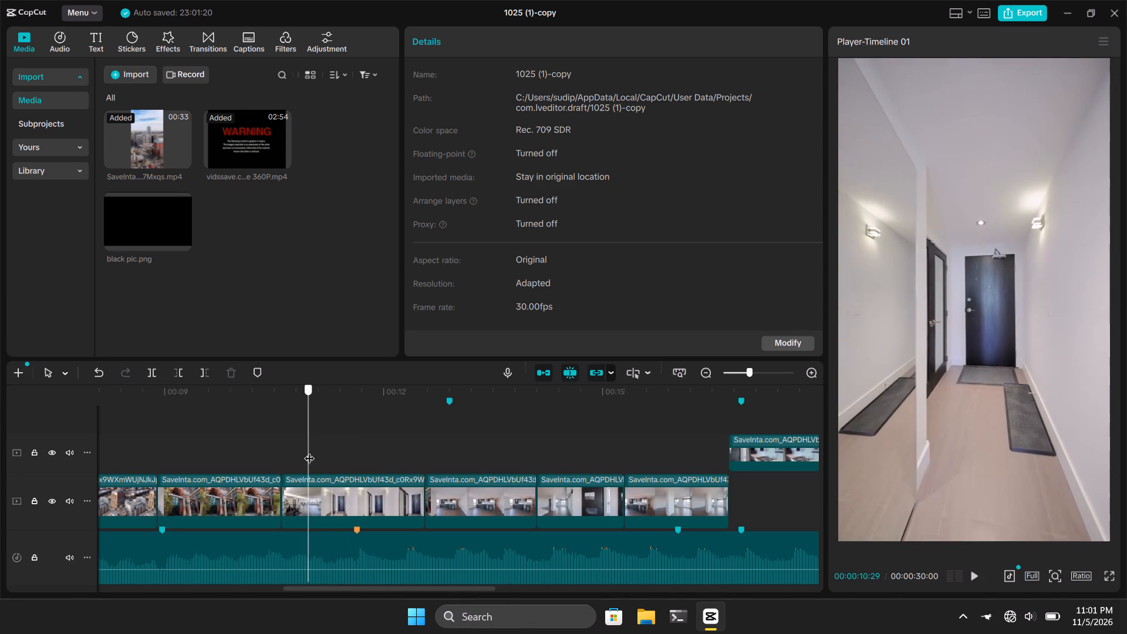
left_click_drag(309, 451, 311, 451)
key("space")
key("space")
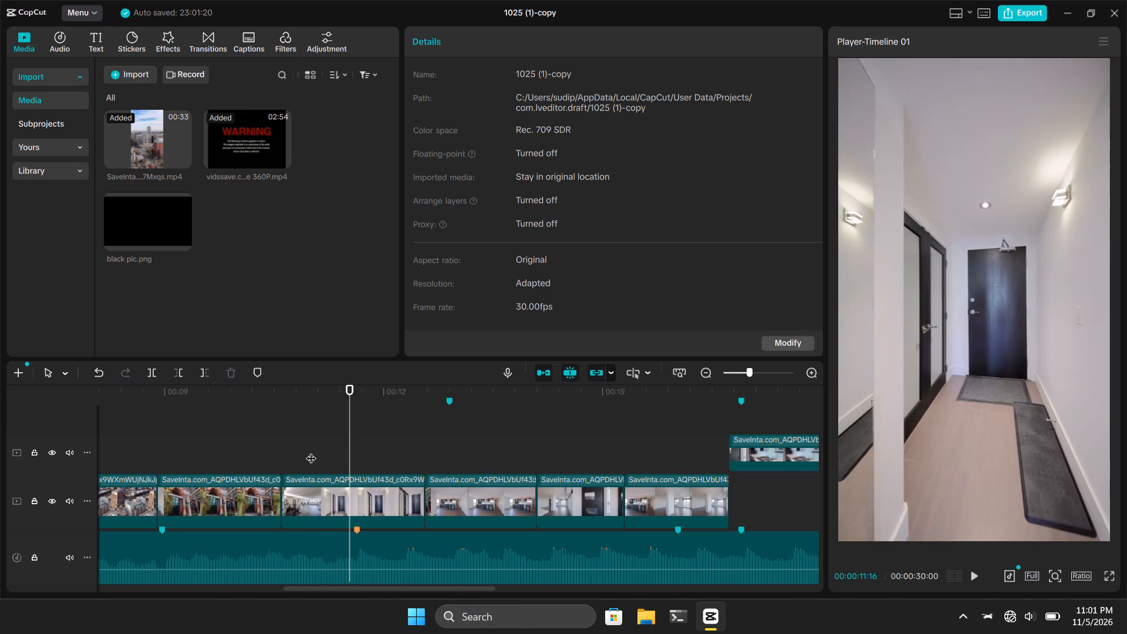
Add a marker at 00:00:11:00 on the timeline and another at the same time on the music track.
triple_click(311, 451)
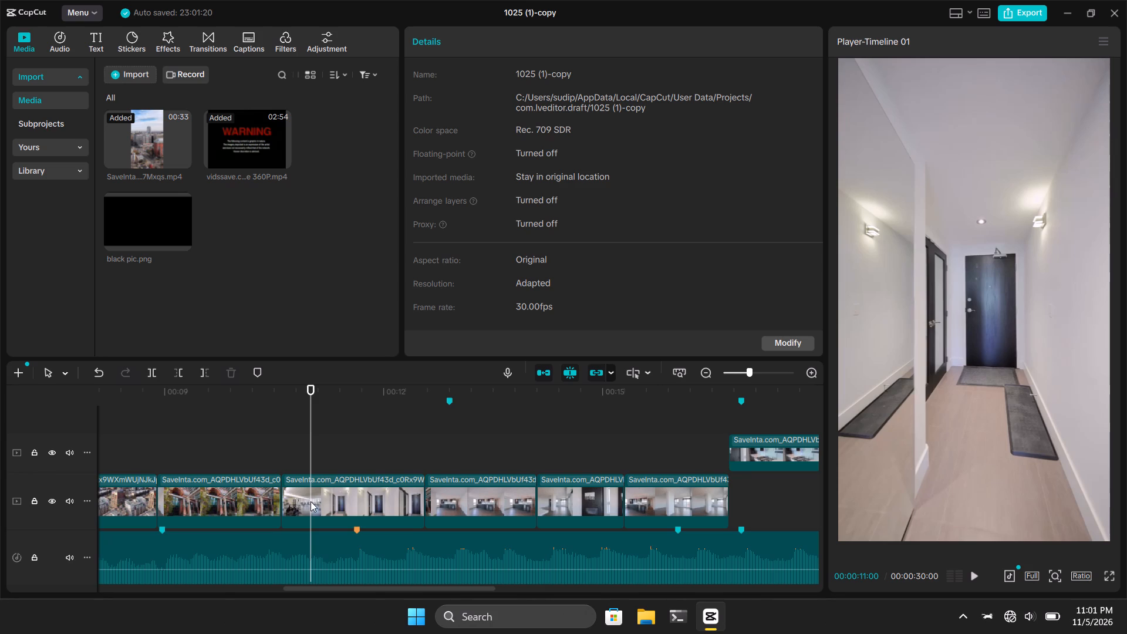
key("m")
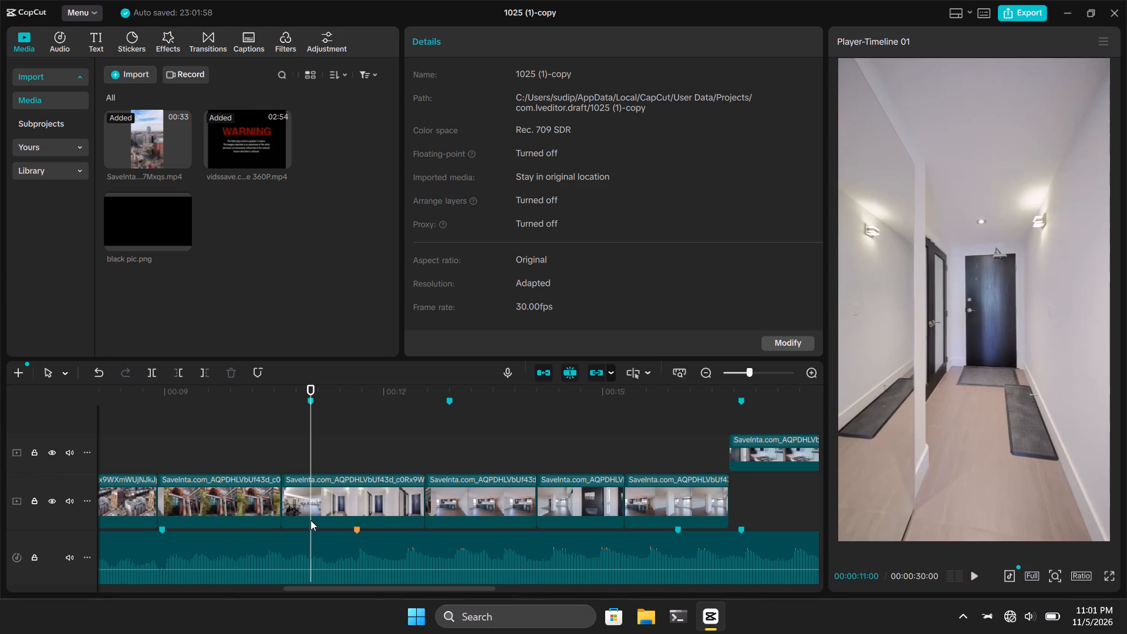
left_click(310, 534)
key("m")
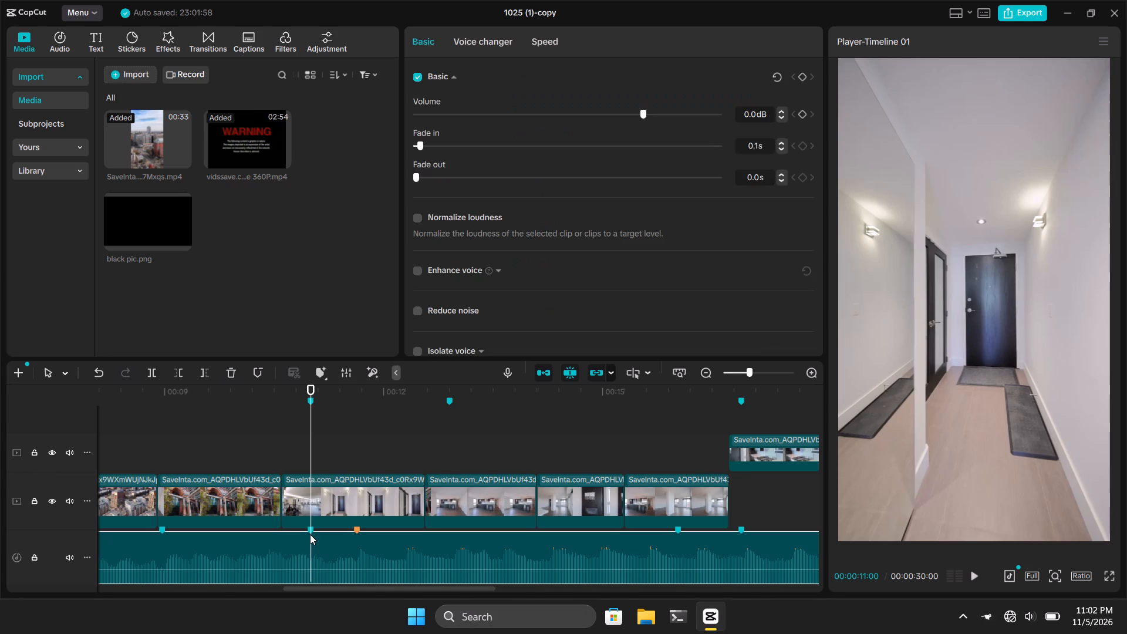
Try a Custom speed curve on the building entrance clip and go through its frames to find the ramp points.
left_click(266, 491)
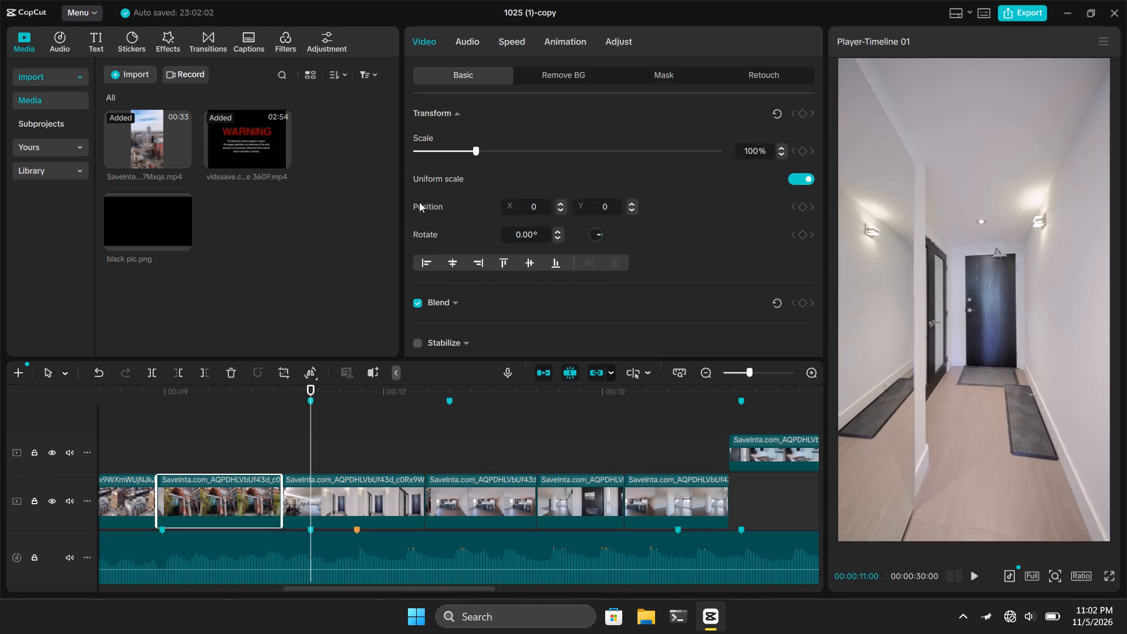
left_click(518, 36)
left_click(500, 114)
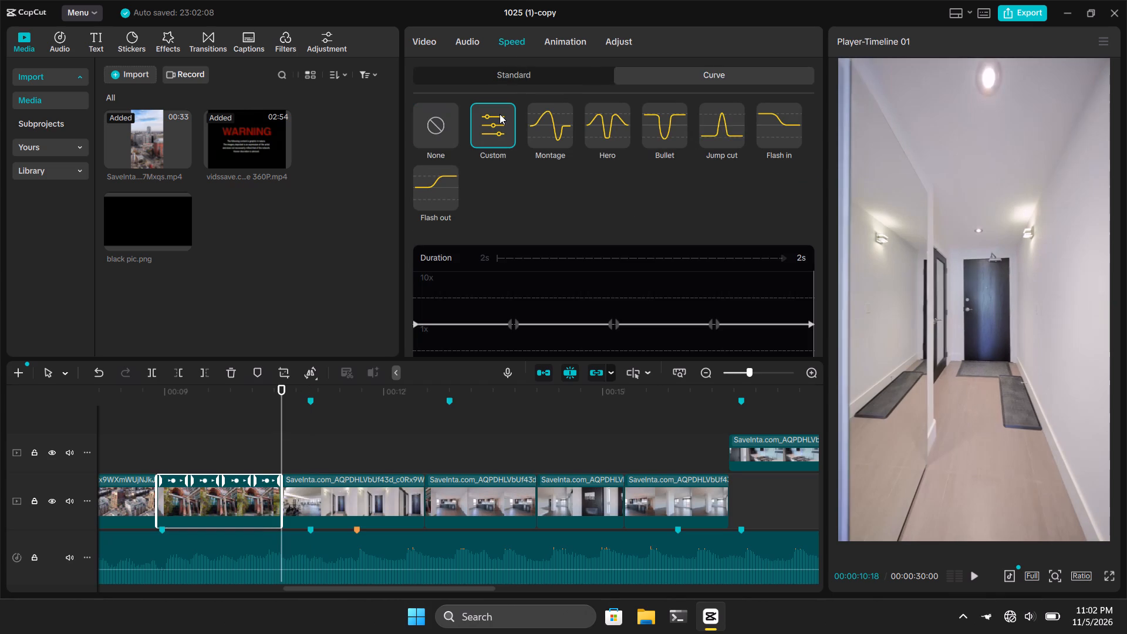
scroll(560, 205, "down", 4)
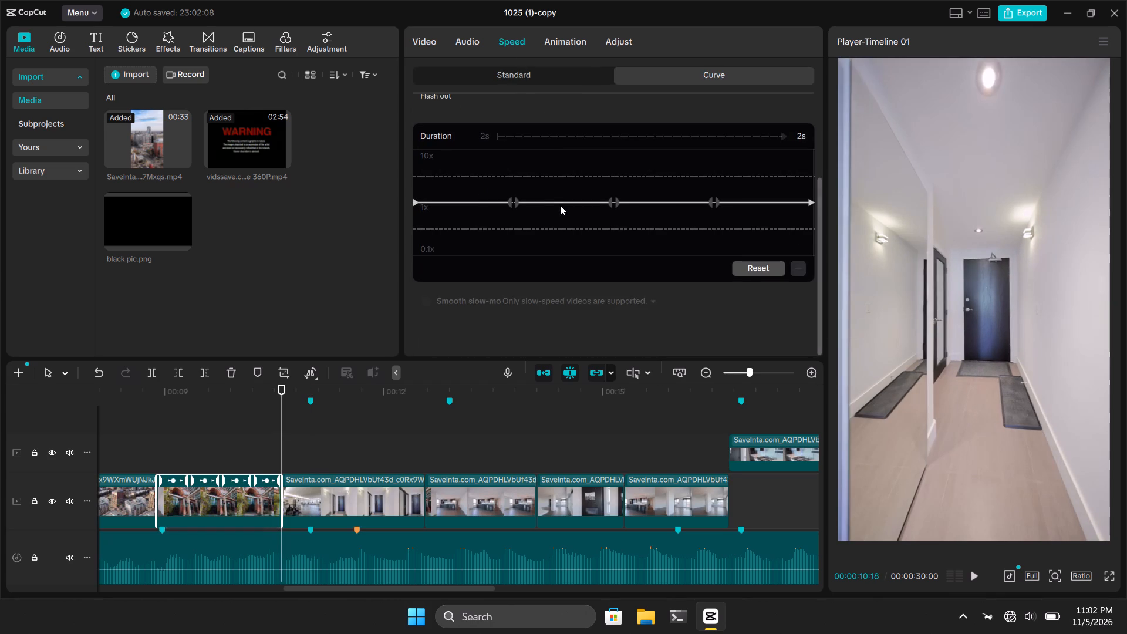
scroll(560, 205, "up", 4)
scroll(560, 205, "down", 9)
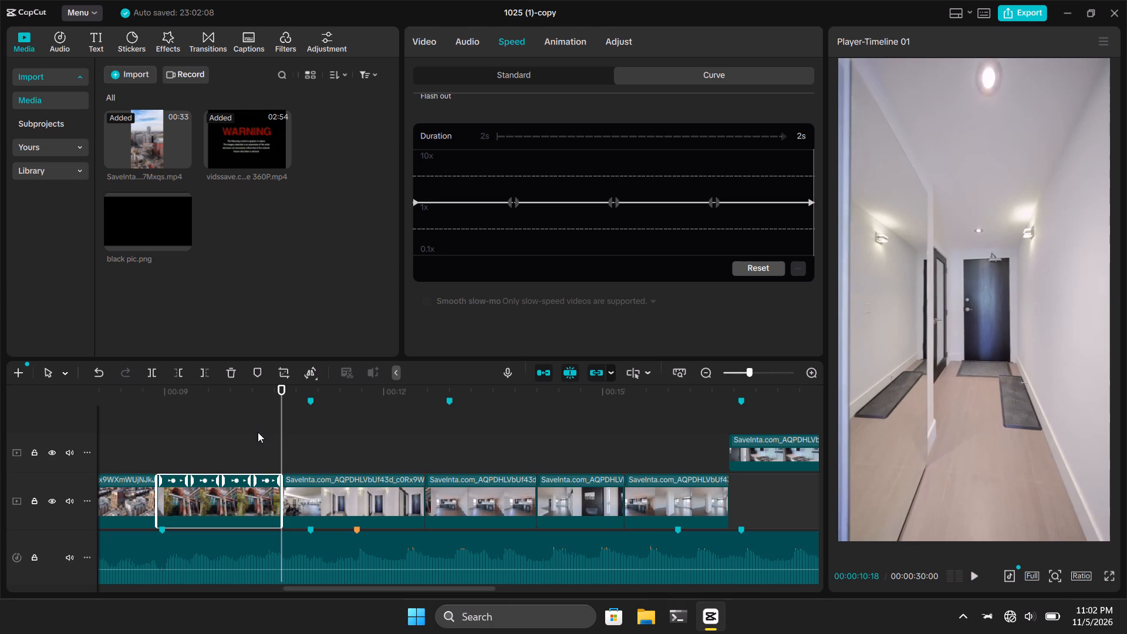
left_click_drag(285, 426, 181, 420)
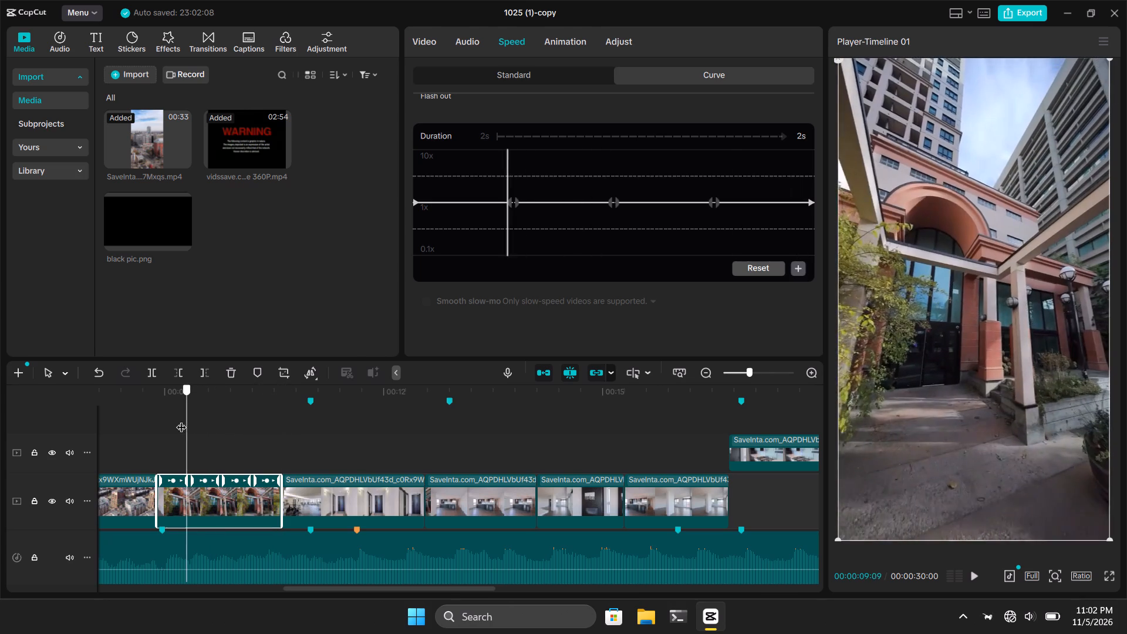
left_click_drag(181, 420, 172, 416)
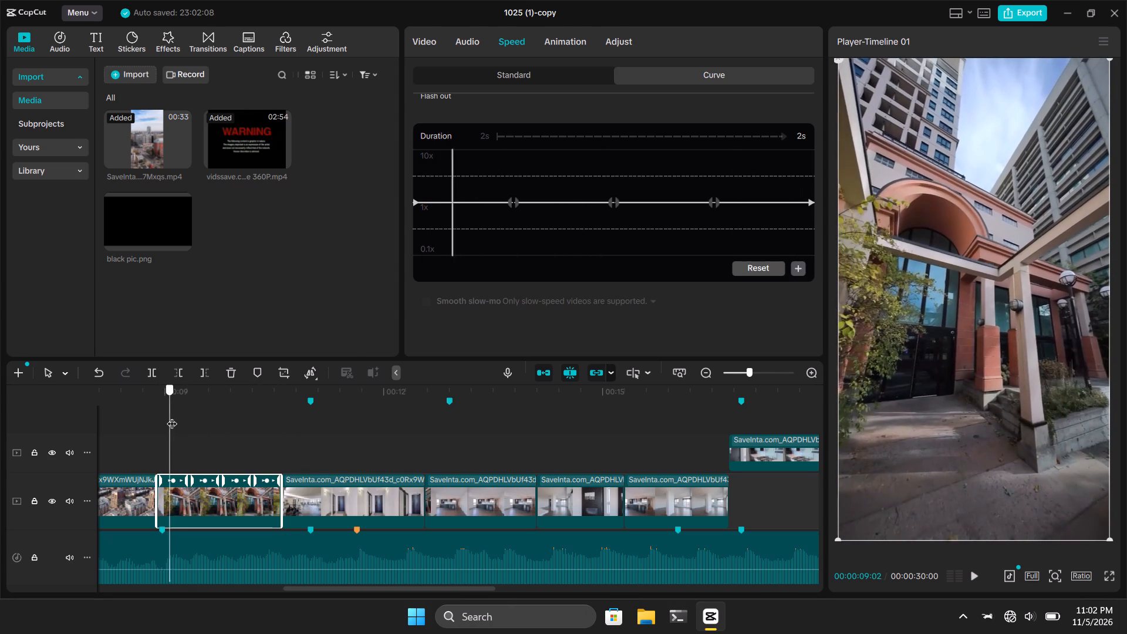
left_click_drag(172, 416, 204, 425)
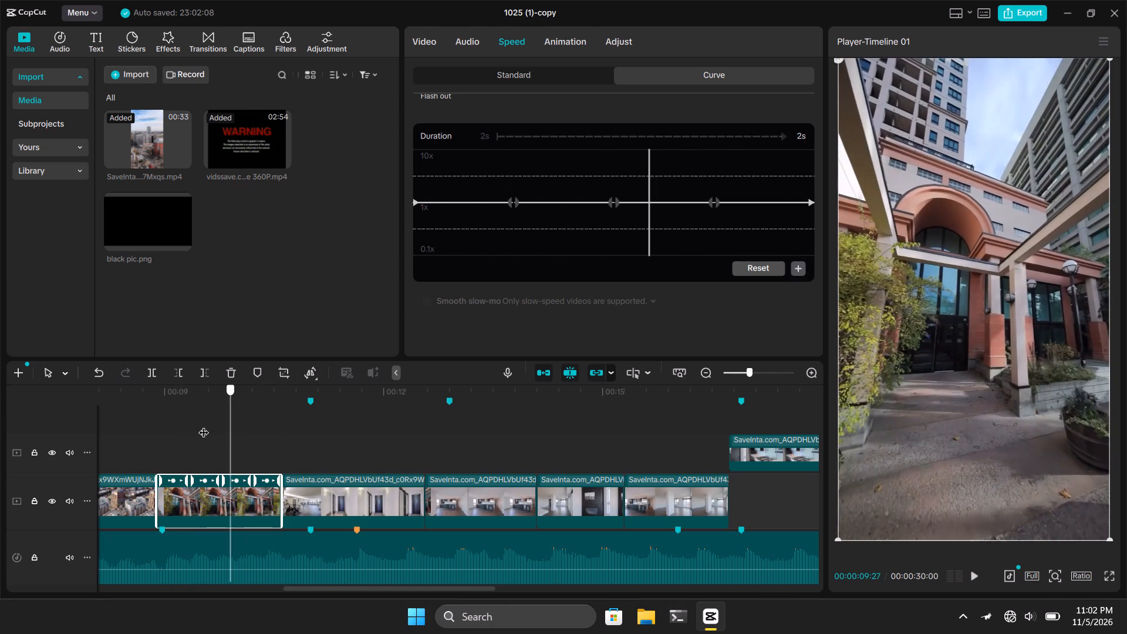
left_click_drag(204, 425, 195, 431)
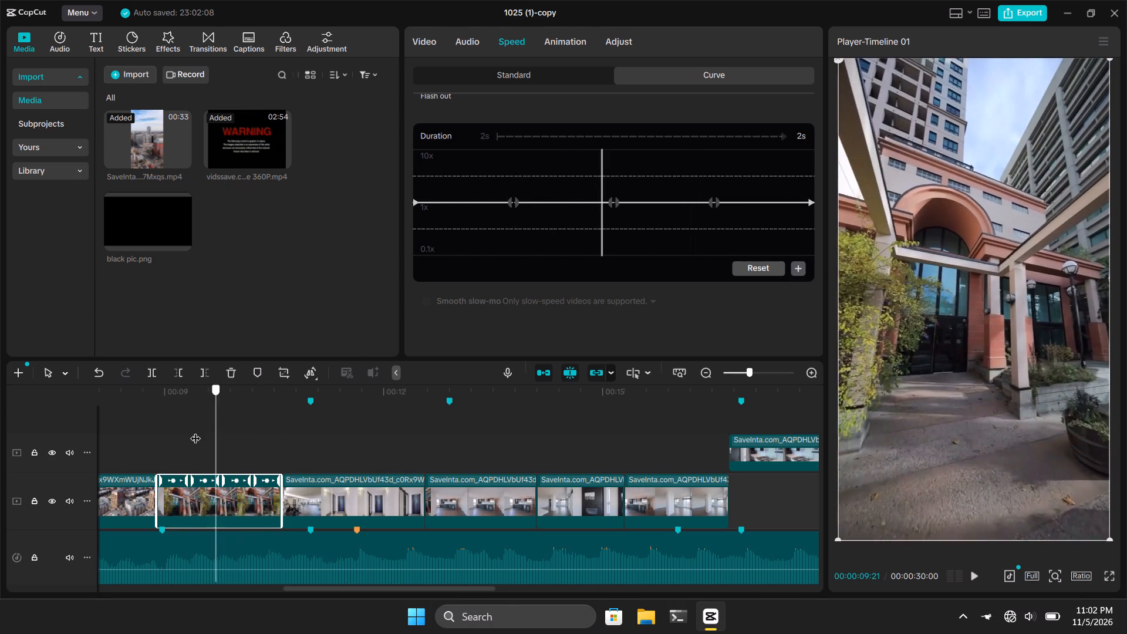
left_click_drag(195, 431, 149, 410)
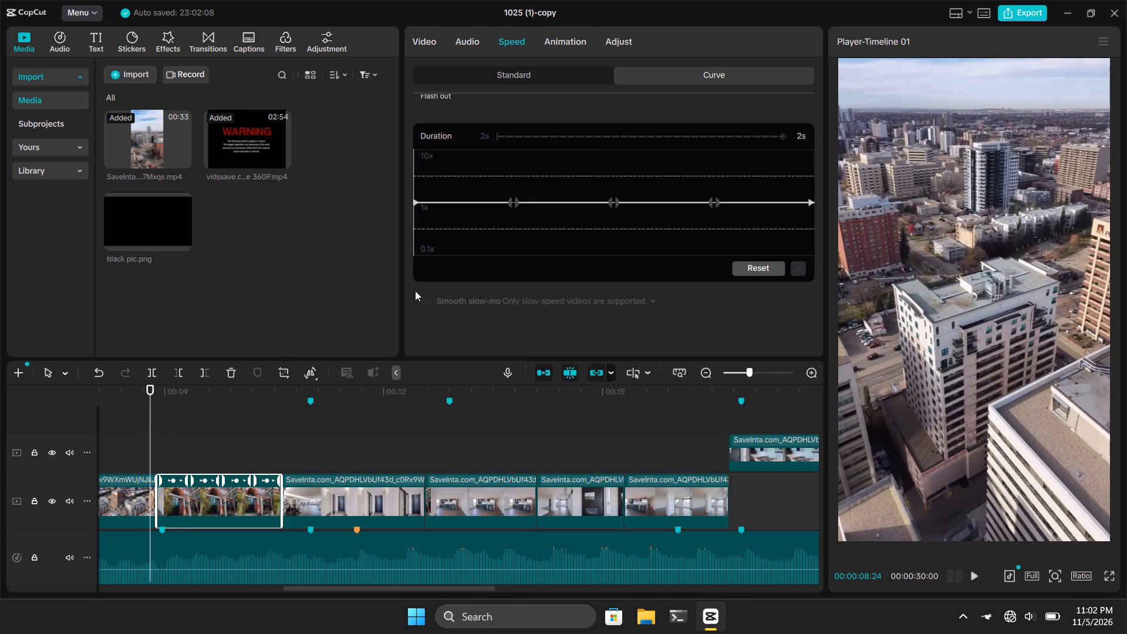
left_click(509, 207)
Apply the Flash in speed curve to the building entrance clip, with its first point near the clip's start and lowered to 1x.
scroll(509, 207, "up", 12)
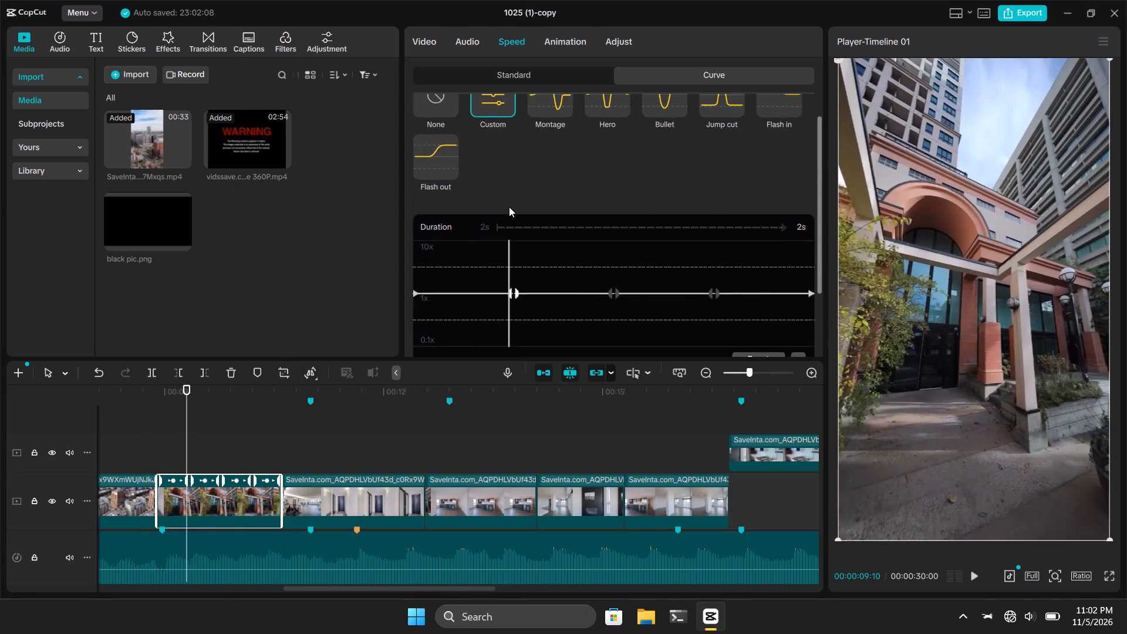
scroll(509, 207, "up", 17)
left_click(784, 122)
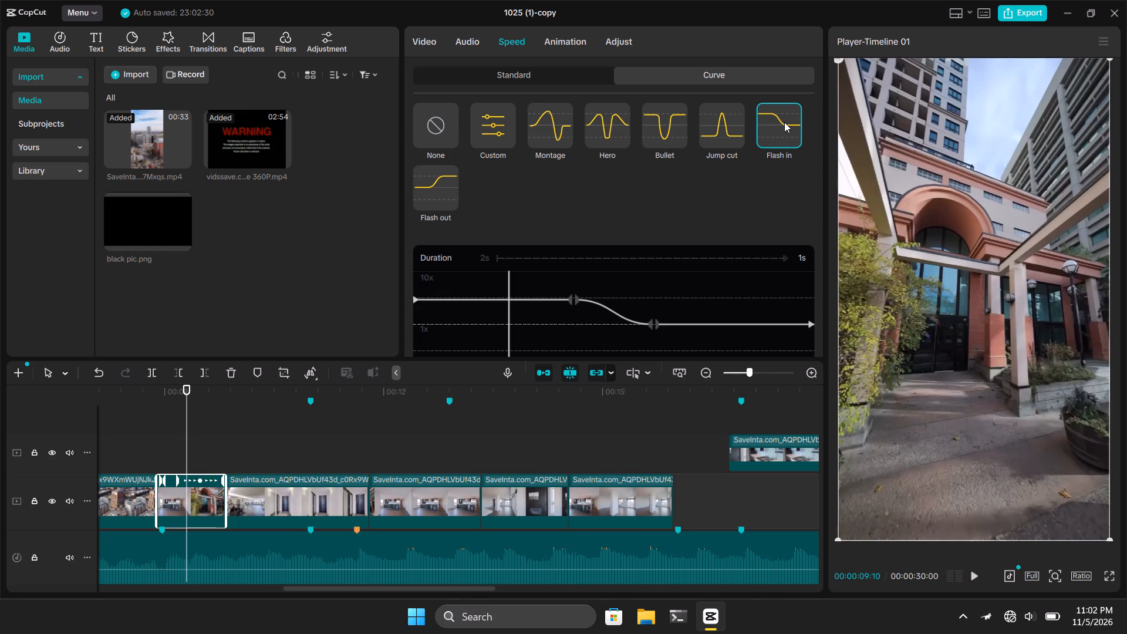
scroll(784, 122, "down", 6)
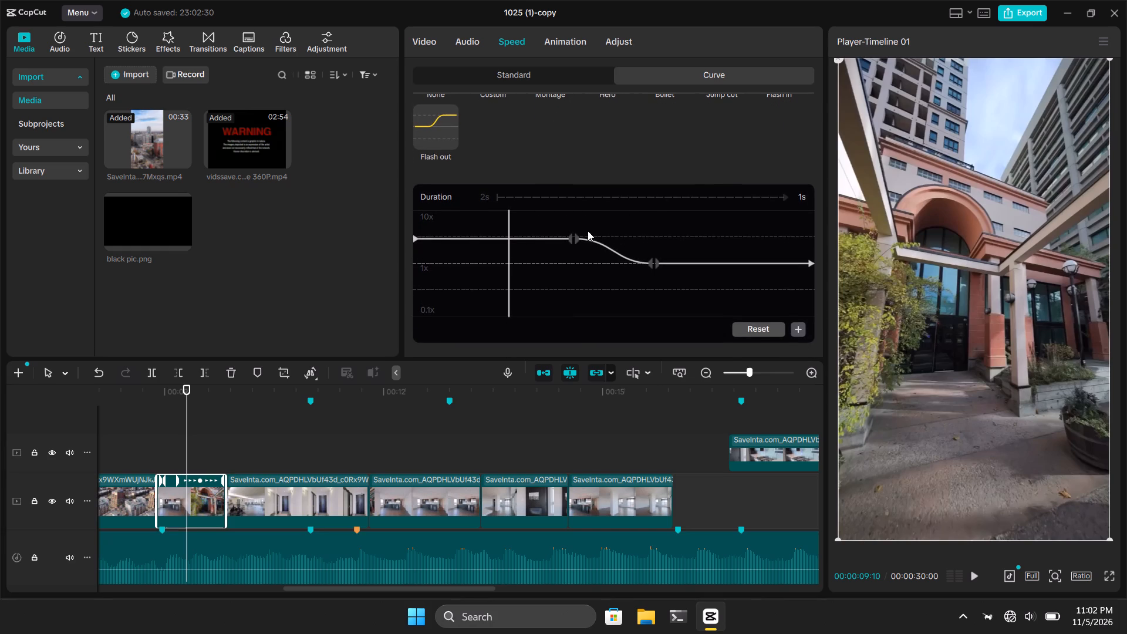
left_click(573, 236)
left_click_drag(573, 236, 454, 235)
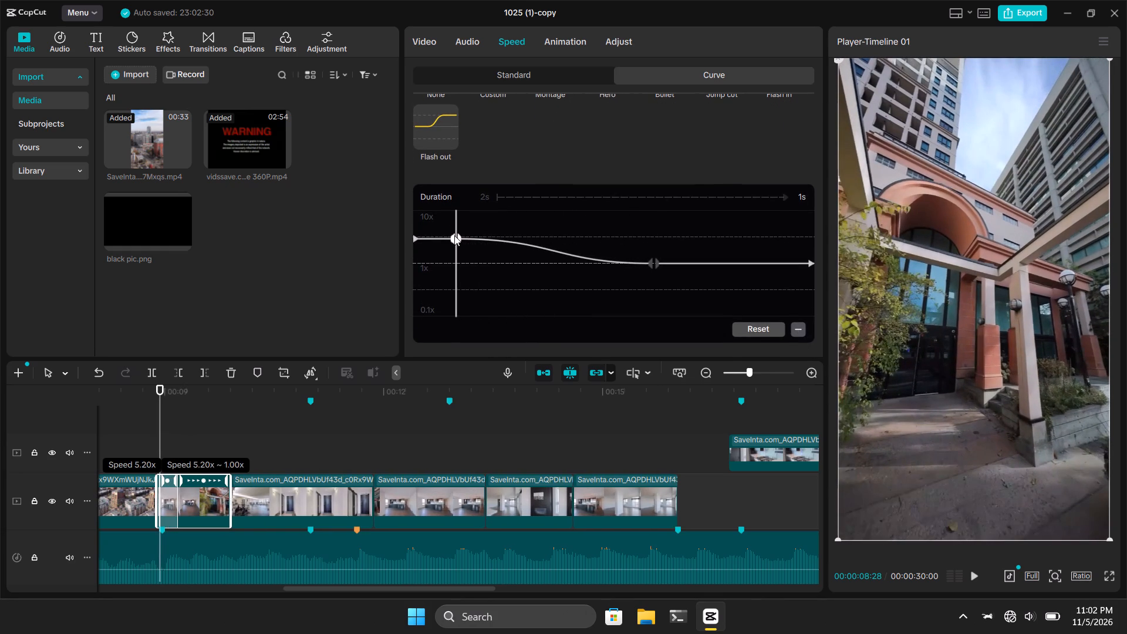
left_click_drag(454, 235, 467, 261)
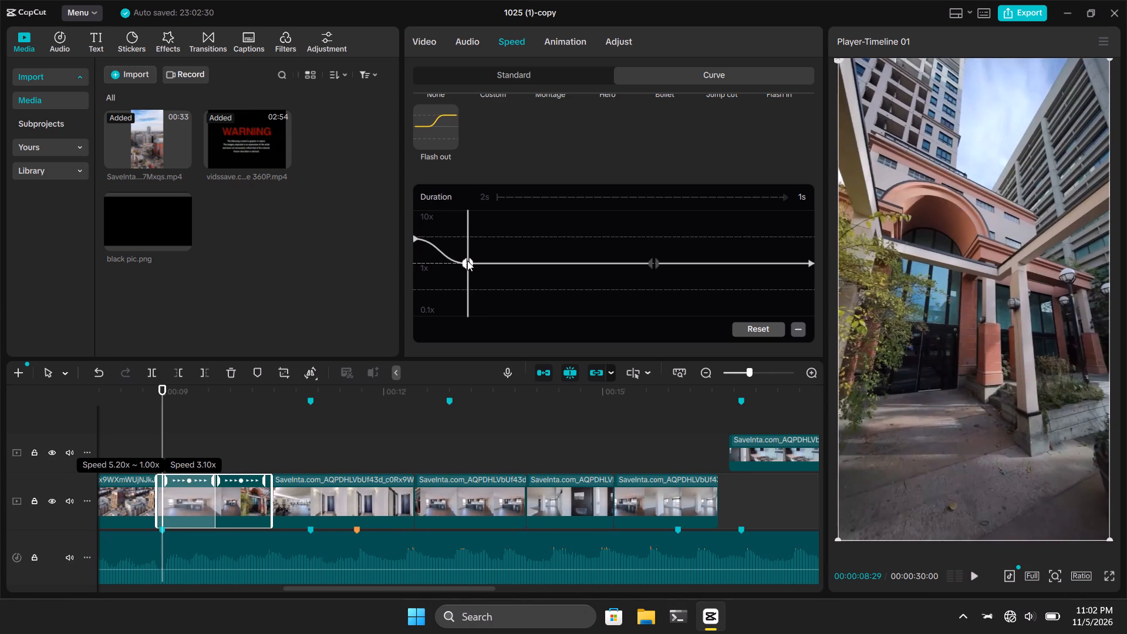
left_click_drag(467, 261, 454, 261)
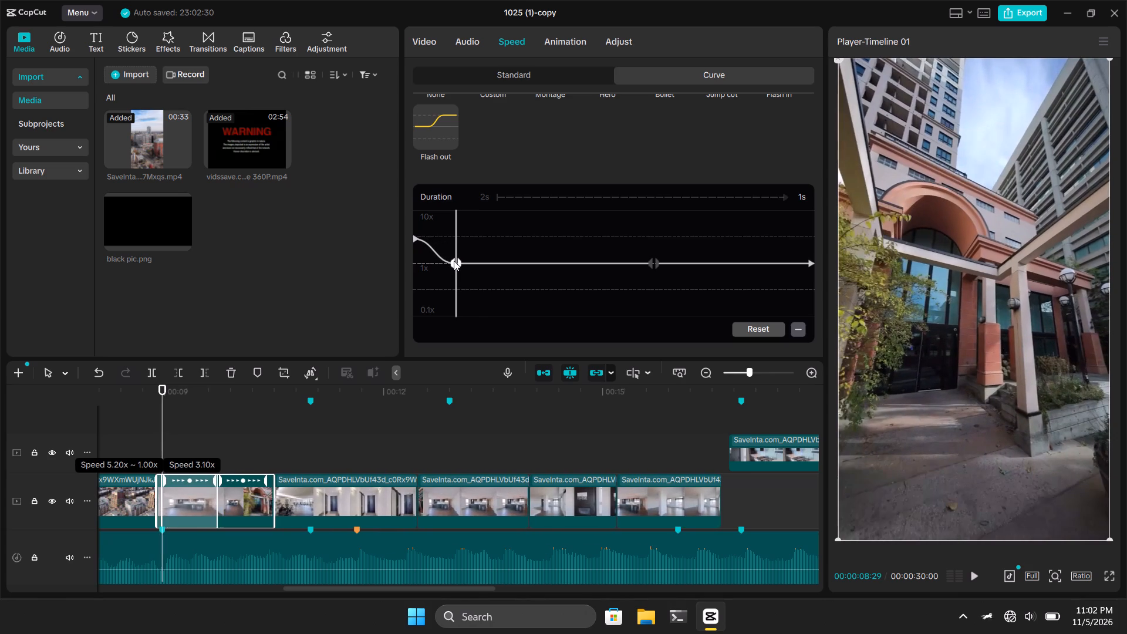
left_click_drag(454, 261, 450, 259)
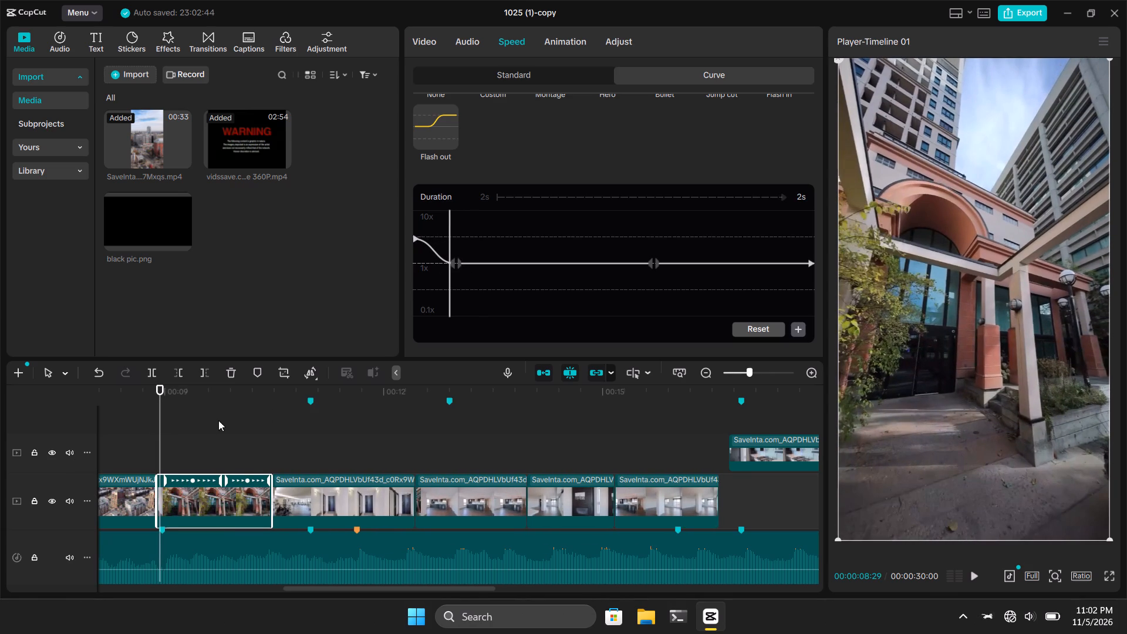
Play the cut into the building entrance clip up to about 00:00:10:00 to review the new speed ramp.
left_click(141, 450)
key("space")
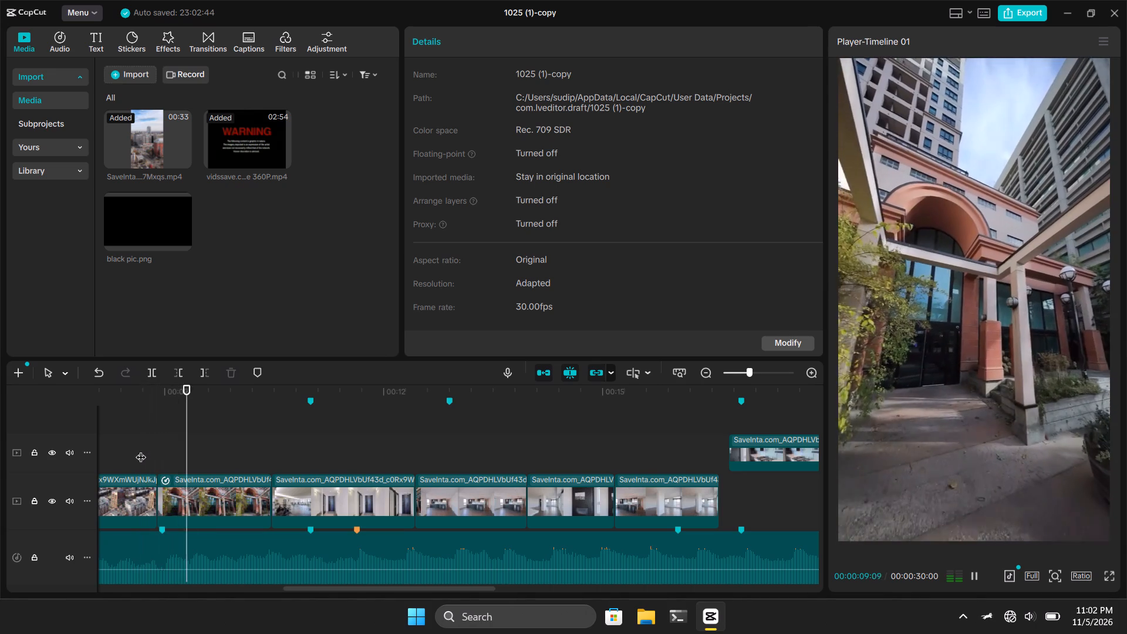
key("space")
Lower the end point of the building entrance clip's speed curve to about 0.85x.
left_click(196, 502)
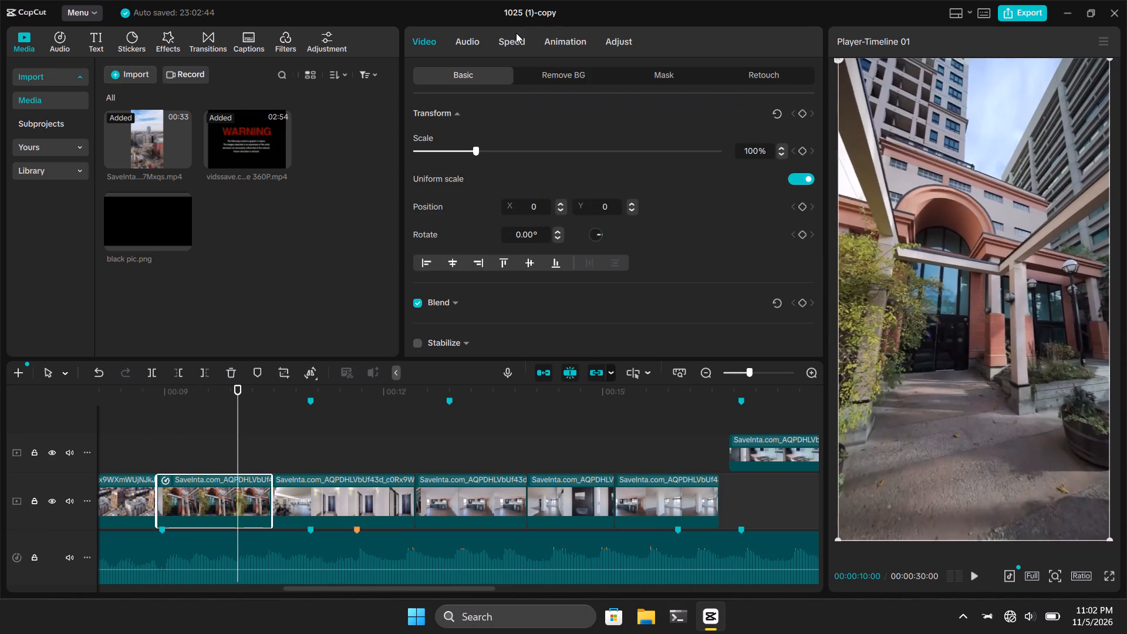
left_click(508, 39)
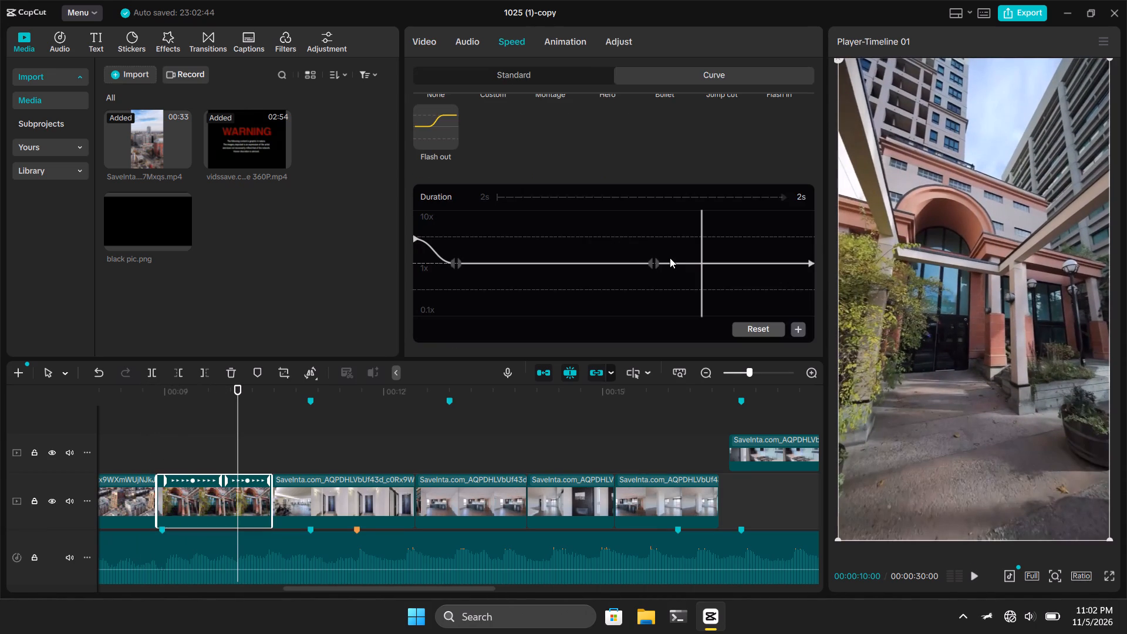
left_click_drag(701, 272, 704, 272)
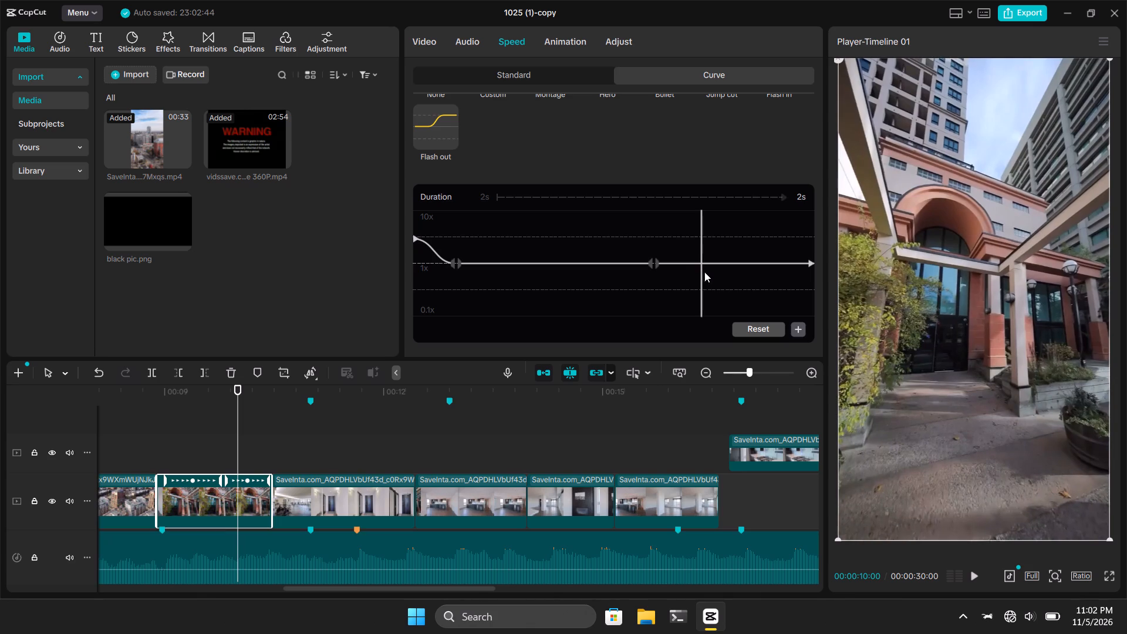
left_click_drag(704, 272, 790, 245)
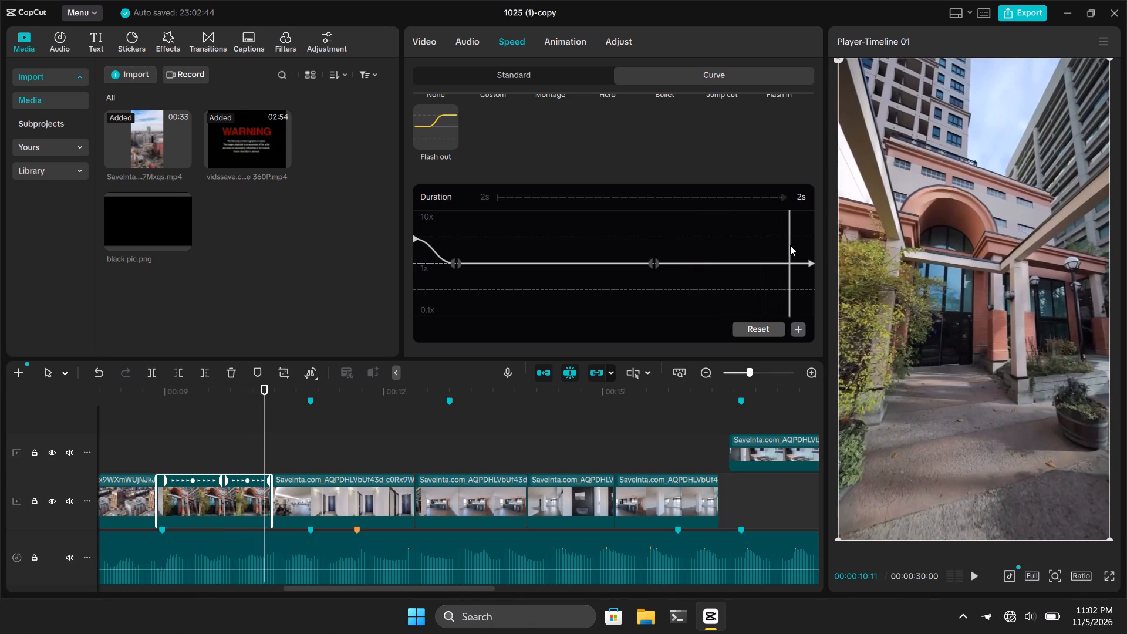
left_click_drag(790, 245, 808, 259)
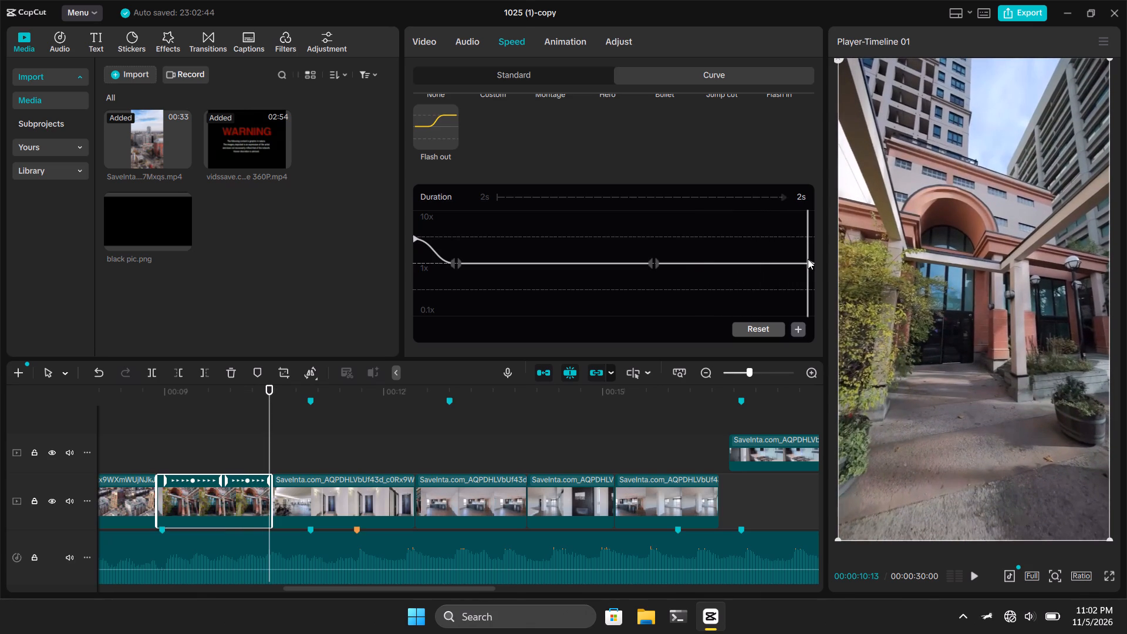
left_click_drag(808, 259, 809, 262)
left_click_drag(809, 262, 820, 278)
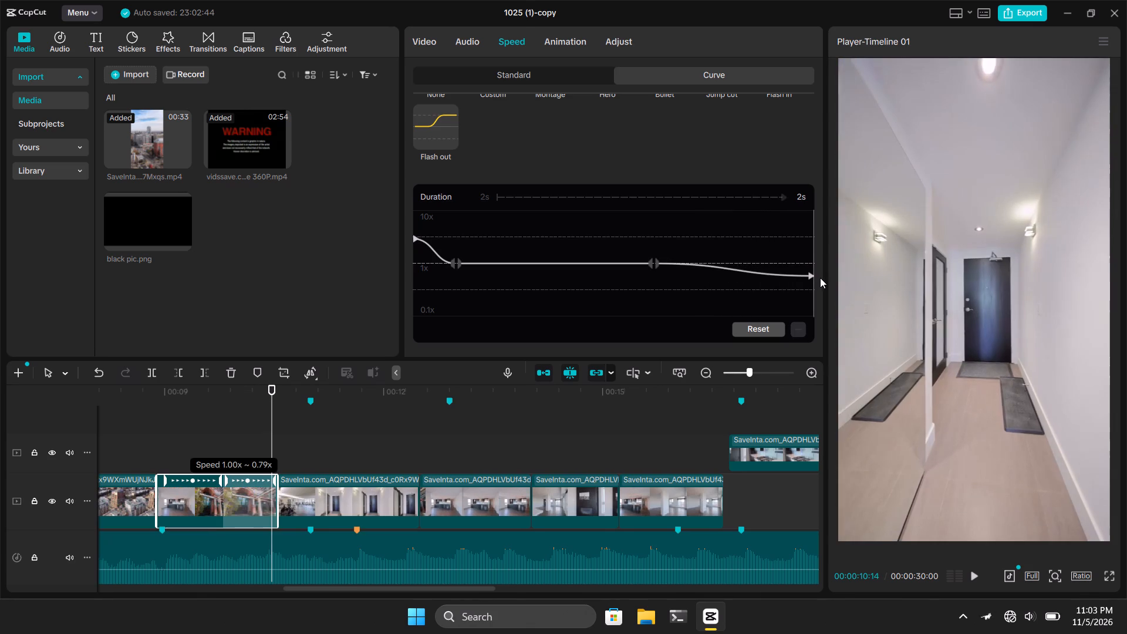
left_click_drag(820, 278, 825, 274)
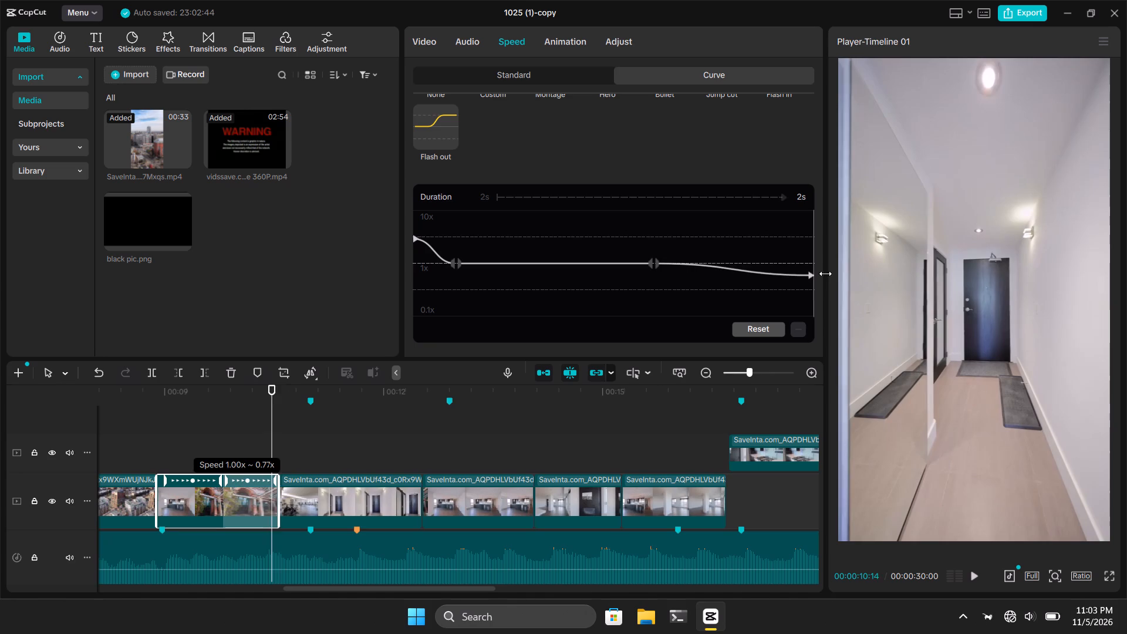
left_click_drag(825, 274, 831, 272)
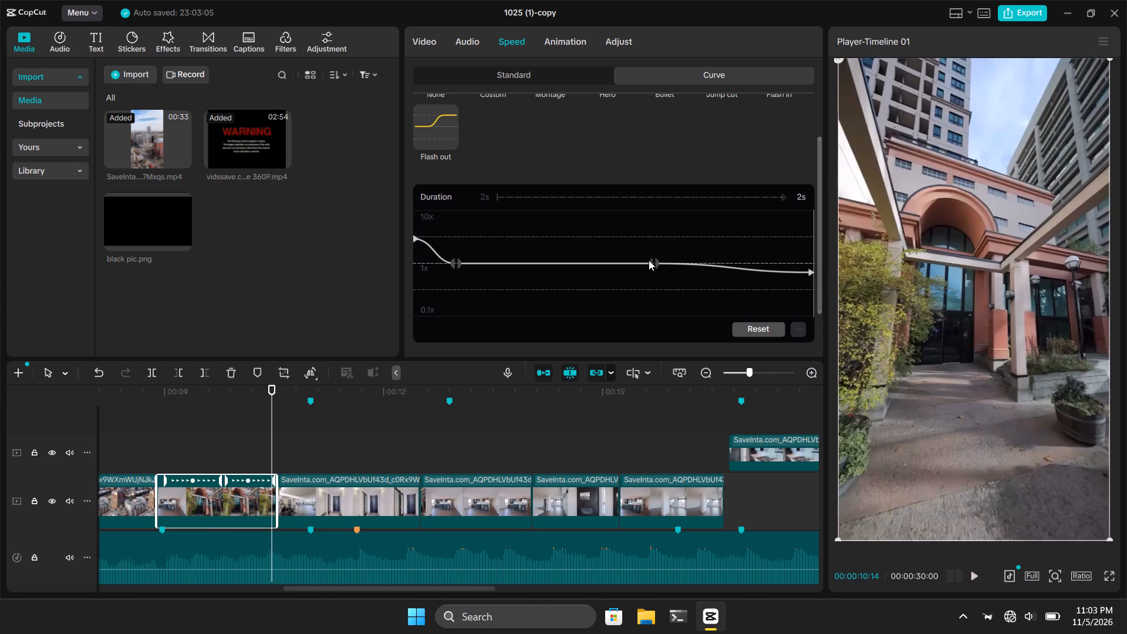
Lower the second point of the building entrance clip's speed curve to about 0.85x and shift it closer to the clip's end.
left_click_drag(654, 261, 655, 269)
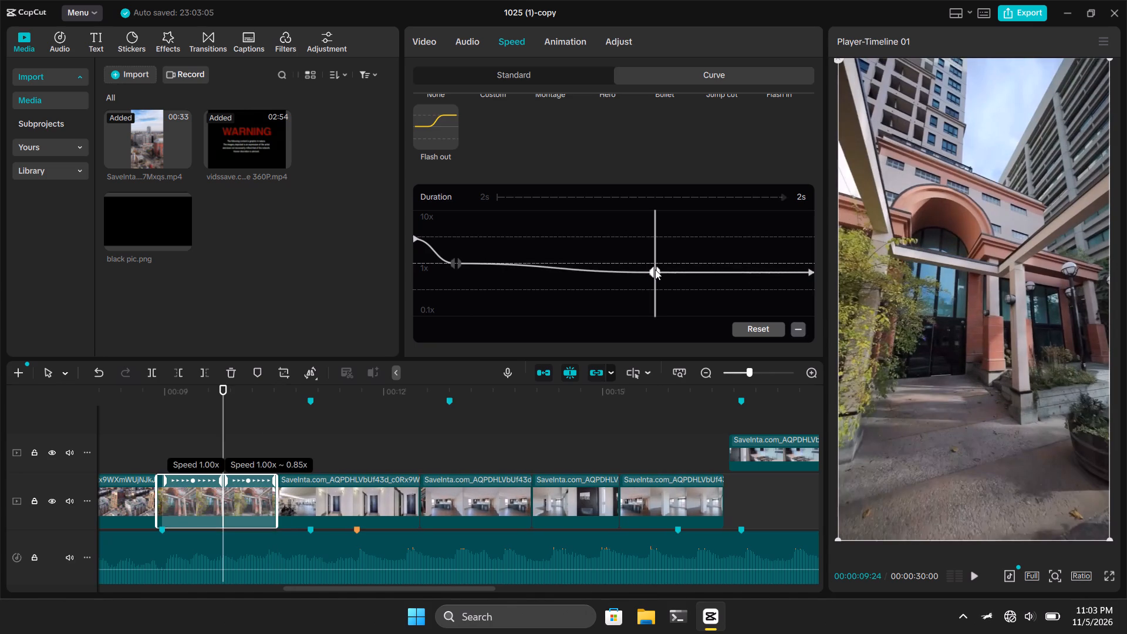
left_click_drag(655, 269, 656, 269)
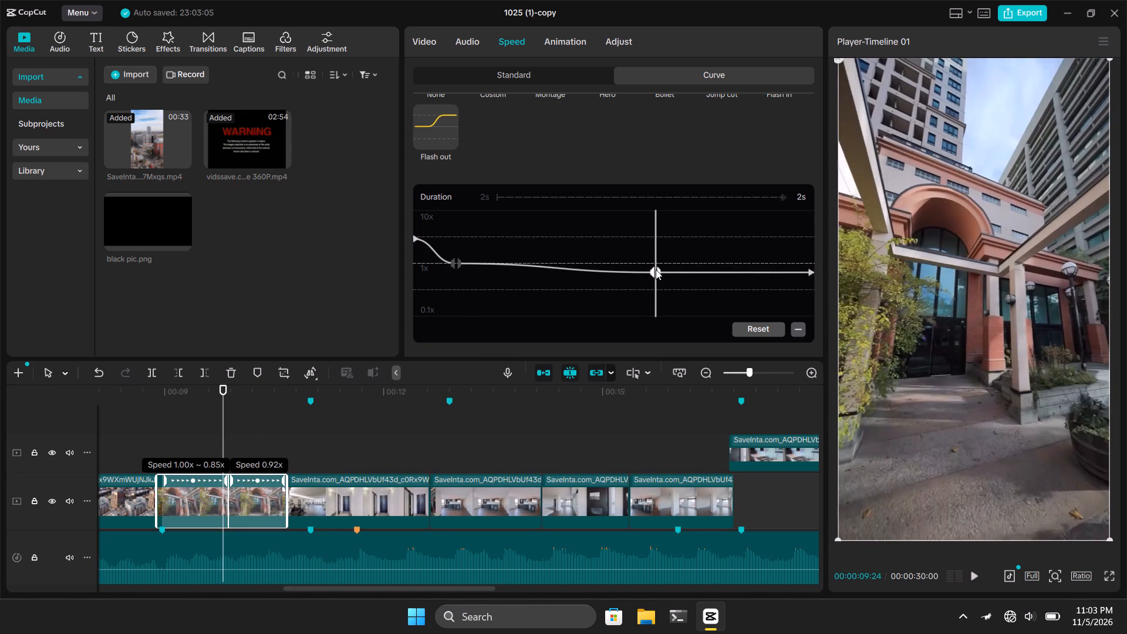
left_click_drag(656, 269, 657, 269)
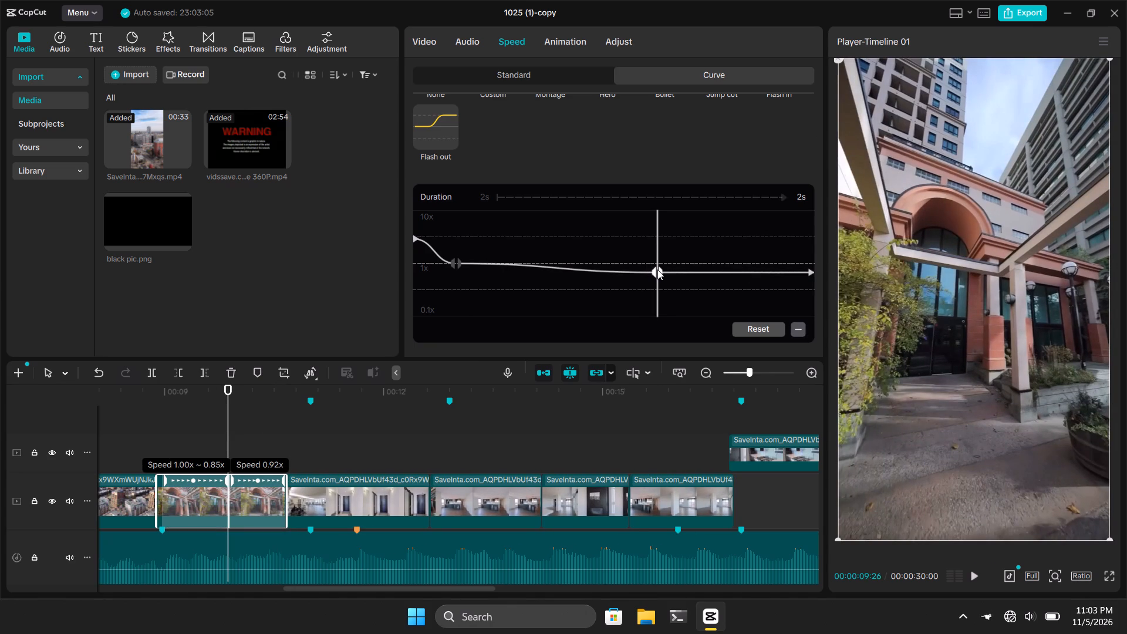
left_click_drag(657, 269, 640, 268)
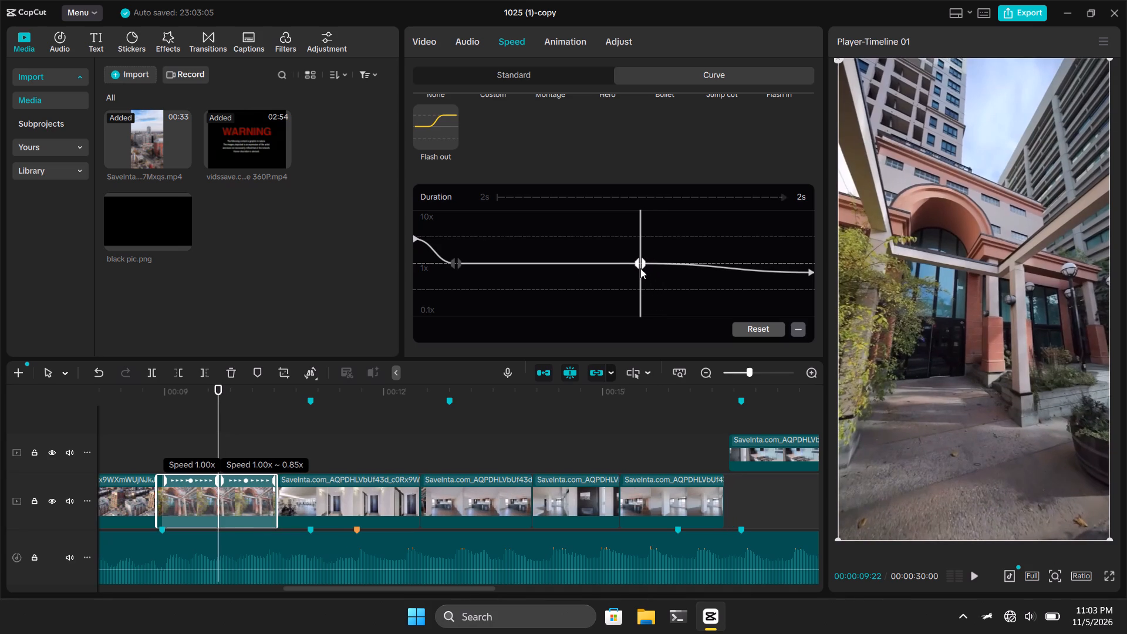
left_click_drag(640, 268, 690, 265)
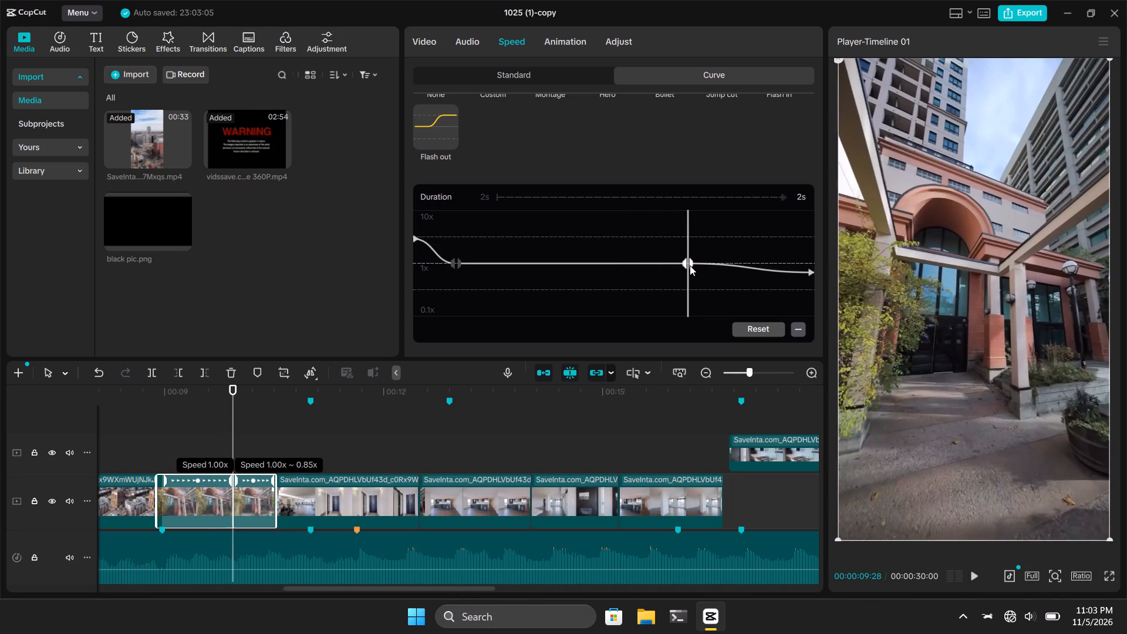
left_click_drag(690, 265, 697, 271)
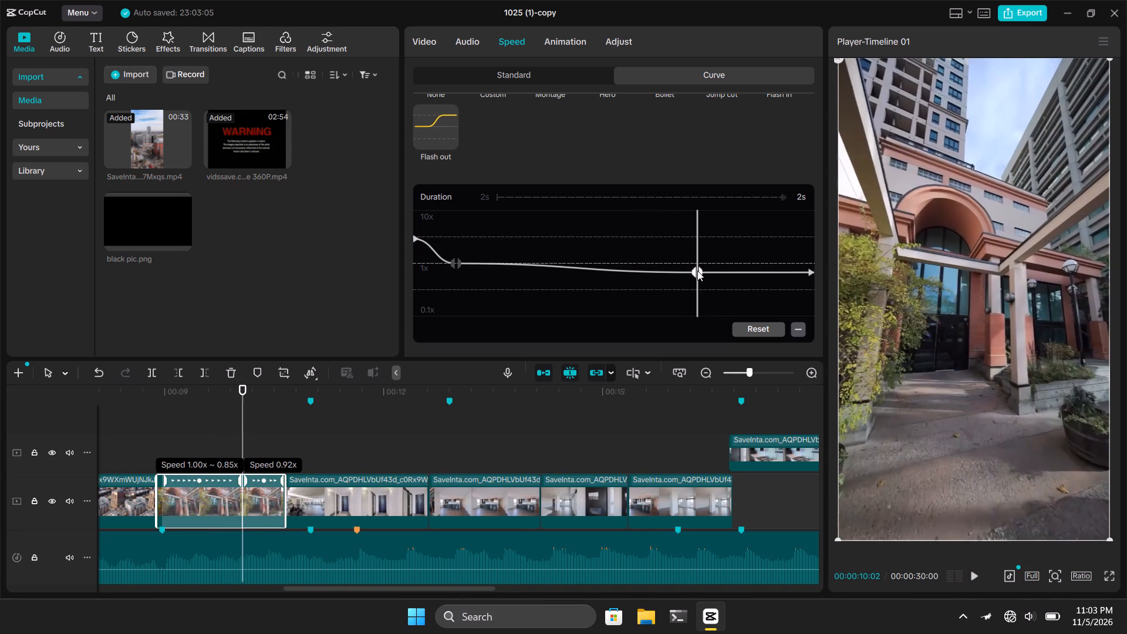
left_click_drag(697, 271, 707, 271)
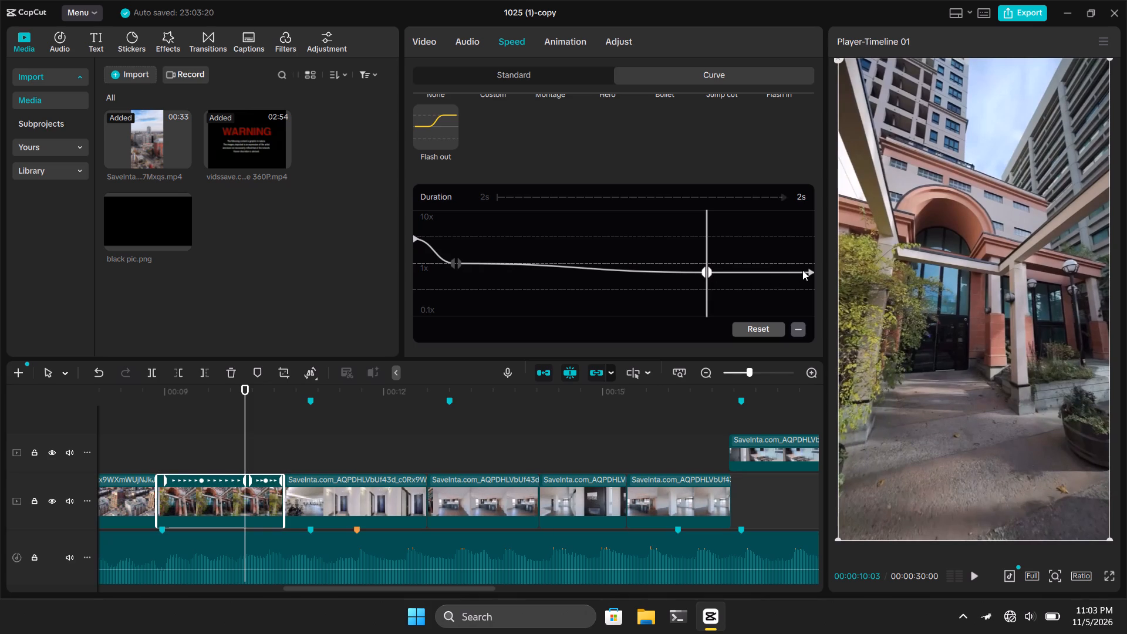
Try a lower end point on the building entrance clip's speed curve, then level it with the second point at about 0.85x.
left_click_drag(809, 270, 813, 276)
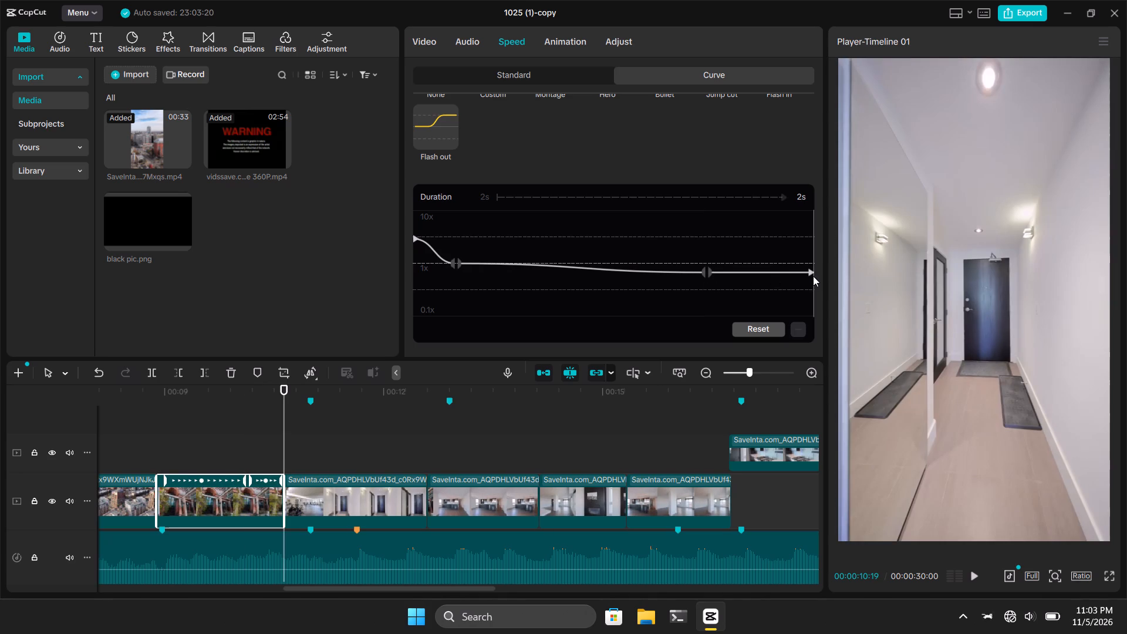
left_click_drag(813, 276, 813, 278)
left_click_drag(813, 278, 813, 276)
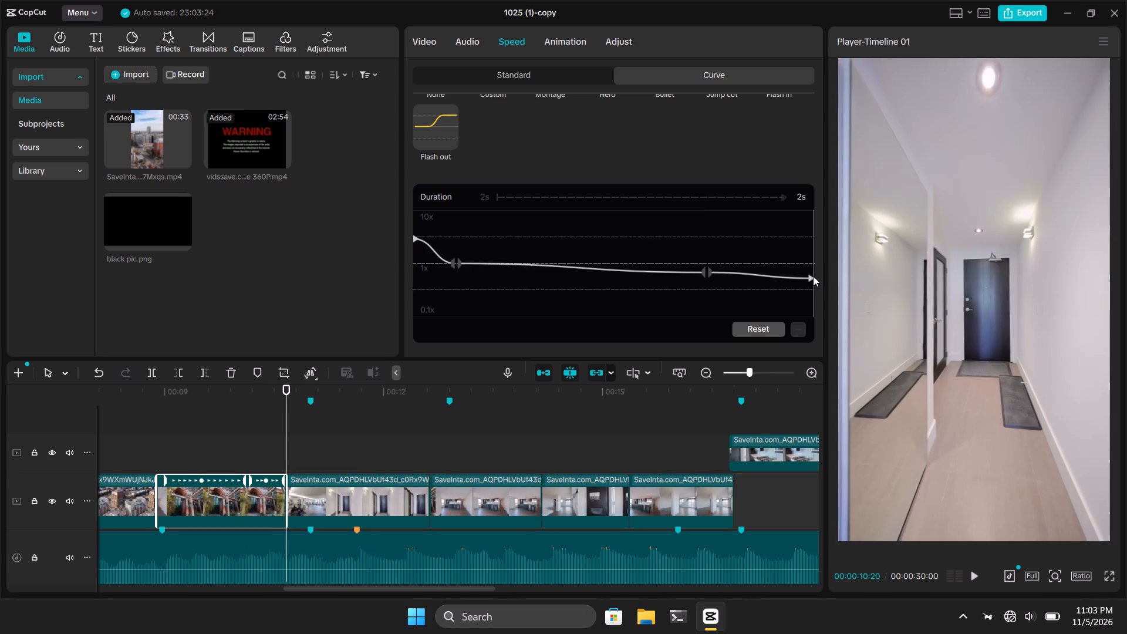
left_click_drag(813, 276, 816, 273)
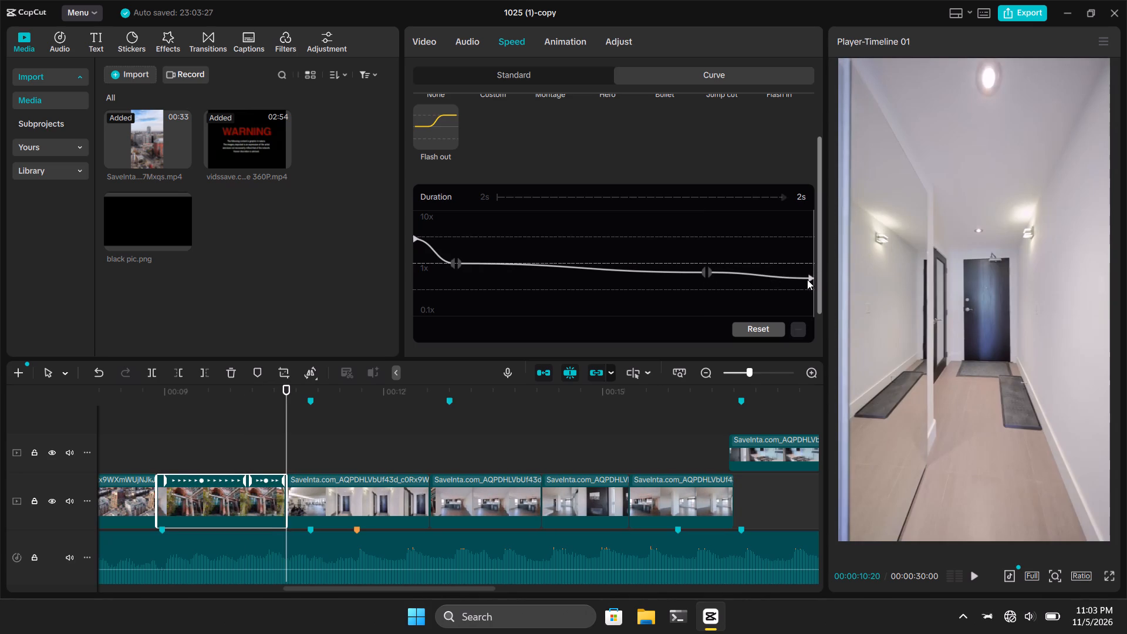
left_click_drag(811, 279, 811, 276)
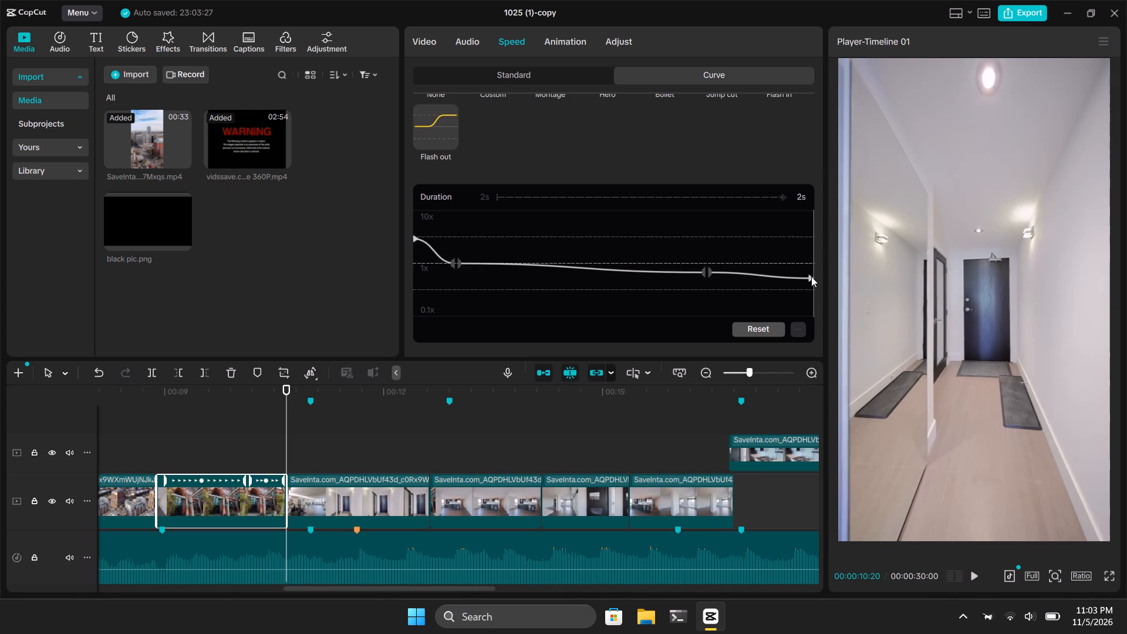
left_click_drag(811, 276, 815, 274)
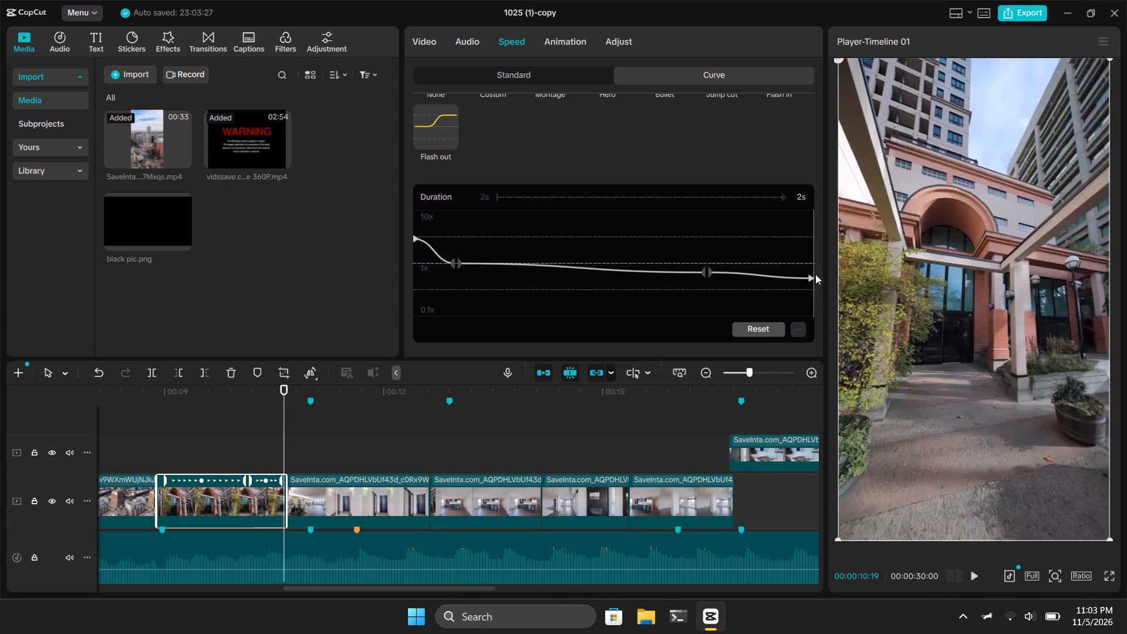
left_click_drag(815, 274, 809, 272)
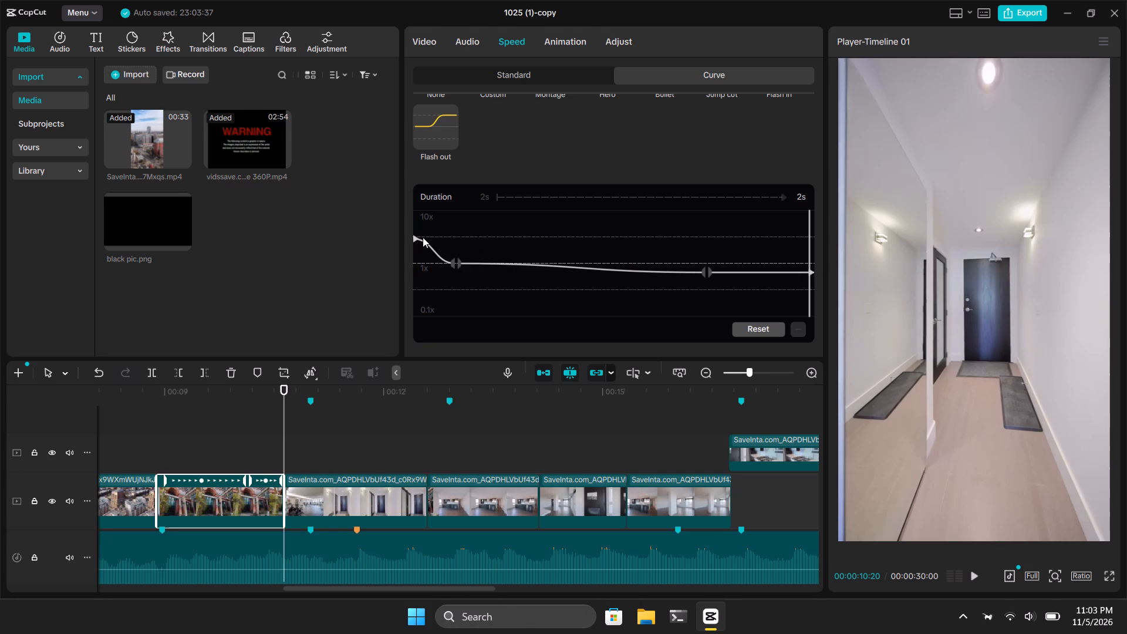
Lower the start point of the building entrance clip's speed curve to about 2.27x.
left_click_drag(417, 237, 417, 243)
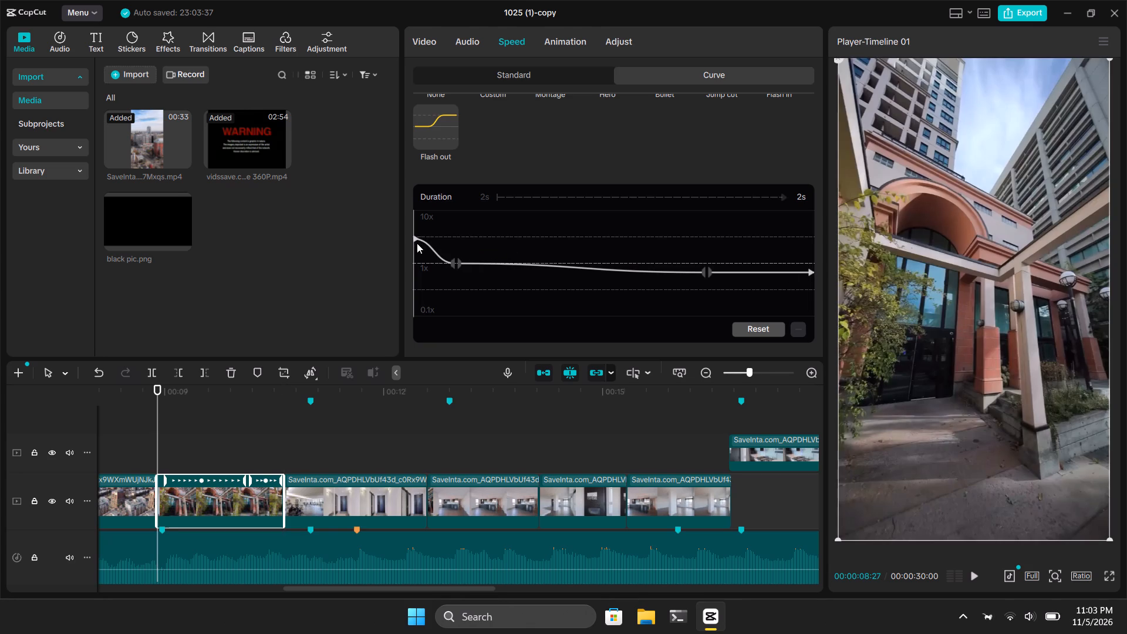
left_click_drag(417, 243, 420, 257)
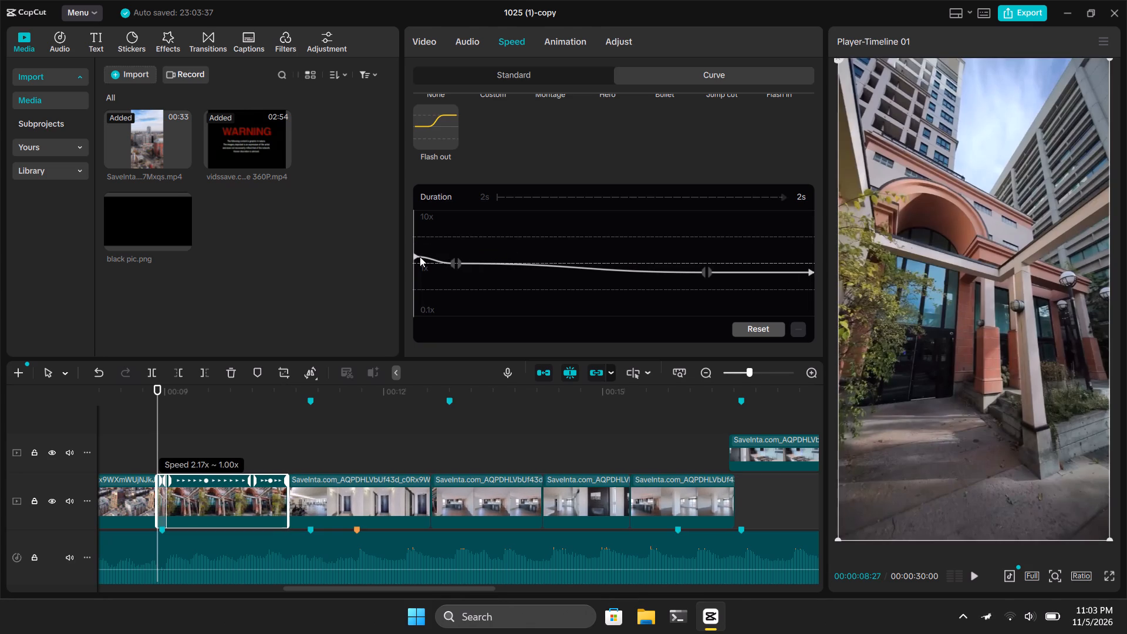
left_click_drag(420, 257, 421, 257)
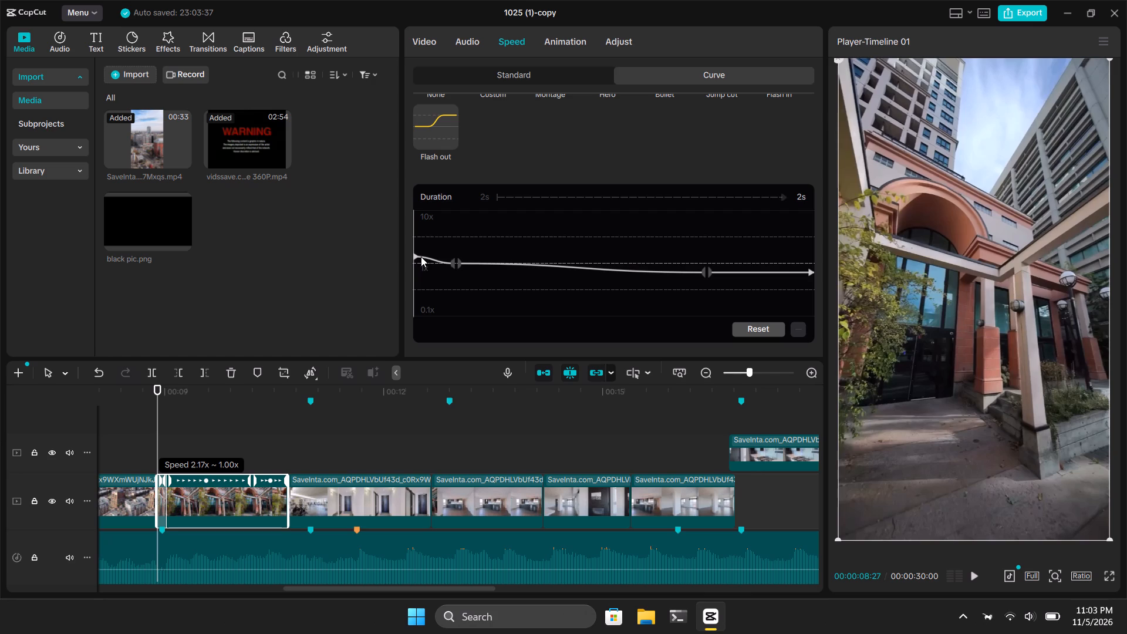
left_click_drag(421, 257, 409, 256)
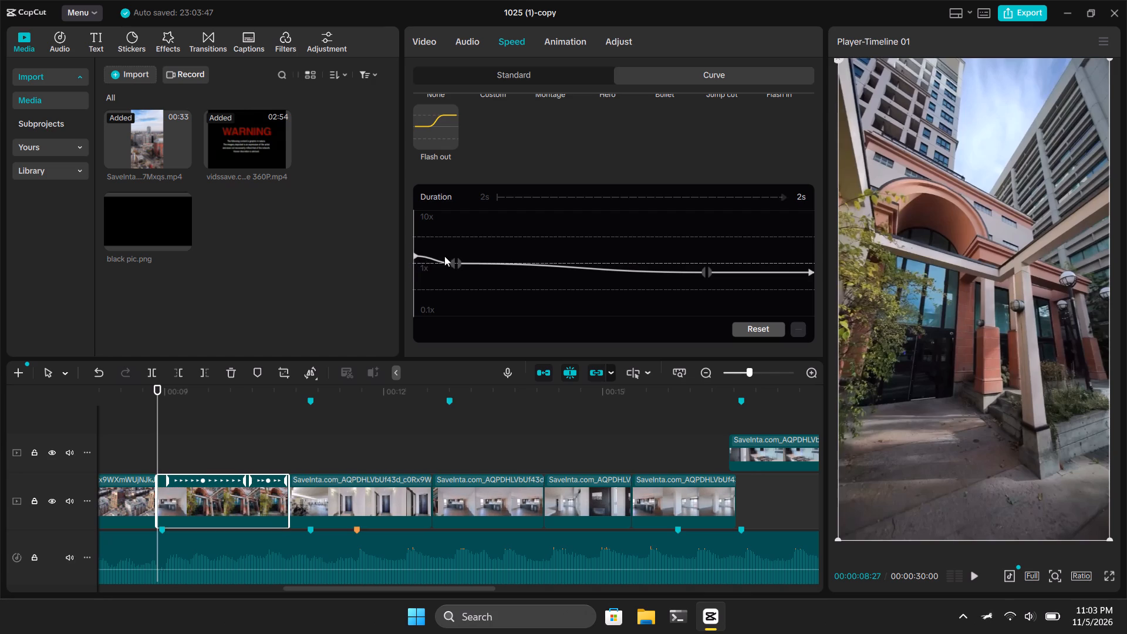
Shift the first inner point of the building entrance clip's speed curve closer to the clip's start, keeping it at 1x.
left_click(452, 259)
left_click_drag(452, 259, 470, 261)
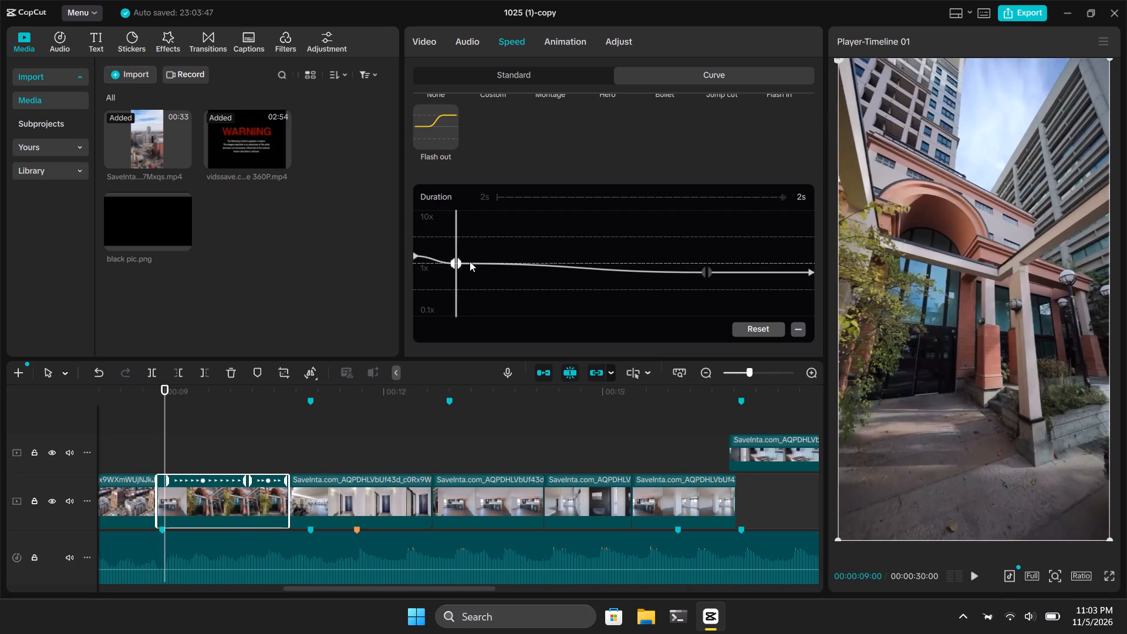
left_click_drag(470, 261, 430, 268)
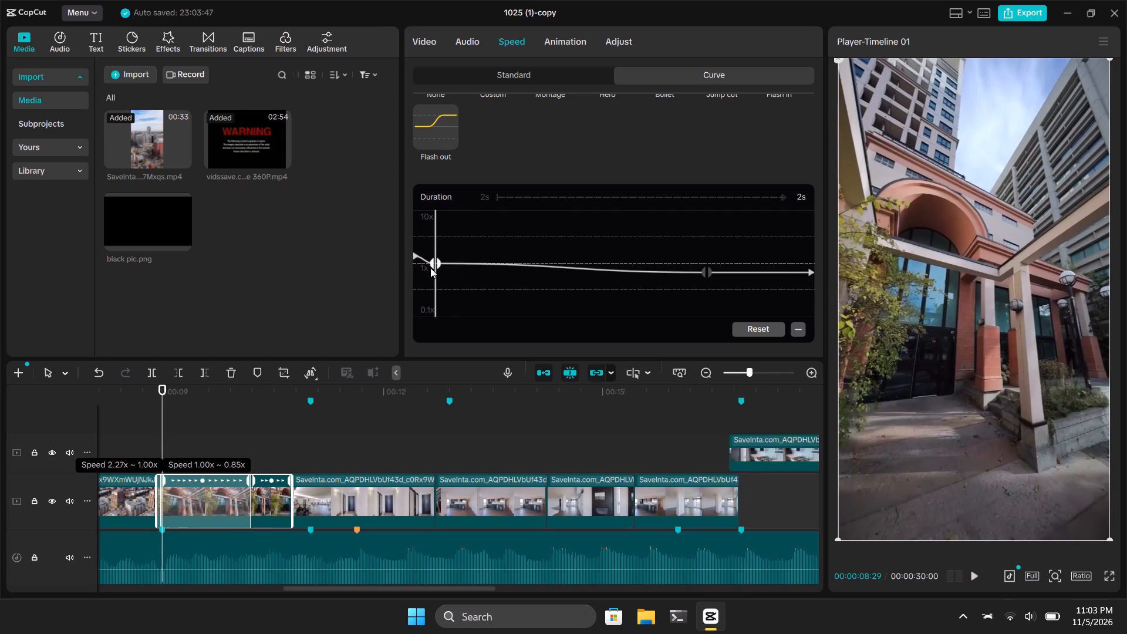
left_click_drag(430, 268, 437, 268)
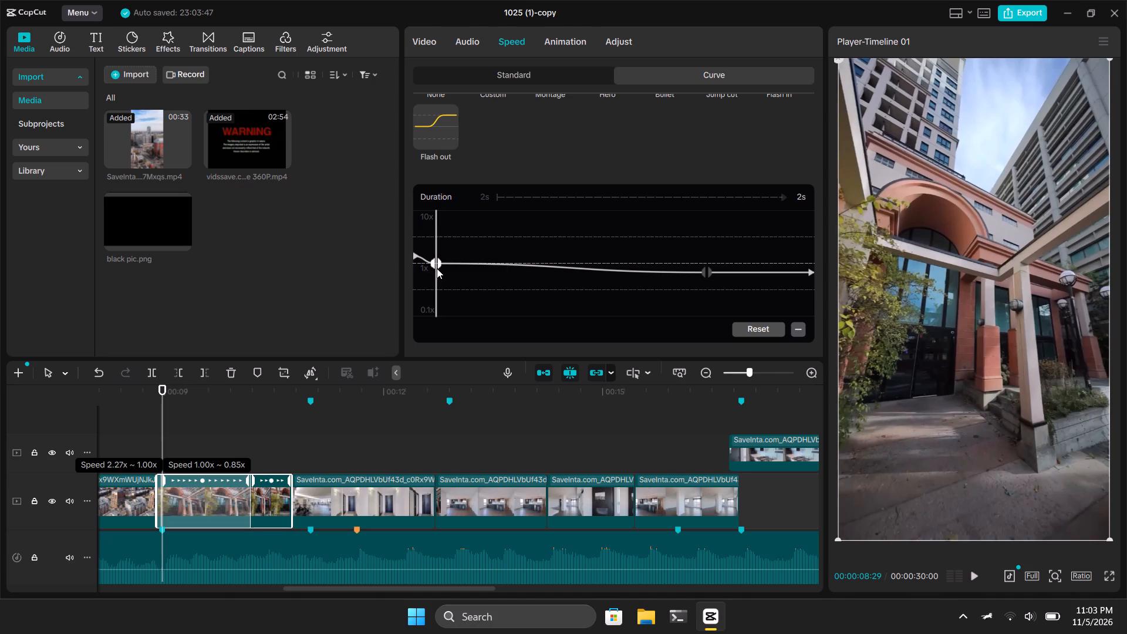
left_click_drag(437, 268, 438, 268)
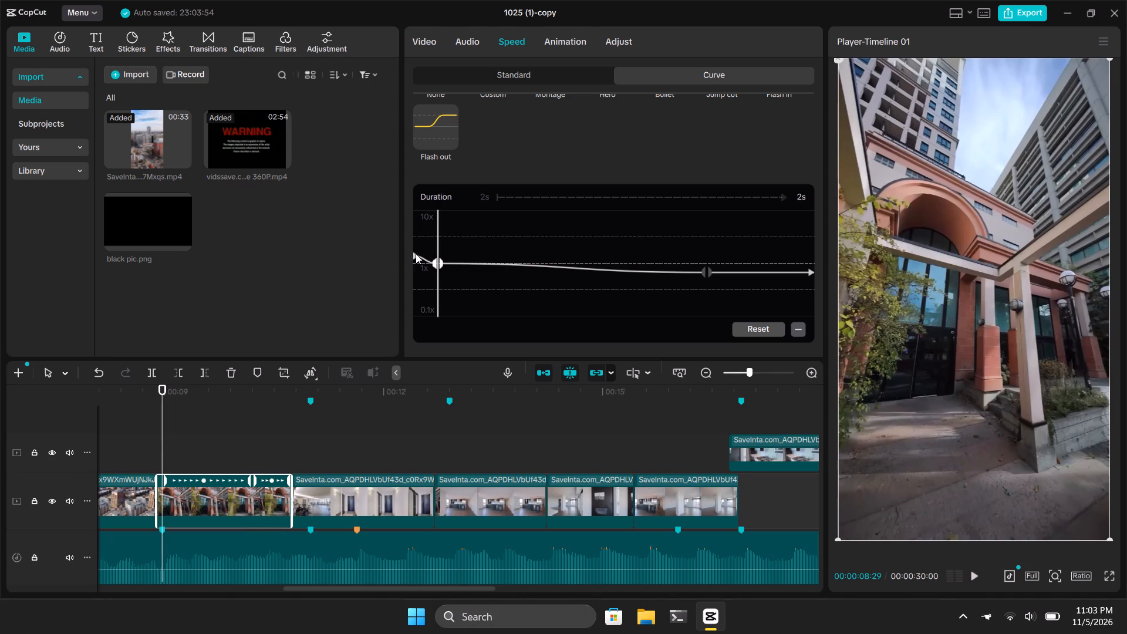
left_click(416, 254)
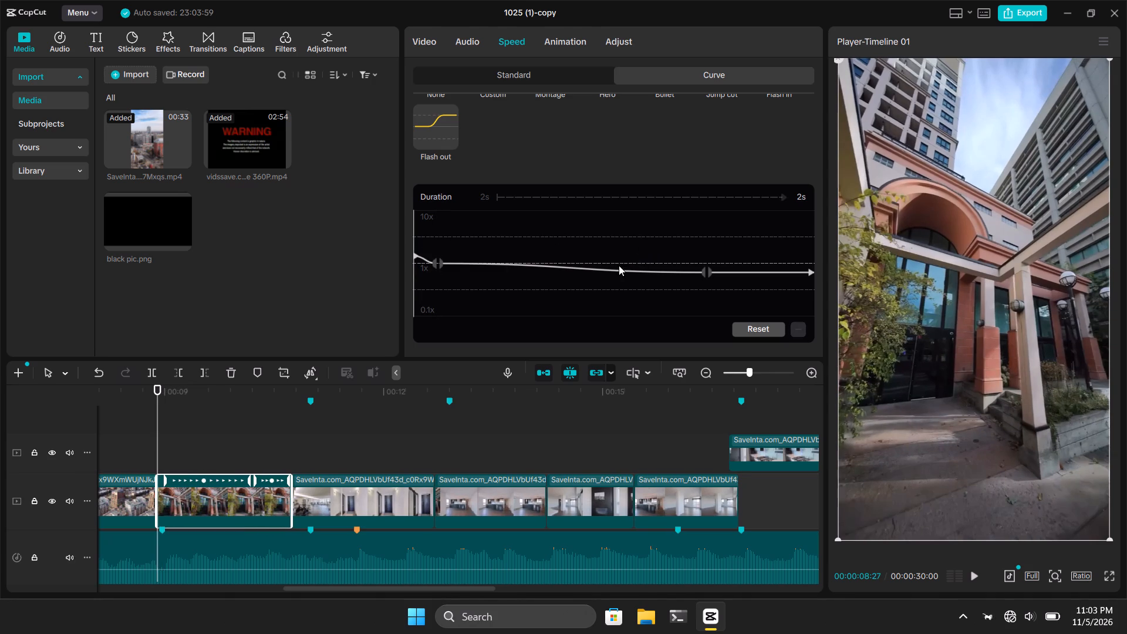
Lower the end point of the building entrance clip's speed curve to about 0.74x.
left_click(706, 273)
left_click(706, 273)
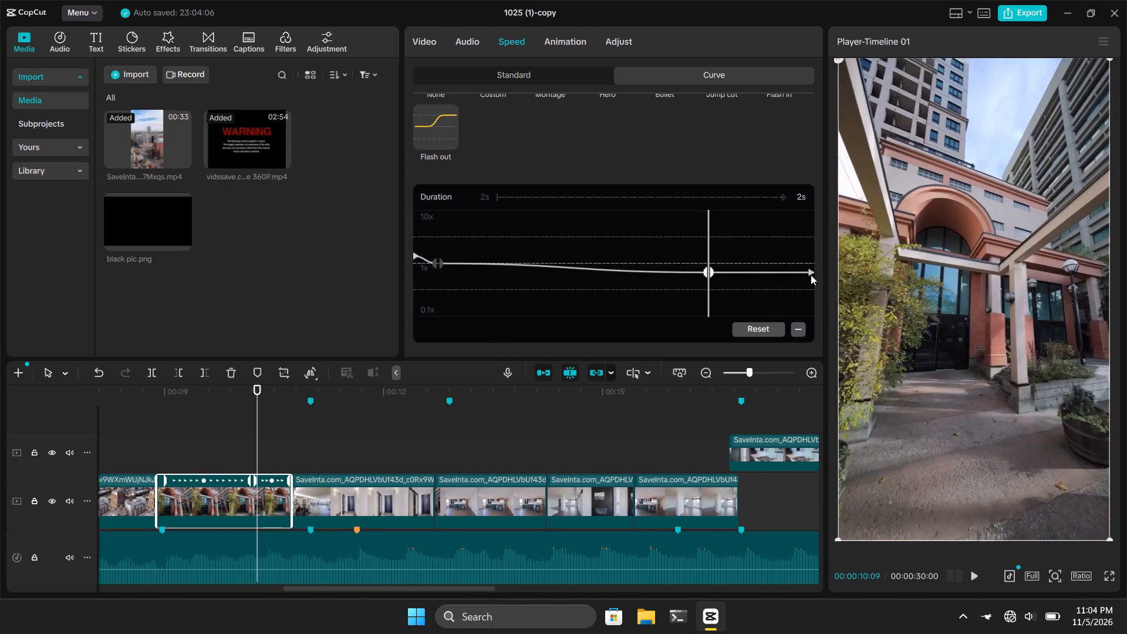
left_click_drag(811, 273, 814, 279)
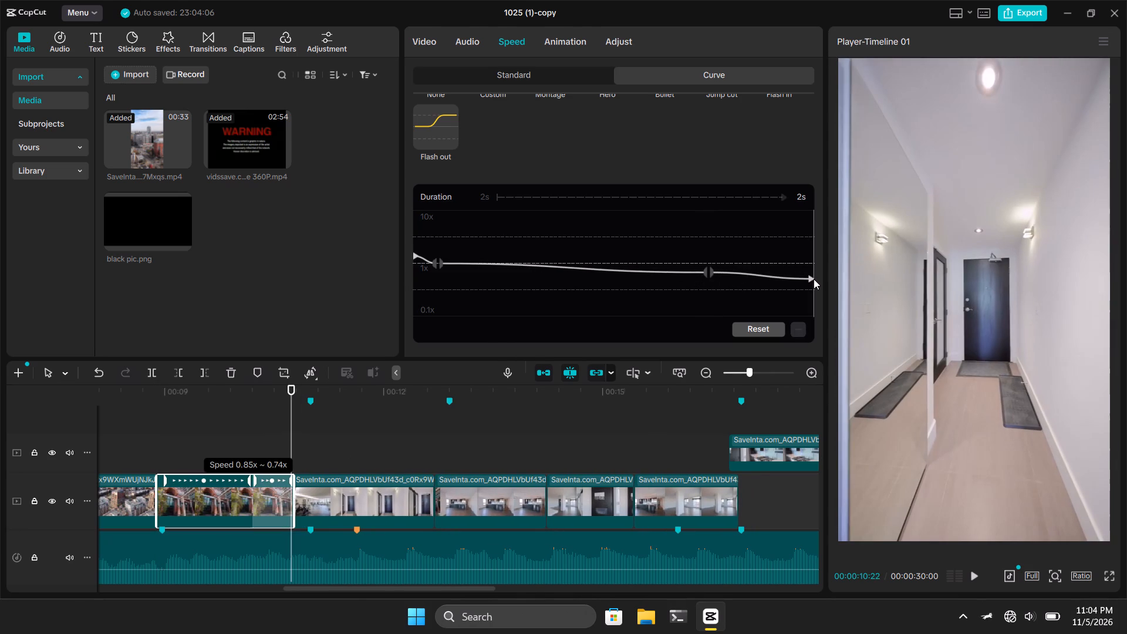
left_click_drag(814, 279, 816, 280)
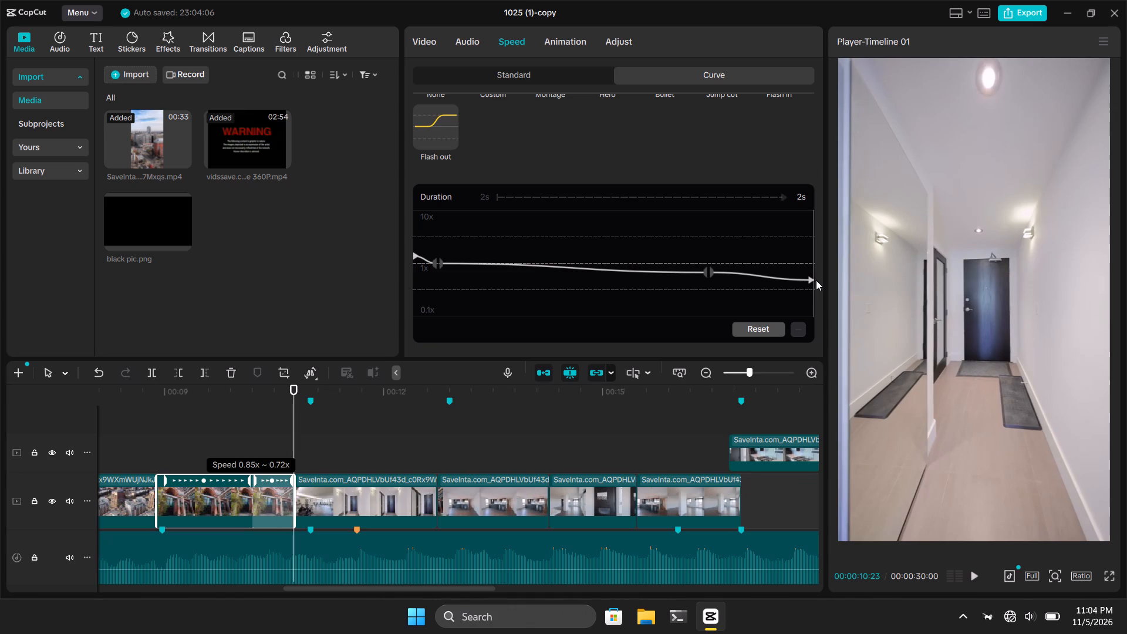
left_click_drag(816, 280, 811, 278)
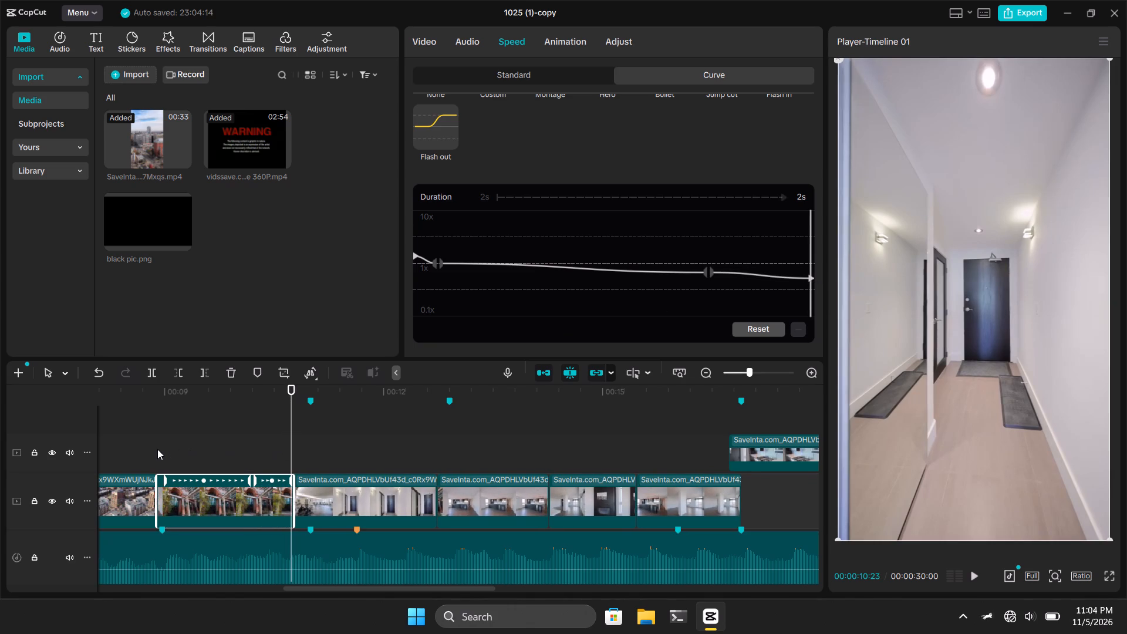
Play from just before the building entrance clip into the hallway clip to review the reshaped speed curve.
left_click(157, 449)
key("space")
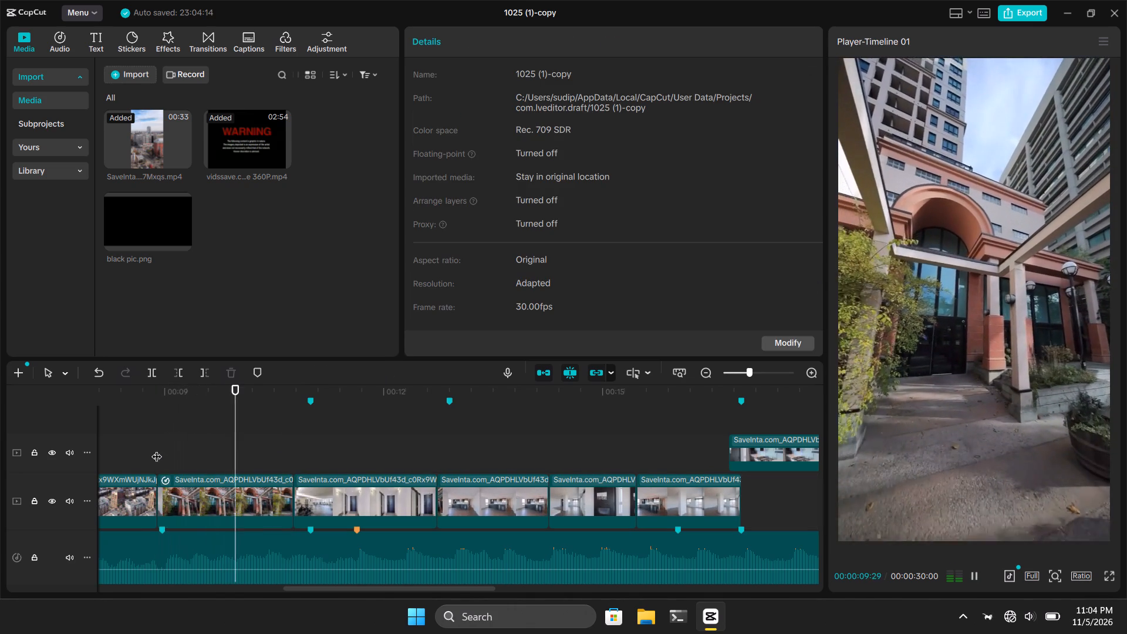
key("space")
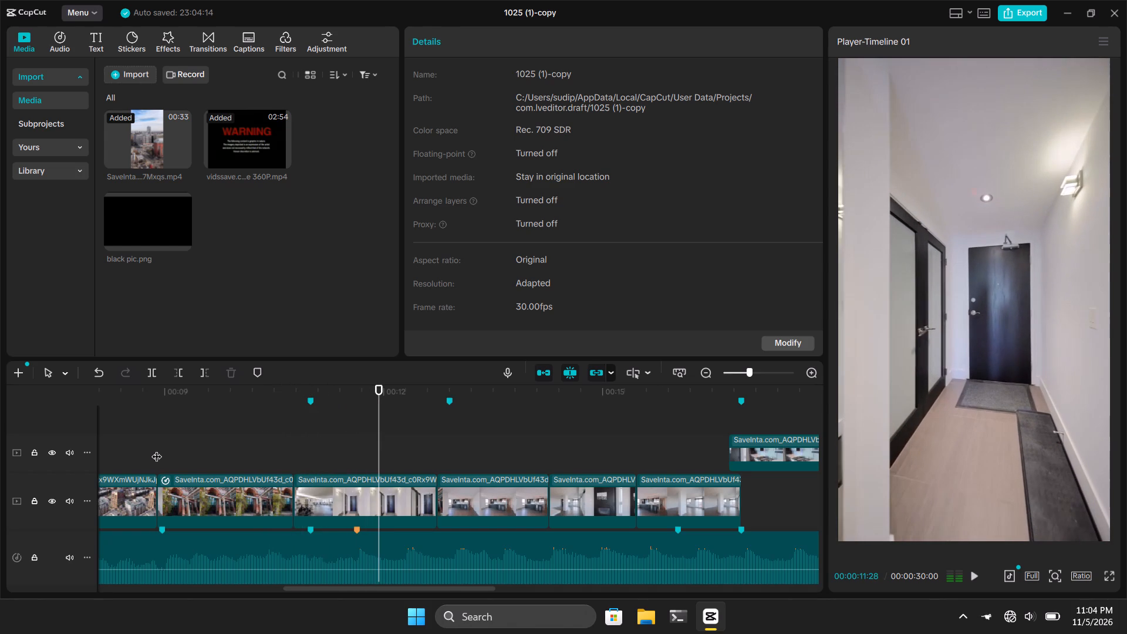
left_click(150, 457)
key("space")
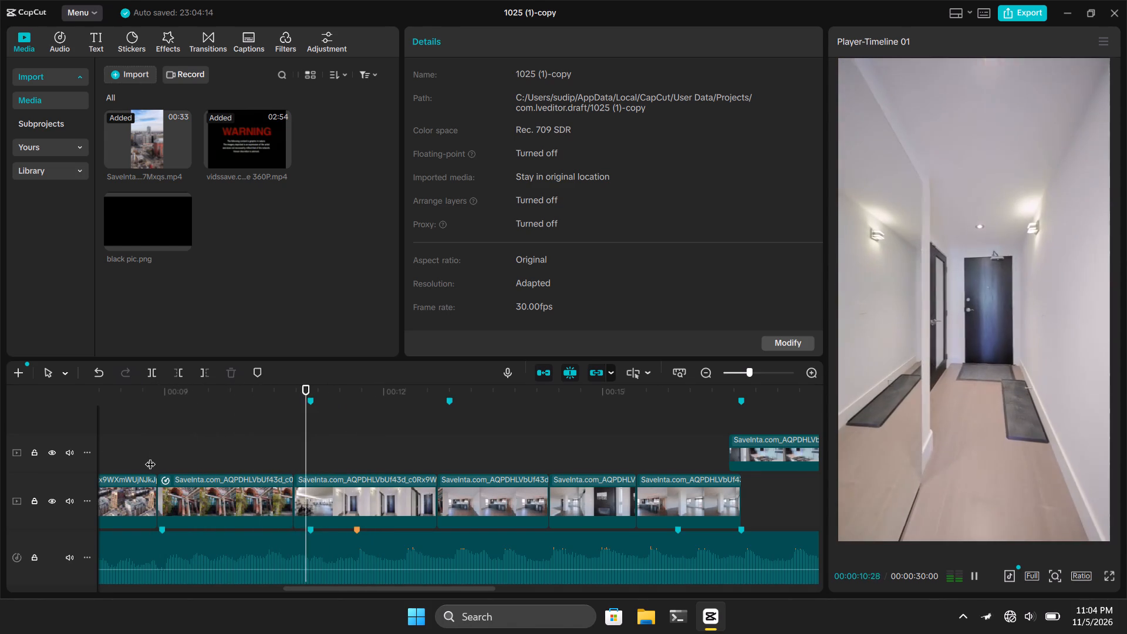
key("space")
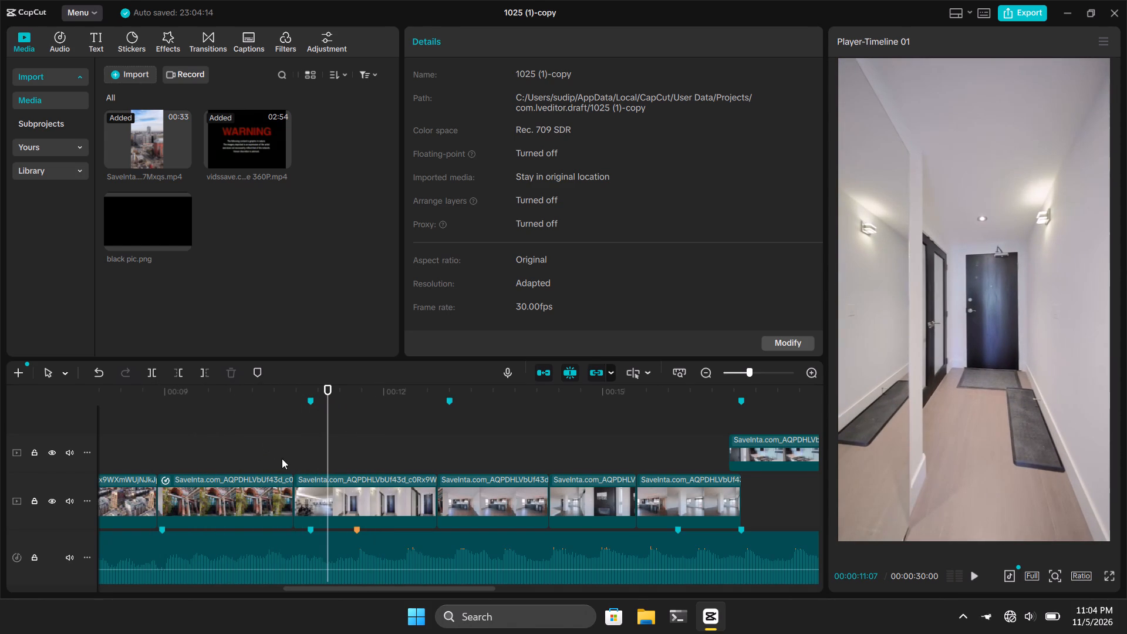
Replay the opening of the hallway clip several times from its cut to examine its camera motion and pacing.
left_click(292, 465)
key("space")
key("space")
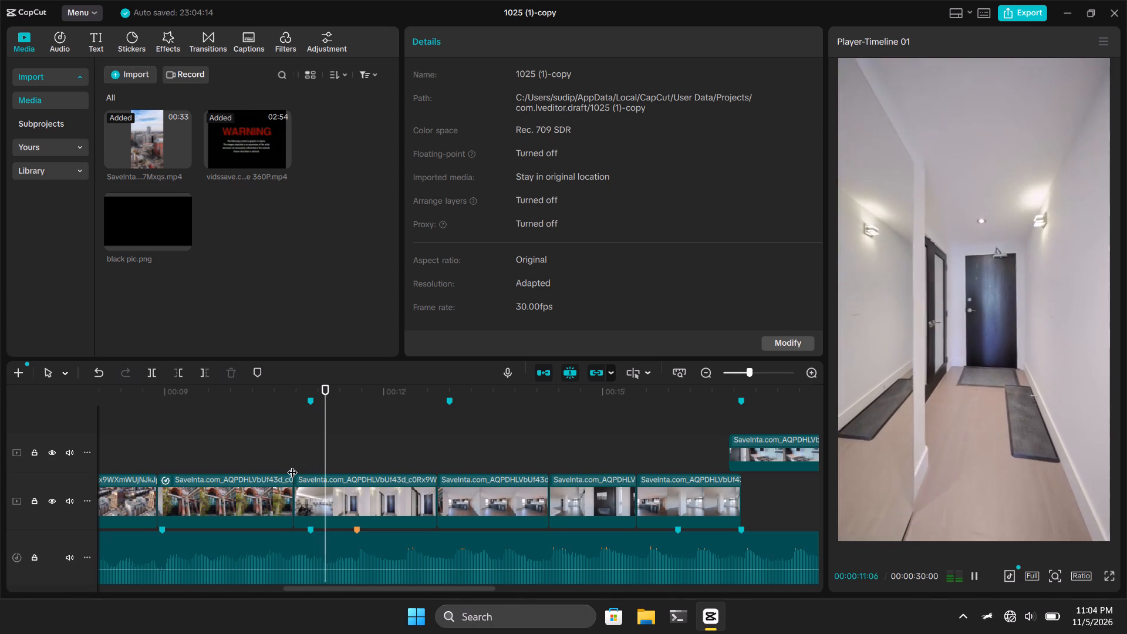
key("space")
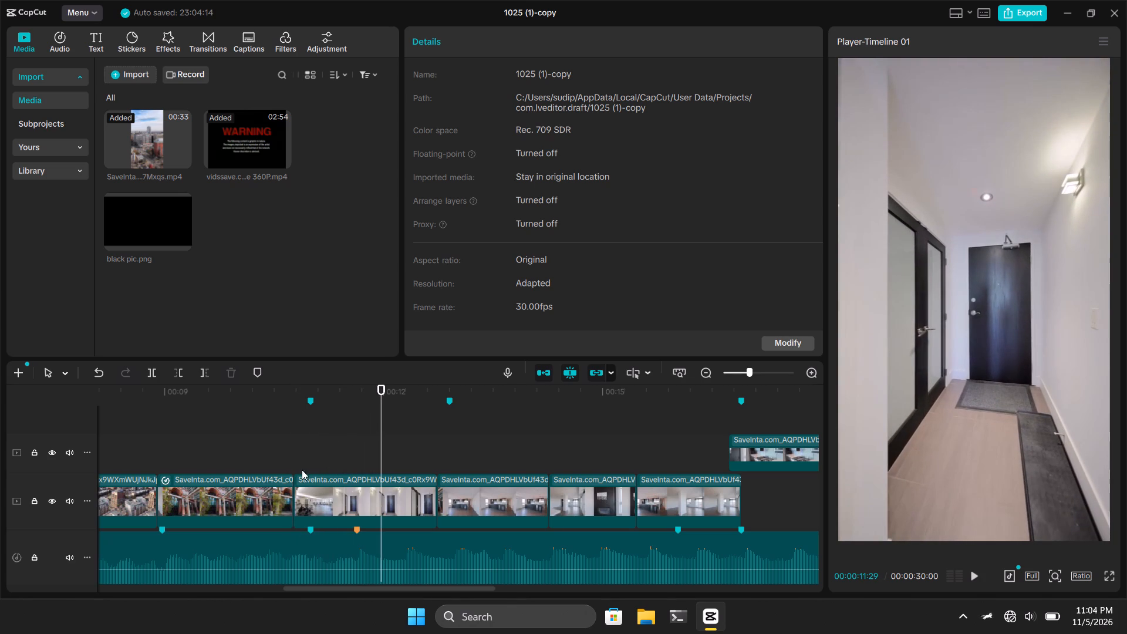
left_click(291, 467)
key("space")
key("space")
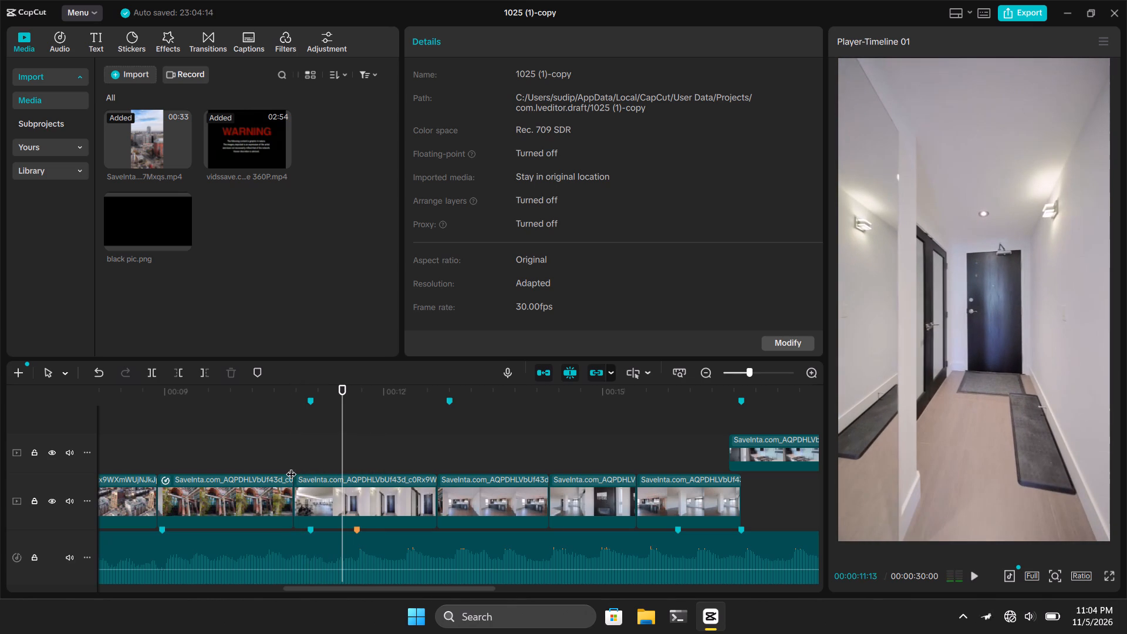
left_click(294, 458)
key("space")
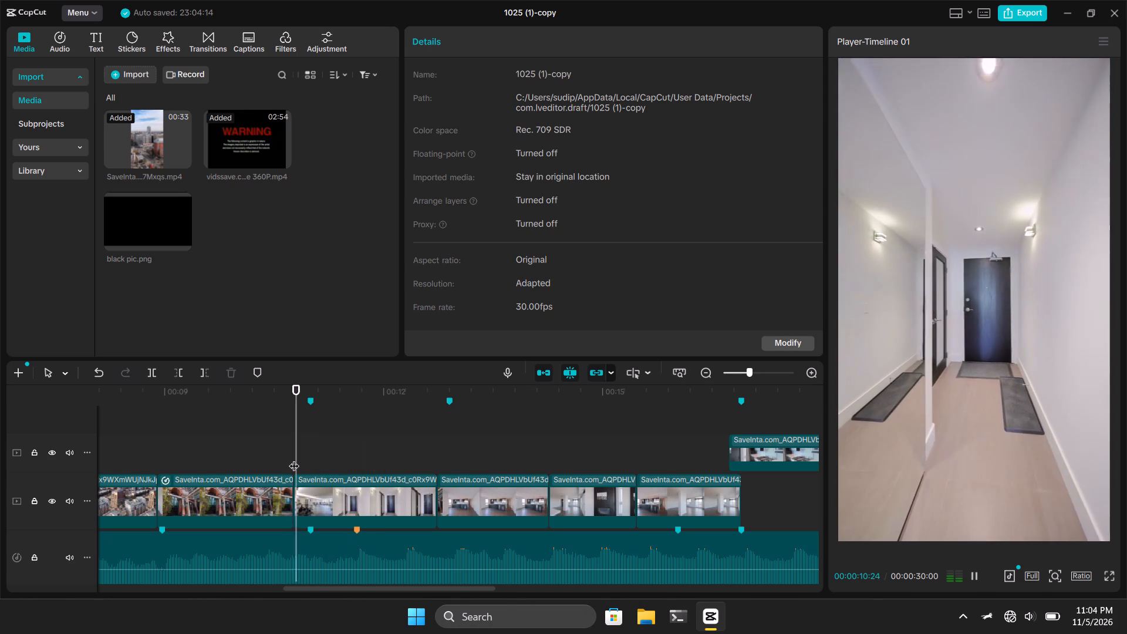
key("space")
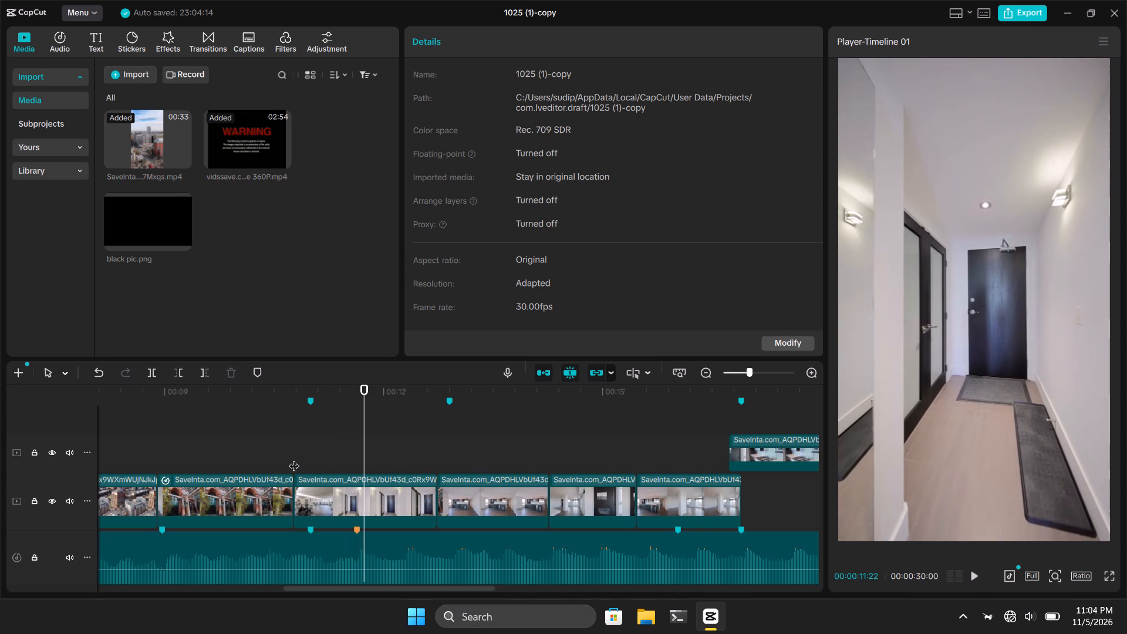
Replay the hallway clip's opening and the remaining clips through the closing aerial shot to review their pacing against the music.
left_click(293, 456)
key("space")
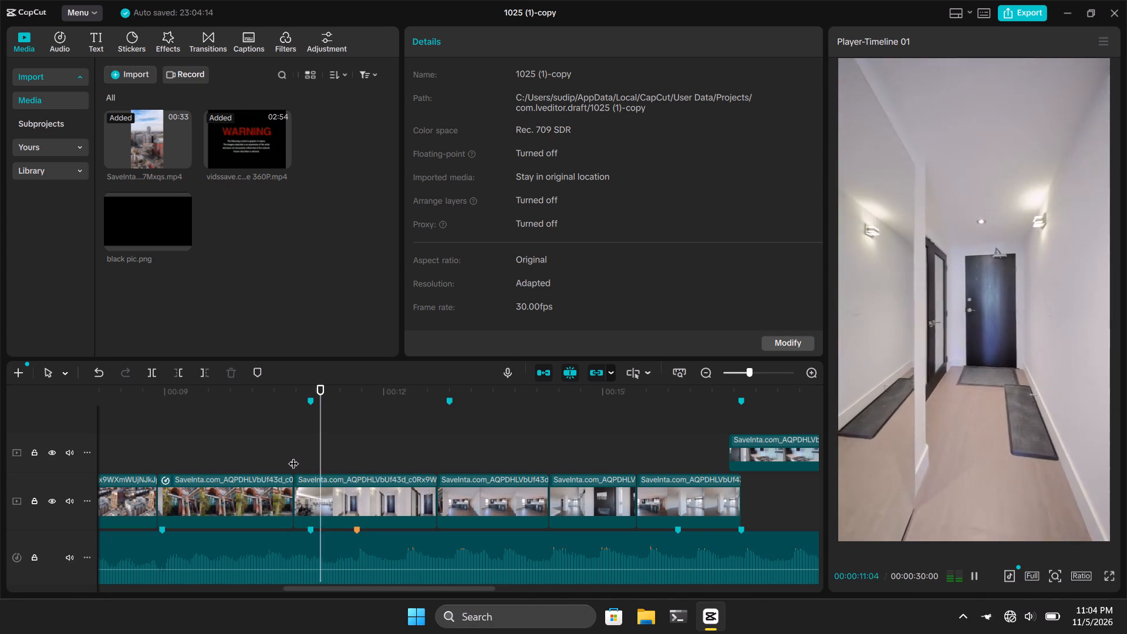
key("space")
left_click(293, 456)
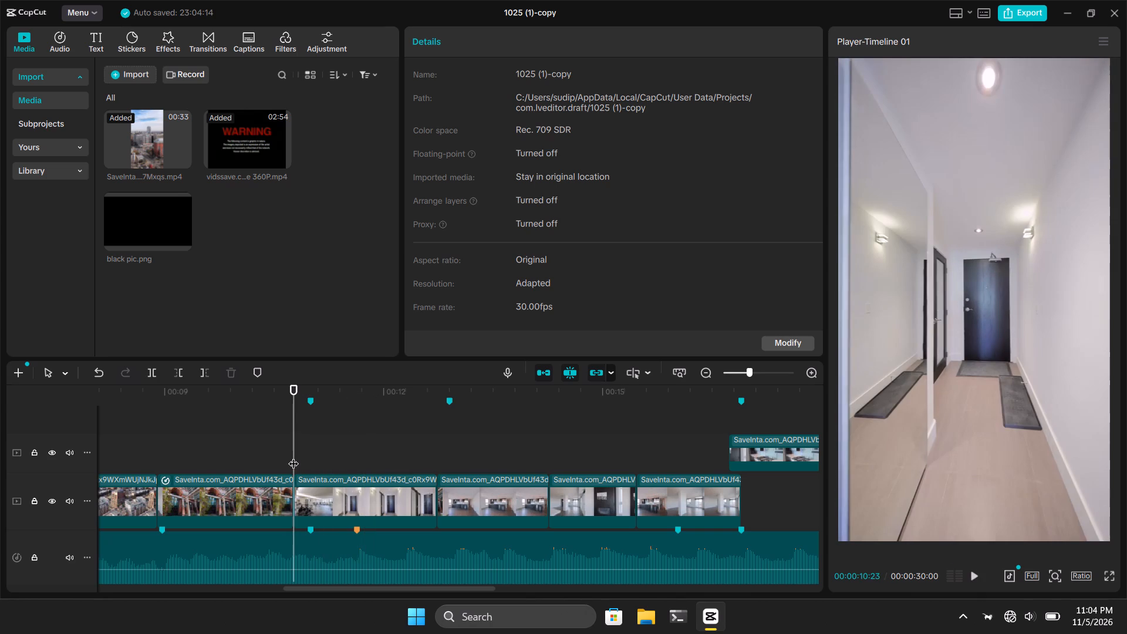
scroll(293, 456, "down", 5, "ctrl")
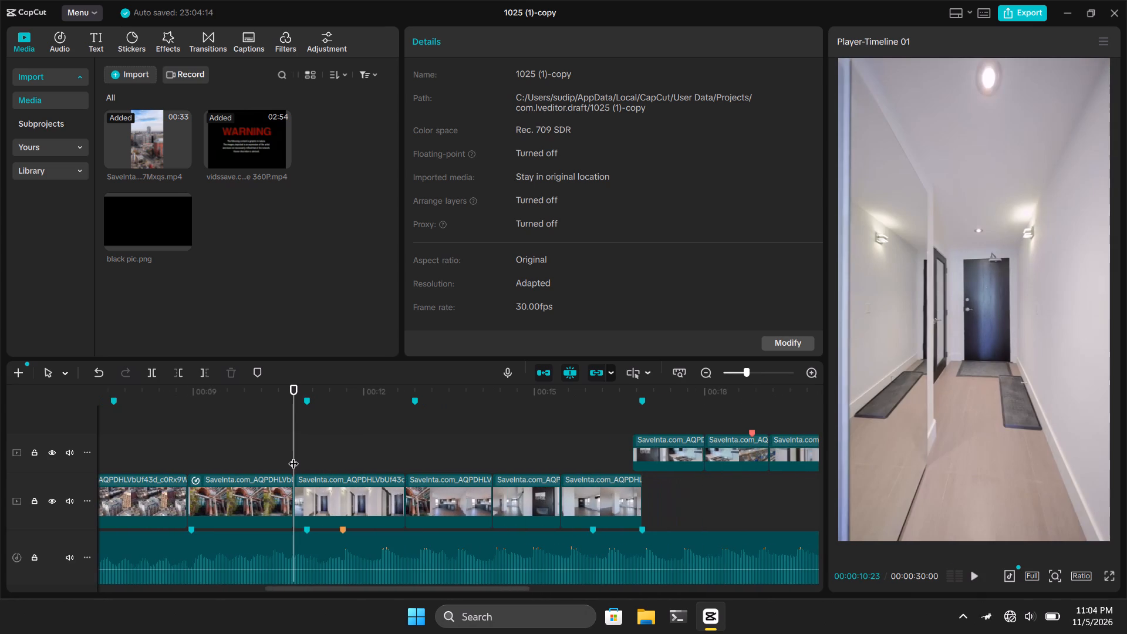
scroll(293, 456, "down", 6, "ctrl")
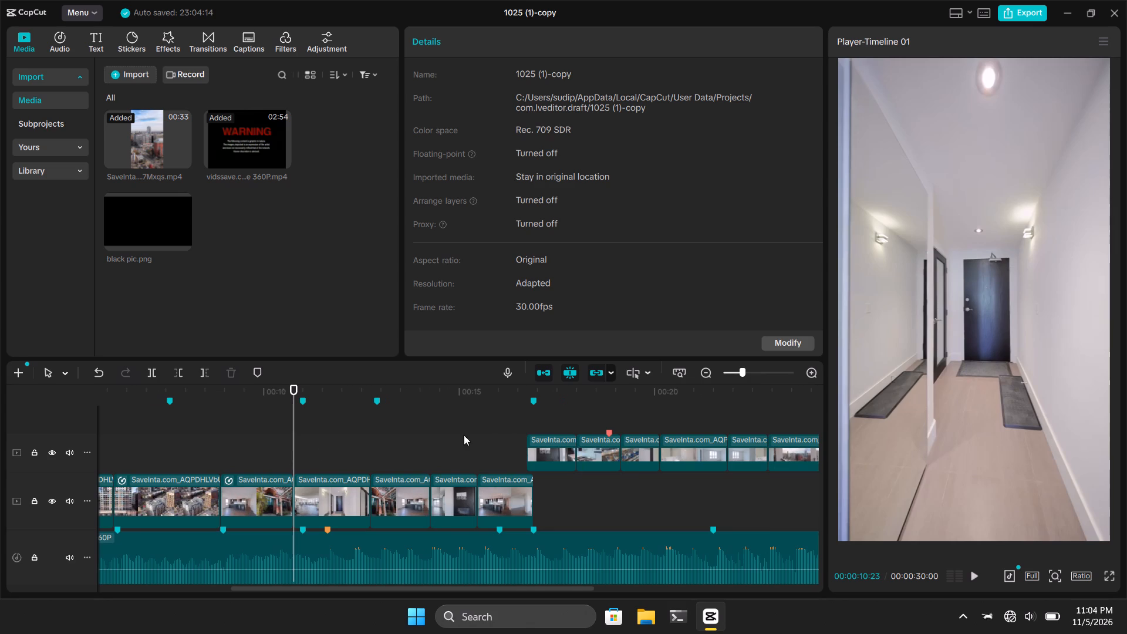
left_click(426, 461)
key("space")
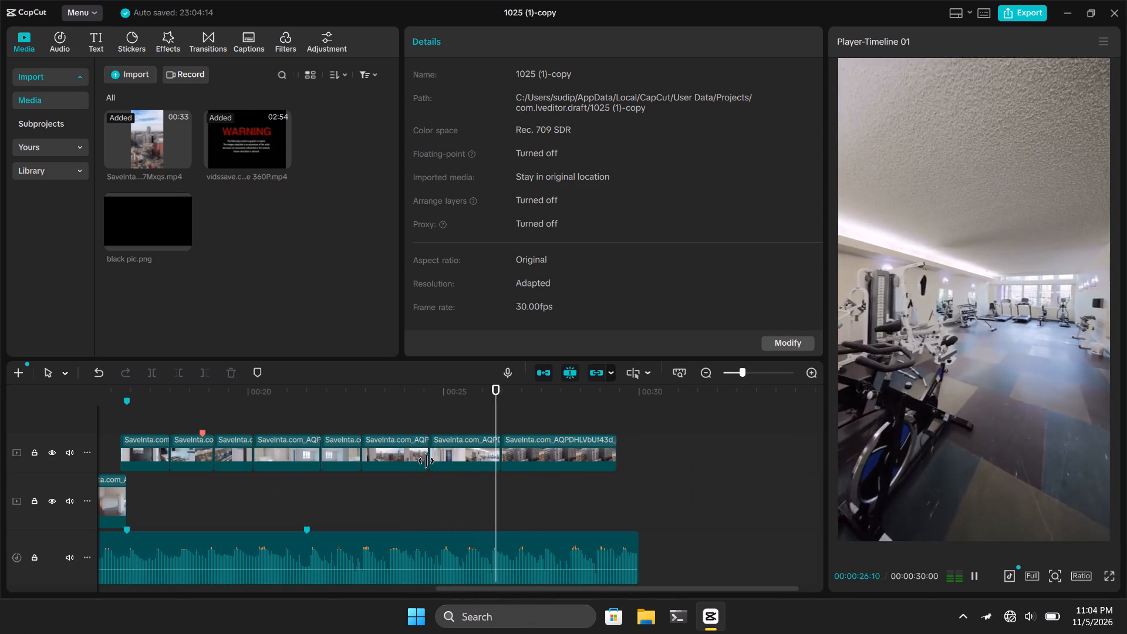
key("space")
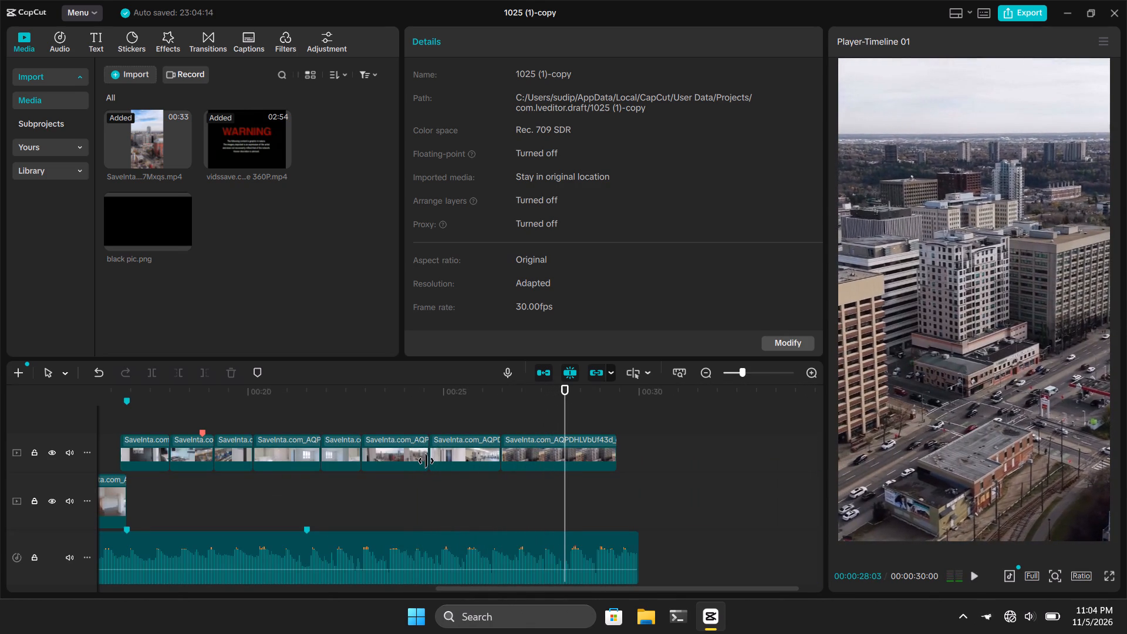
key("space")
key("space")
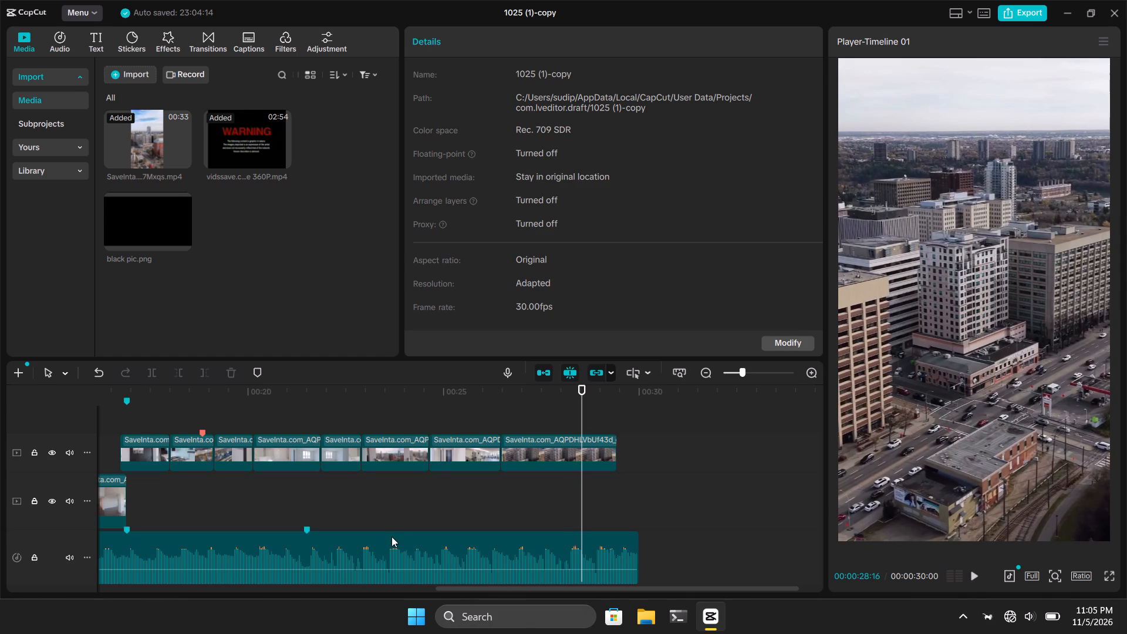
Play the intro from the timeline's start into the first aerial clip to review its rapid cuts and sound.
left_click_drag(450, 586, 373, 593)
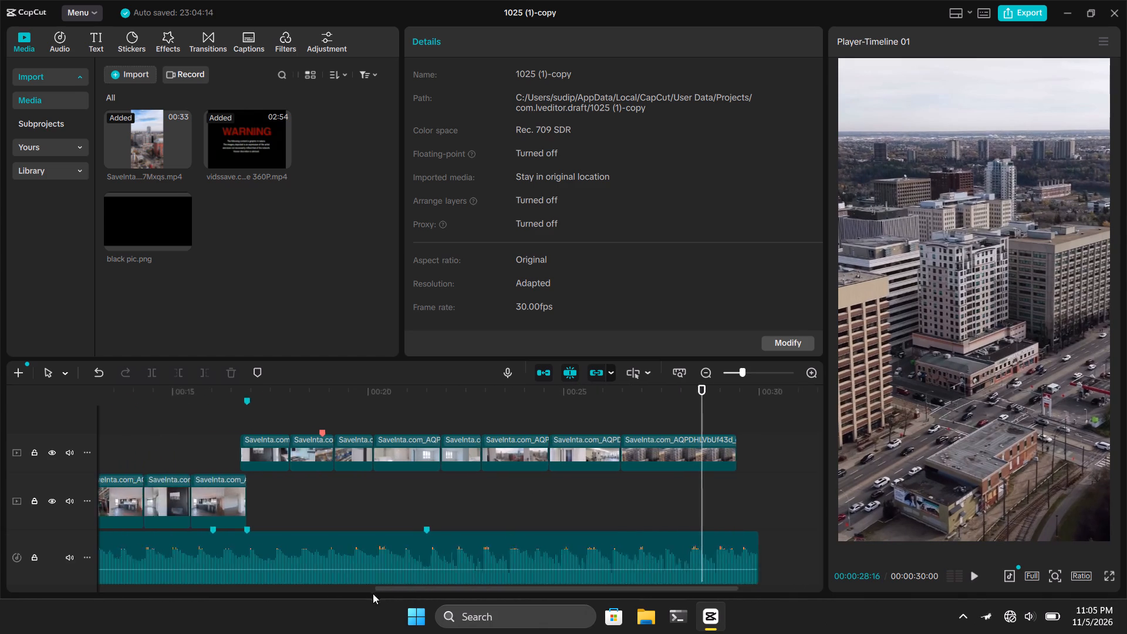
left_click_drag(373, 593, 158, 602)
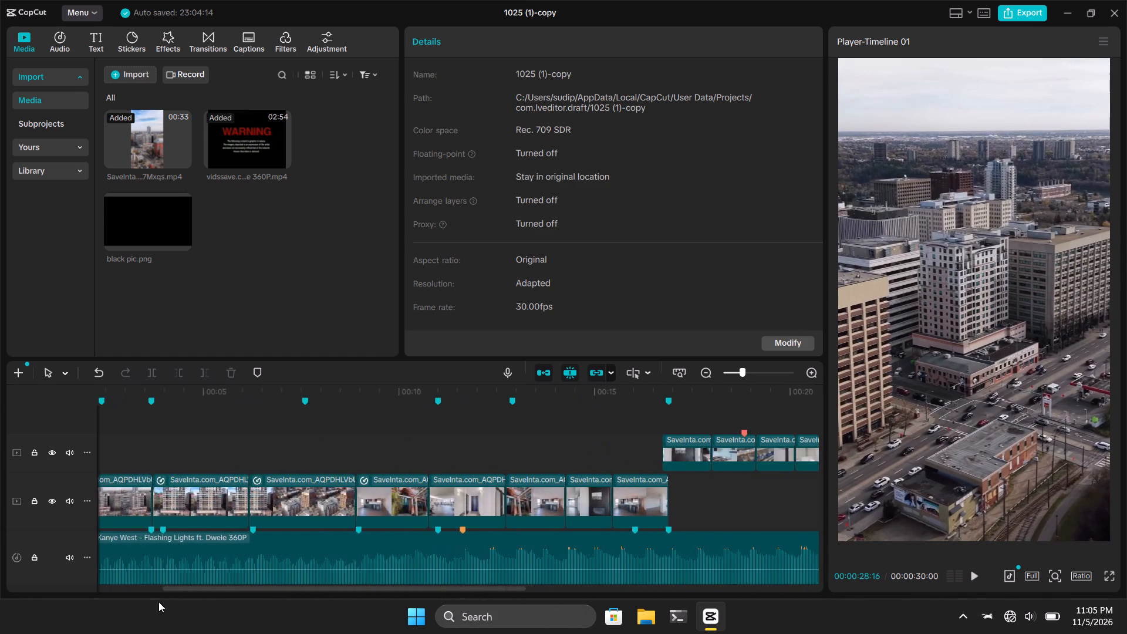
left_click_drag(158, 602, 35, 598)
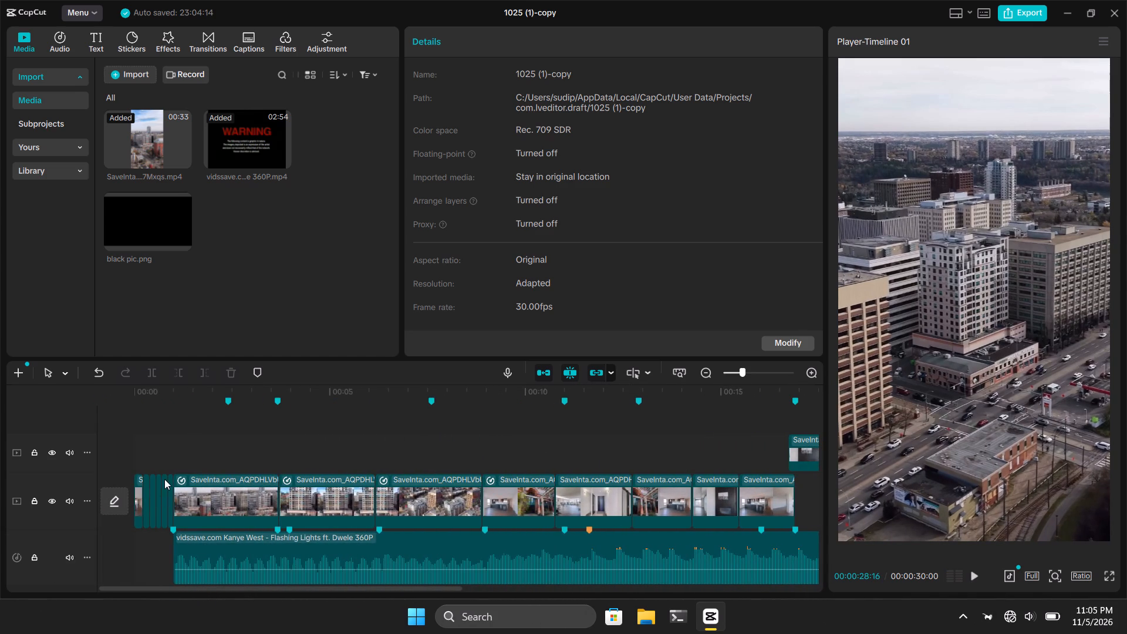
triple_click(141, 456)
left_click_drag(141, 456, 140, 456)
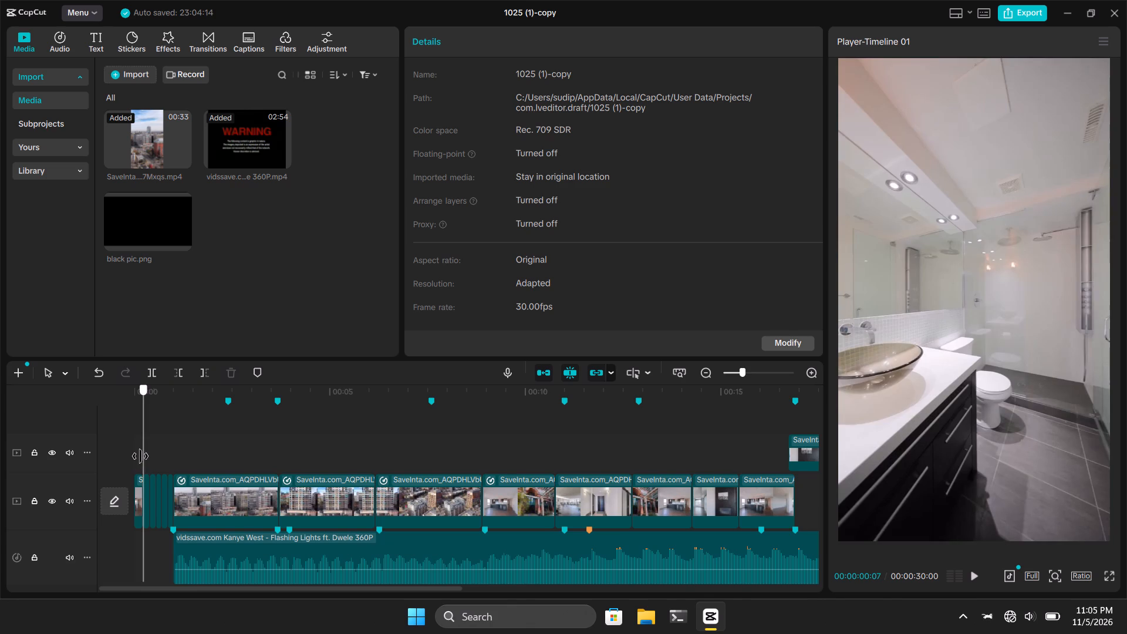
left_click_drag(140, 456, 122, 457)
type("vvv")
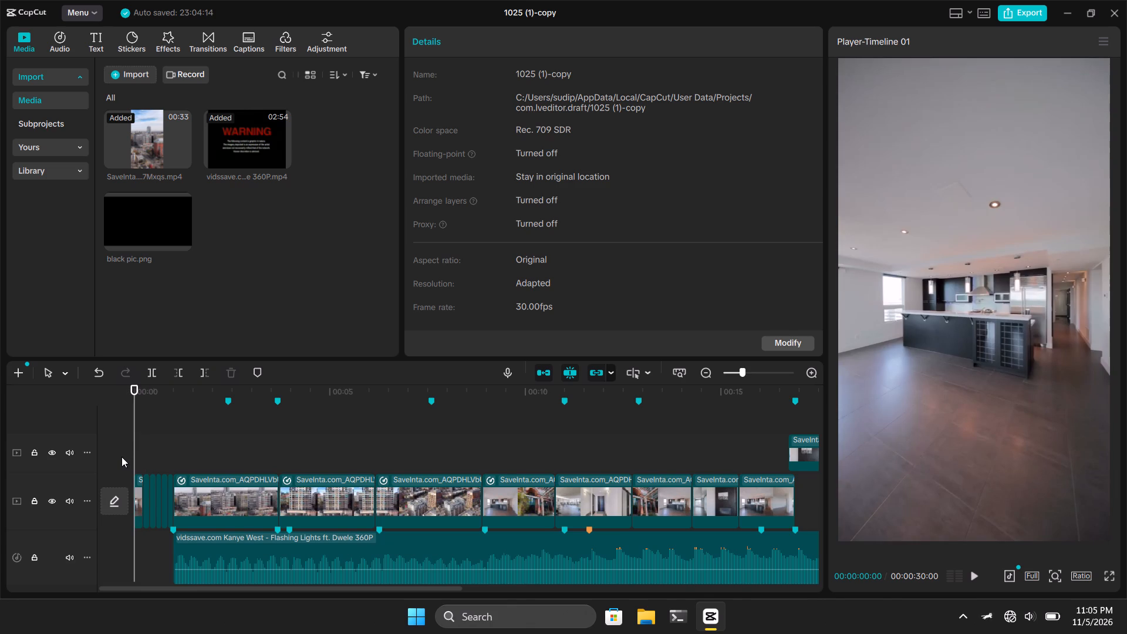
key("space")
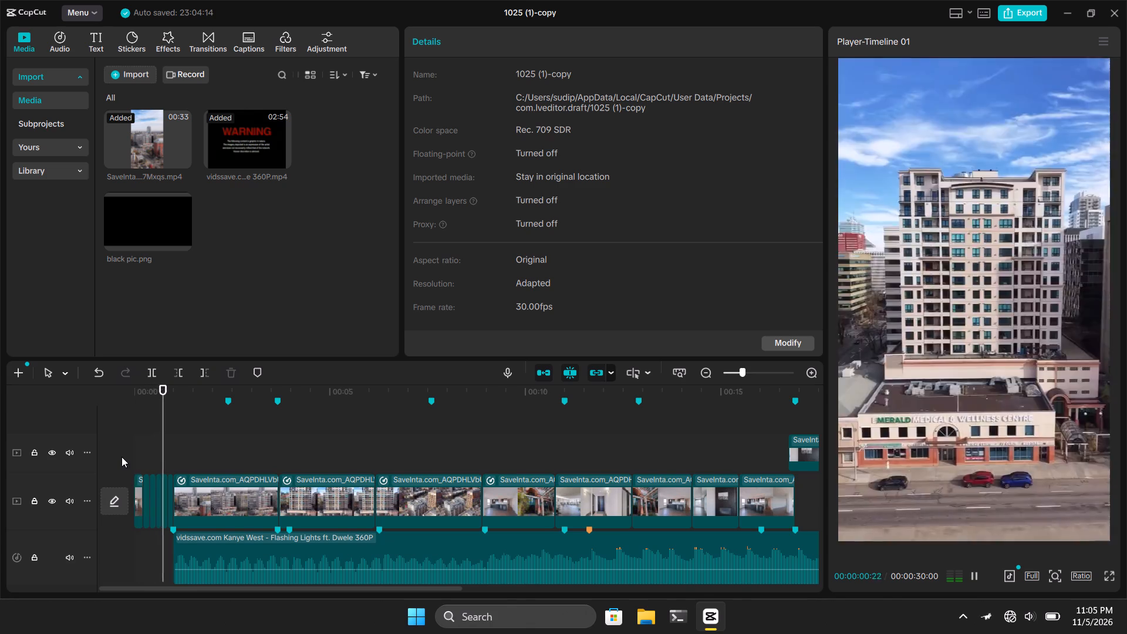
key("space")
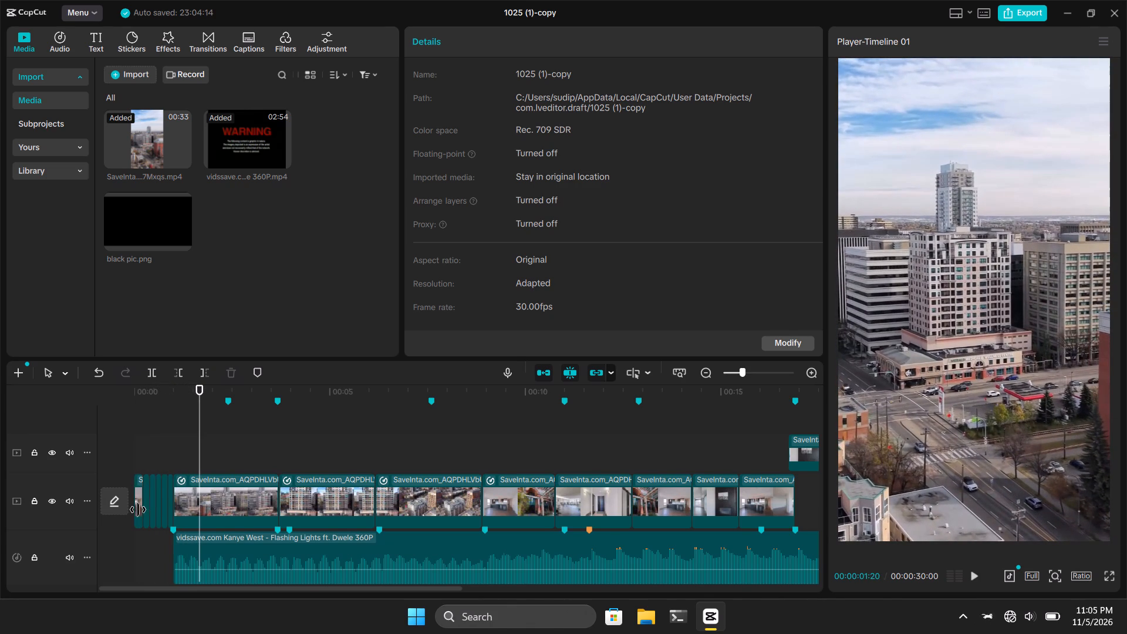
Raise the volume of the short extracted audio clip beneath the intro to 0.1 dB.
scroll(138, 510, "down", 17)
left_click(145, 500)
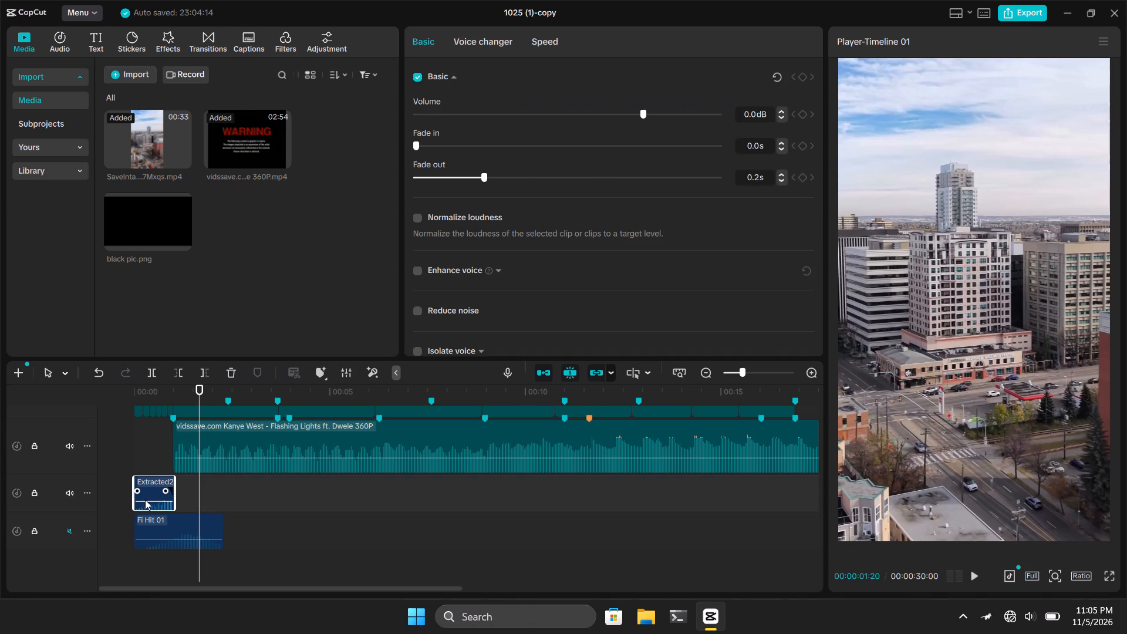
left_click(534, 41)
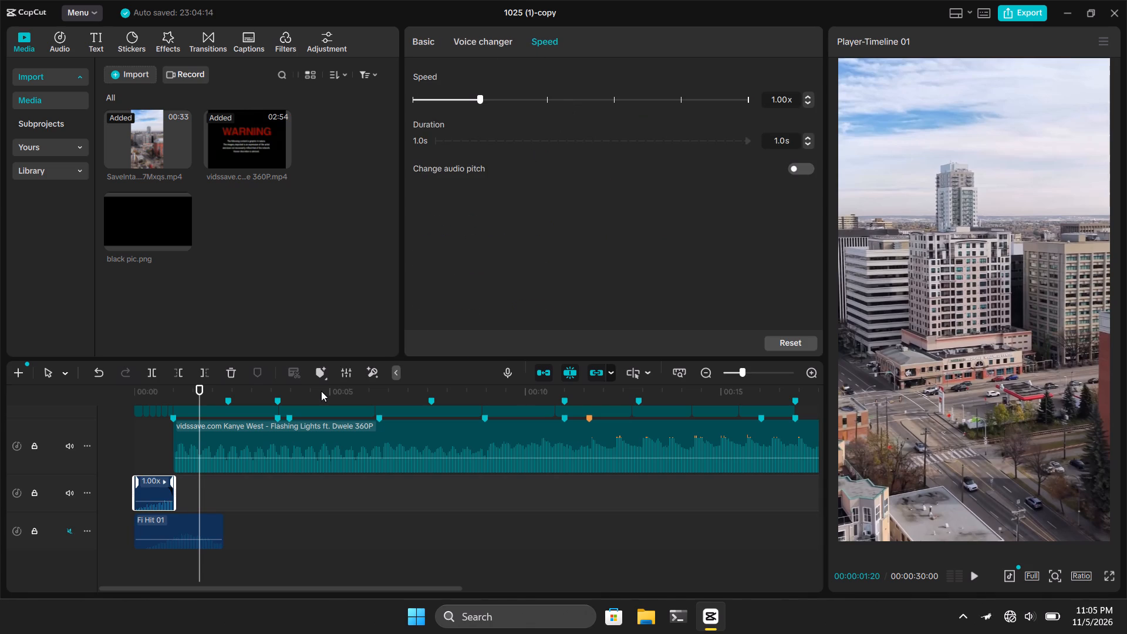
left_click(432, 42)
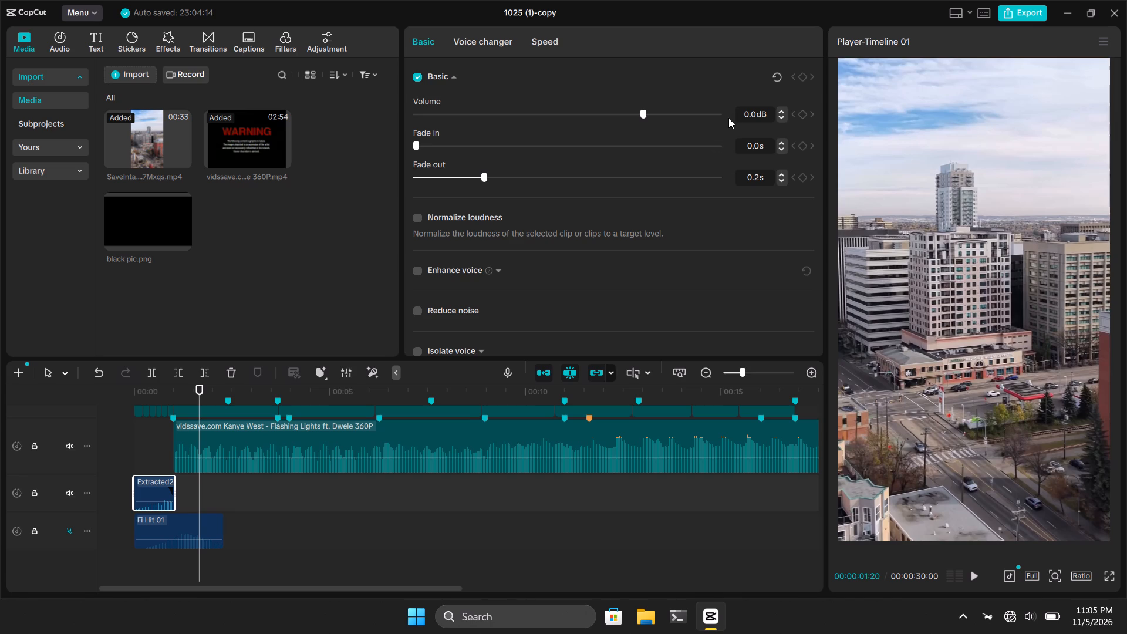
left_click(782, 113)
Play the video from the start to about 20 seconds to review the intro sound and the cuts.
double_click(147, 456)
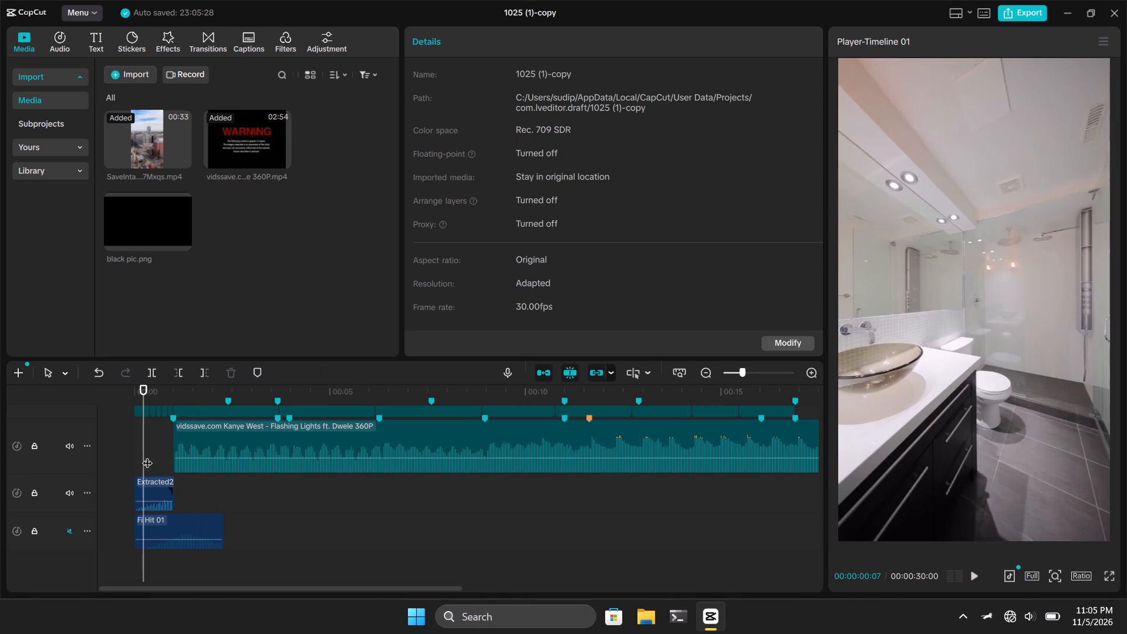
left_click_drag(147, 456, 114, 456)
key("space")
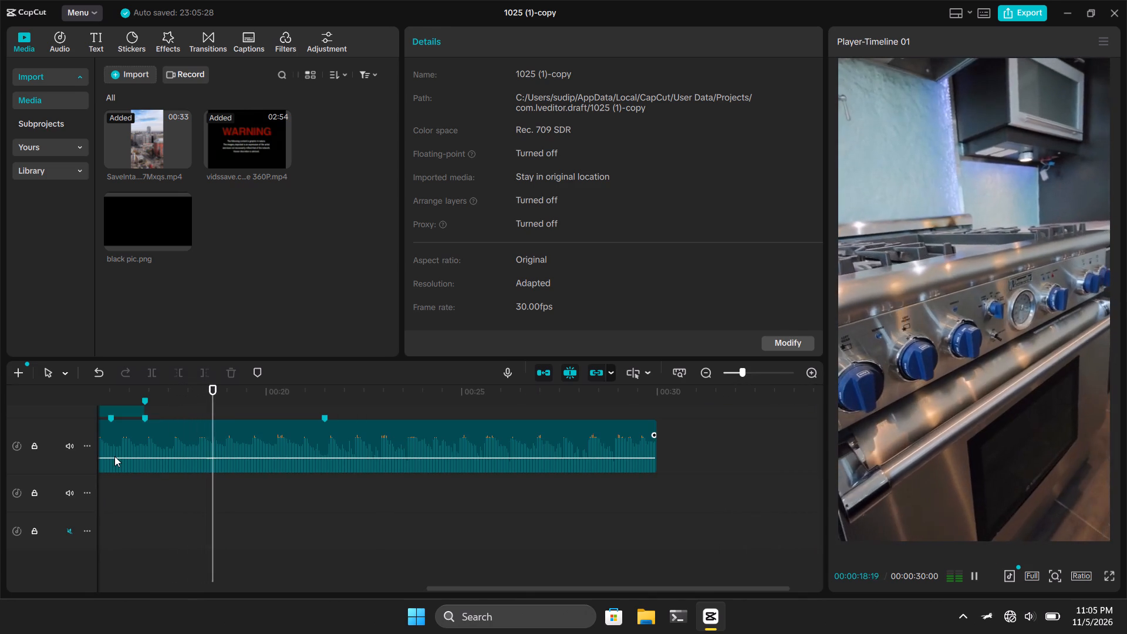
key("space")
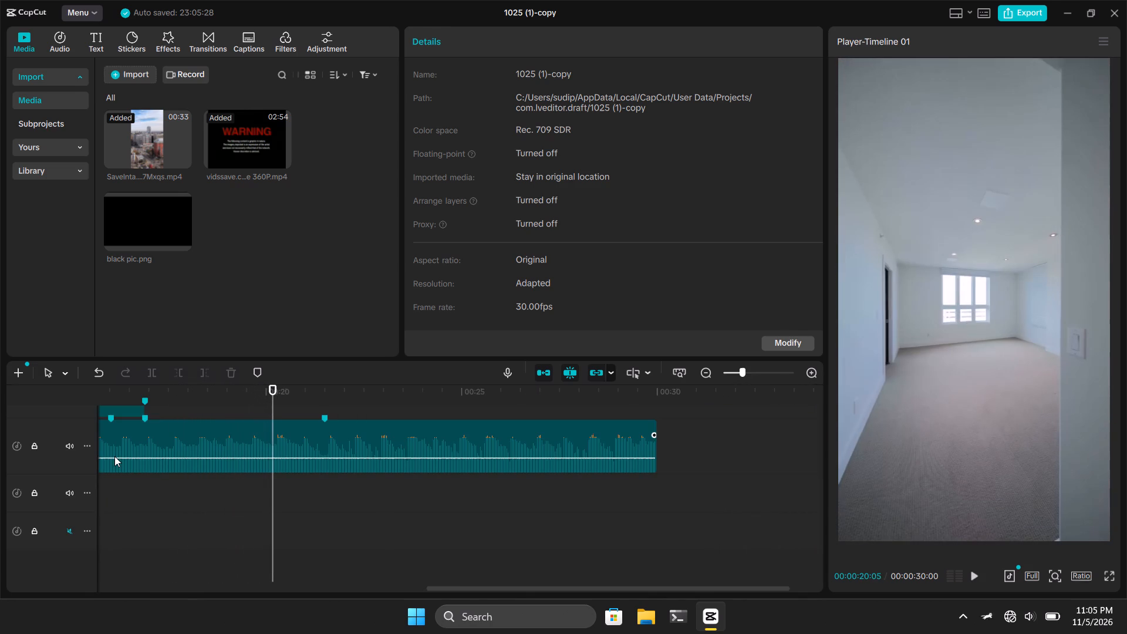
Play the hallway clip from its 11-second marker and the kitchen clip that follows to examine their motion and timing.
scroll(114, 456, "up", 15)
scroll(114, 456, "right", 5)
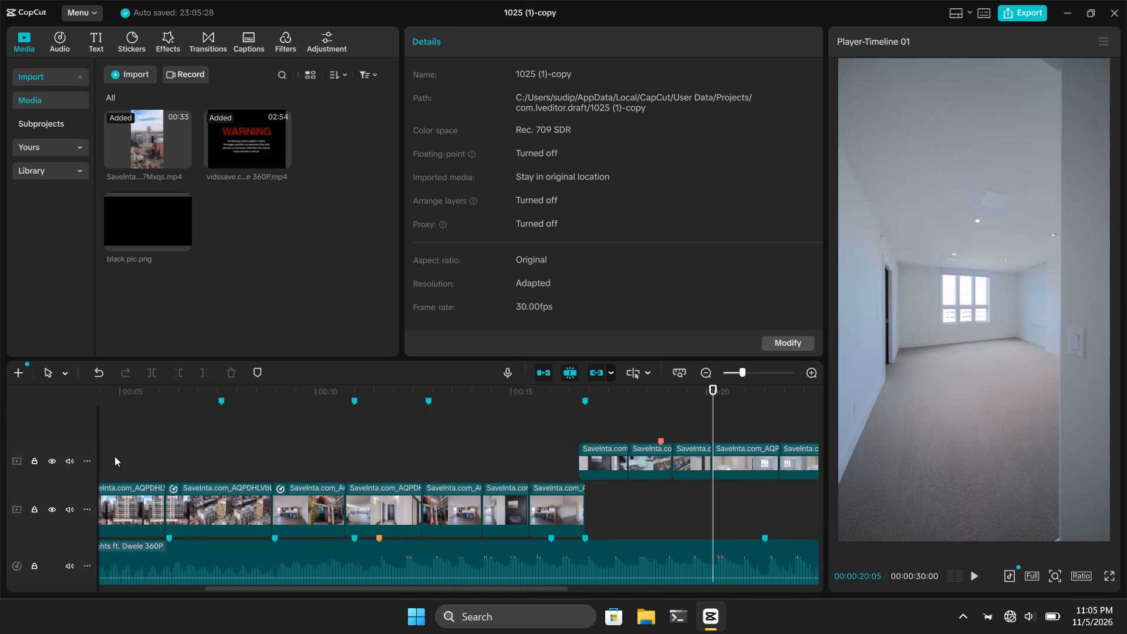
left_click(363, 461)
left_click_drag(363, 461, 358, 461)
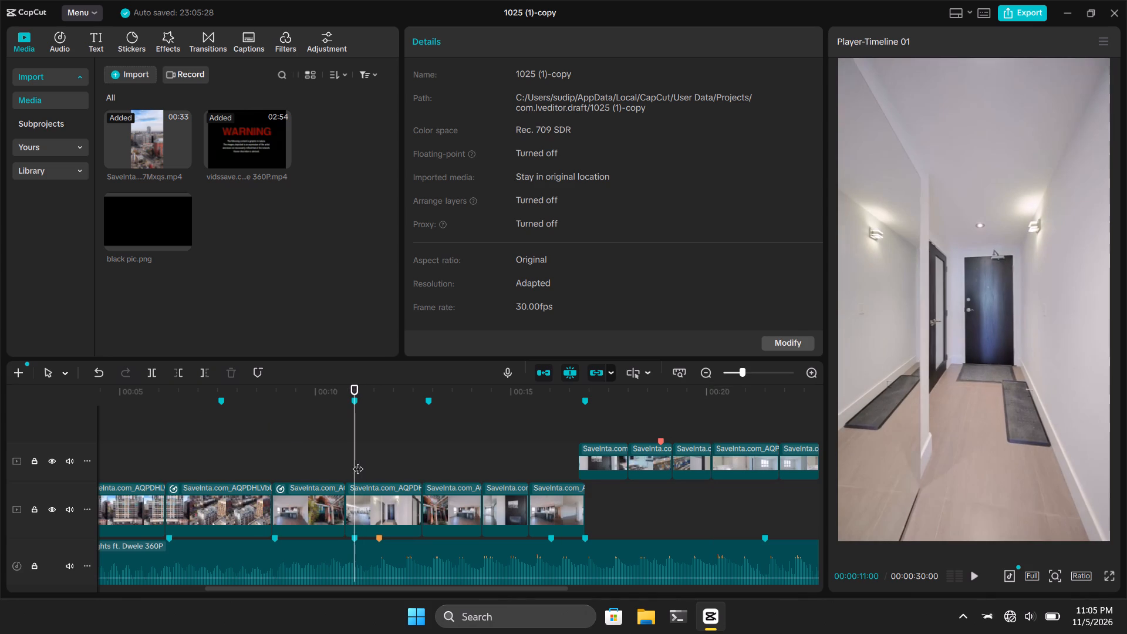
key("space")
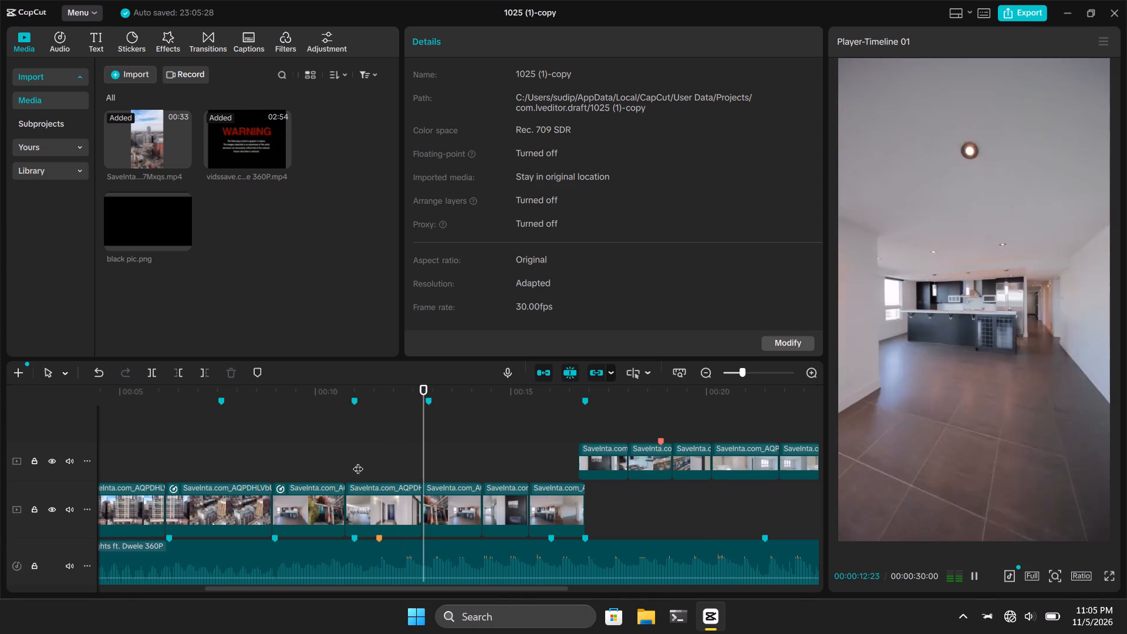
key("space")
left_click_drag(433, 446, 426, 446)
double_click(426, 446)
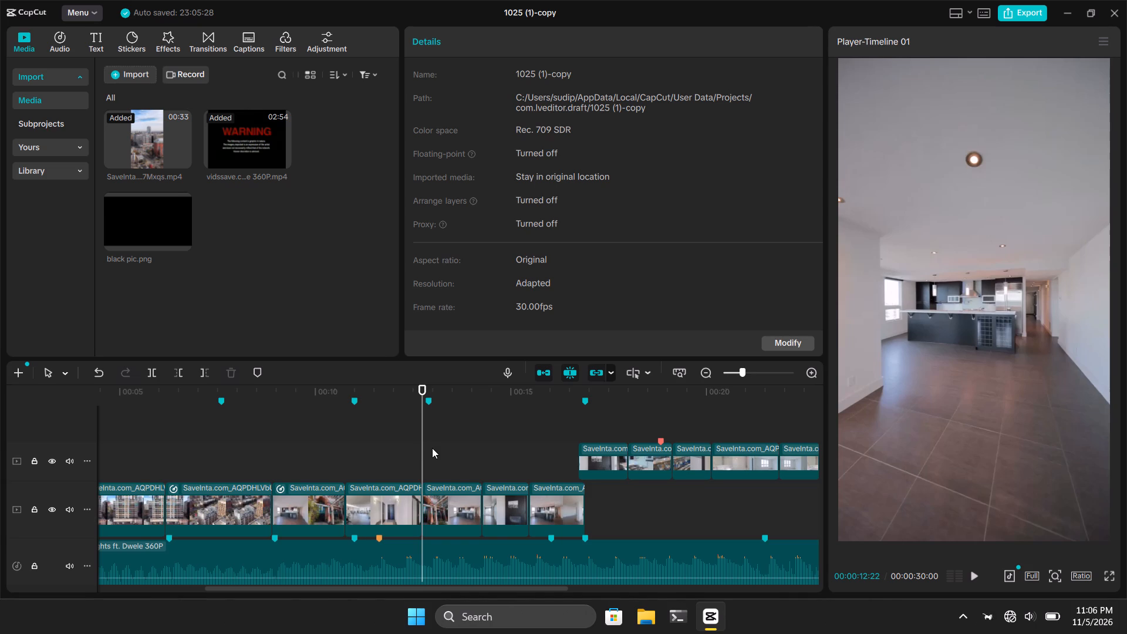
left_click_drag(420, 450, 432, 457)
key("space")
key("space")
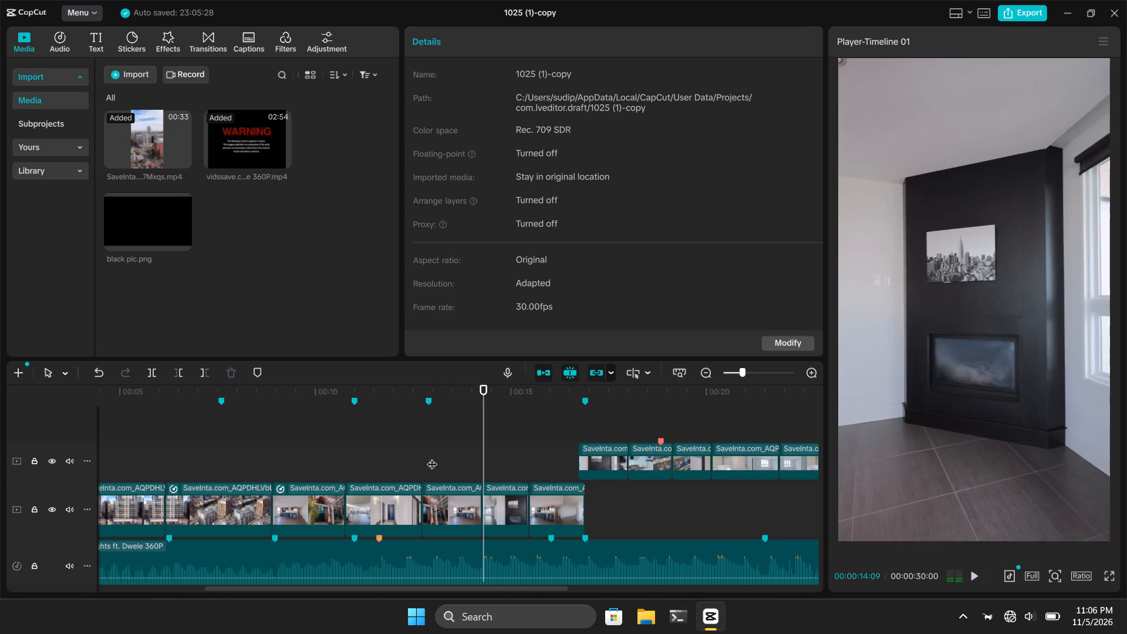
left_click(432, 457)
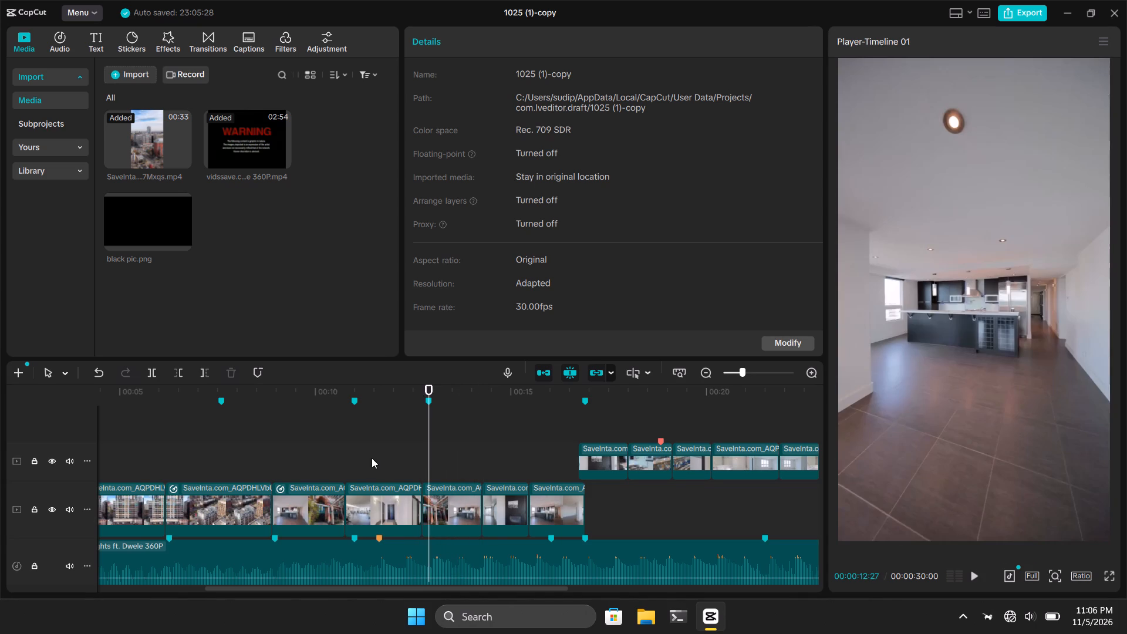
Replay the hallway clip several times from its 11-second marker and the orange beat marker to examine its camera motion.
left_click(353, 452)
key("space")
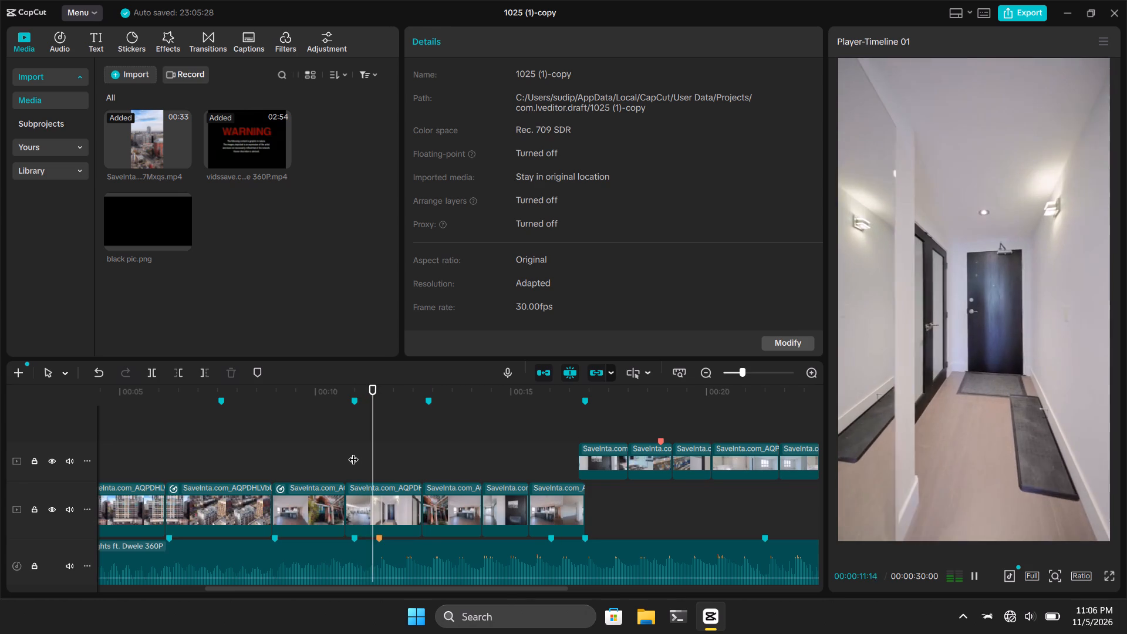
key("space")
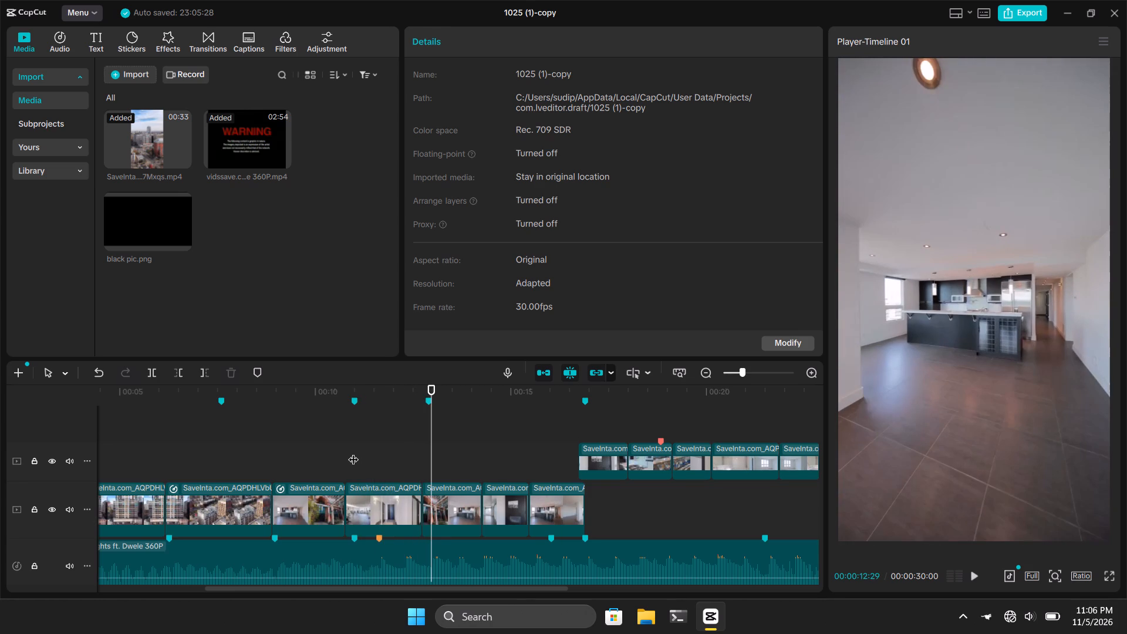
left_click(353, 452)
key("space")
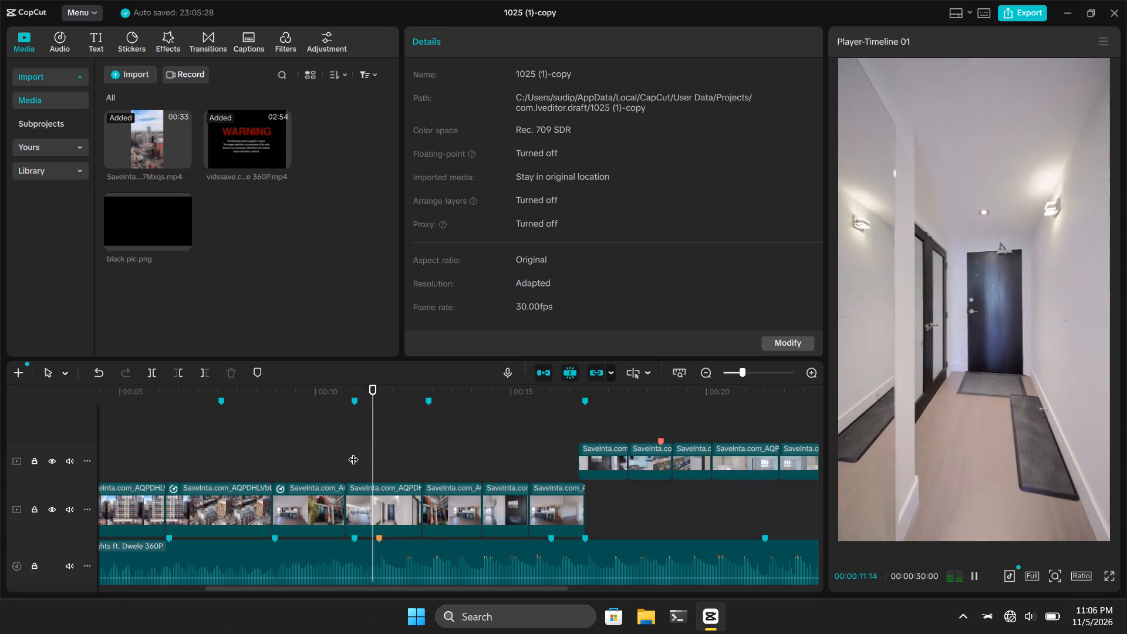
key("space")
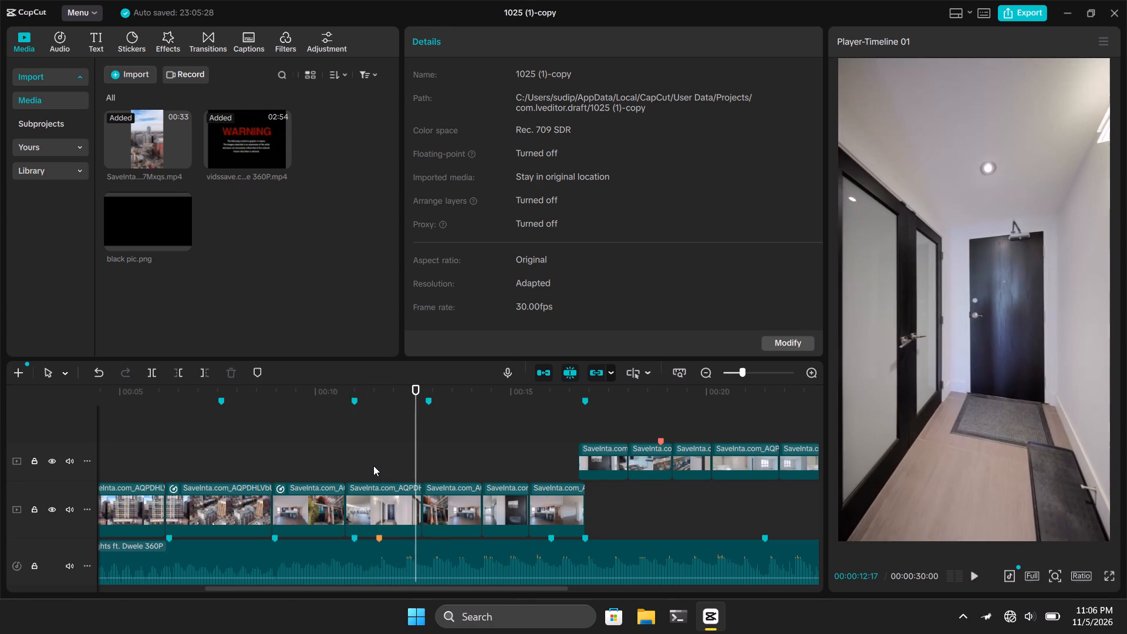
left_click(376, 468)
key("space")
key("space")
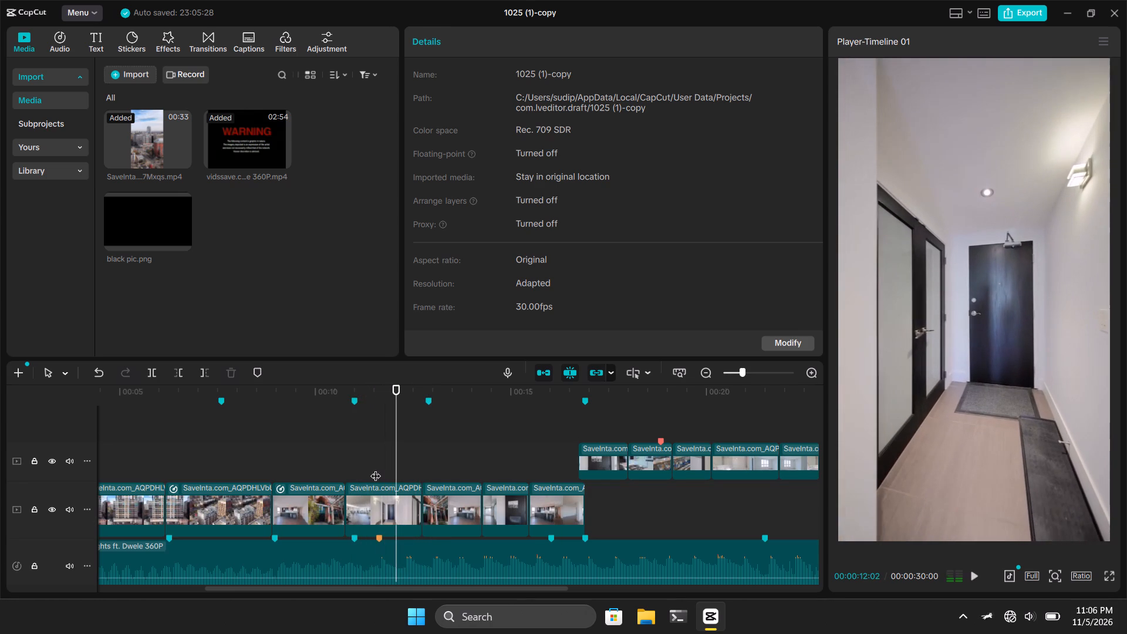
left_click(376, 468)
scroll(376, 468, "up", 7, "ctrl")
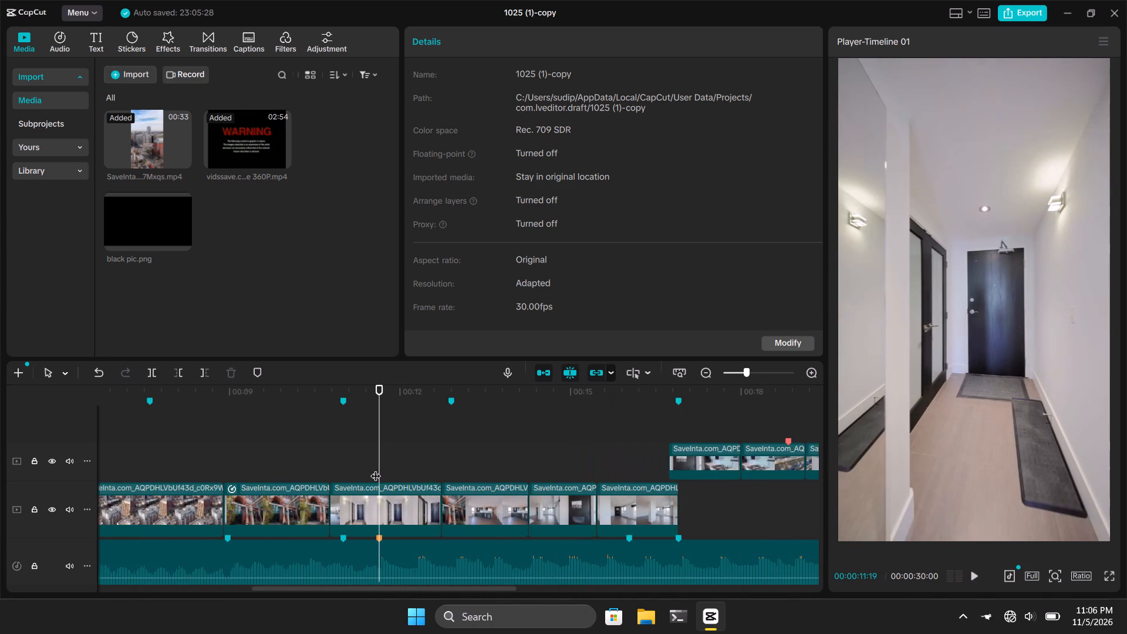
scroll(376, 468, "up", 8, "ctrl")
key("space")
key("space")
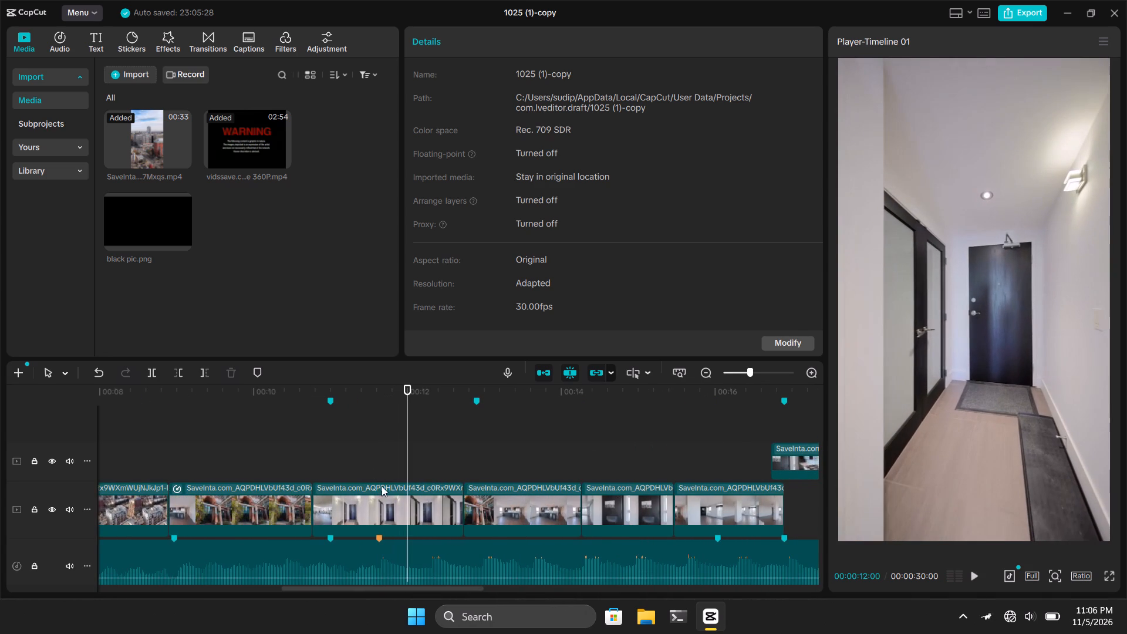
Trim the end of the hallway clip to the orange beat marker at 11:19, closing up the clips that follow.
left_click(383, 501)
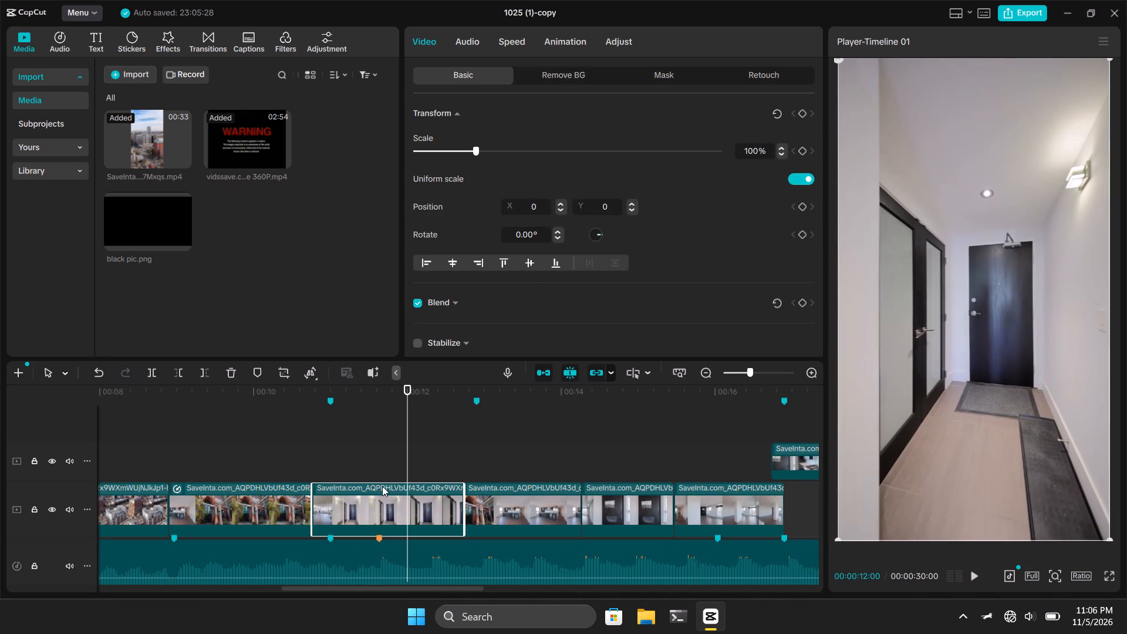
left_click(380, 476)
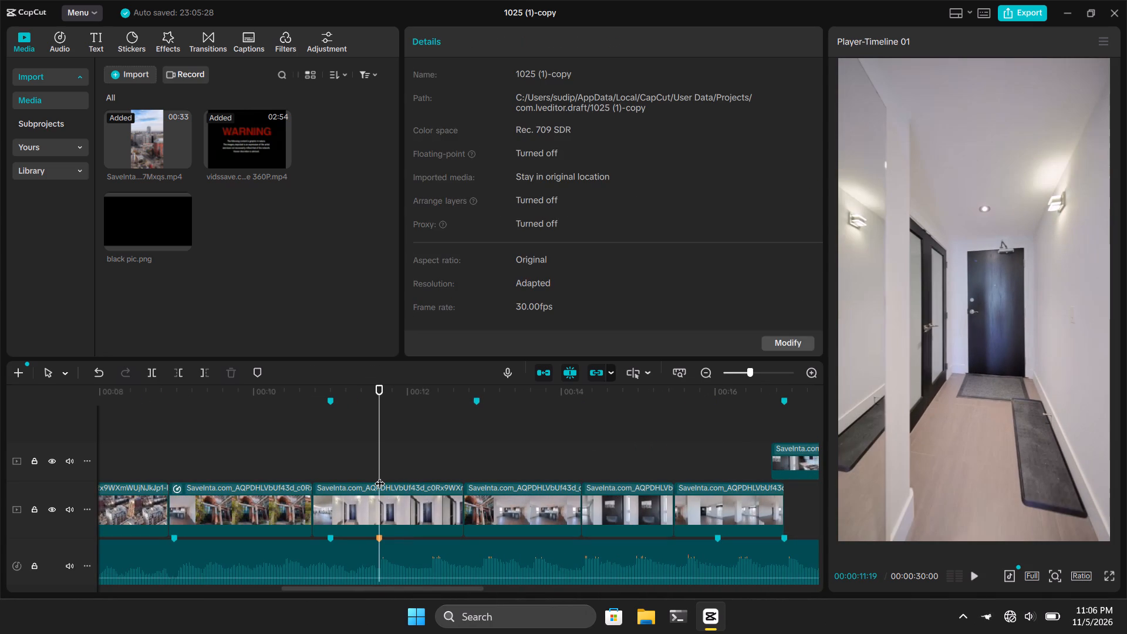
left_click(382, 498)
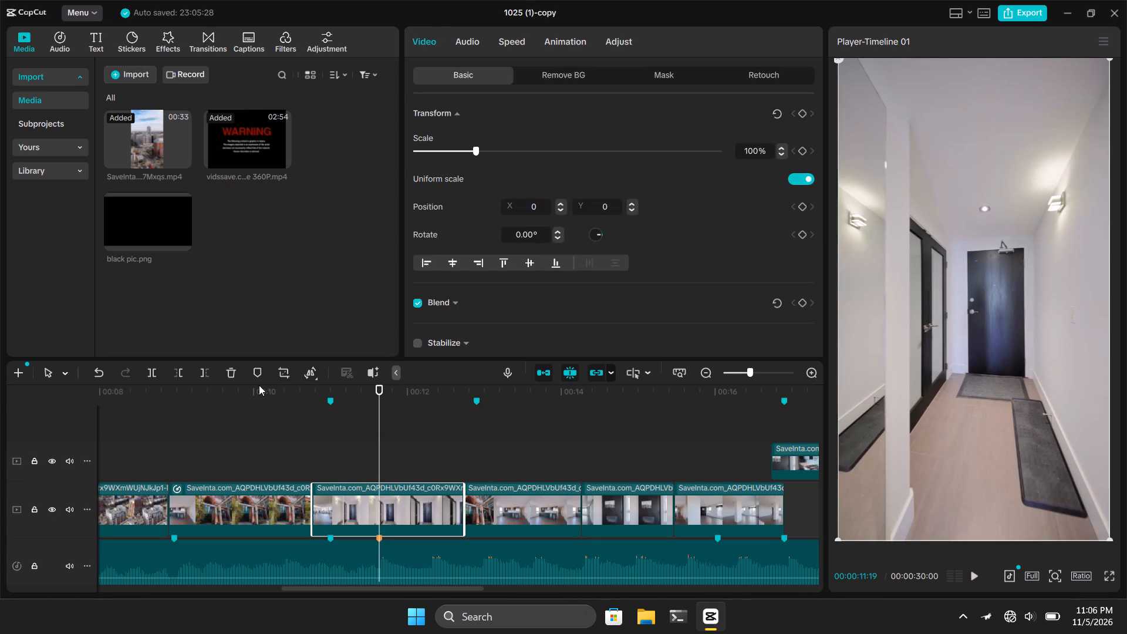
left_click(208, 367)
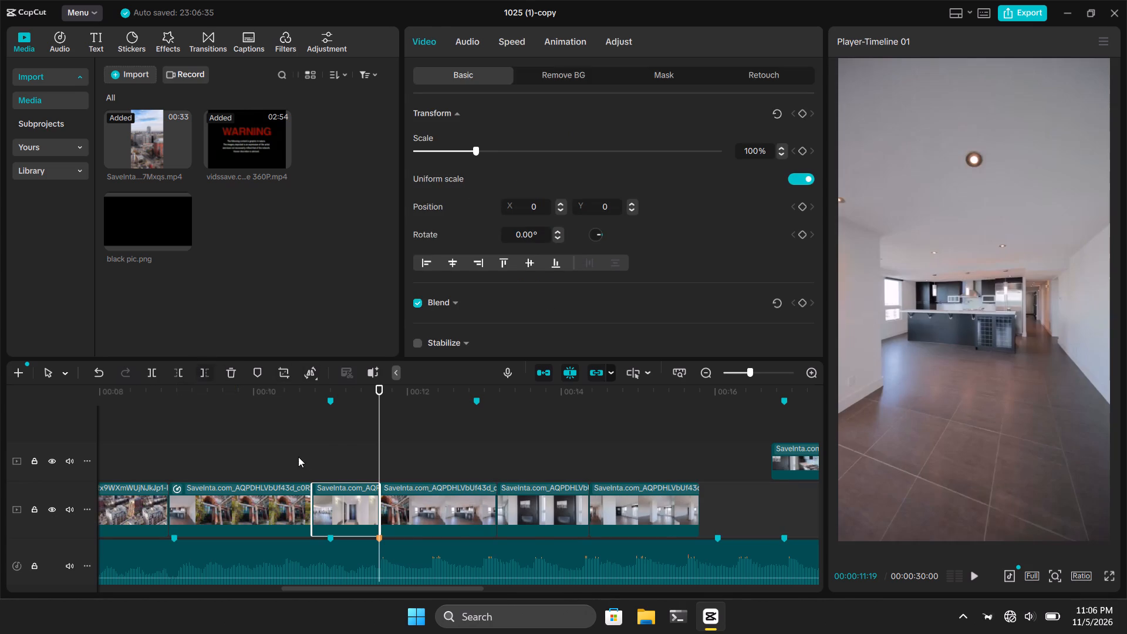
Replay the cut from the shortened hallway clip into the kitchen clip several times to check it against the beat.
left_click(303, 466)
key("space")
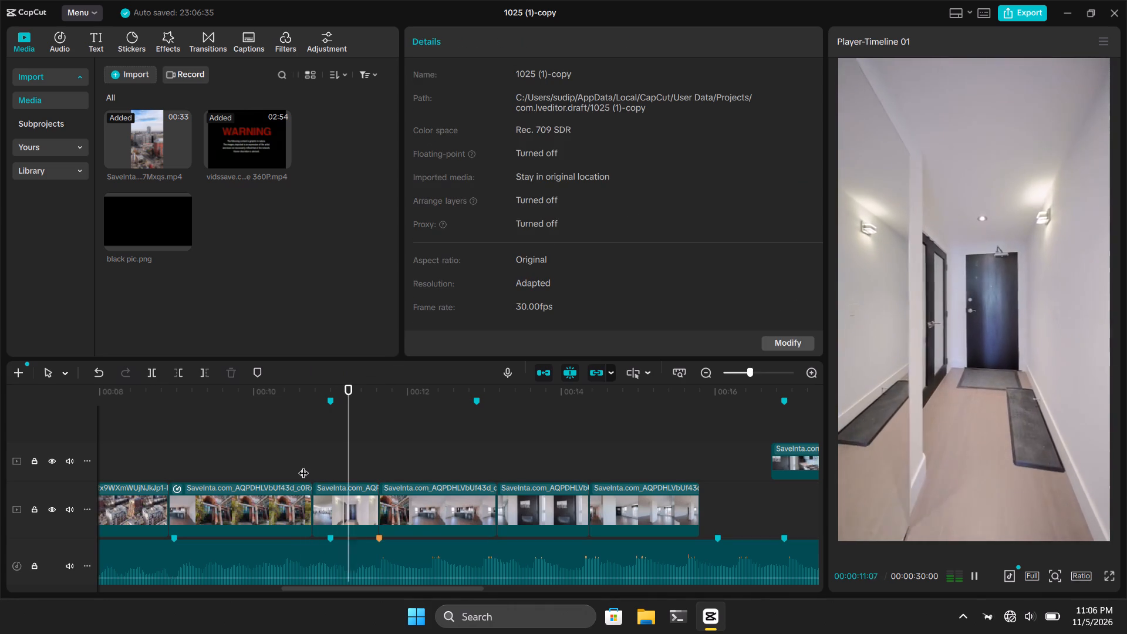
key("space")
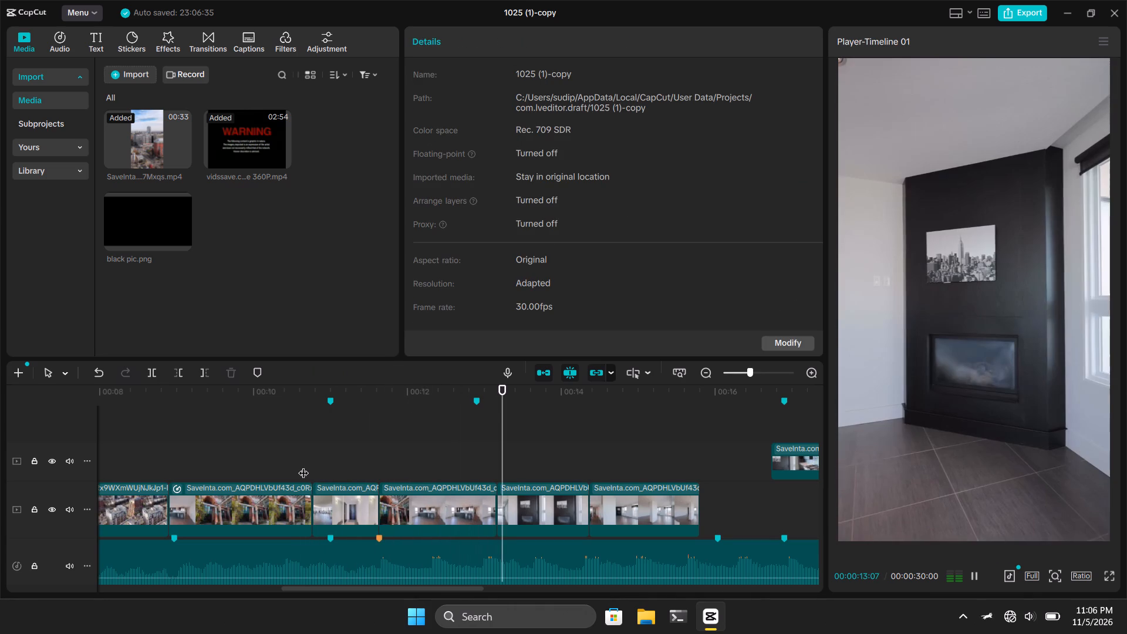
left_click(370, 463)
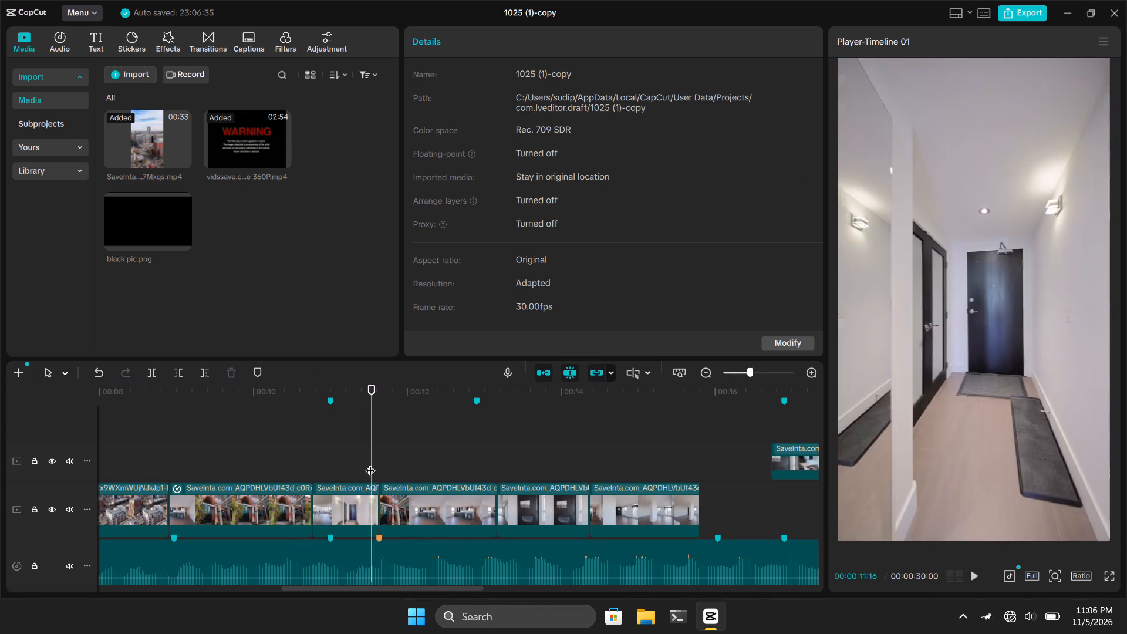
key("space")
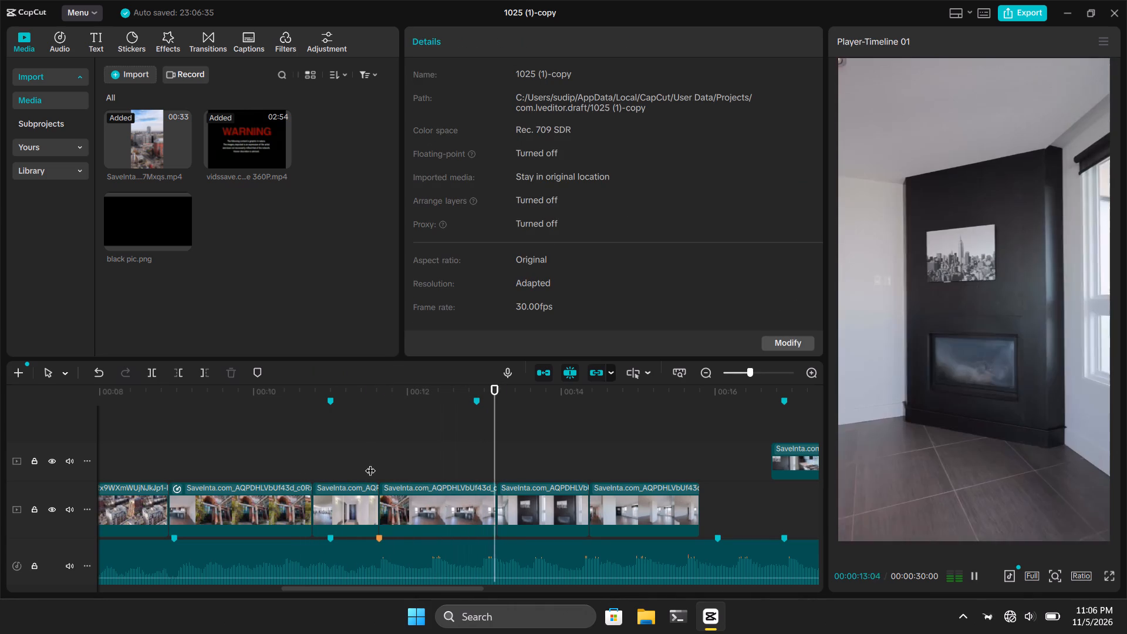
key("space")
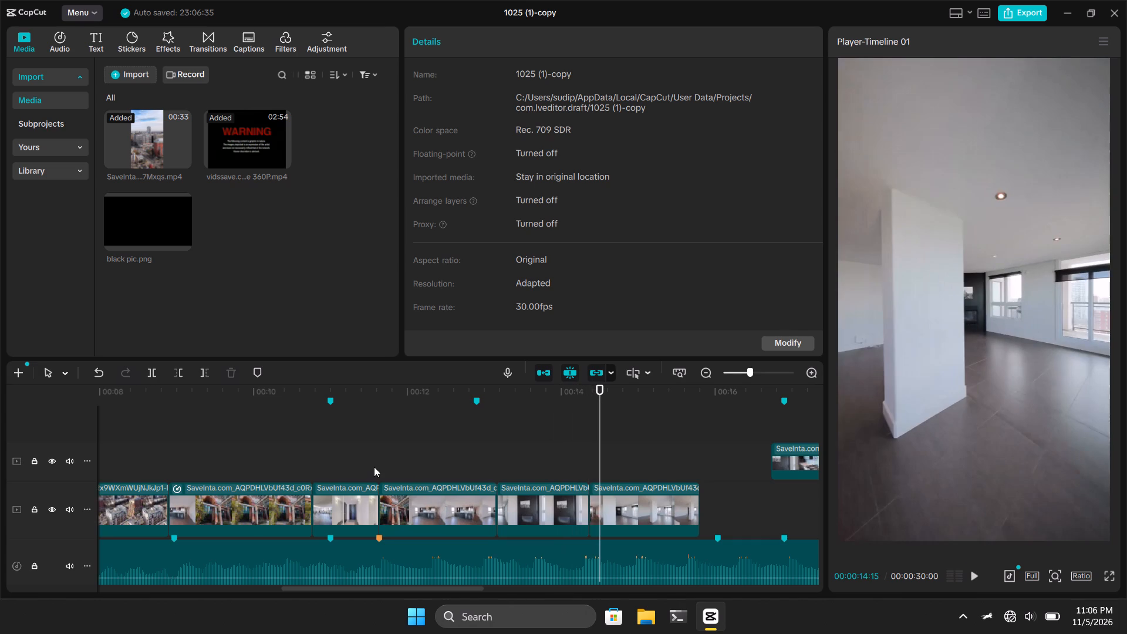
left_click(370, 467)
key("space")
key("space")
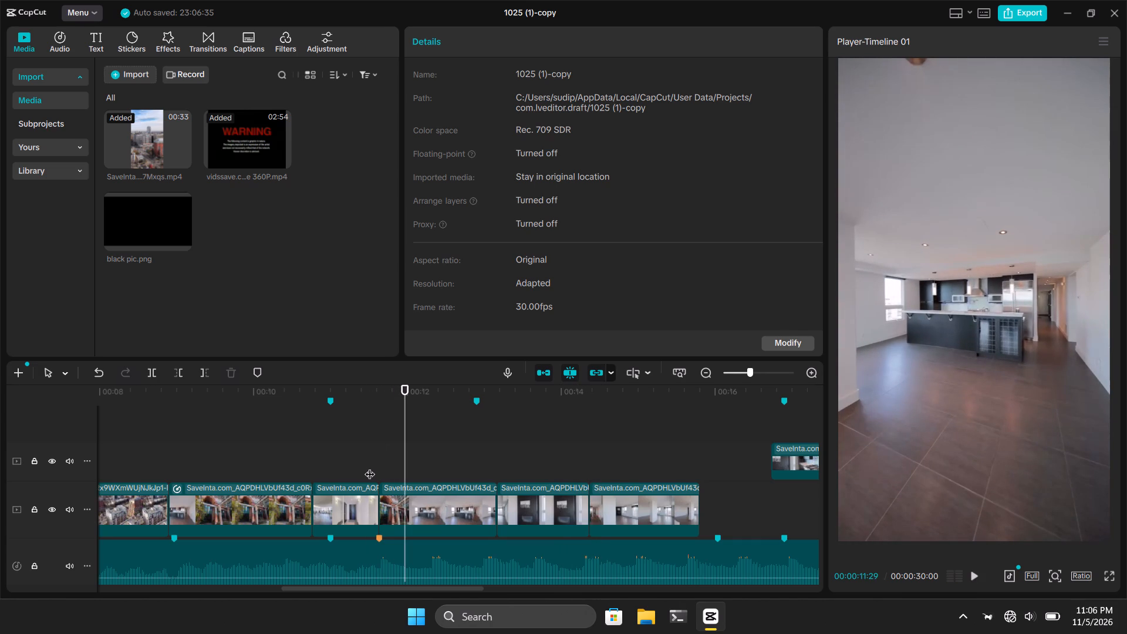
left_click(359, 470)
key("space")
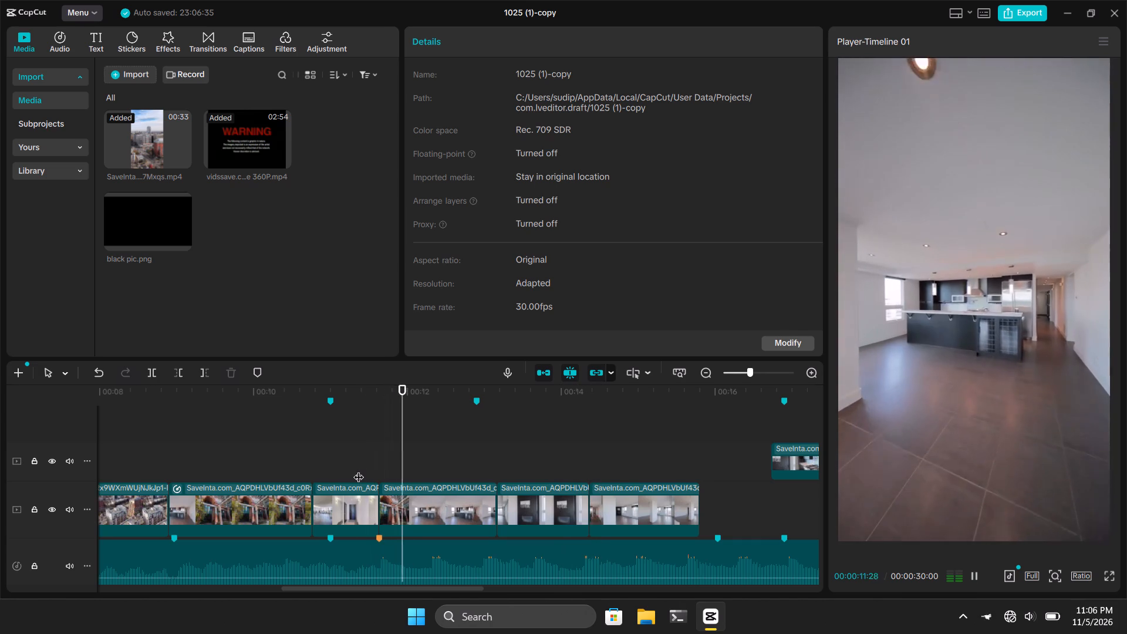
key("space")
left_click(359, 470)
key("space")
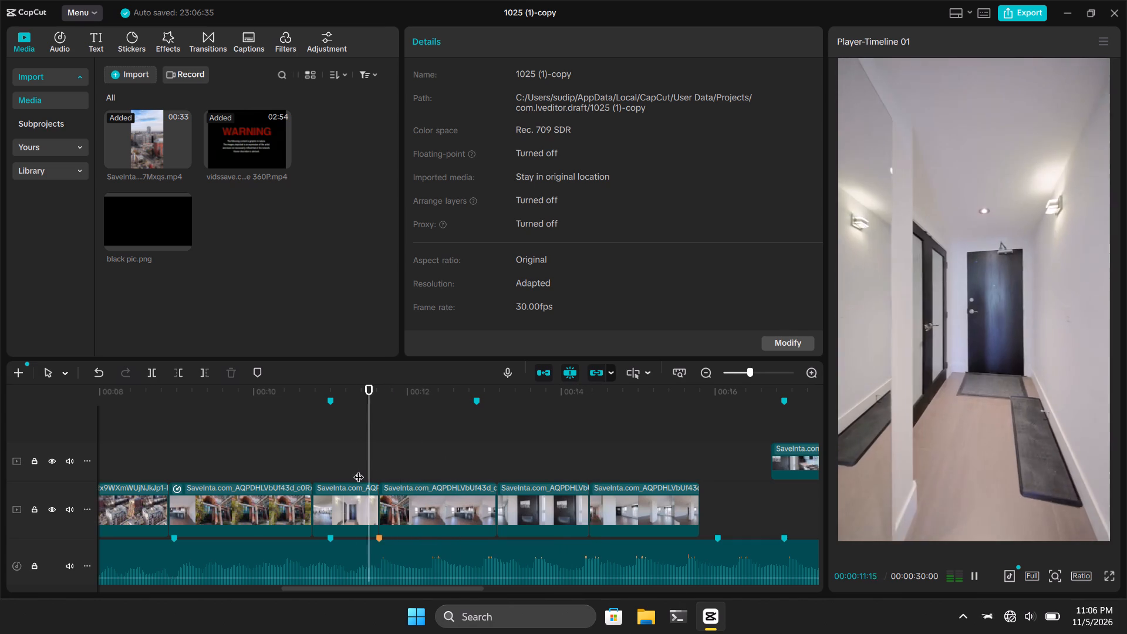
key("space")
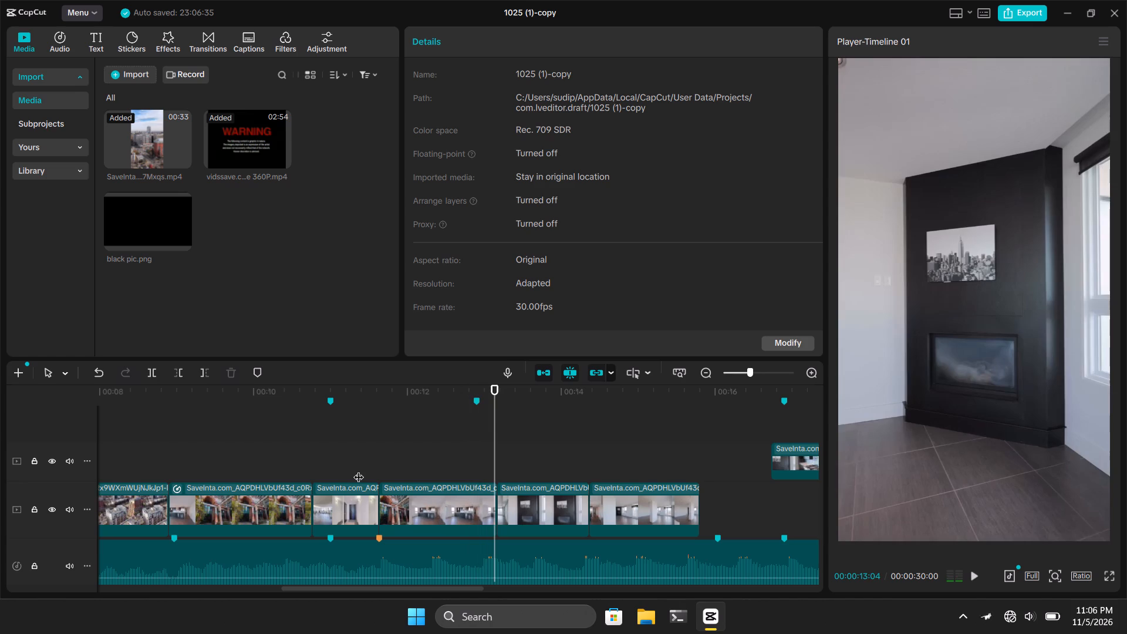
Play from the end of the hallway clip through the kitchen, fireplace and living-room clips to review their timing with the music.
left_click(368, 471)
key("space")
key("space")
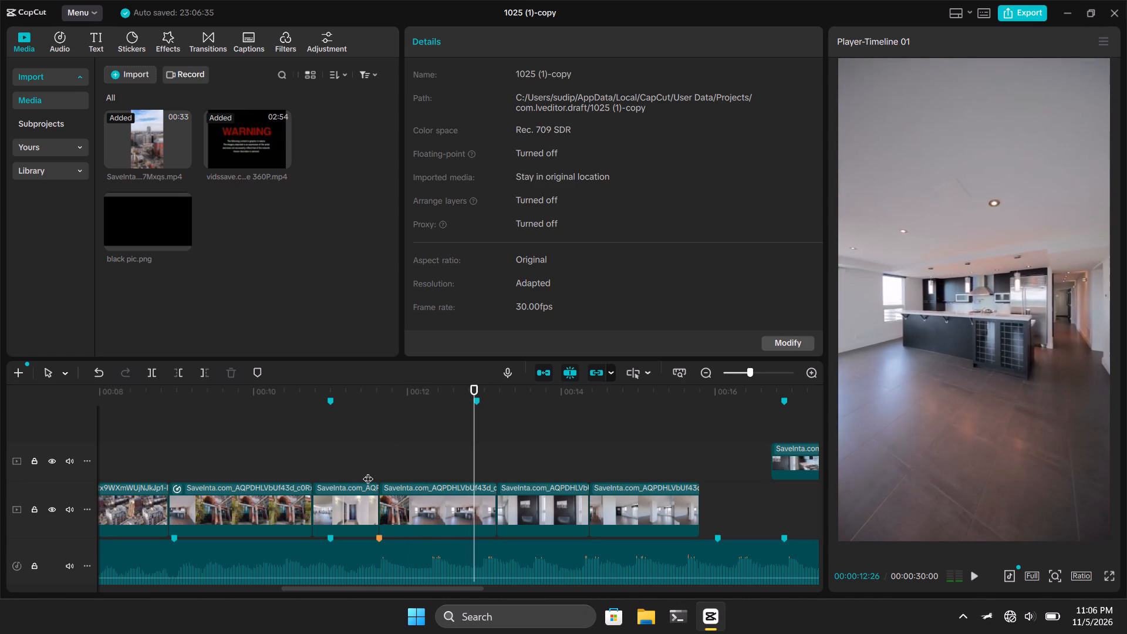
left_click(368, 471)
key("space")
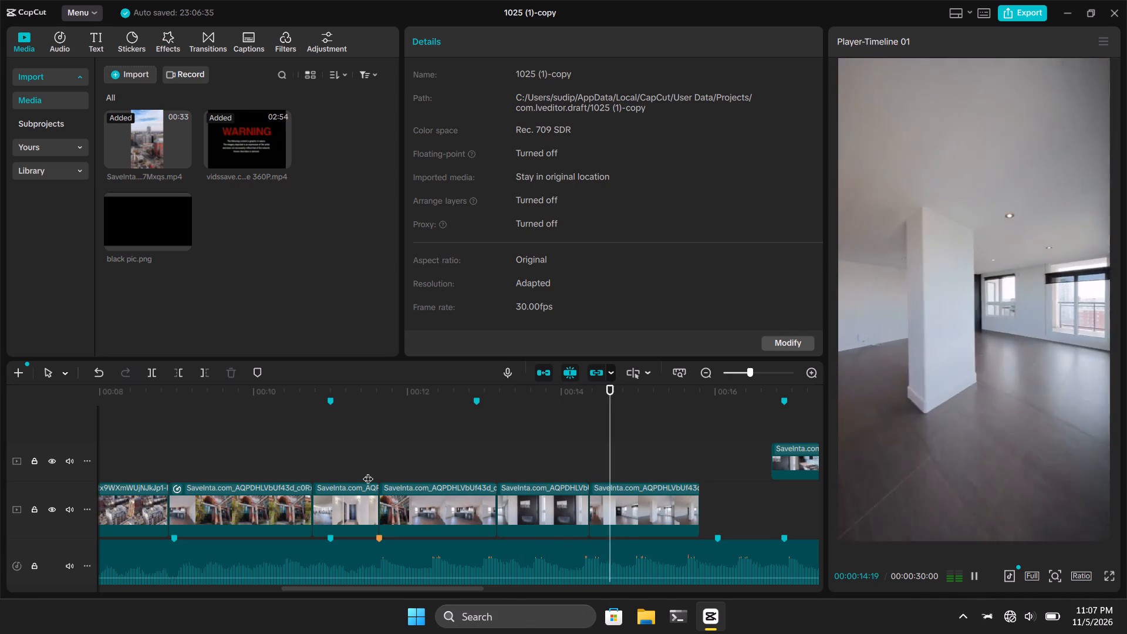
key("space")
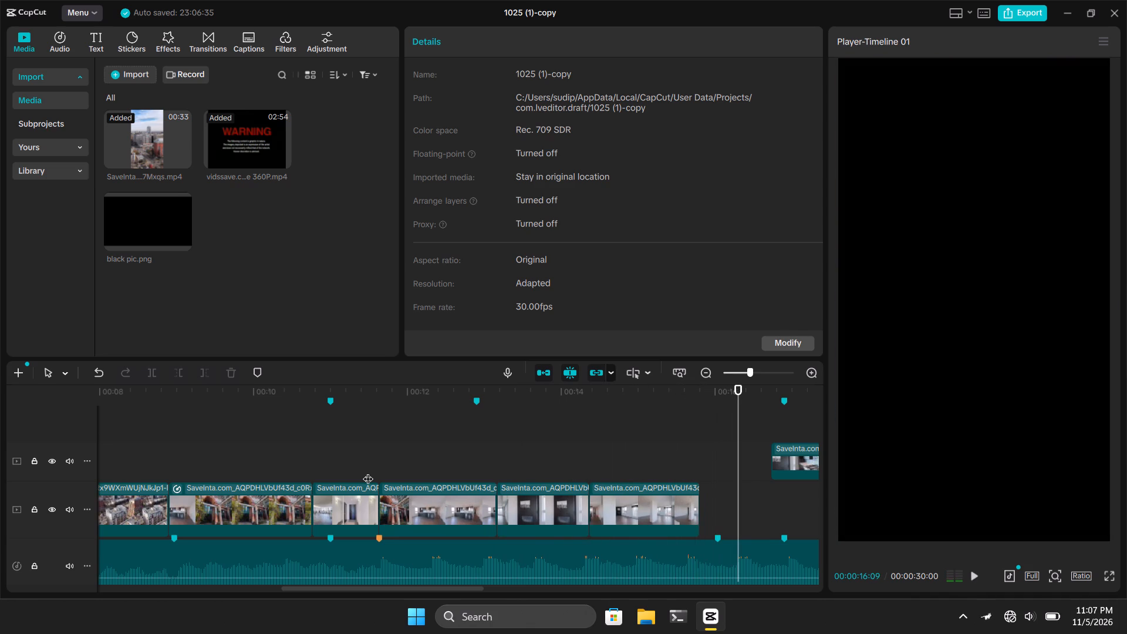
left_click(376, 459)
key("space")
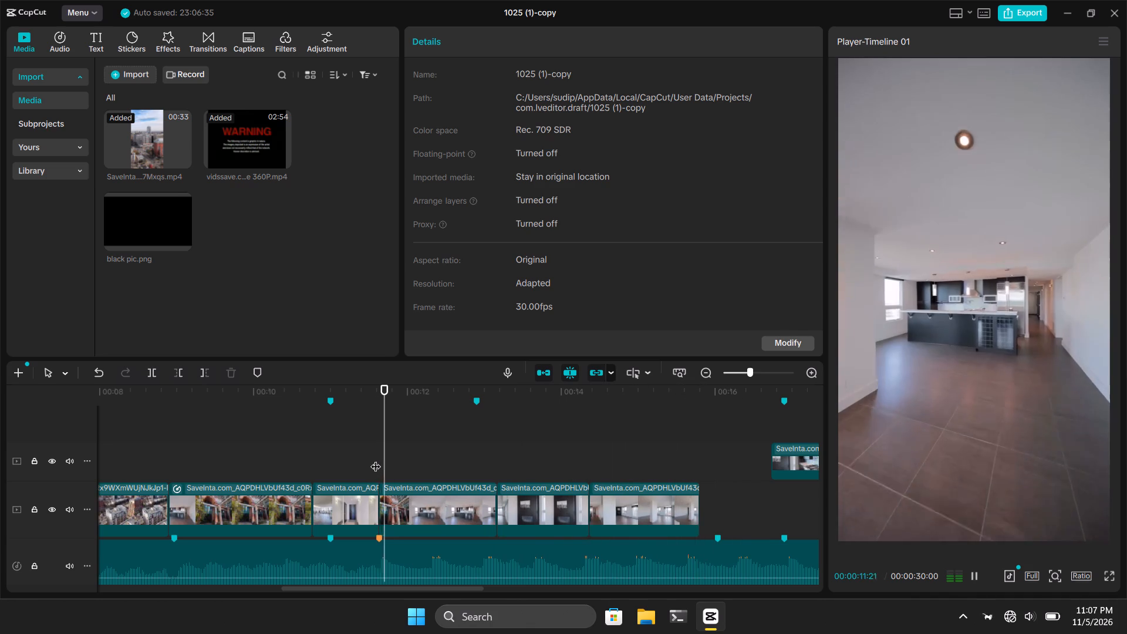
key("space")
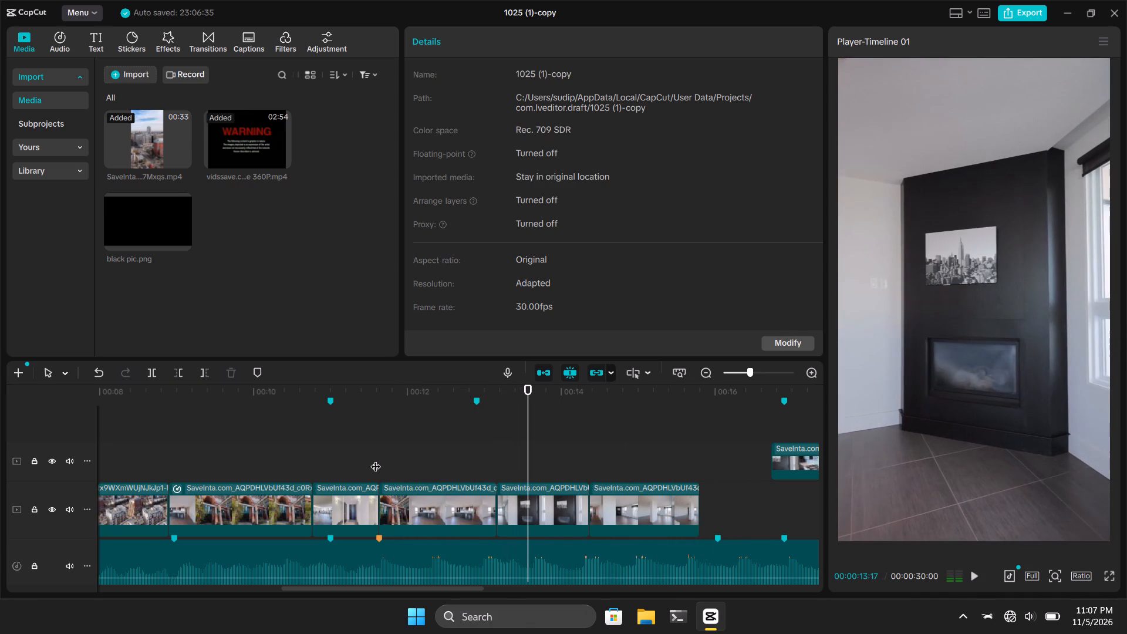
key("space")
key("space")
key("space")
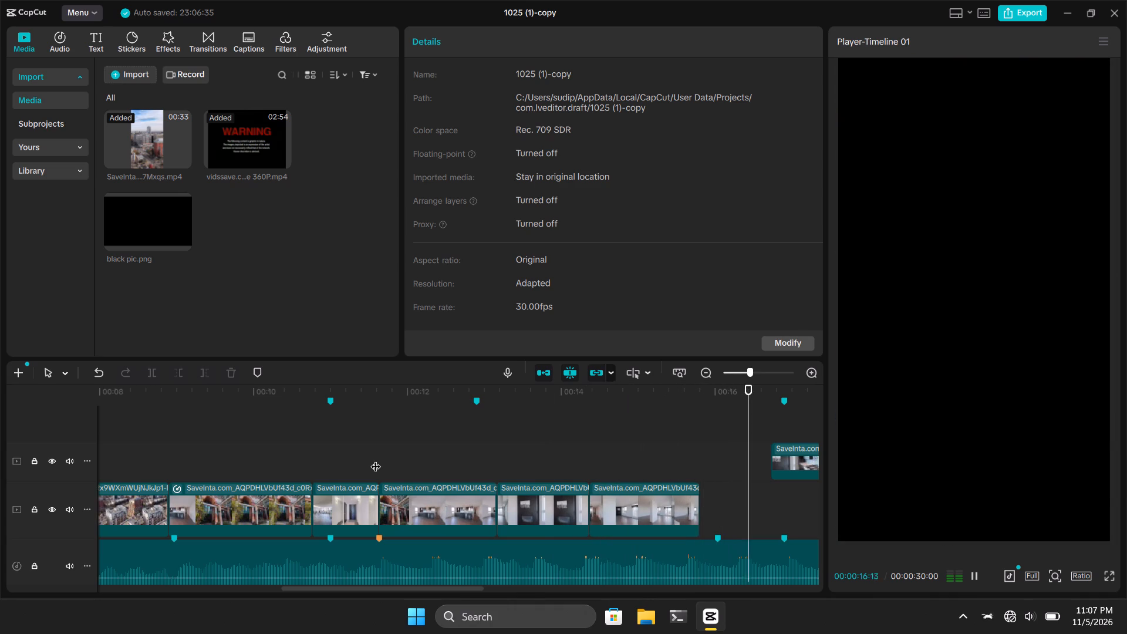
key("space")
key("space")
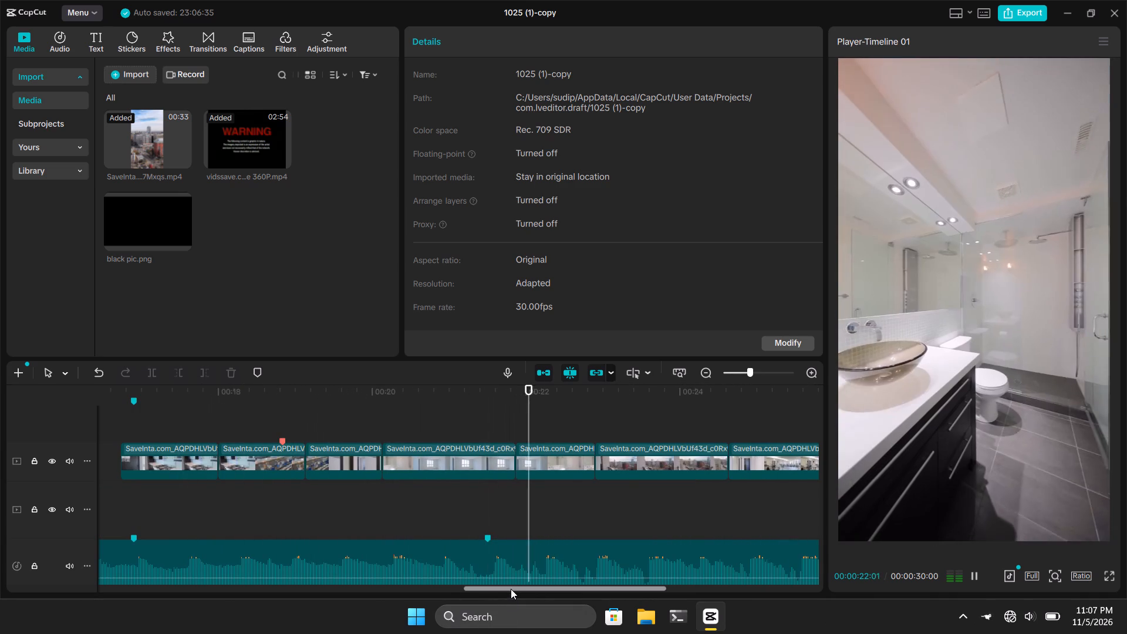
Replay the kitchen clip from the orange beat marker into the fireplace clip to examine where the next beat falls.
left_click_drag(514, 587, 345, 591)
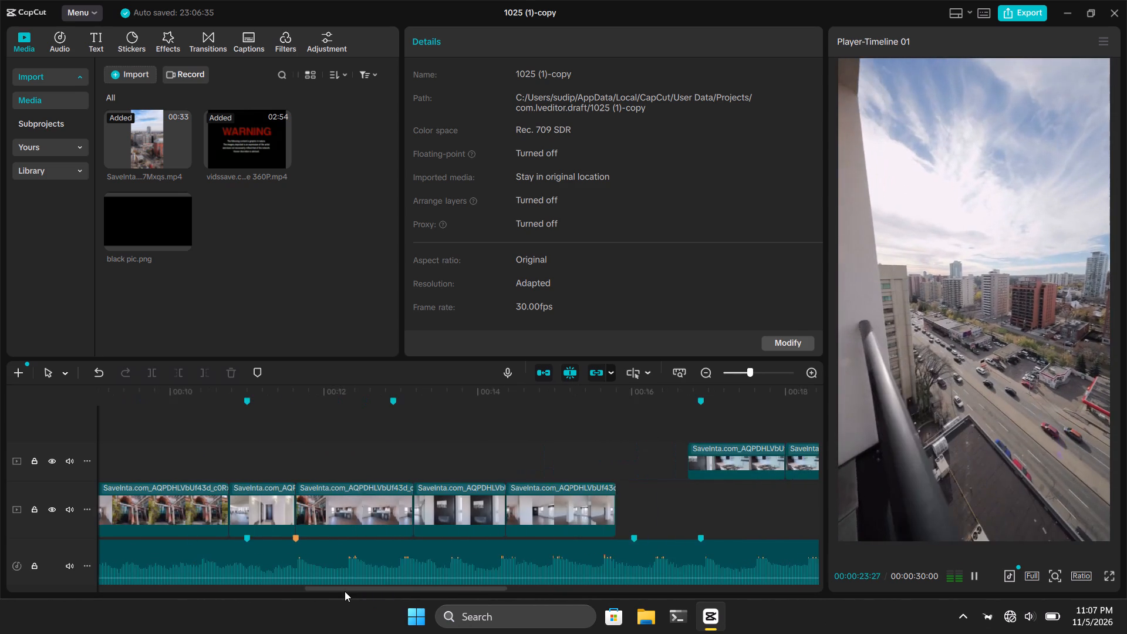
left_click_drag(345, 591, 332, 591)
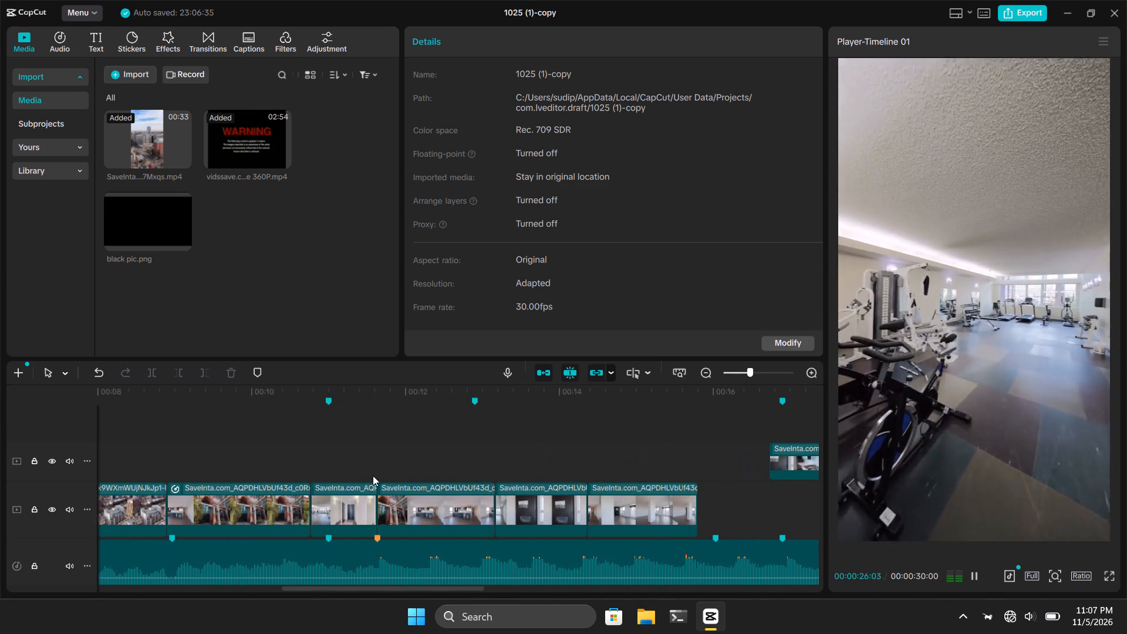
left_click(377, 470)
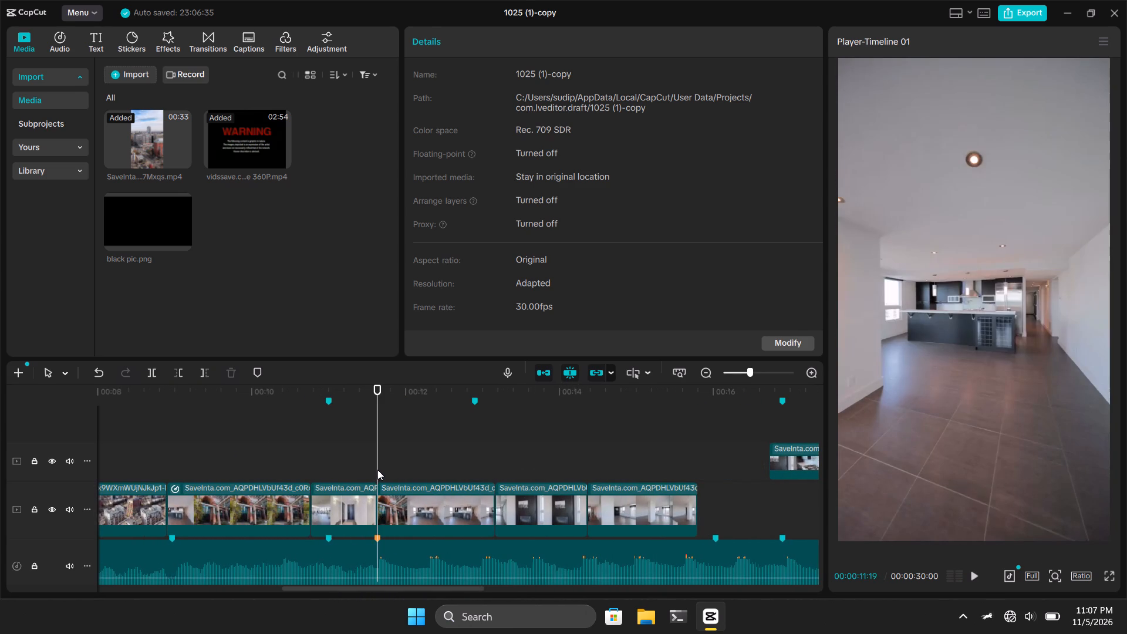
key("space")
key("space")
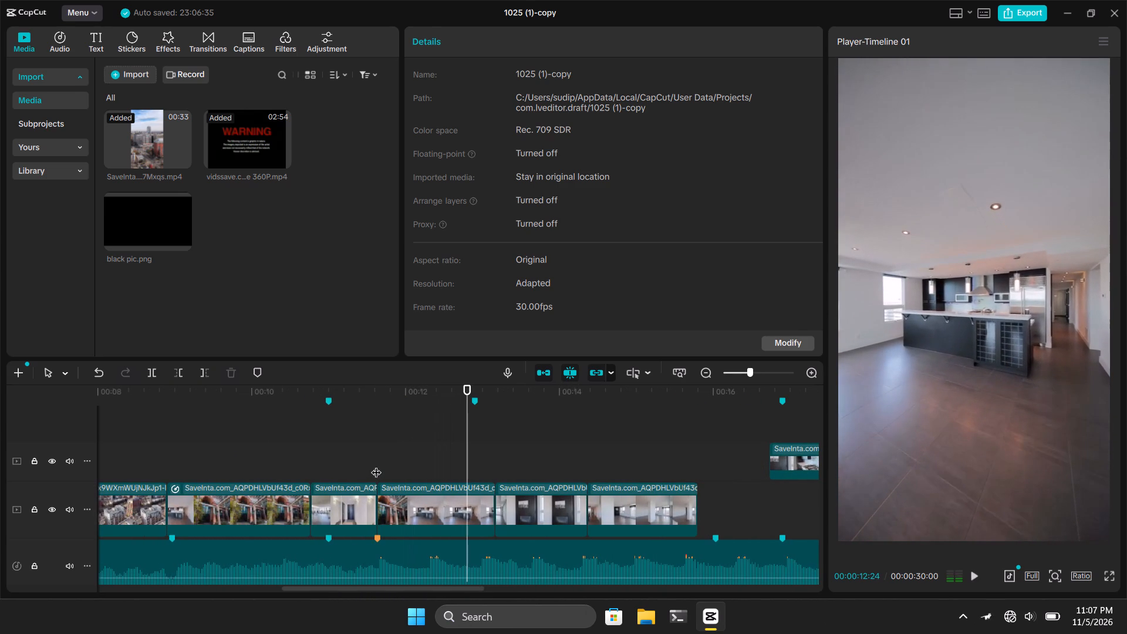
scroll(376, 465, "up", 8, "ctrl")
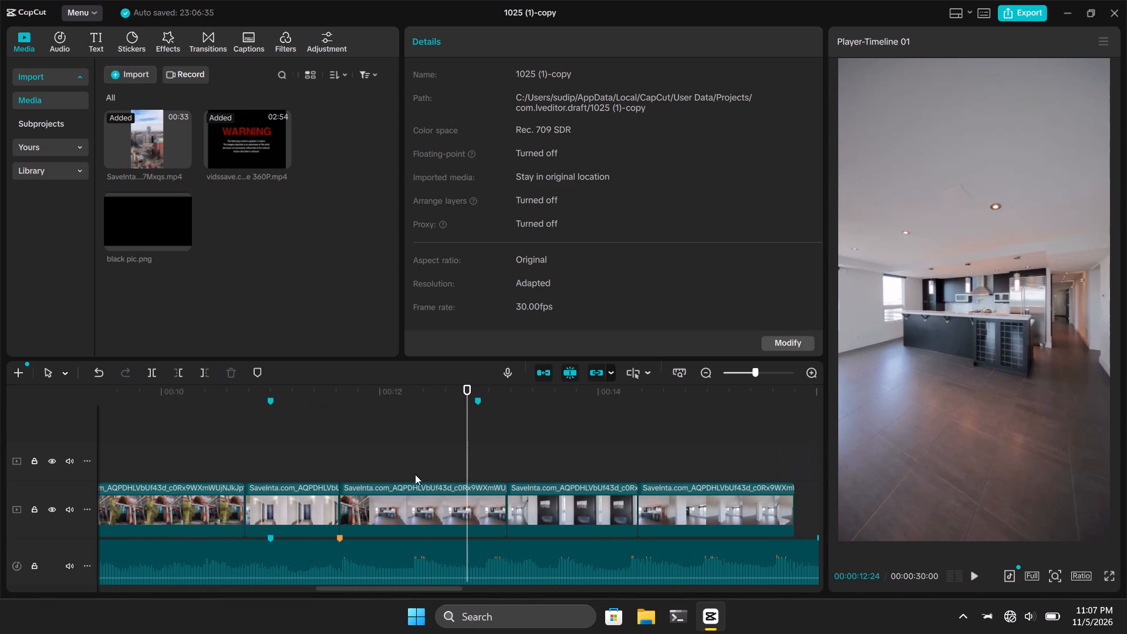
left_click(416, 458)
key("space")
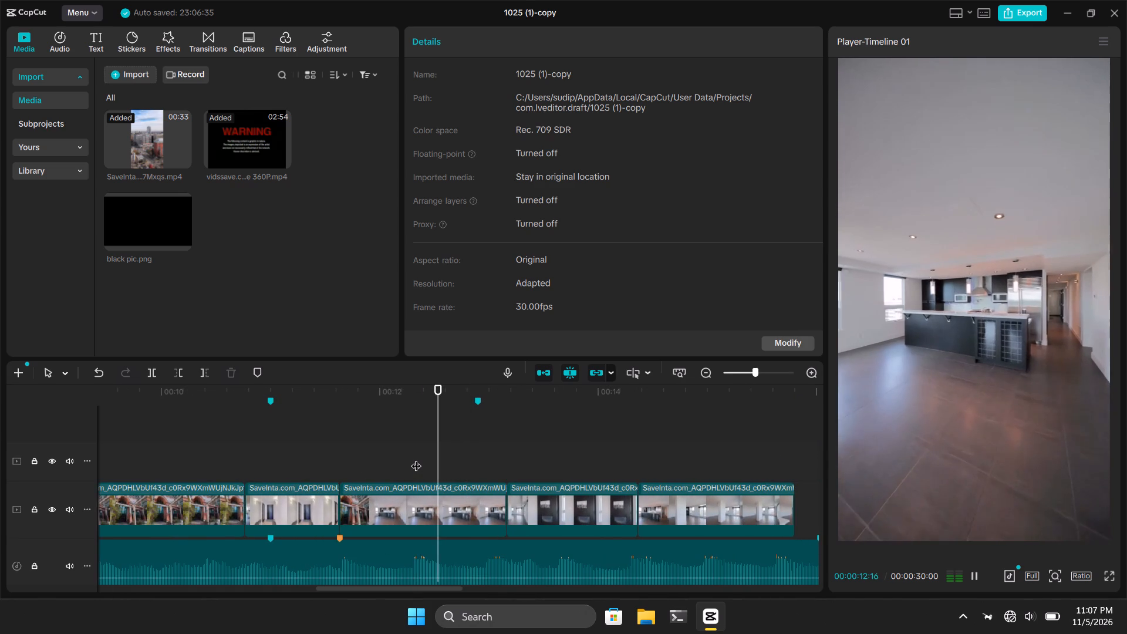
key("space")
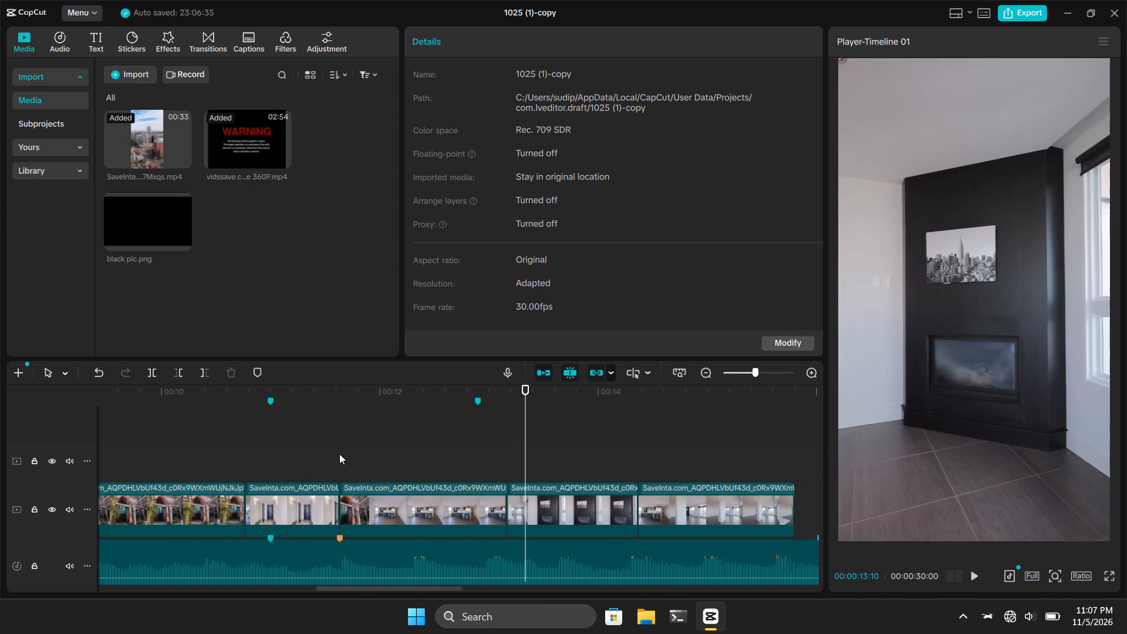
left_click(339, 455)
key("space")
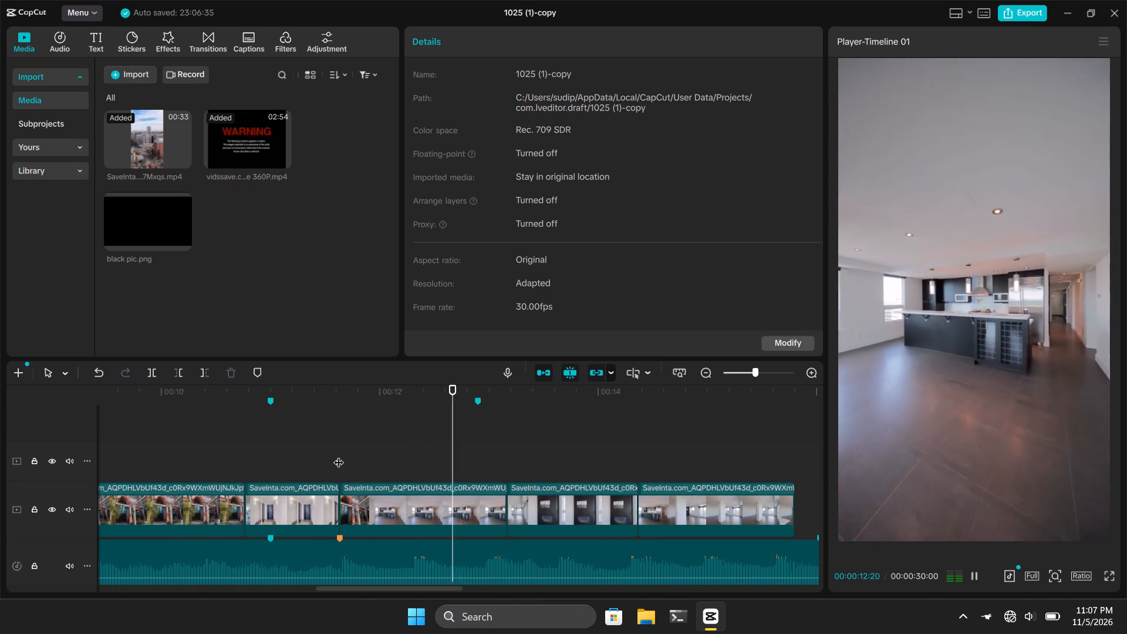
key("space")
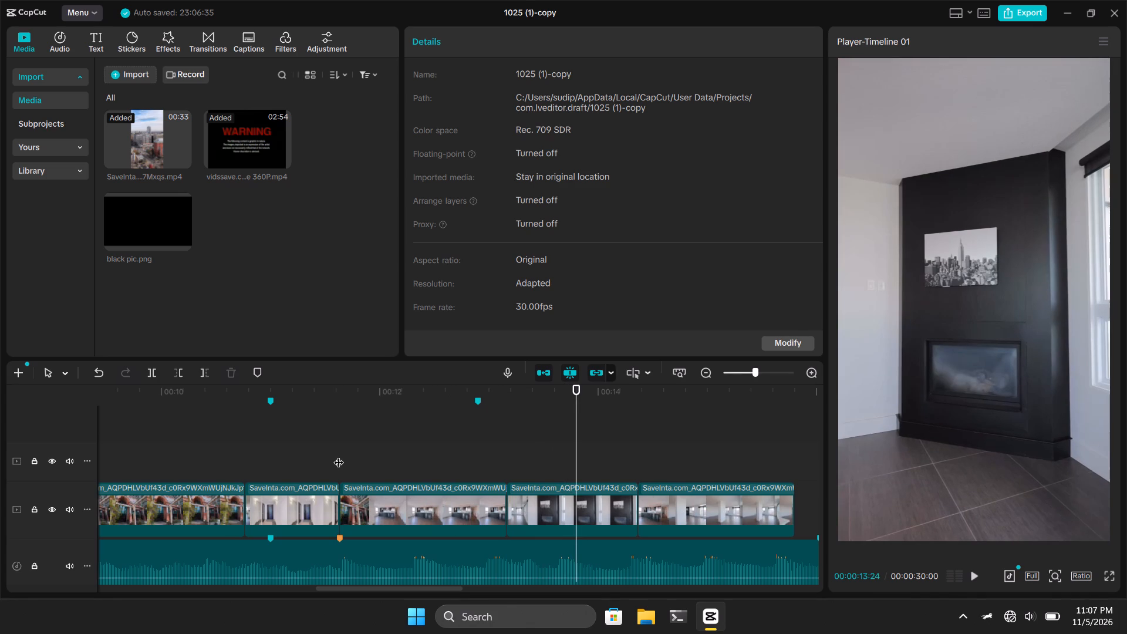
left_click(336, 457)
key("space")
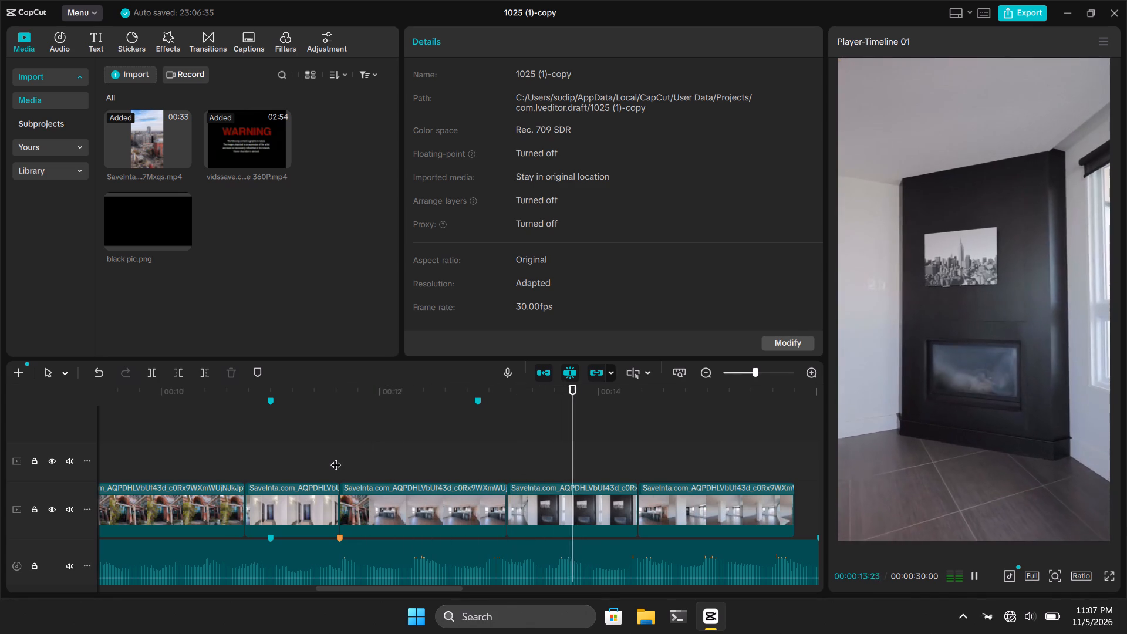
key("space")
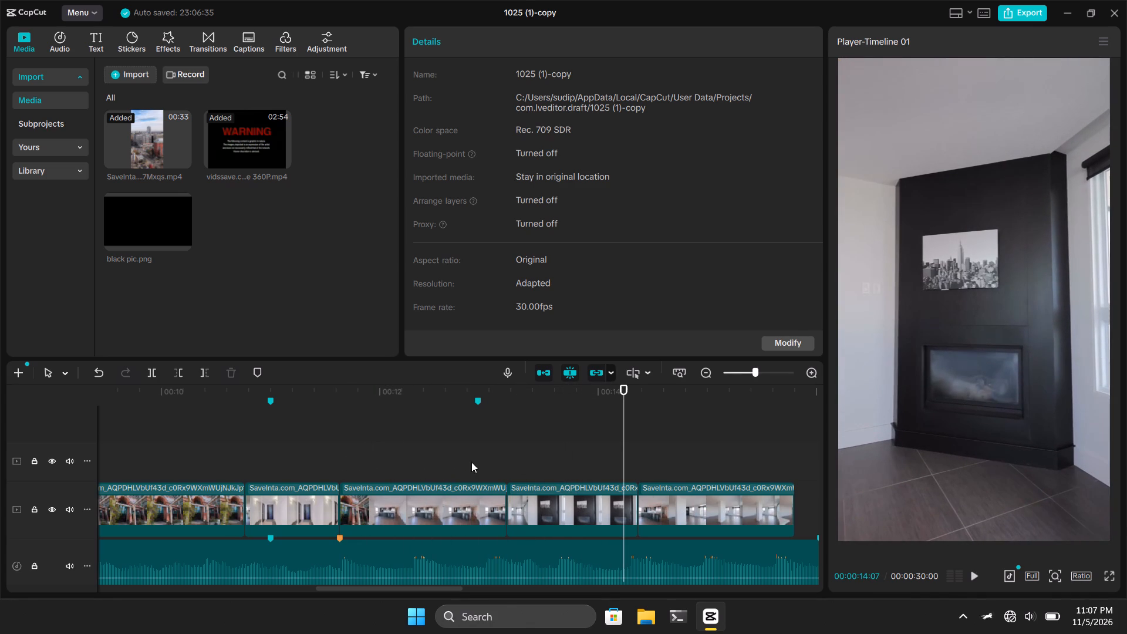
Locate the beat near the end of the kitchen clip by playback and add a beat marker to the audio track at 12:29.
left_click(477, 462)
left_click_drag(477, 462, 482, 462)
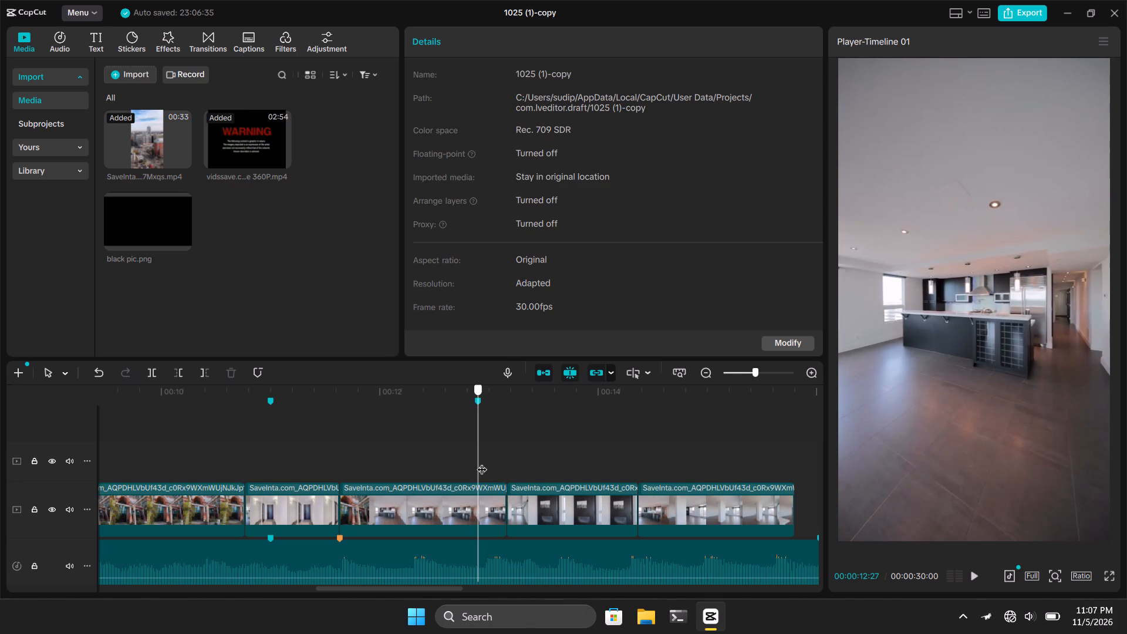
left_click_drag(482, 462, 485, 464)
key("space")
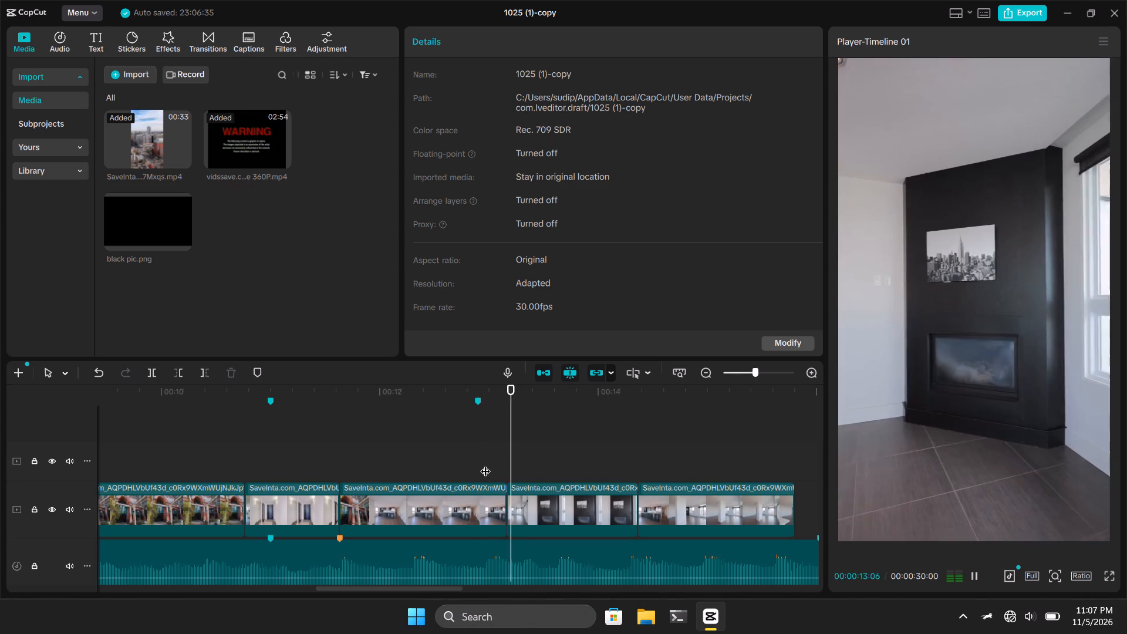
key("space")
left_click(485, 464)
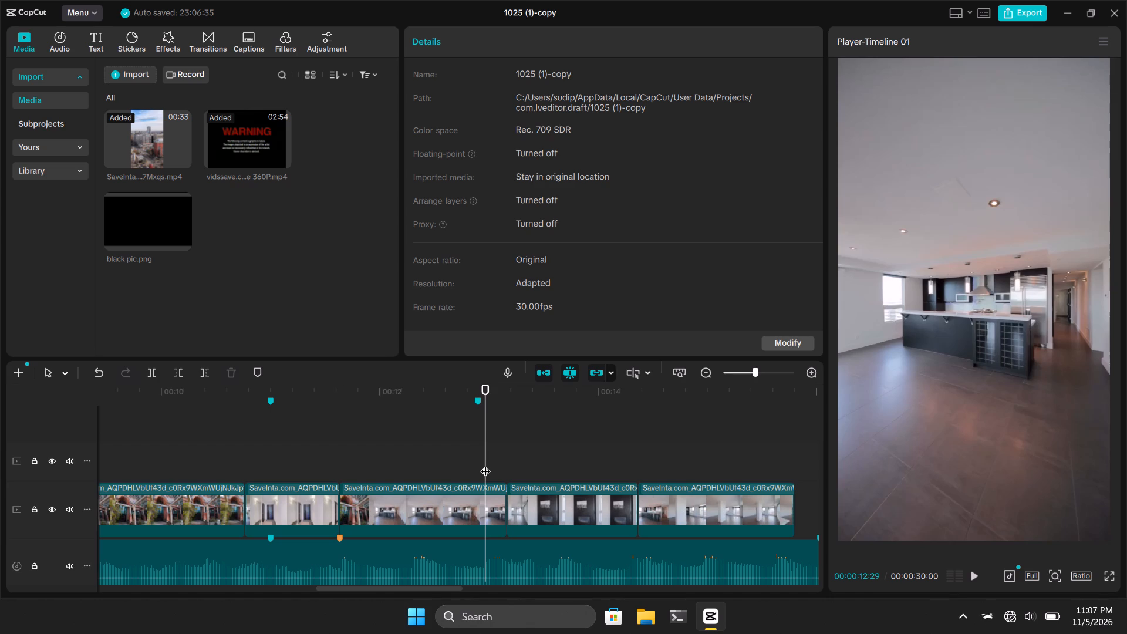
left_click(483, 551)
key("m")
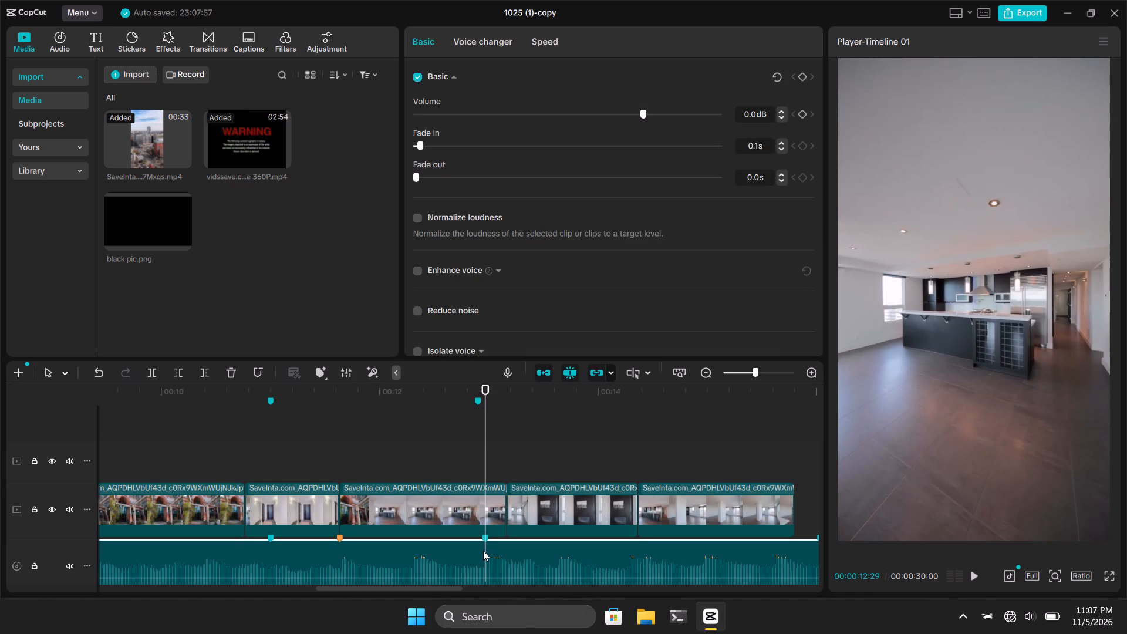
Replay the kitchen clip from the orange beat marker to check its timing against the marker at 12:29.
left_click(338, 466)
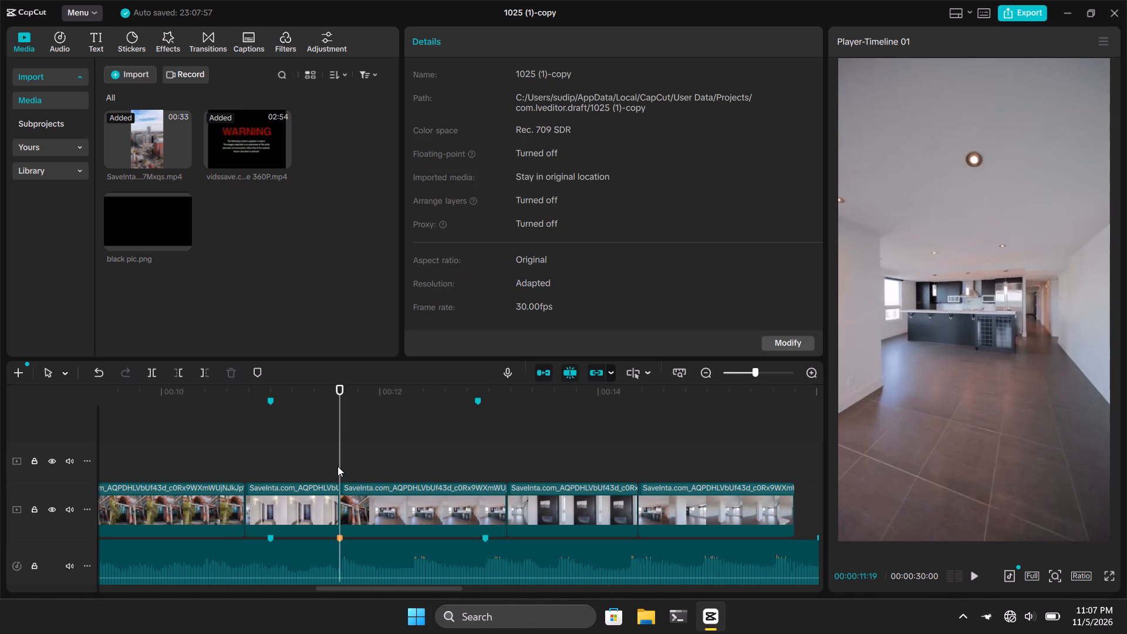
key("space")
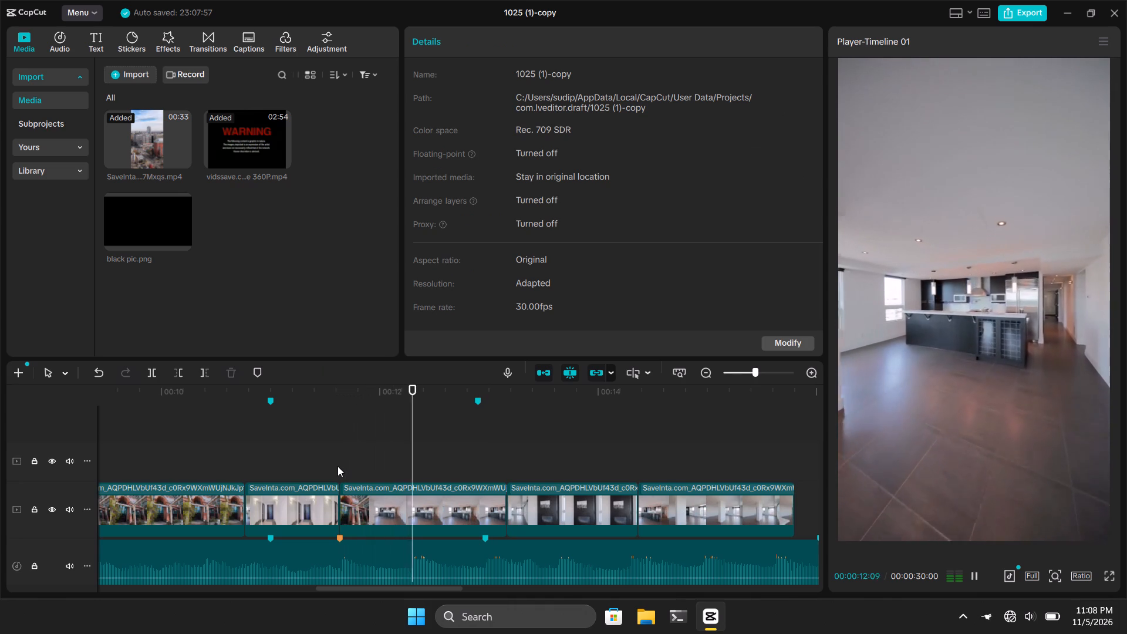
key("space")
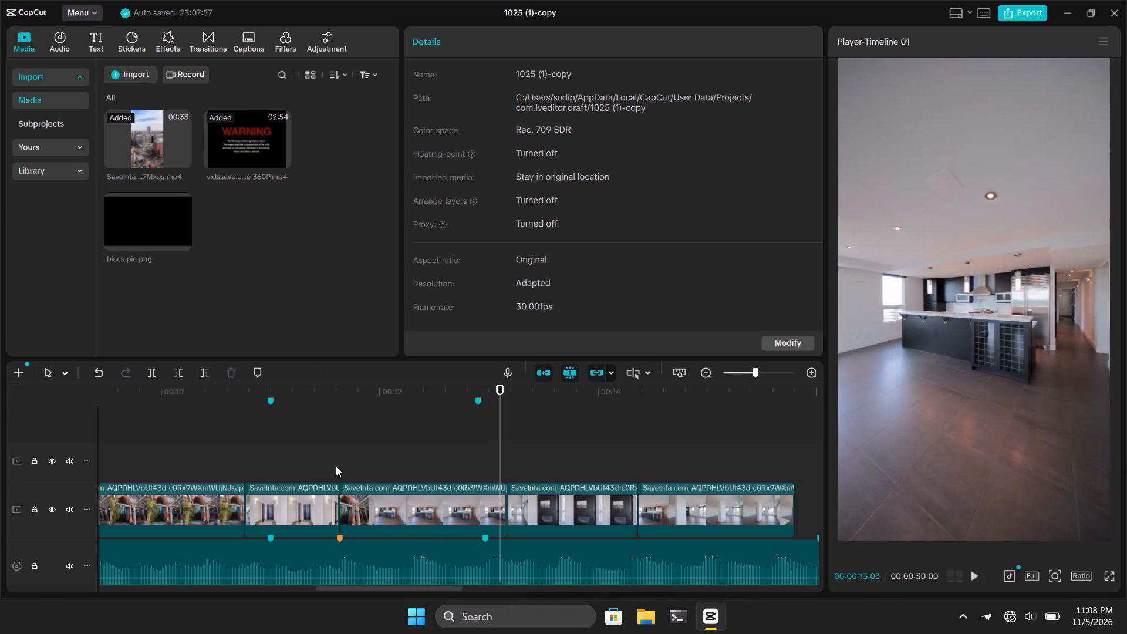
left_click(316, 460)
key("space")
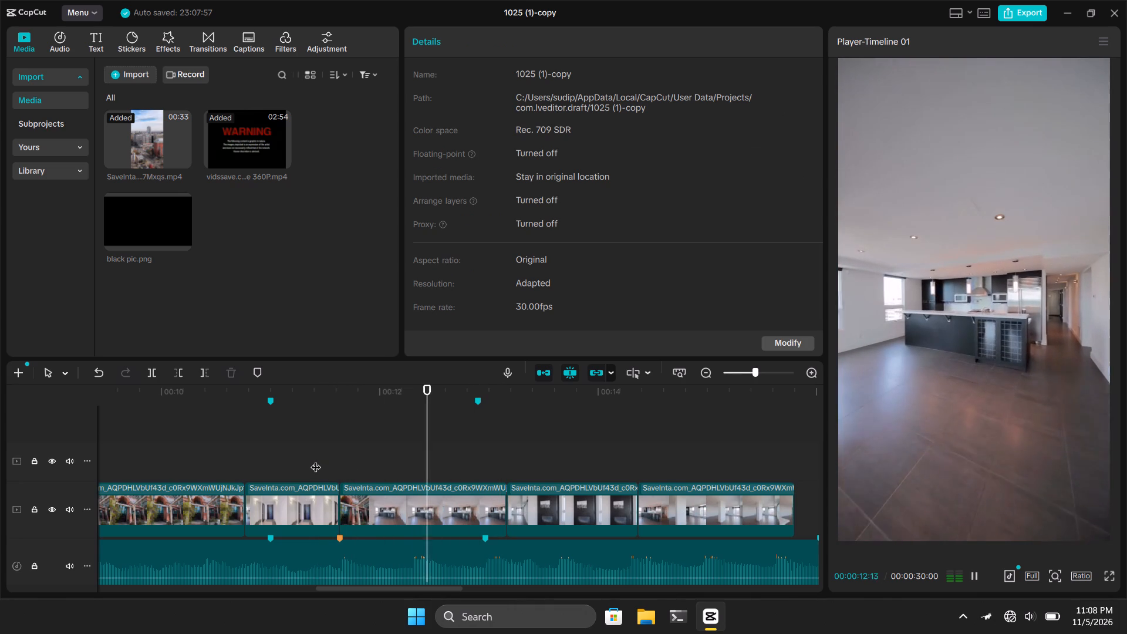
key("space")
left_click(342, 466)
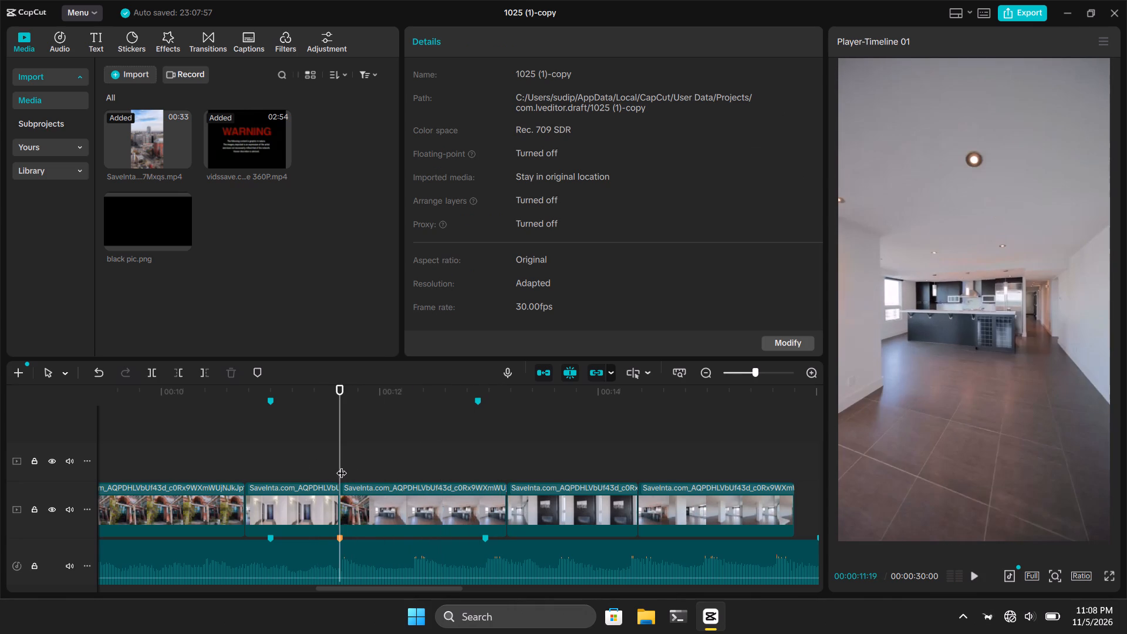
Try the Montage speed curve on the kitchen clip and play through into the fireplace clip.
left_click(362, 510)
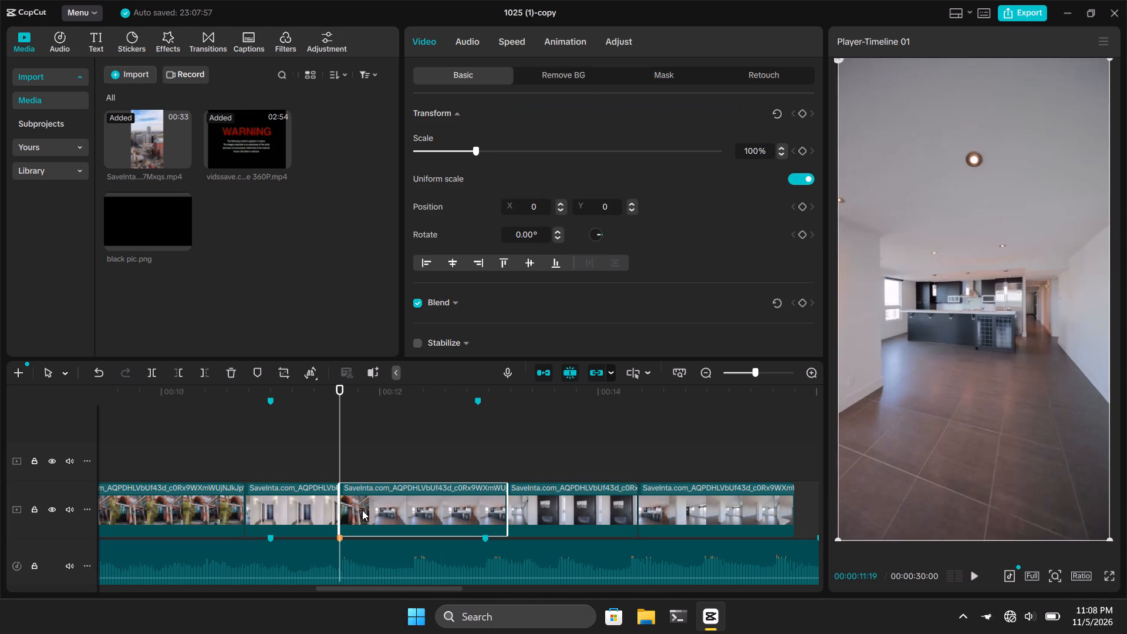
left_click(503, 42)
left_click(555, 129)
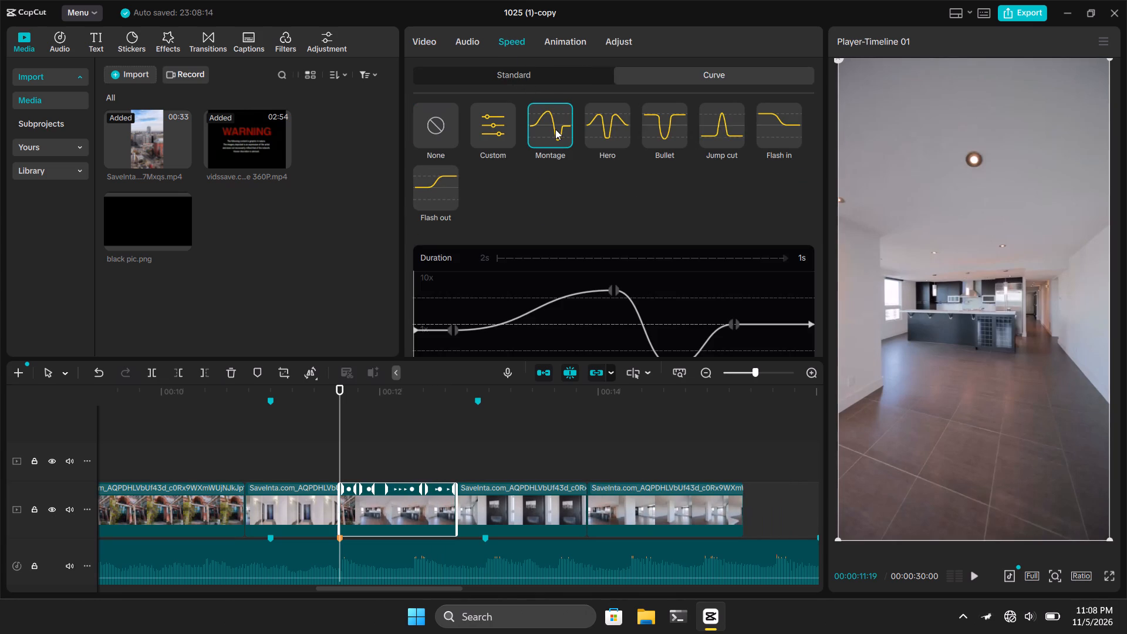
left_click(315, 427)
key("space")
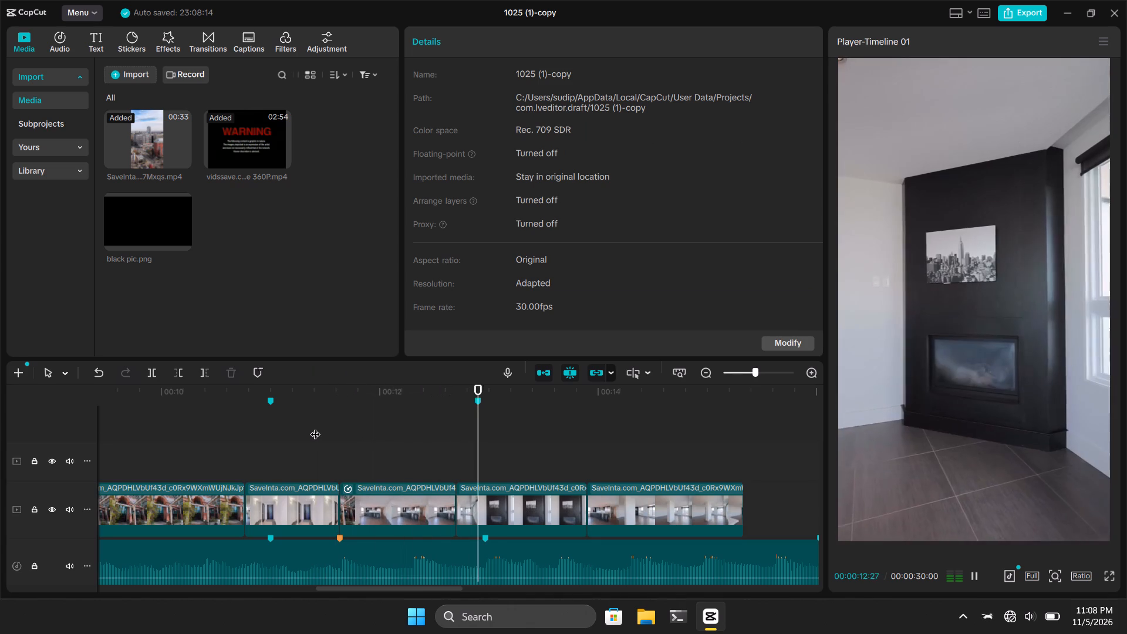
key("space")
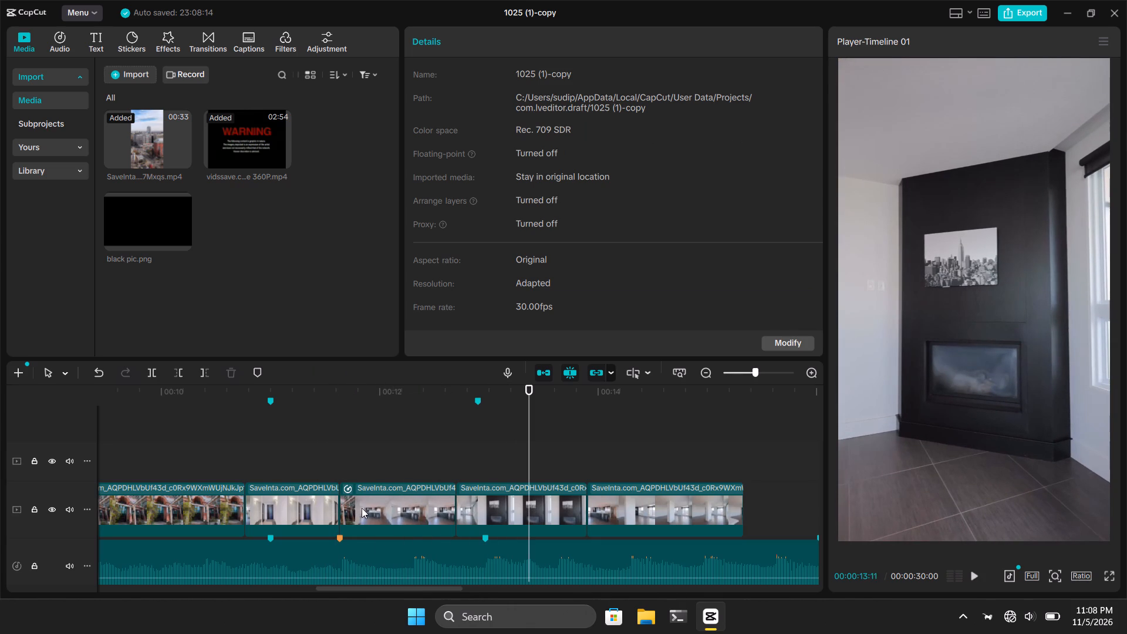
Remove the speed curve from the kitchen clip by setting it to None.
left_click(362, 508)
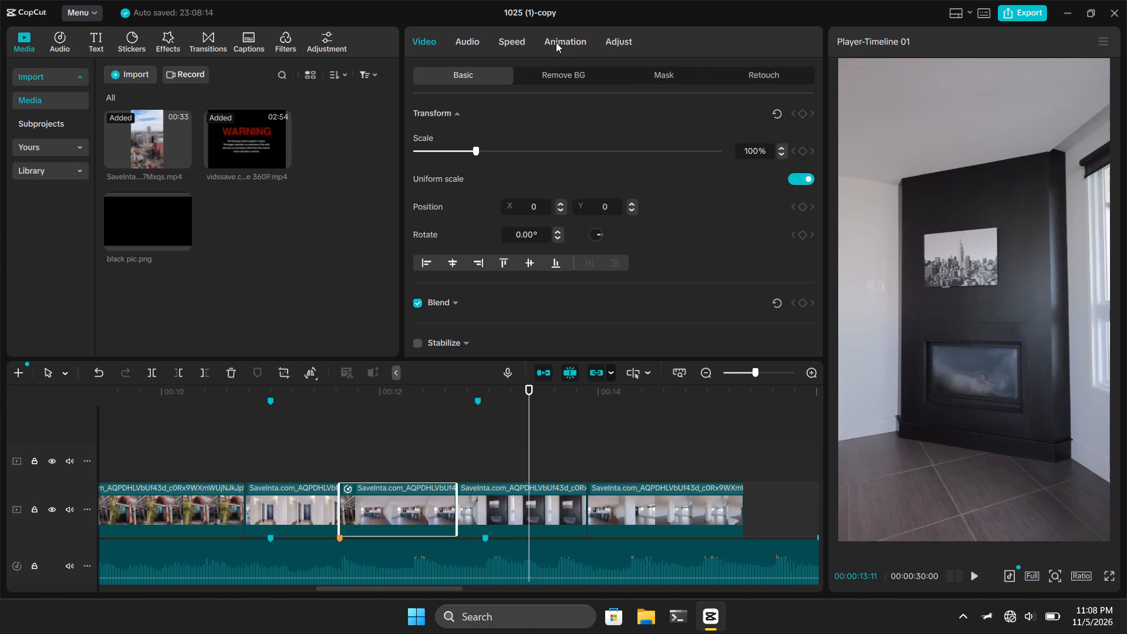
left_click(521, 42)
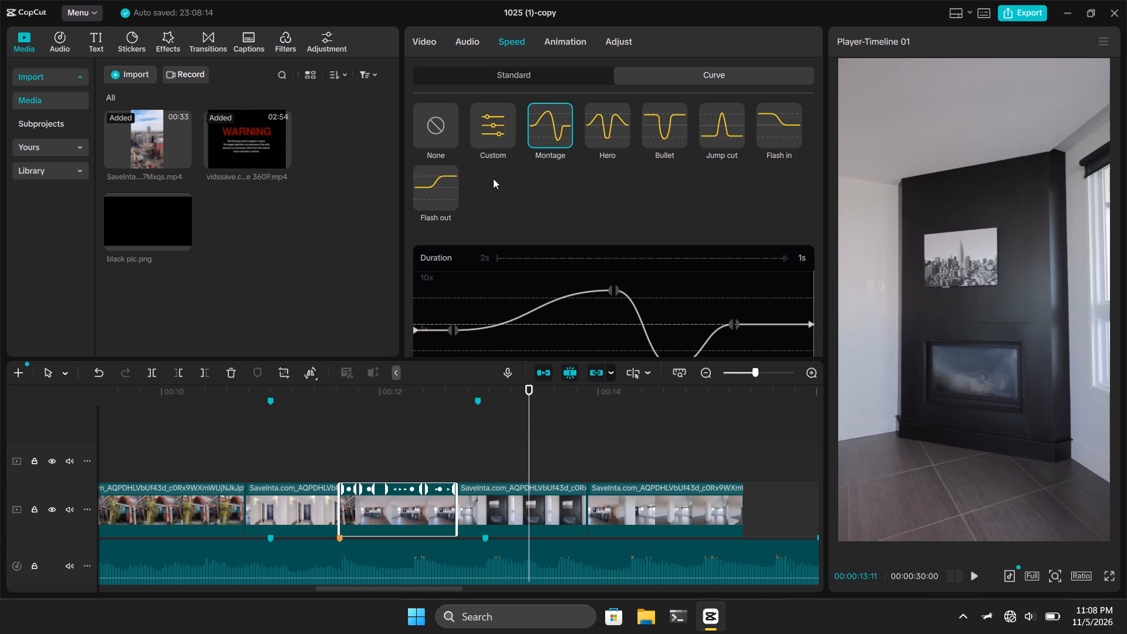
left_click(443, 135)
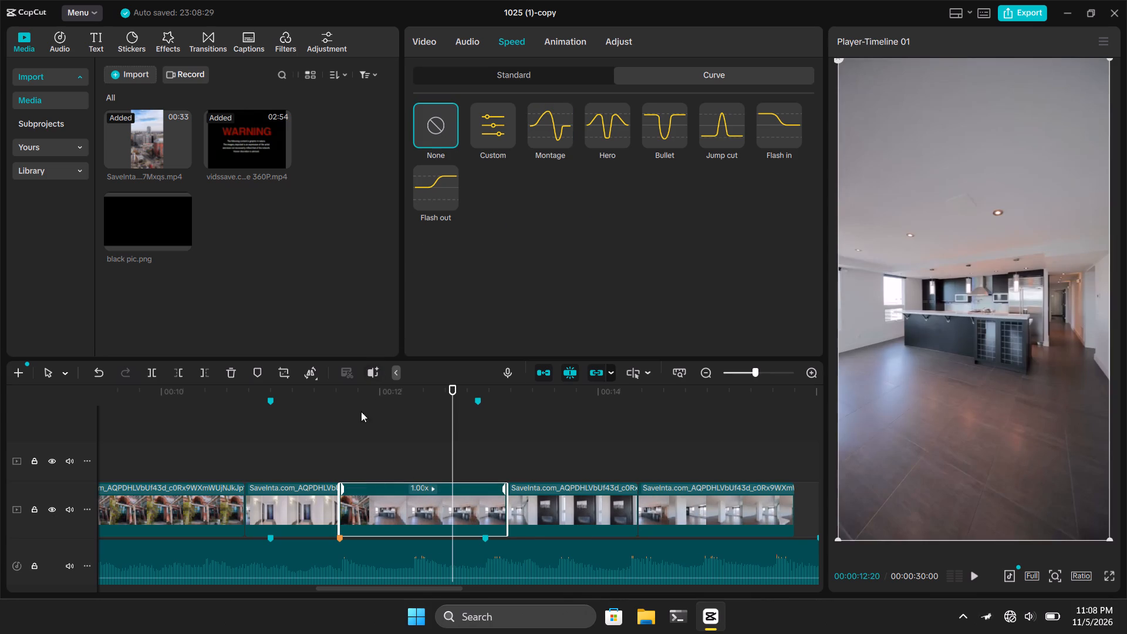
Replay the kitchen clip without a speed curve into the fireplace clip to compare its timing with the beat.
left_click(336, 468)
key("space")
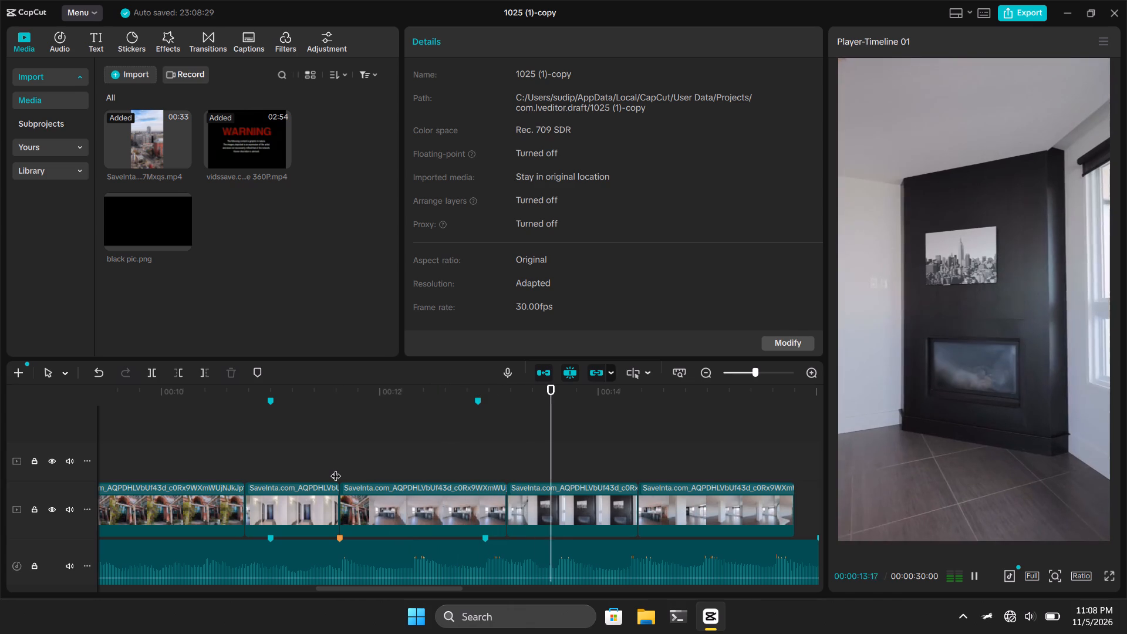
key("space")
left_click(338, 454)
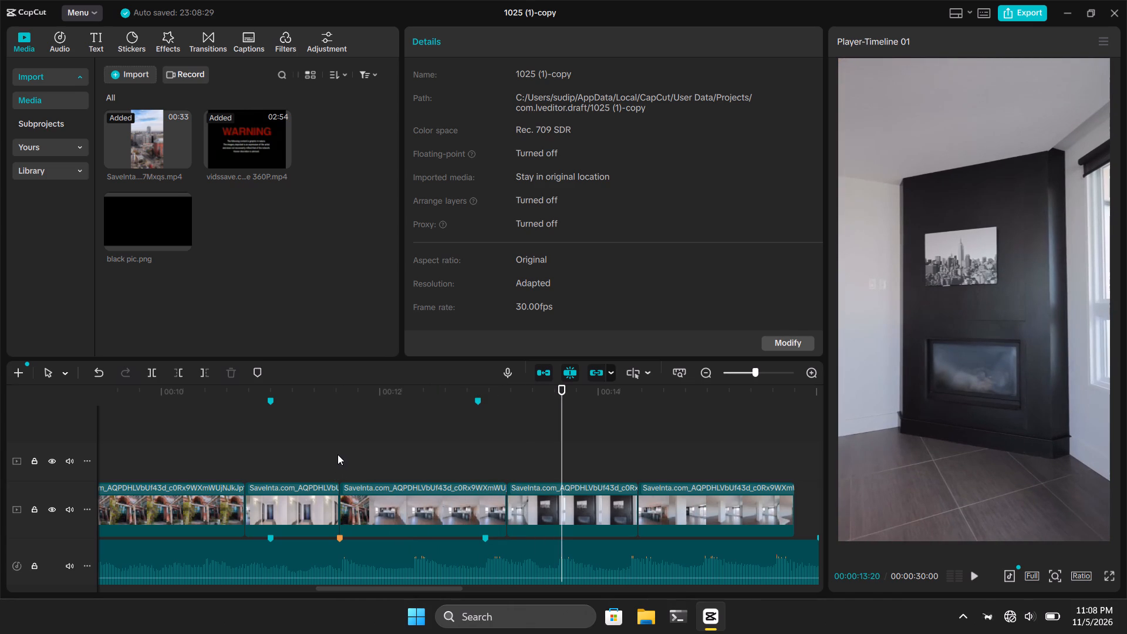
key("space")
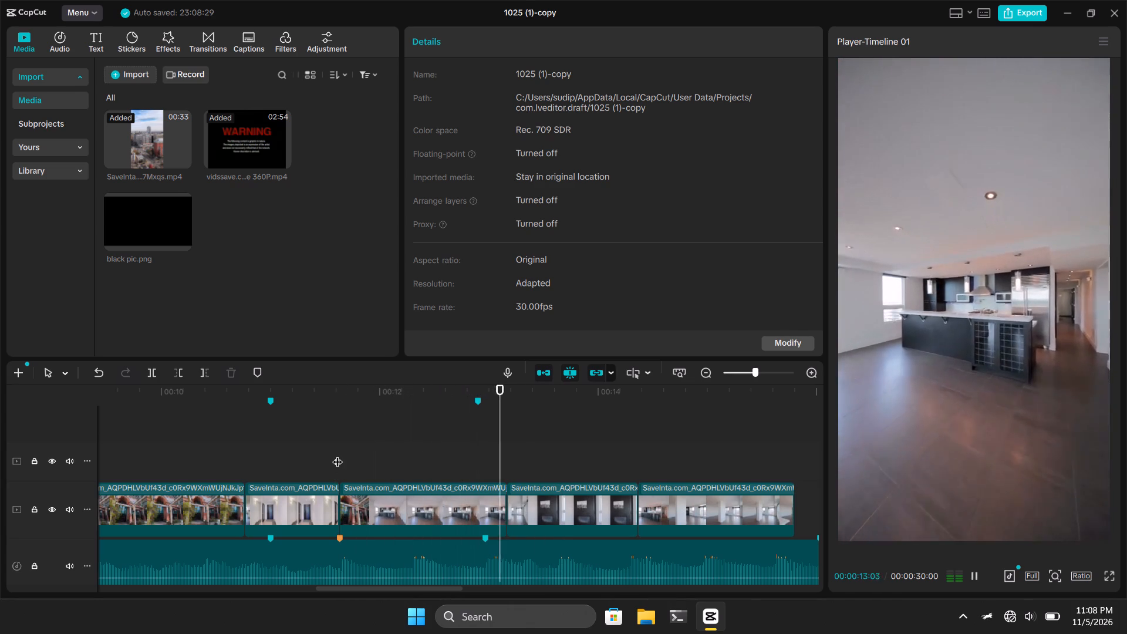
key("space")
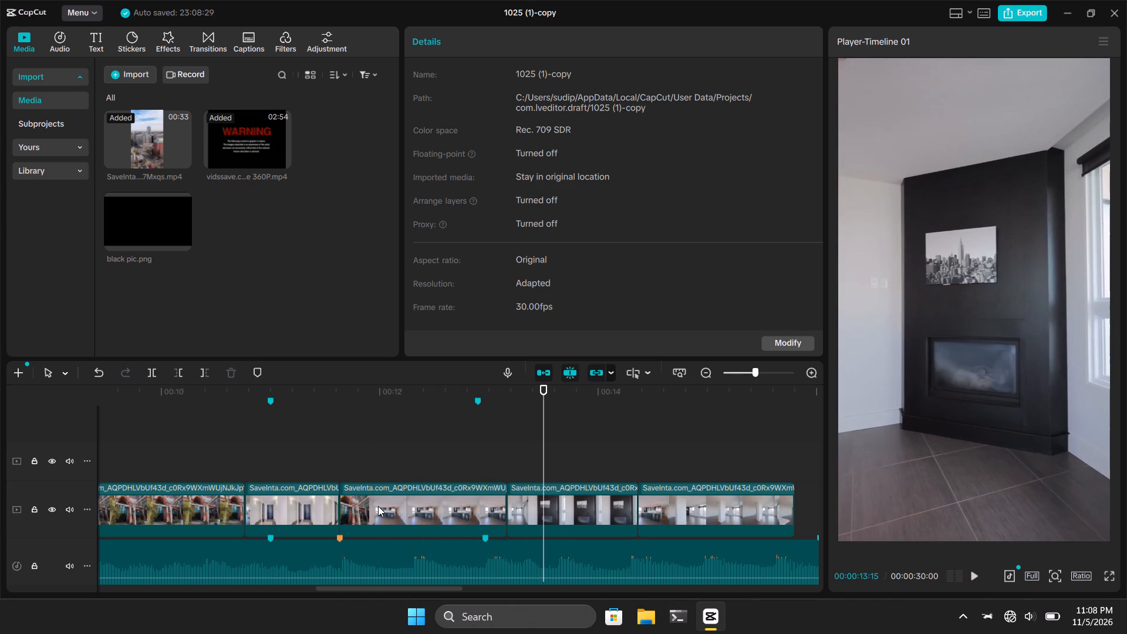
Try the Hero and Bullet speed curves on the kitchen clip, settling on the Montage curve.
left_click(378, 506)
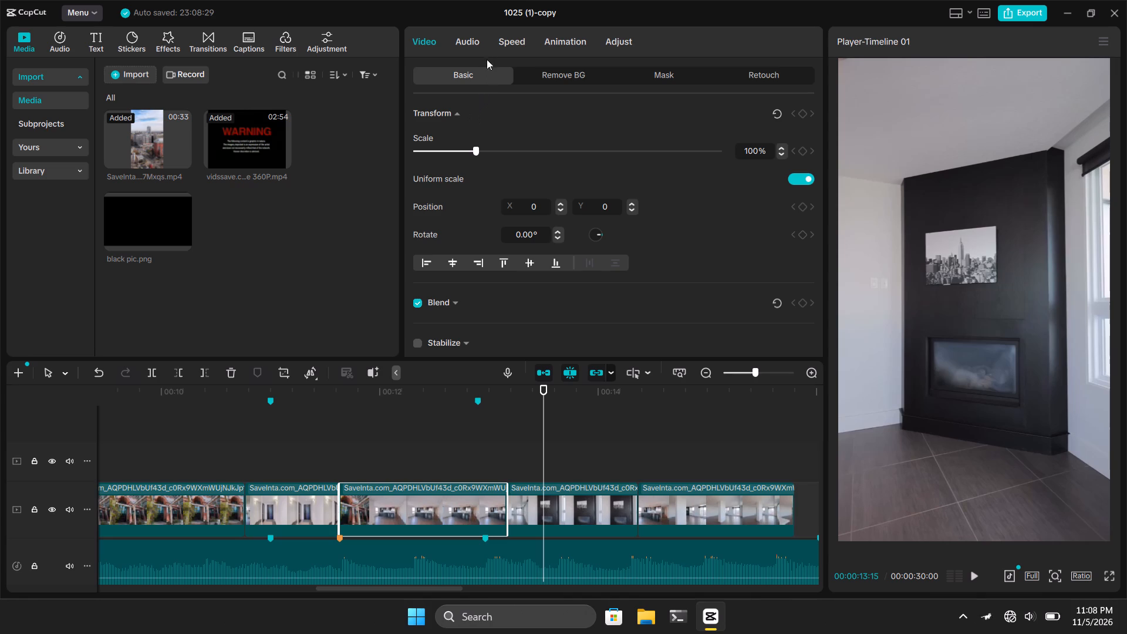
left_click(473, 44)
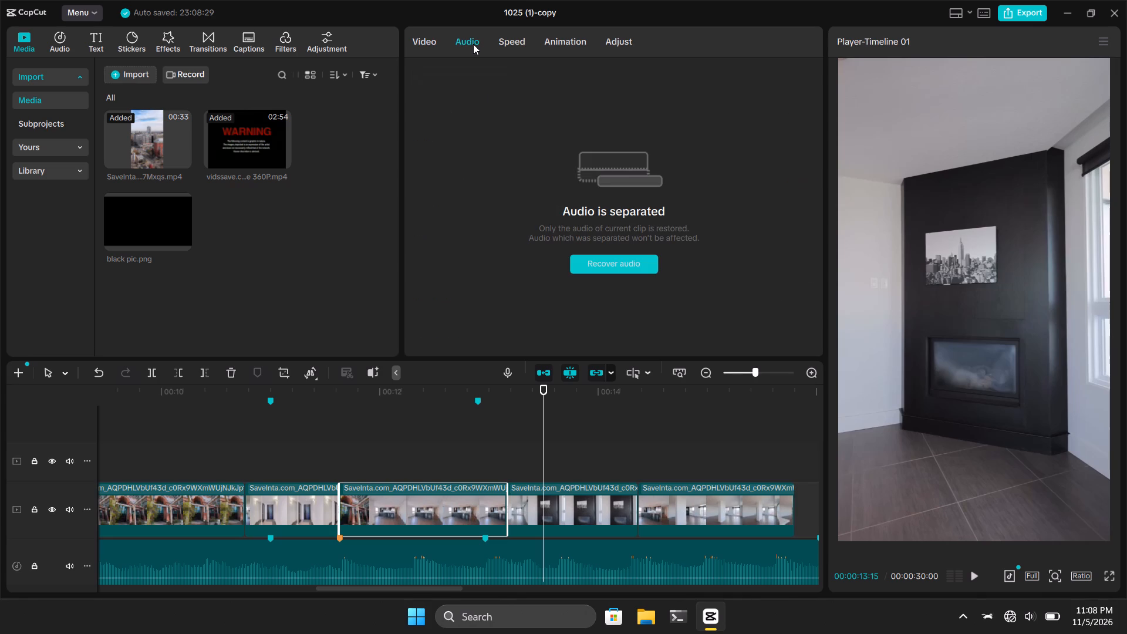
left_click(430, 41)
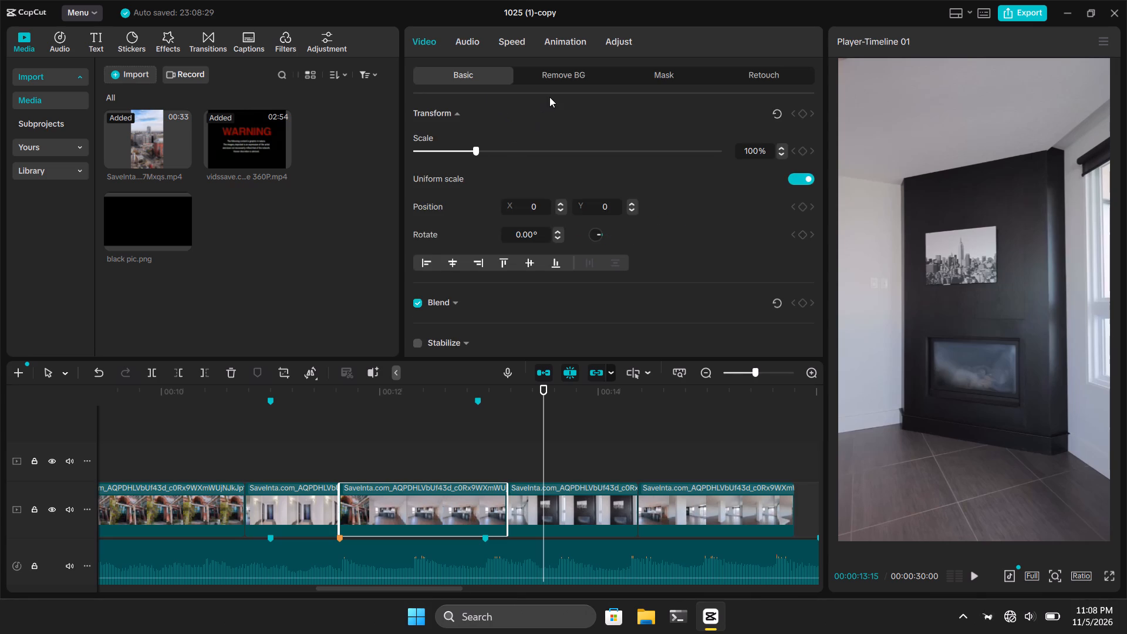
left_click(516, 38)
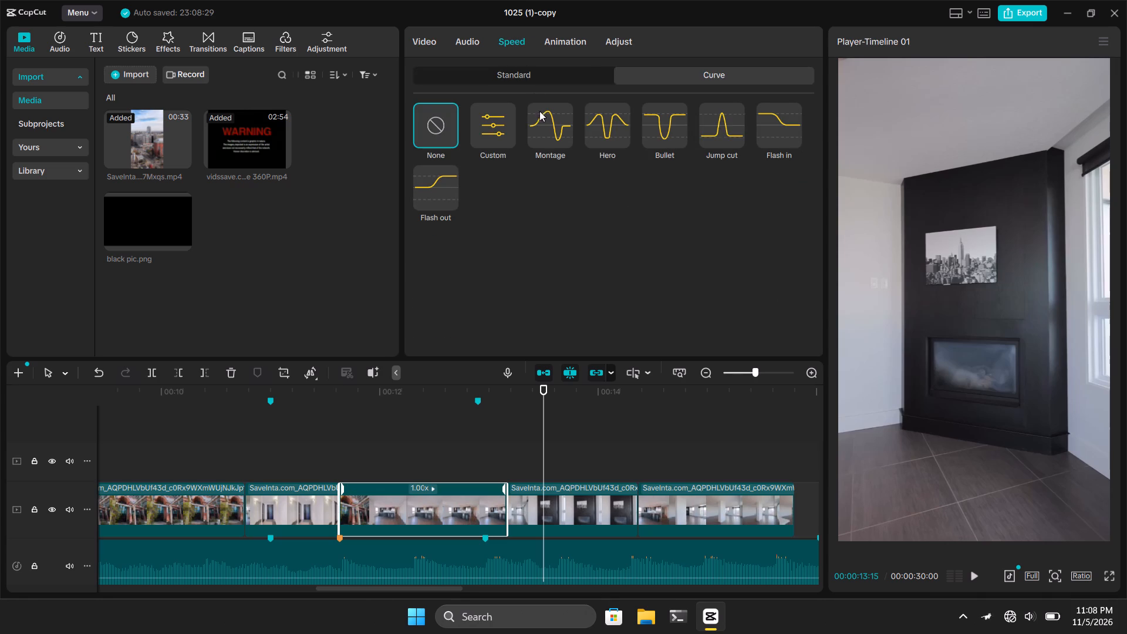
left_click(601, 127)
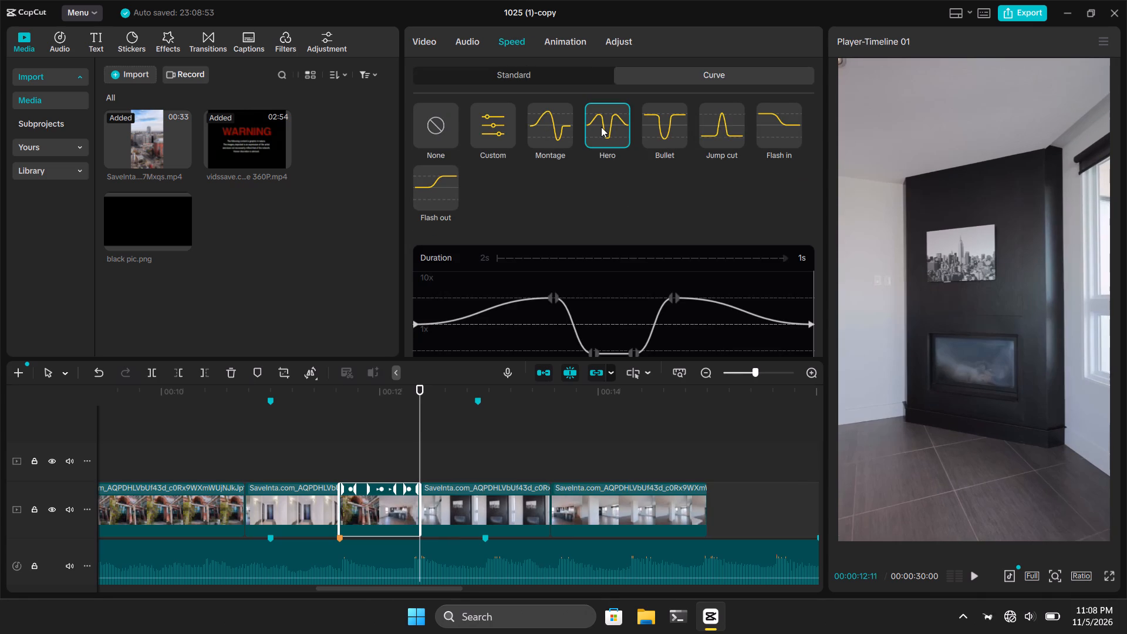
left_click(647, 129)
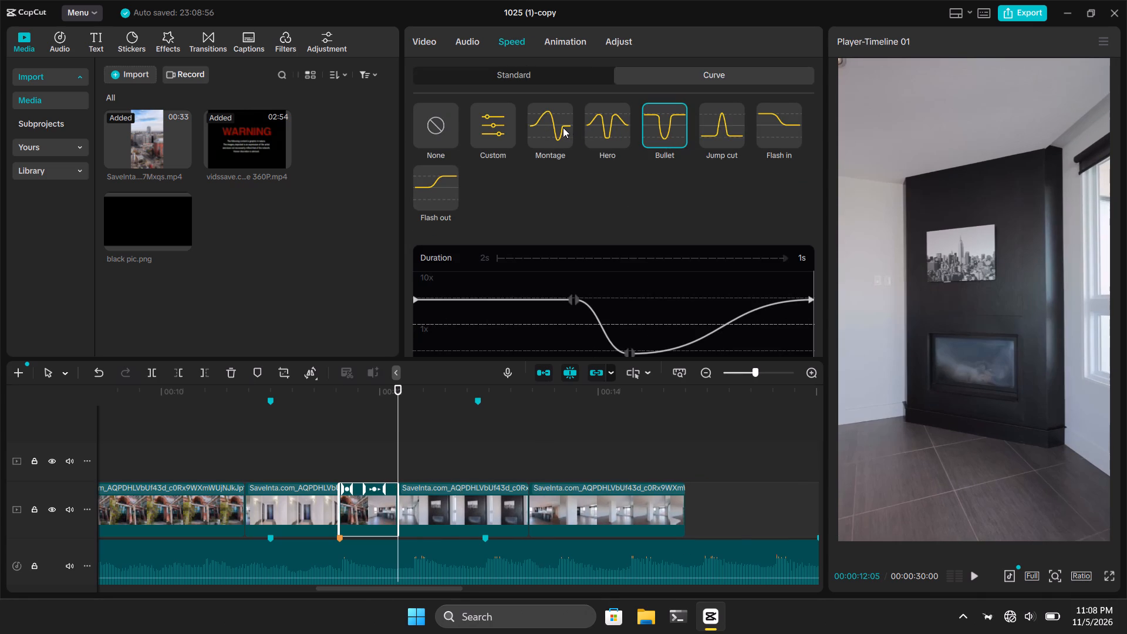
left_click(563, 127)
Scrub and replay the kitchen clip with its Montage speed curve up to the fireplace clip to judge the timing.
scroll(578, 185, "down", 6)
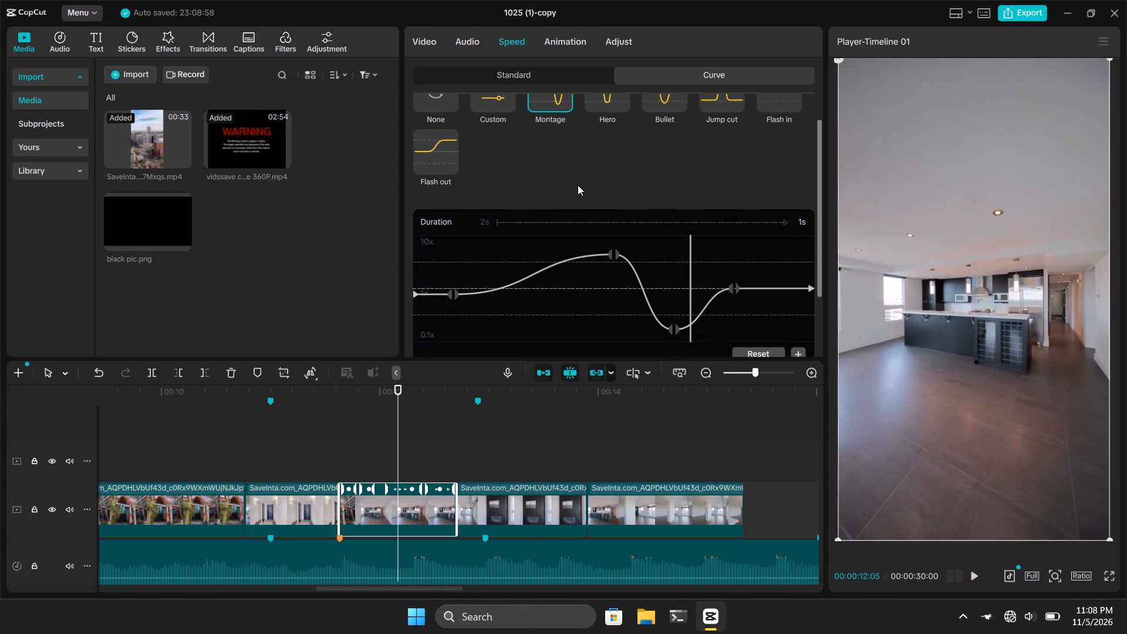
scroll(578, 185, "down", 5)
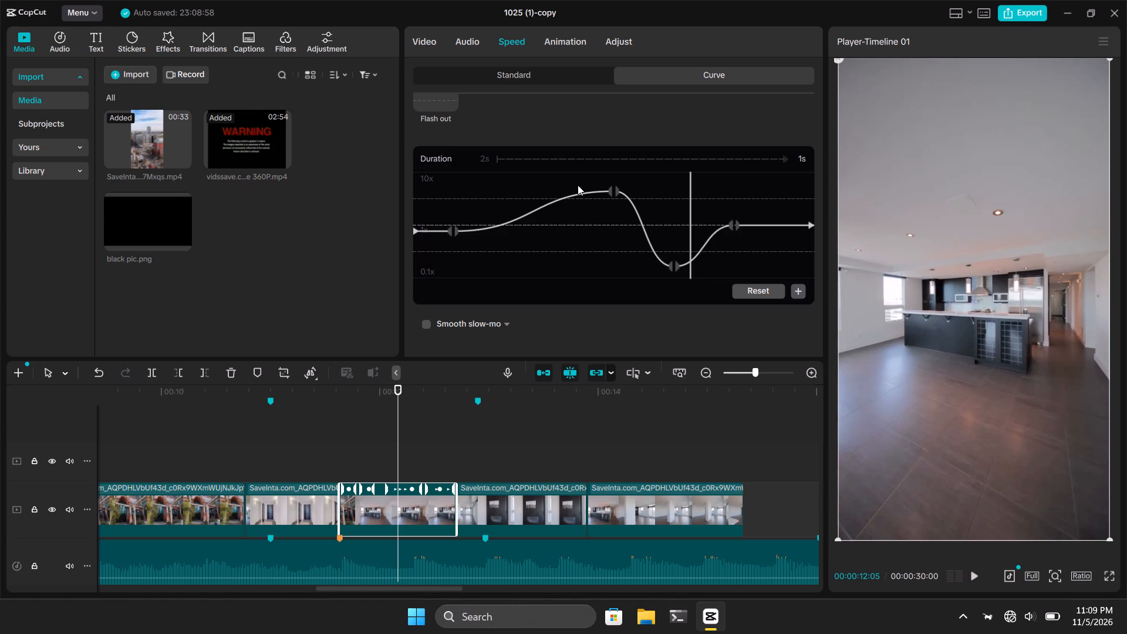
left_click_drag(397, 415, 431, 433)
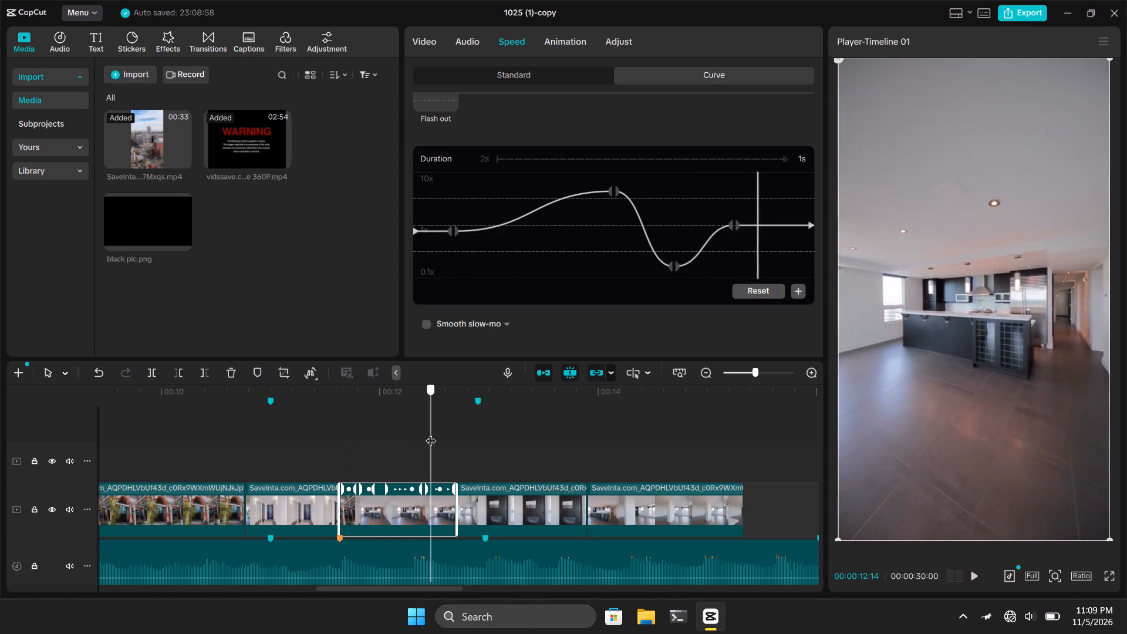
left_click_drag(431, 433, 403, 429)
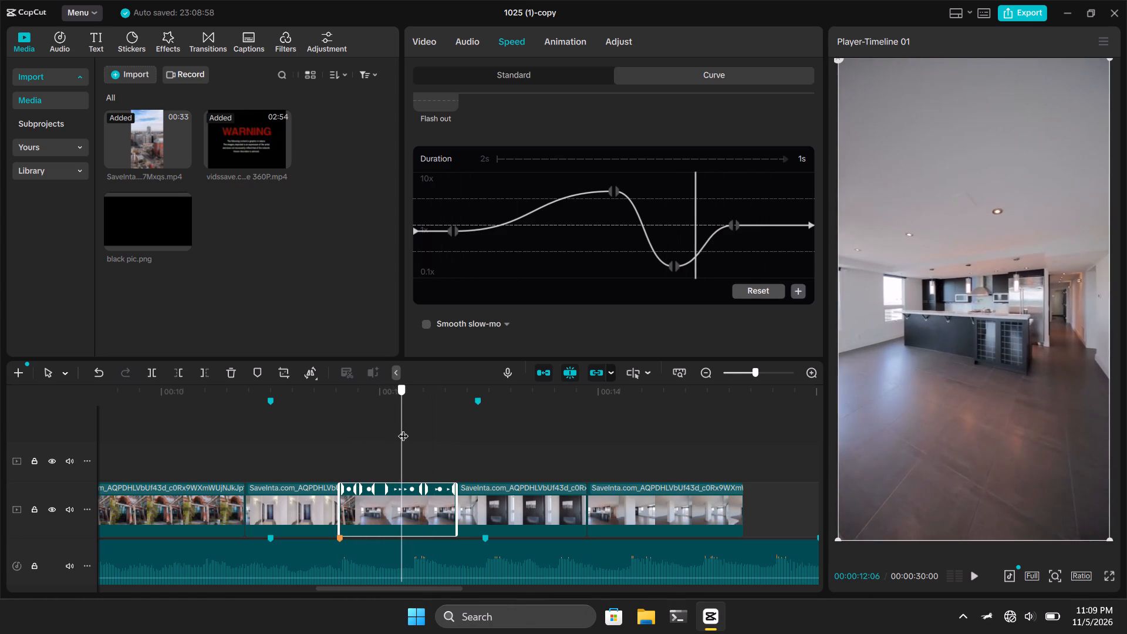
left_click_drag(403, 429, 362, 427)
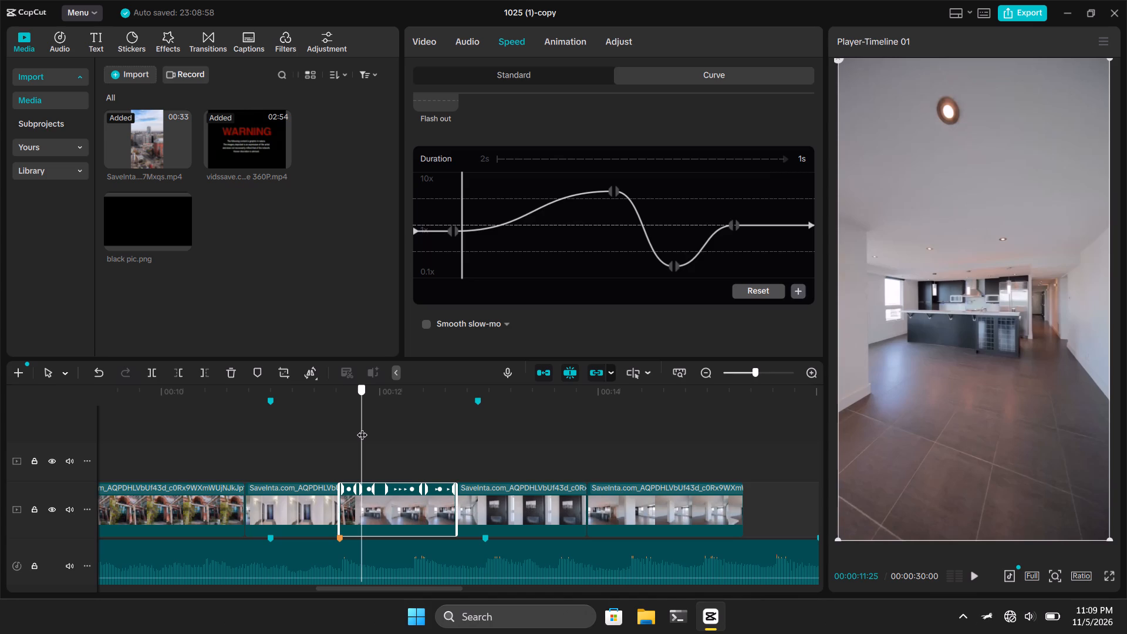
left_click_drag(362, 427, 401, 438)
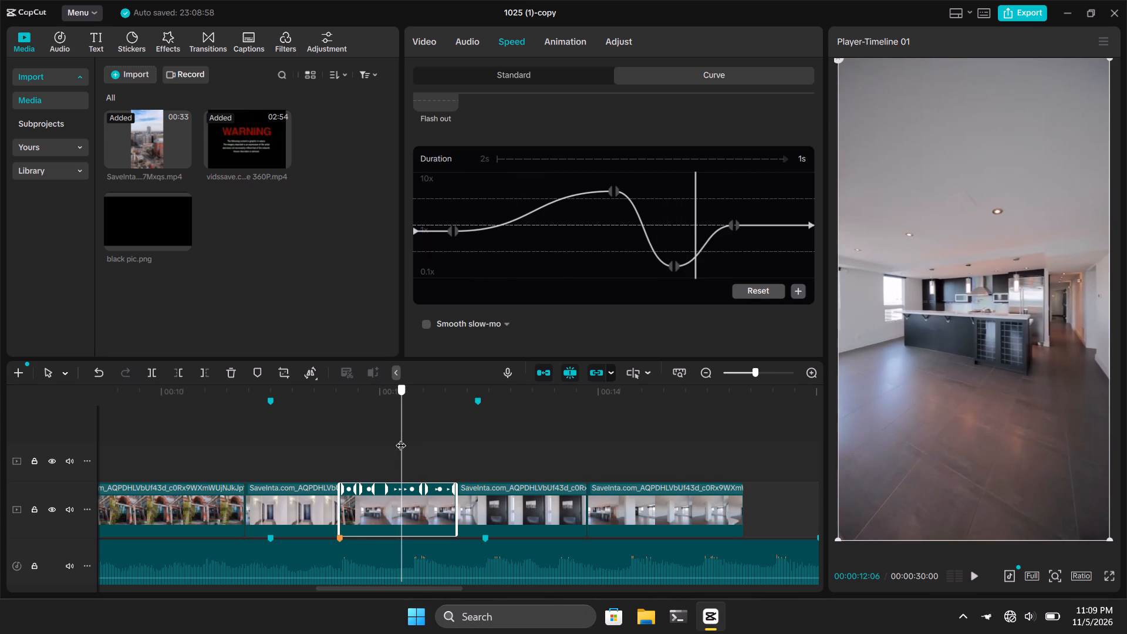
left_click_drag(401, 438, 399, 441)
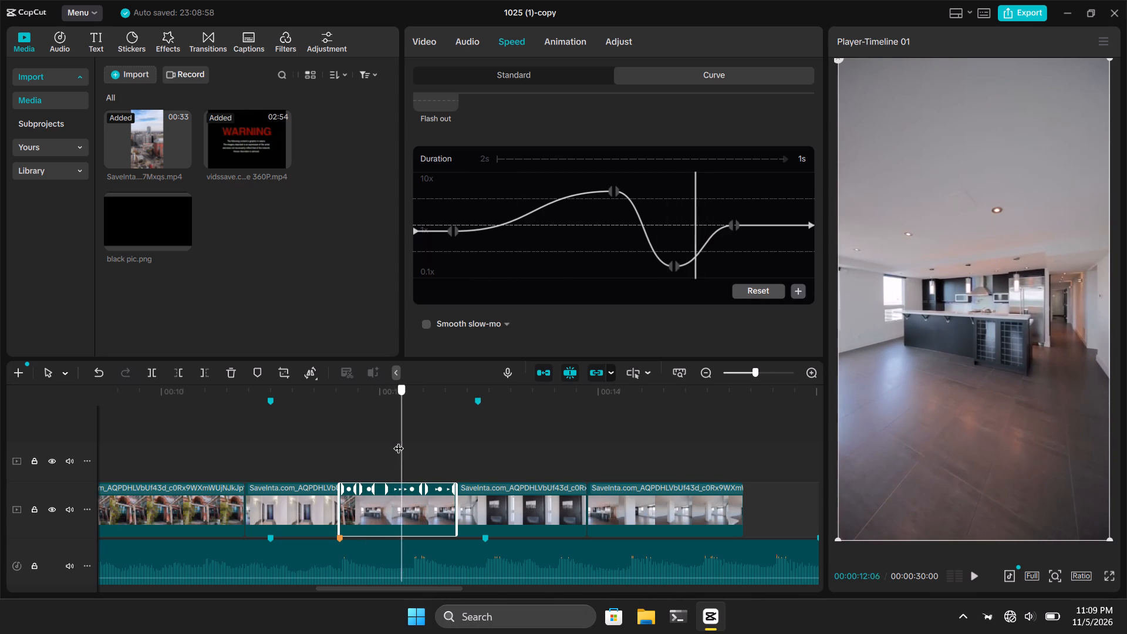
left_click_drag(399, 441, 417, 438)
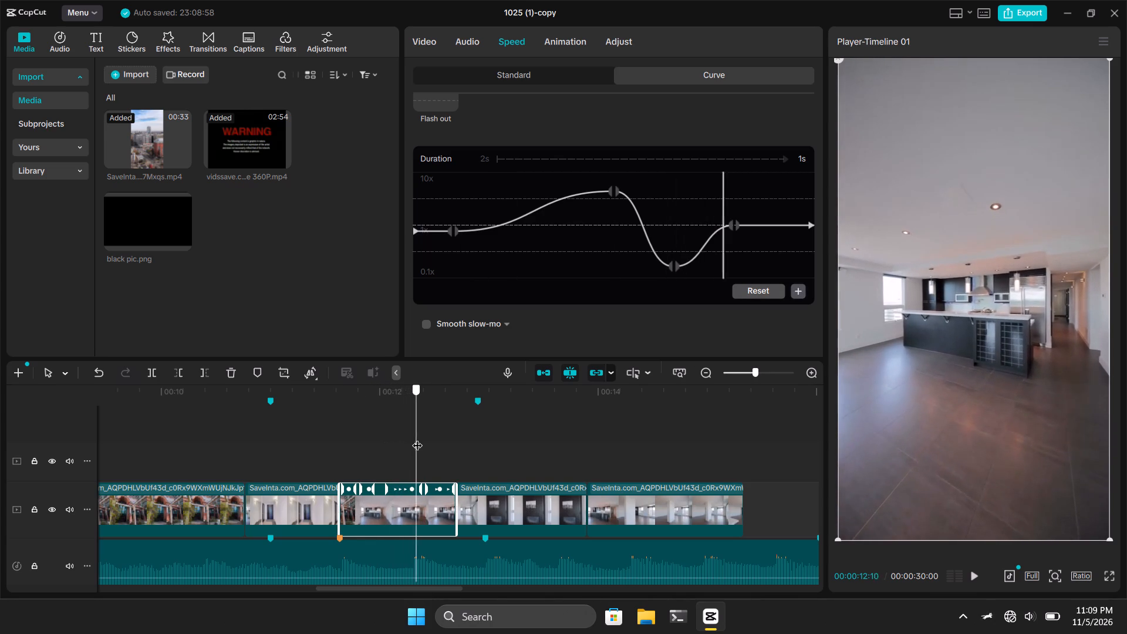
left_click_drag(417, 438, 407, 437)
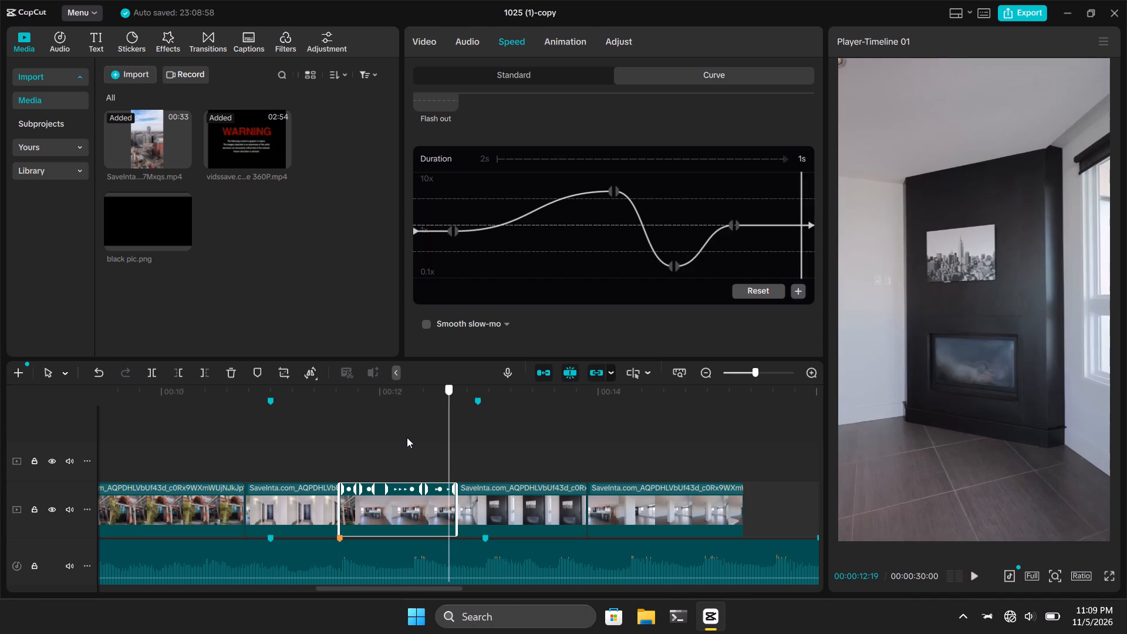
left_click_drag(407, 437, 338, 435)
key("space")
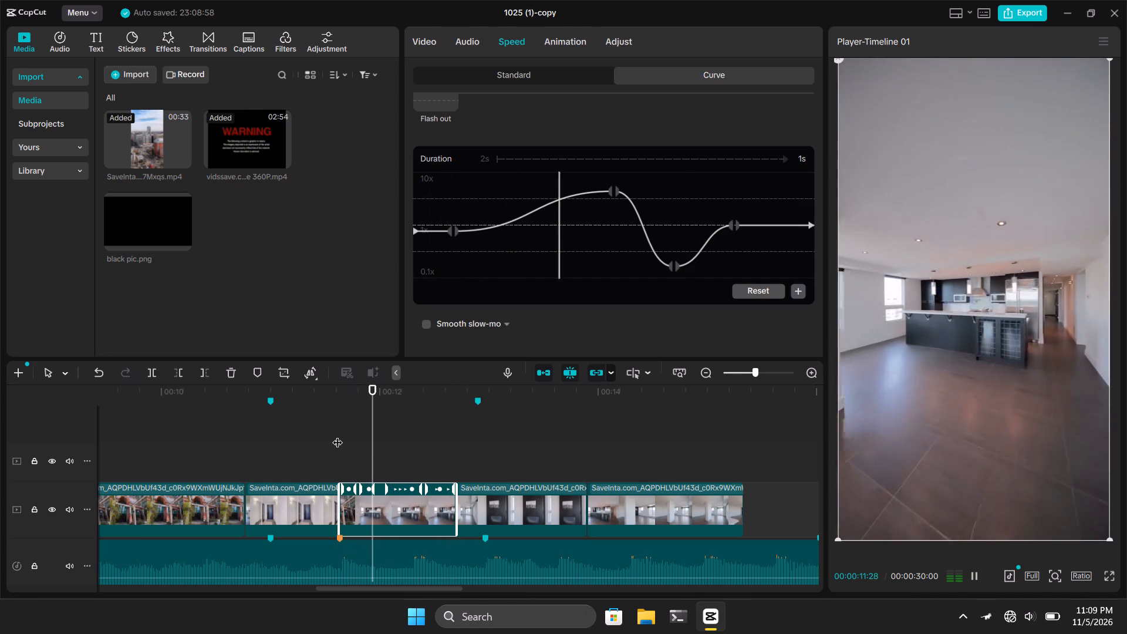
key("space")
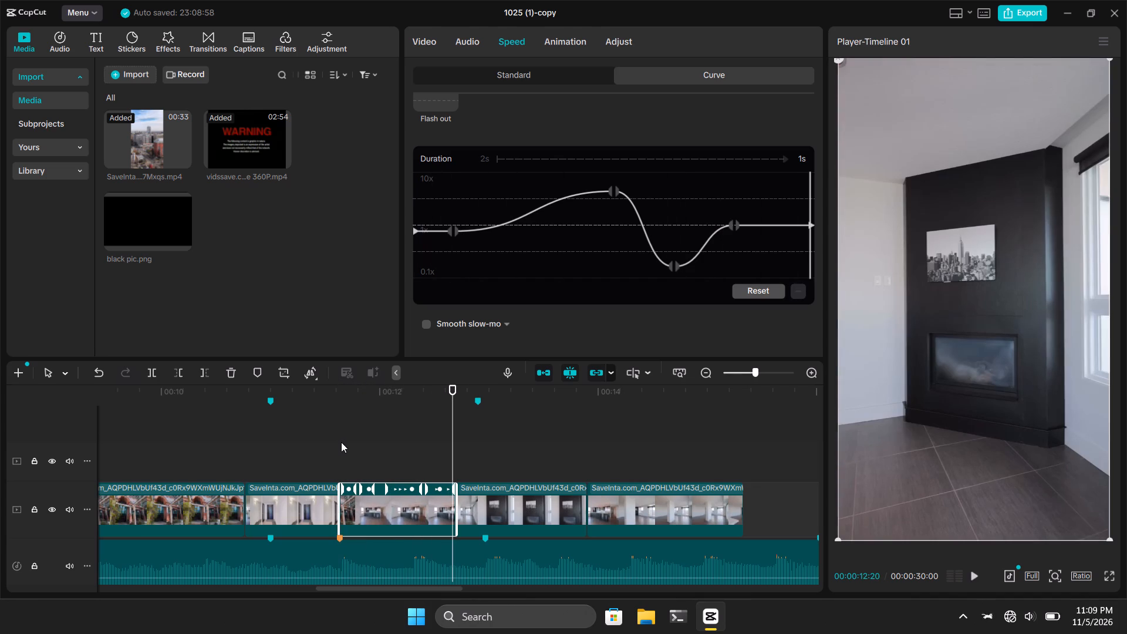
left_click(341, 444)
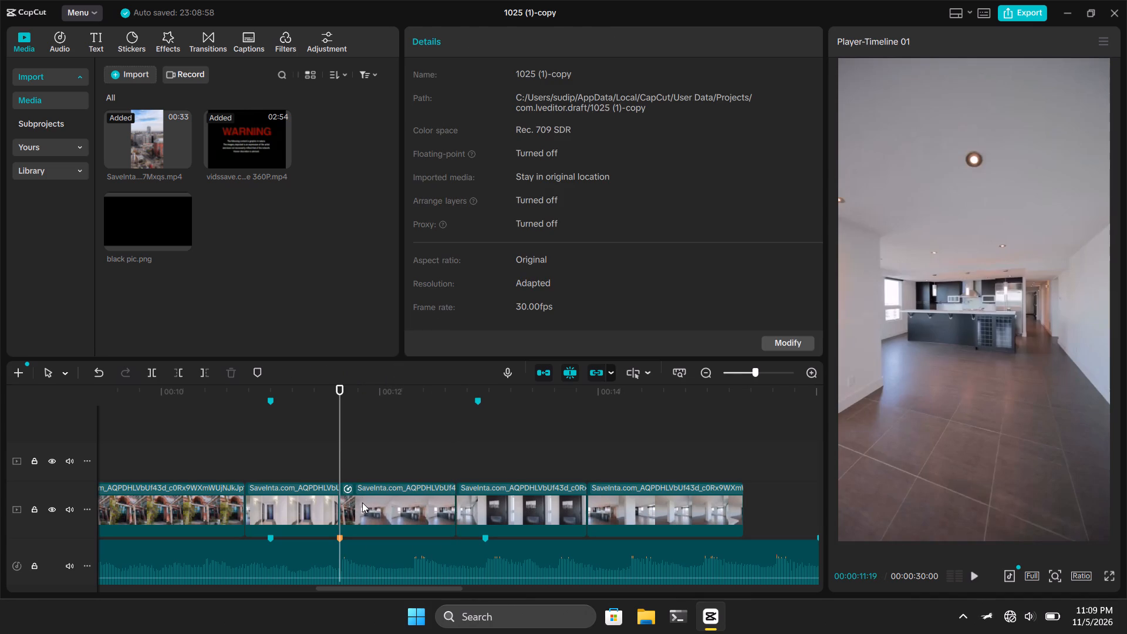
Clear the Montage speed curve from the kitchen clip and apply the Custom curve instead.
left_click(362, 503)
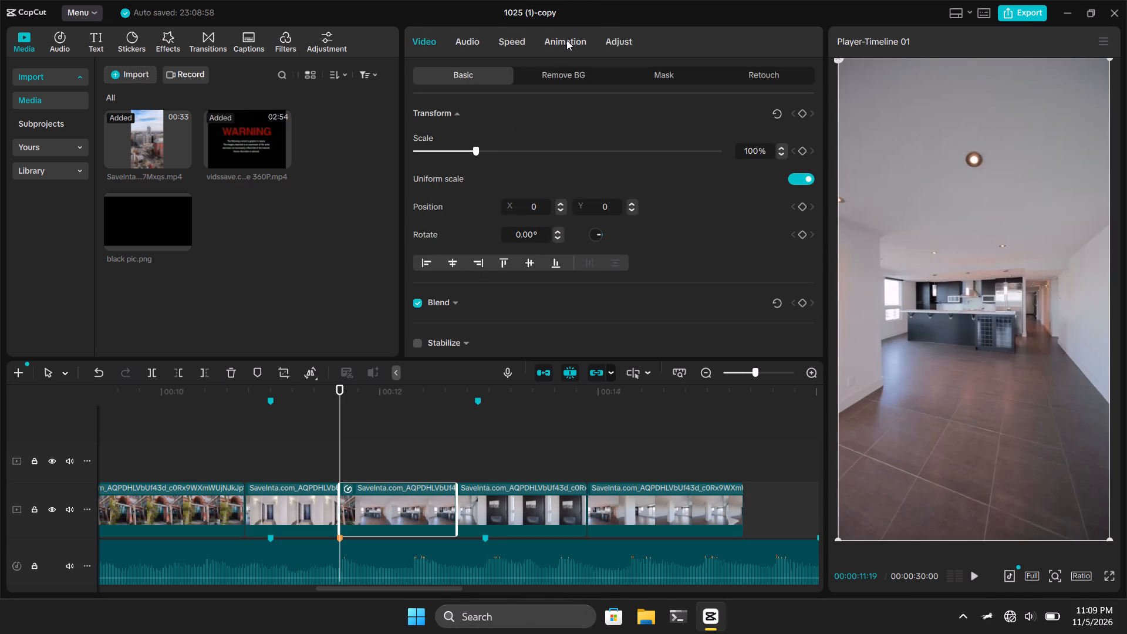
left_click(566, 41)
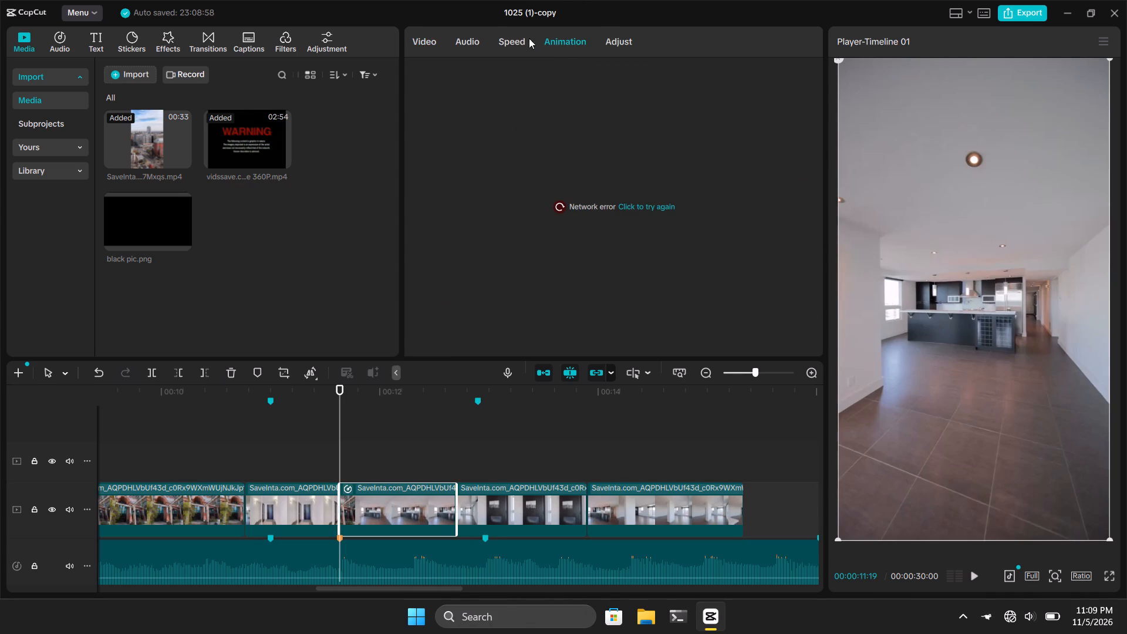
left_click(521, 38)
scroll(533, 121, "up", 9)
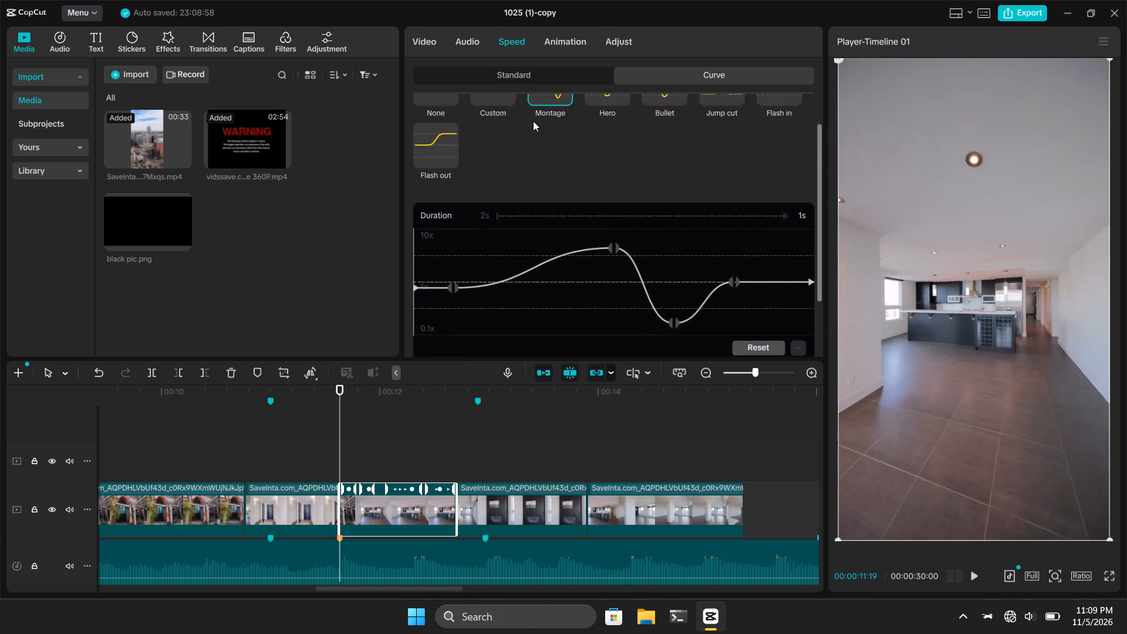
scroll(533, 121, "up", 13)
left_click(441, 124)
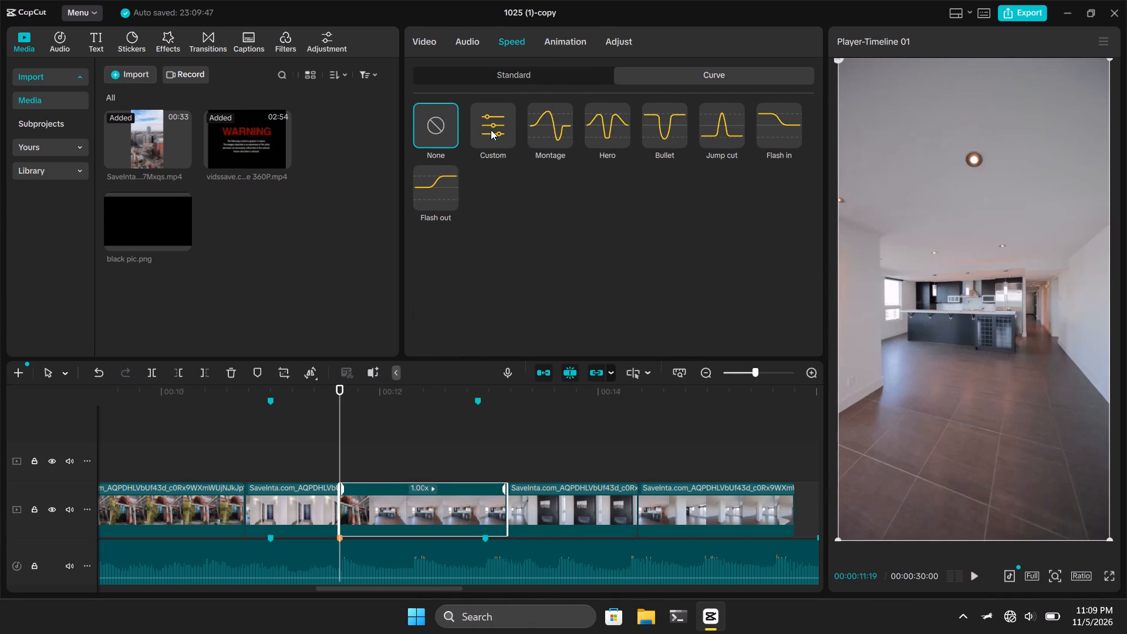
left_click(491, 130)
scroll(532, 231, "down", 6)
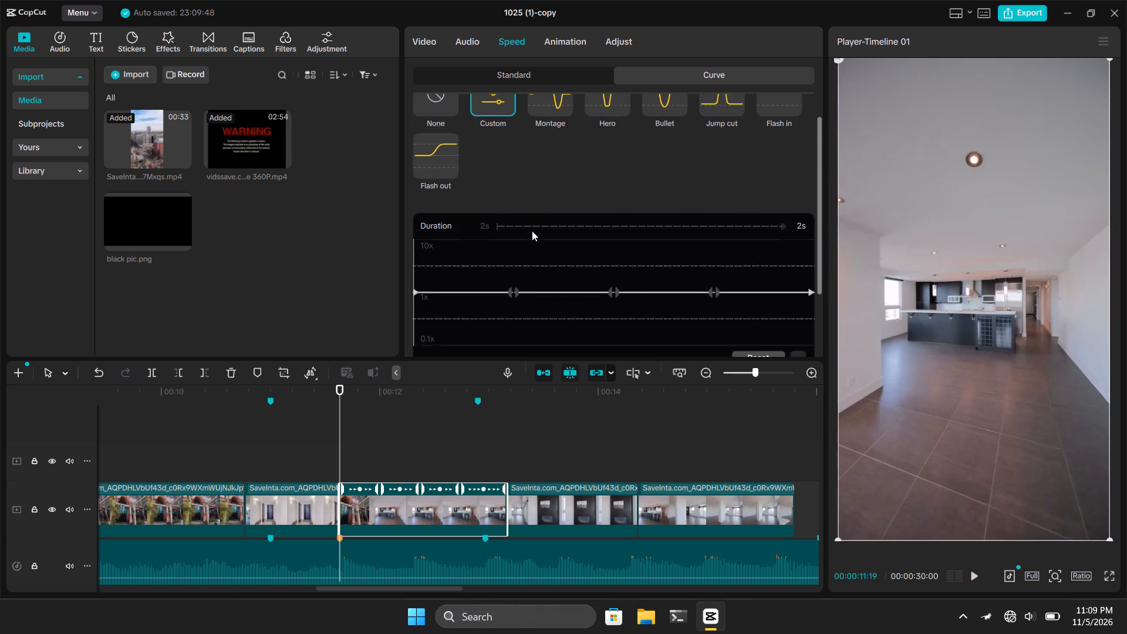
scroll(532, 231, "down", 6)
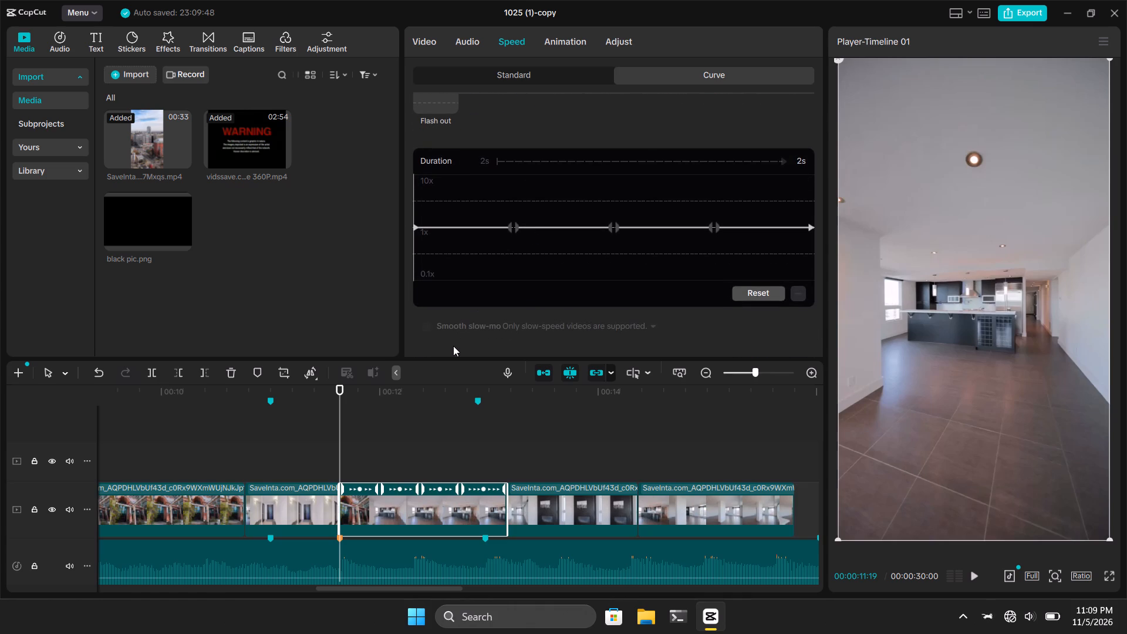
Play the kitchen clip and the transition from the hallway clip into it to check the cut against the beat.
key("space")
key("space")
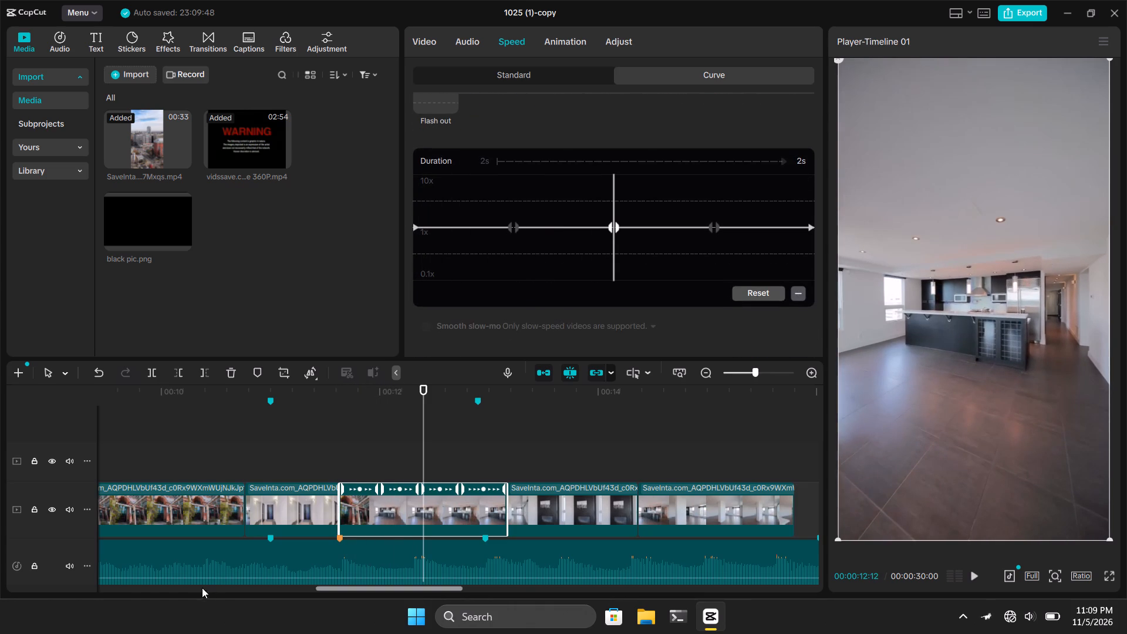
left_click(339, 463)
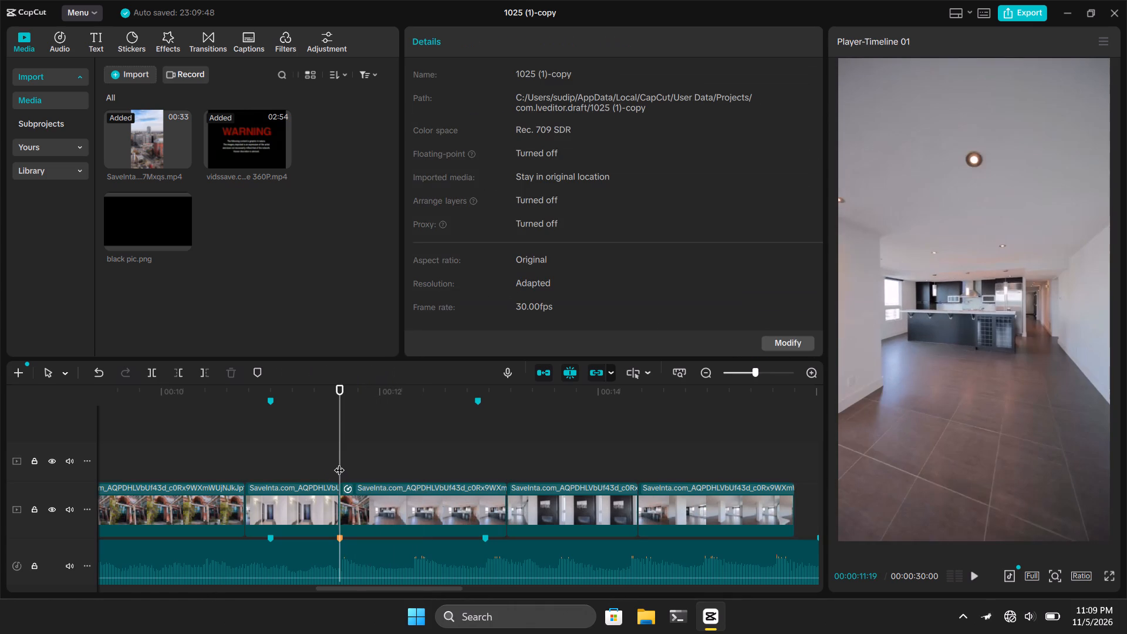
left_click(302, 467)
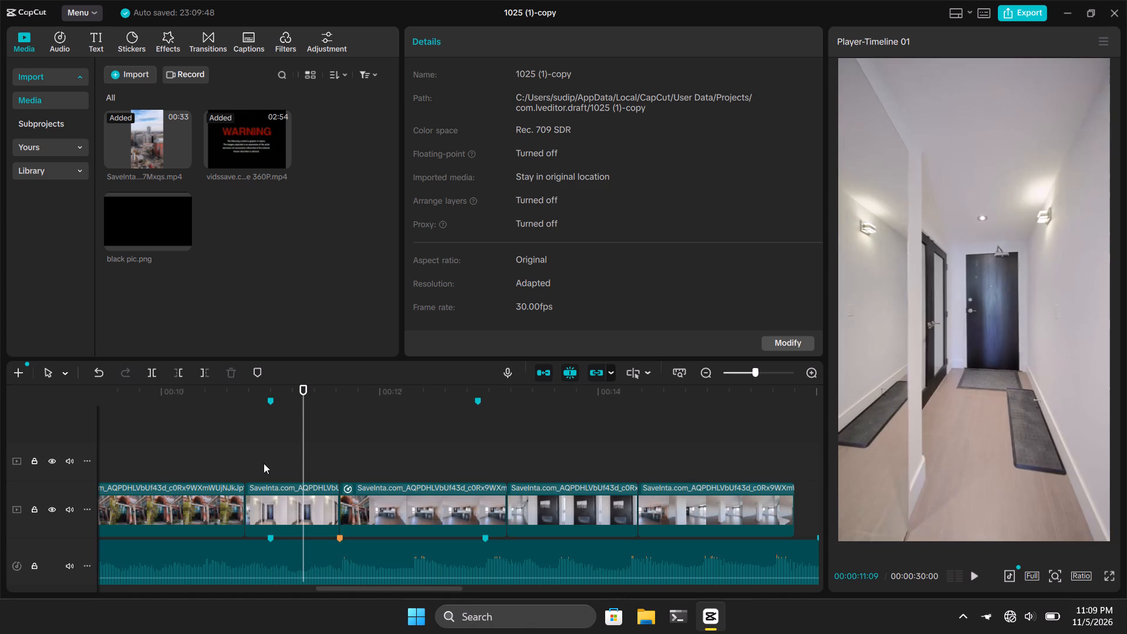
left_click(241, 457)
key("space")
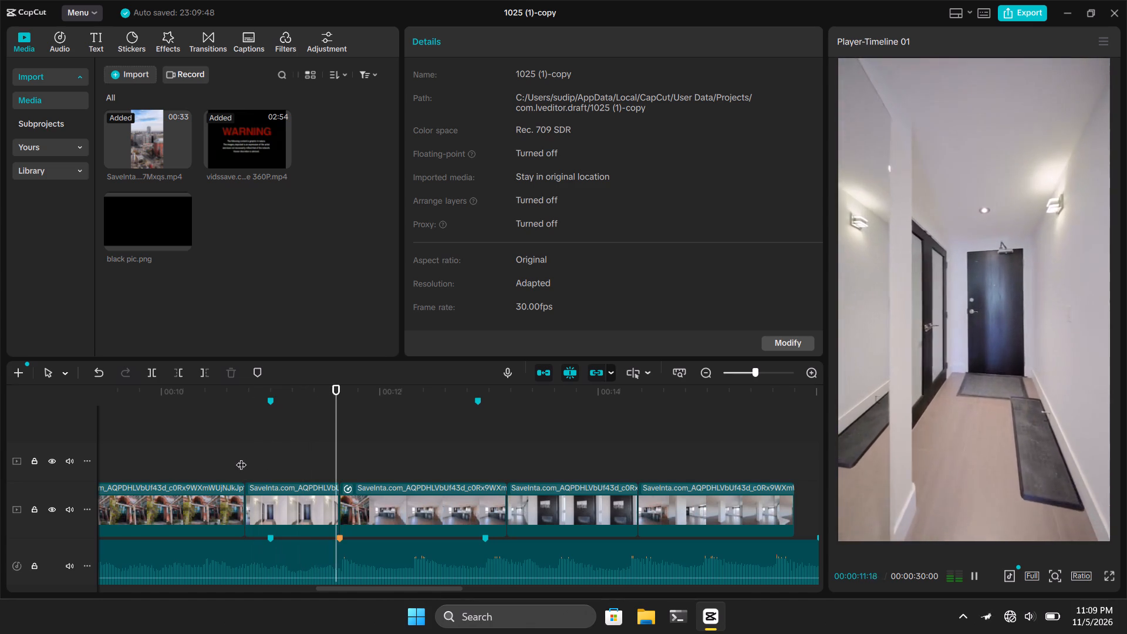
key("space")
left_click(325, 460)
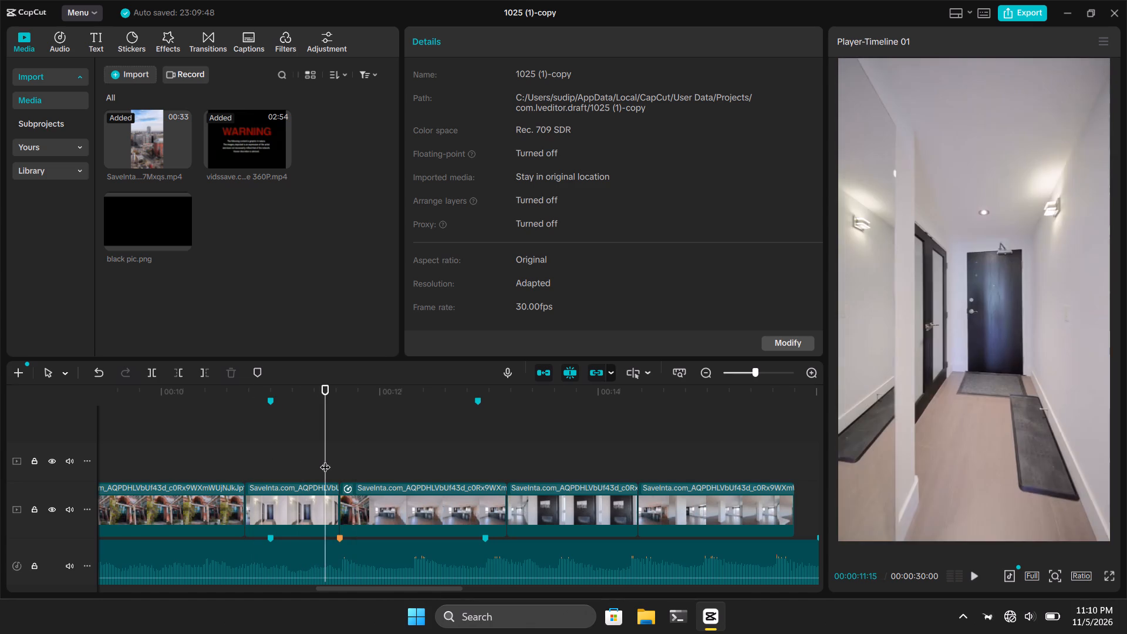
key("space")
key("space")
Trim the end of the hallway clip back to about 00:00:11:16, slightly before the orange beat marker.
left_click(320, 494)
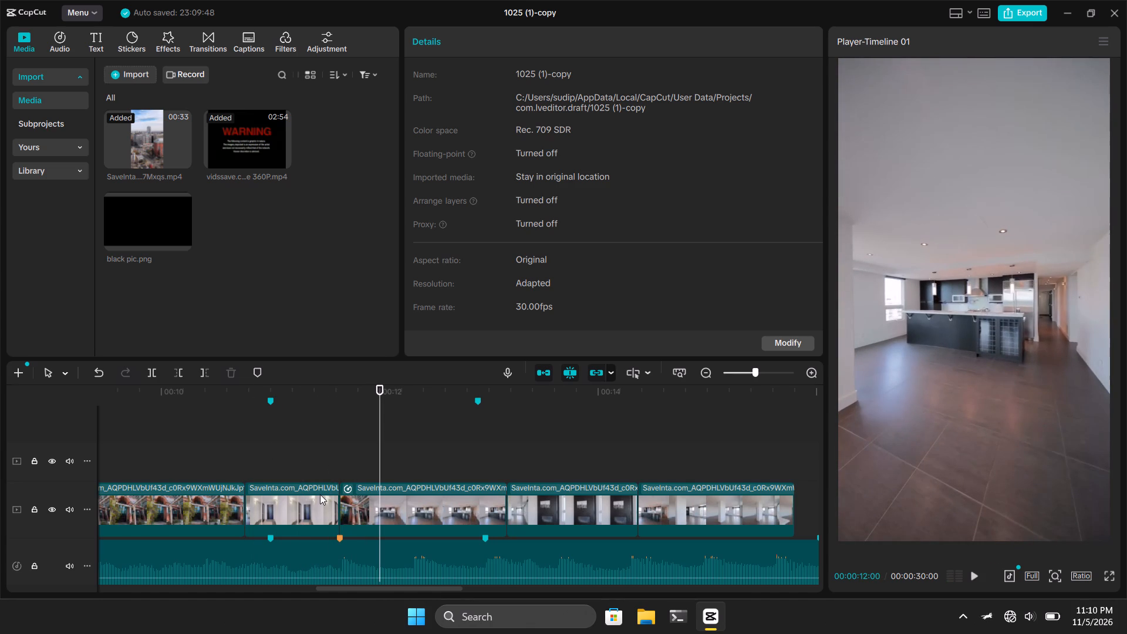
left_click_drag(340, 503, 329, 505)
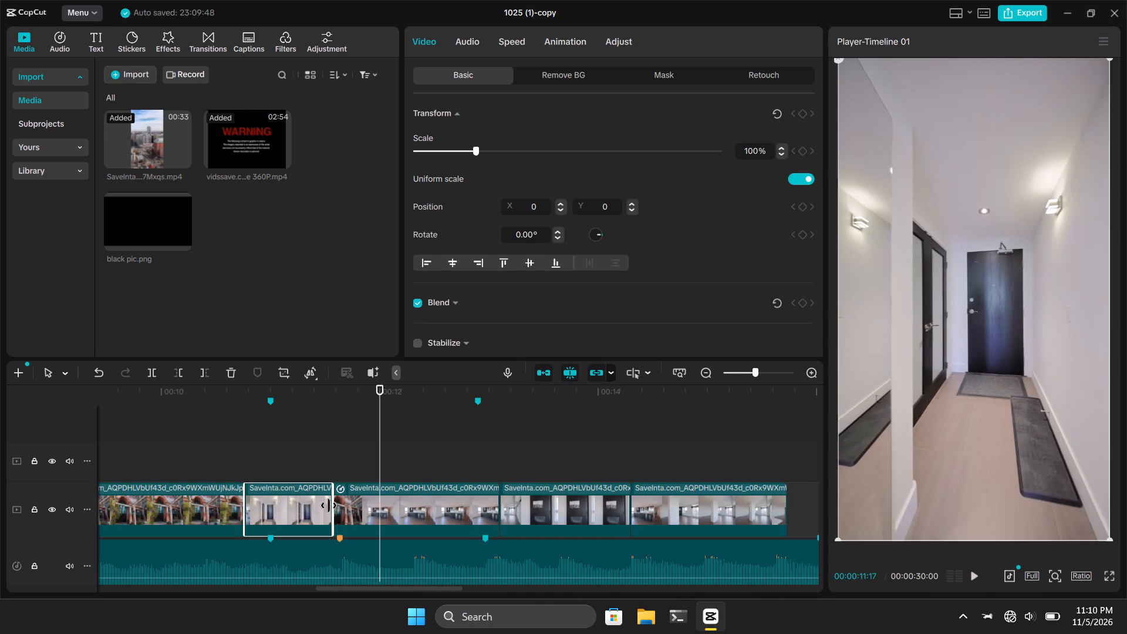
left_click_drag(329, 505, 326, 507)
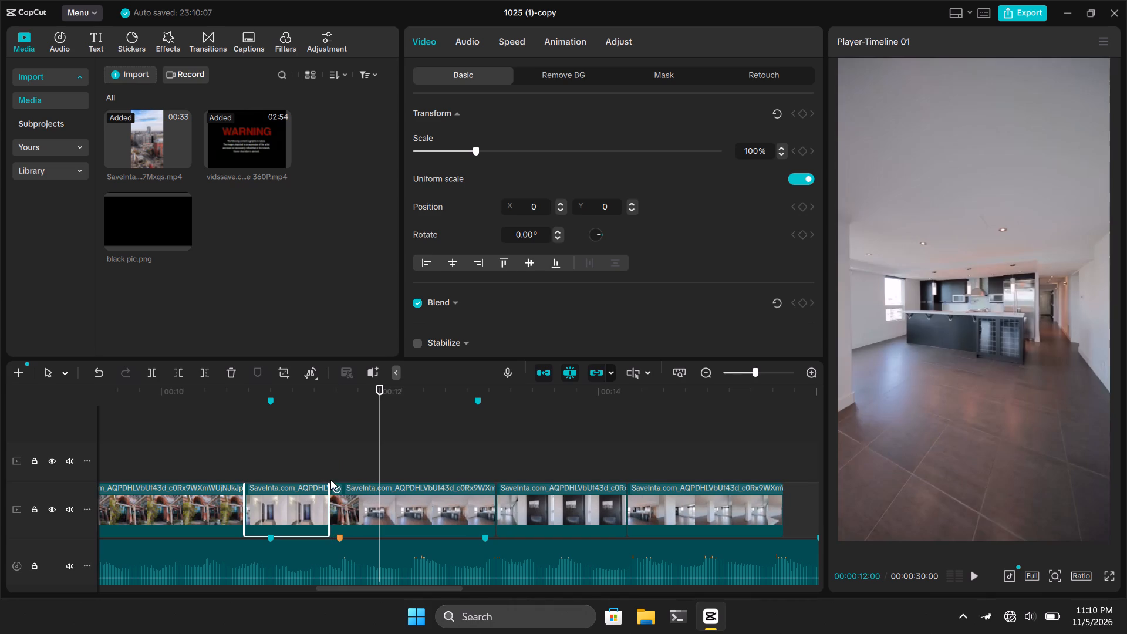
Replay the shortened hallway clip's cut into the kitchen clip to check its timing with the music.
left_click(330, 478)
key("space")
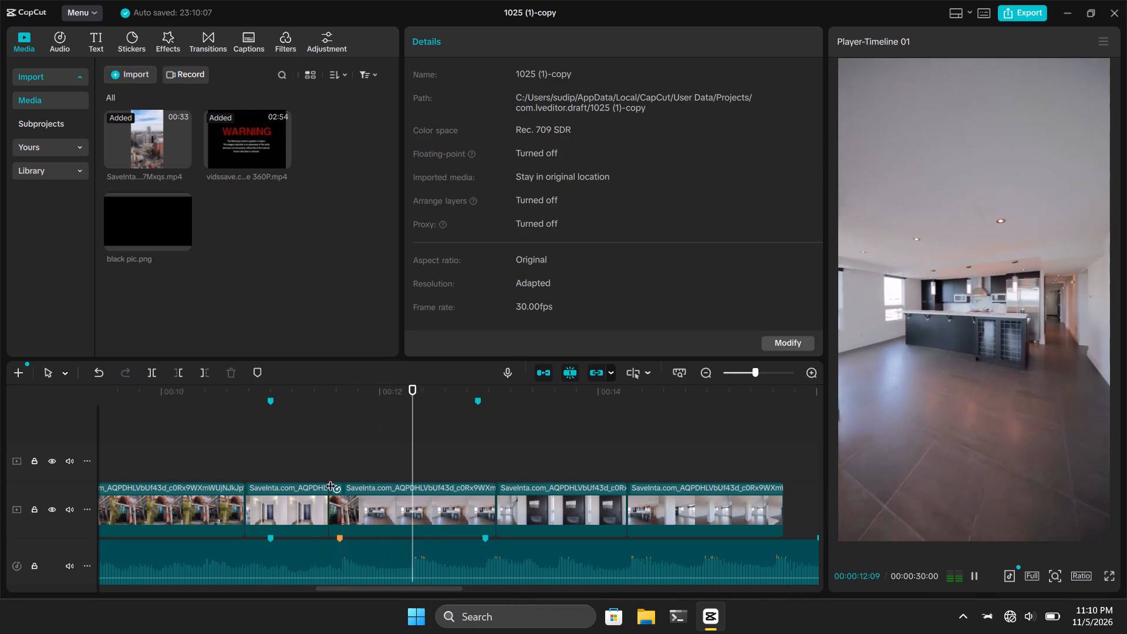
key("space")
left_click(330, 467)
key("space")
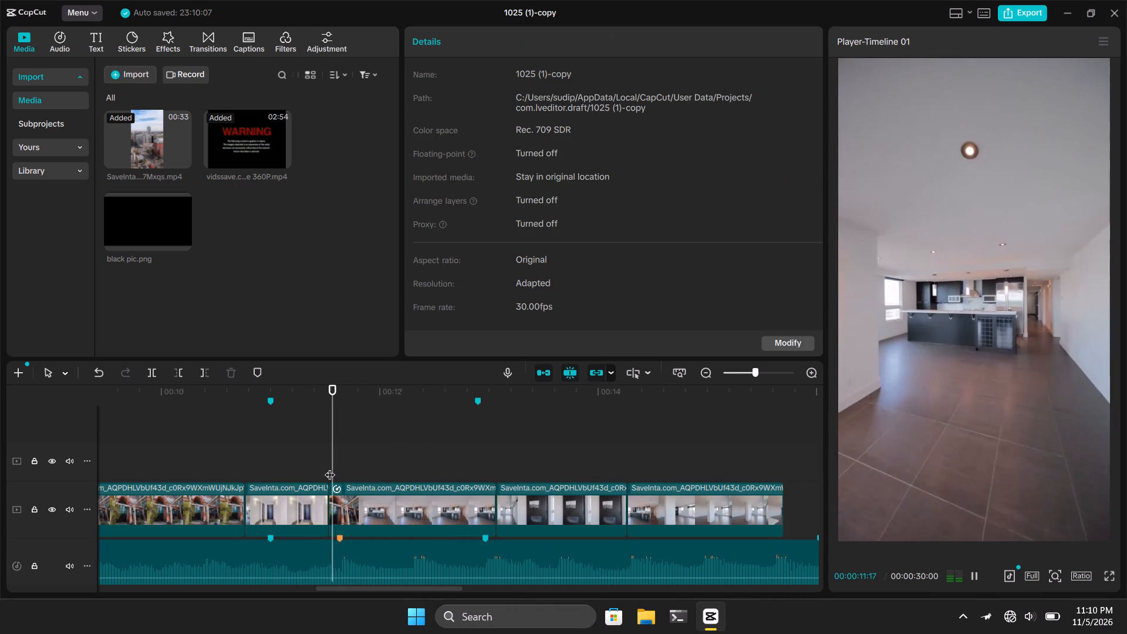
key("space")
Add a point to the kitchen clip's custom speed curve at 00:00:11:19, on the orange beat marker.
left_click(335, 495)
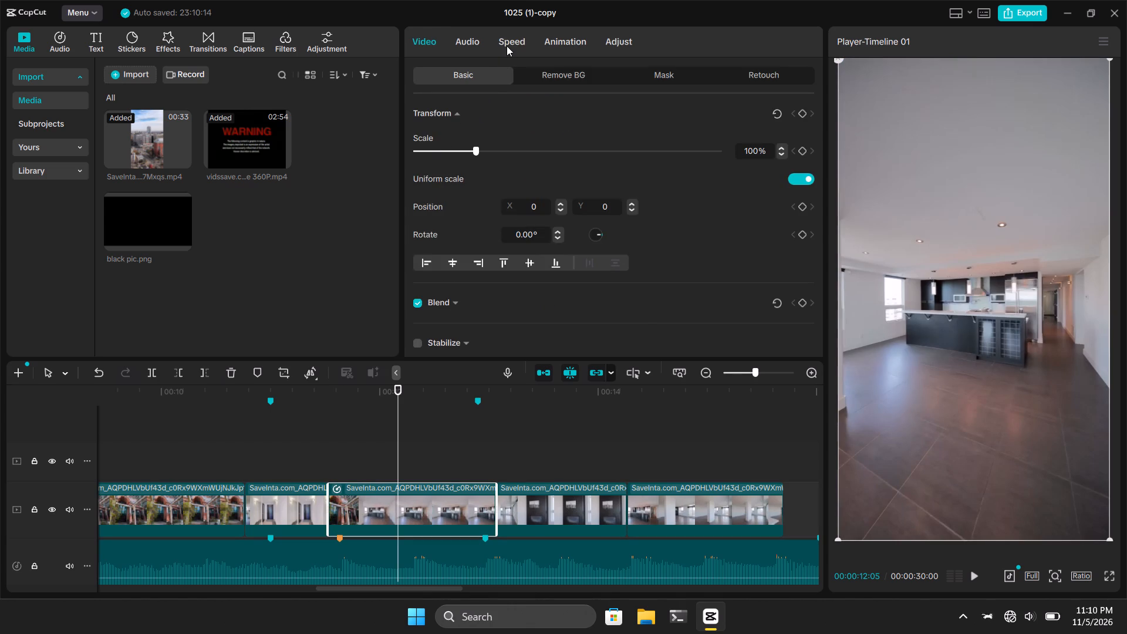
left_click(507, 46)
left_click(464, 203)
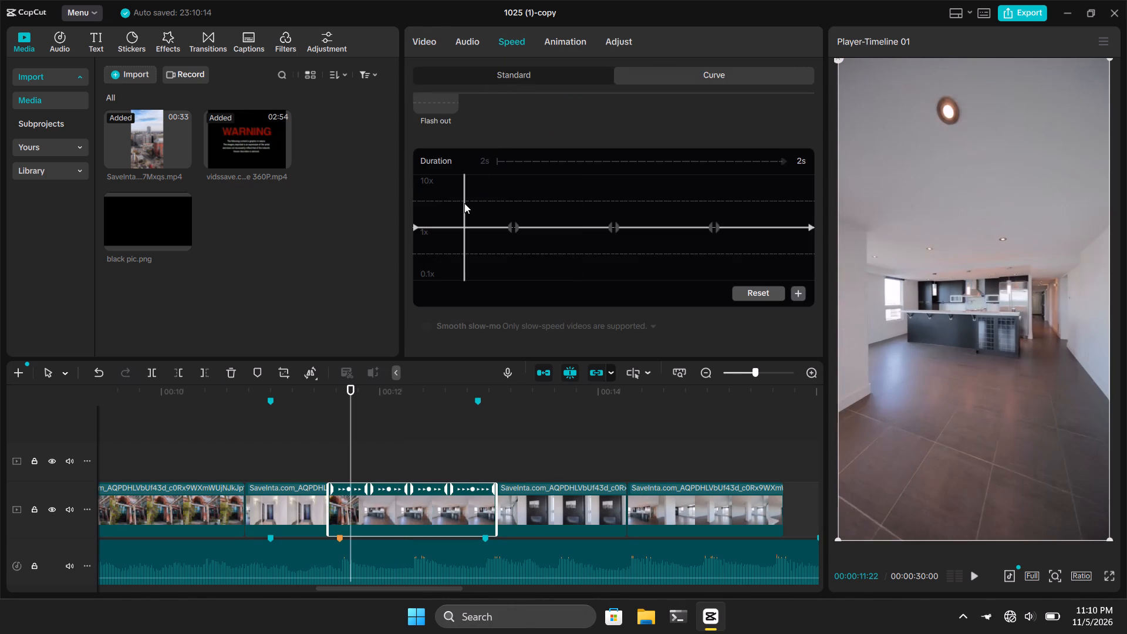
left_click_drag(464, 203, 411, 255)
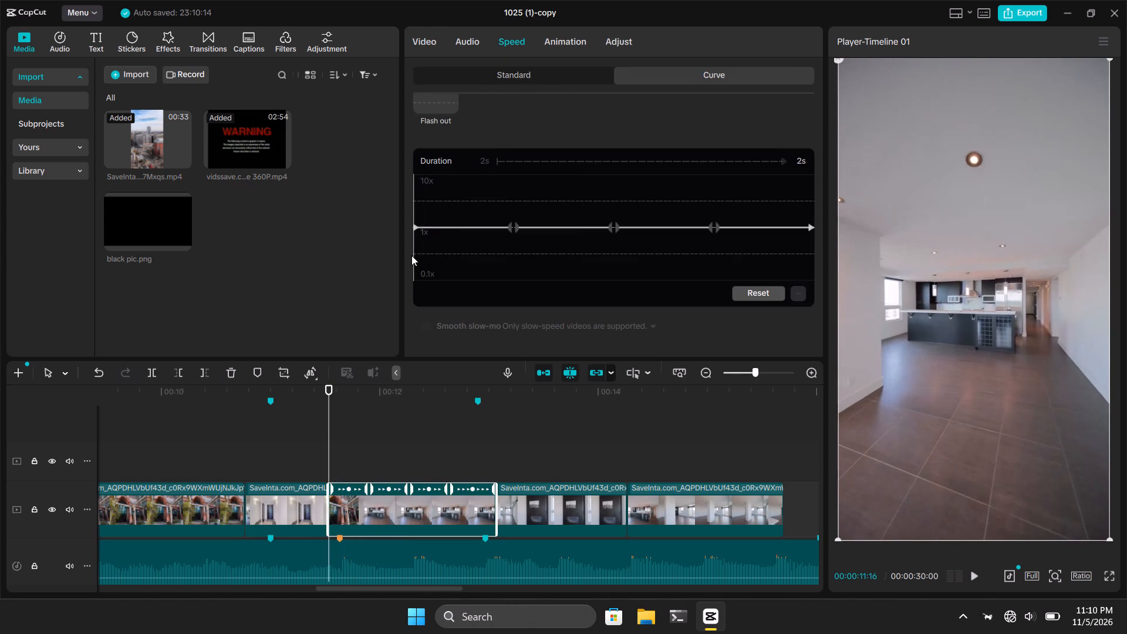
left_click_drag(411, 255, 440, 271)
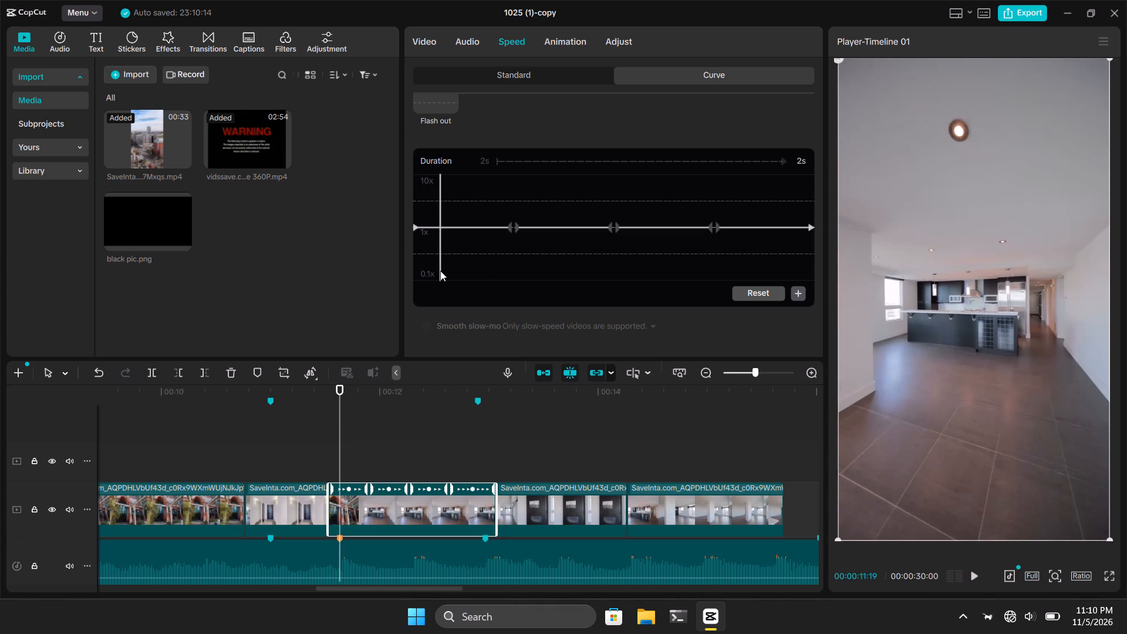
left_click(801, 293)
Raise the starting point of the kitchen clip's speed curve to just below the gridline between 1x and 10x.
left_click_drag(414, 227, 413, 215)
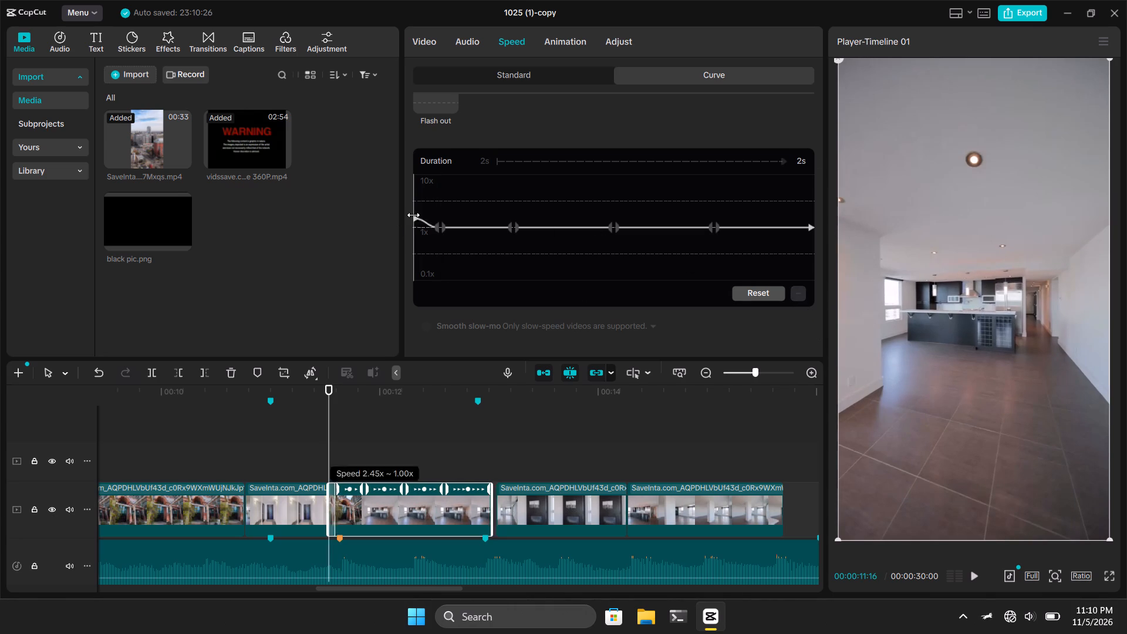
left_click_drag(413, 215, 419, 203)
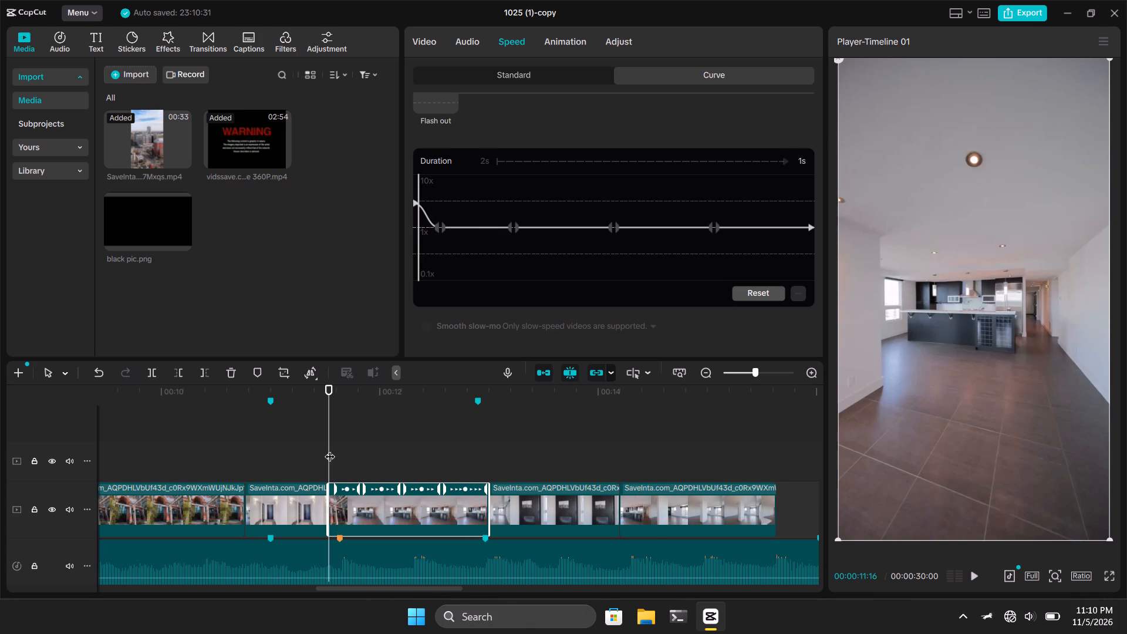
Replay the cut from the hallway clip into the kitchen clip to check the faster start against the beat.
left_click_drag(326, 445, 315, 445)
key("space")
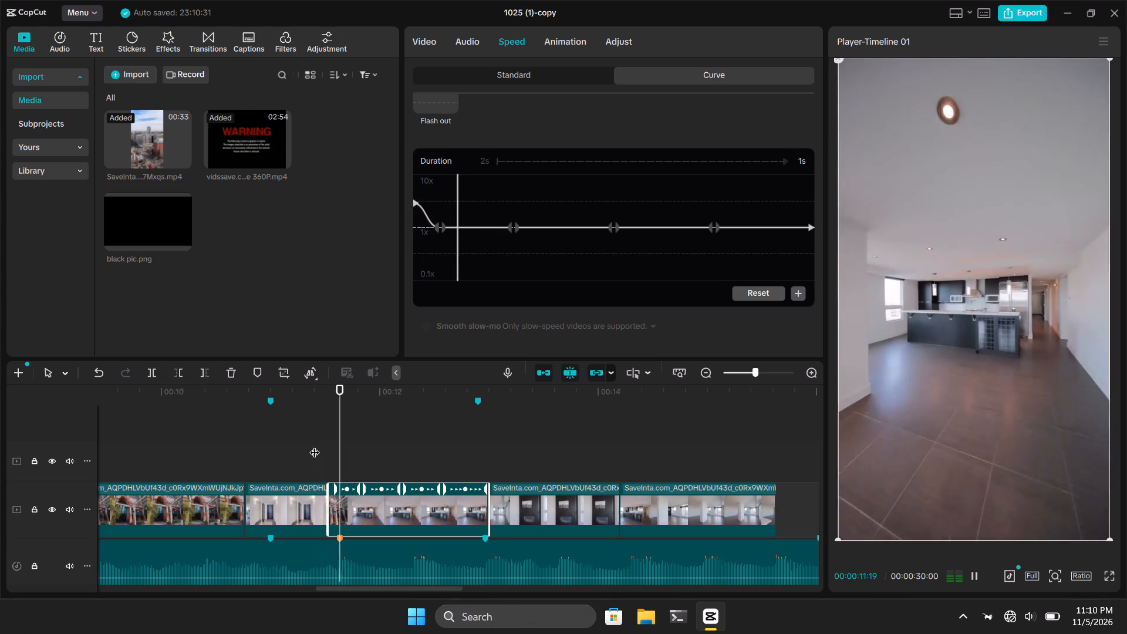
key("space")
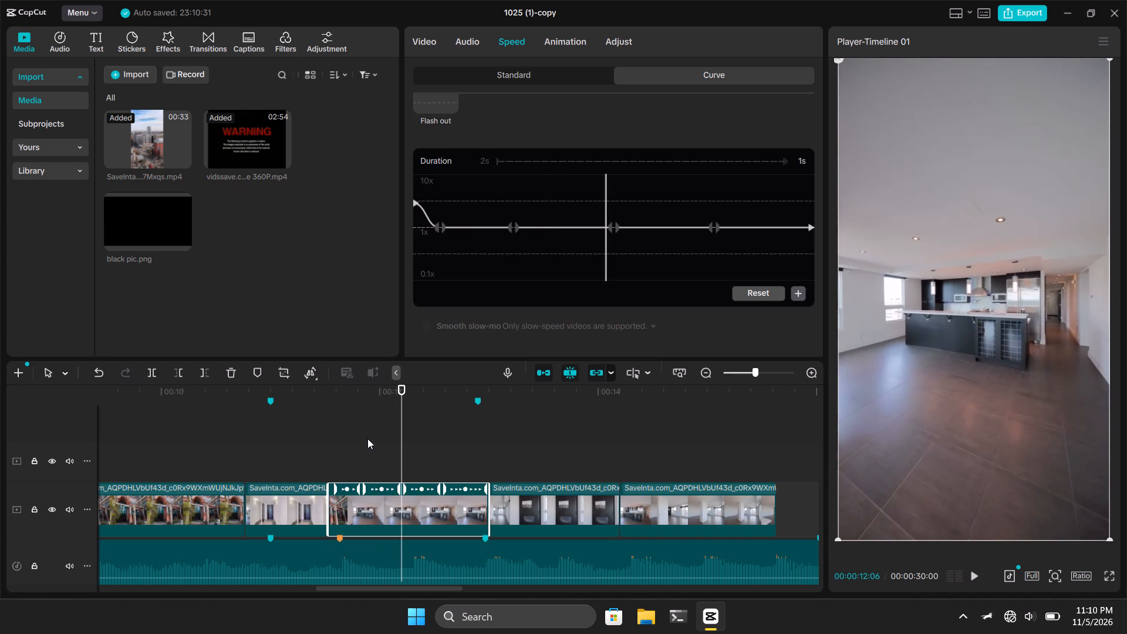
left_click_drag(403, 442, 332, 474)
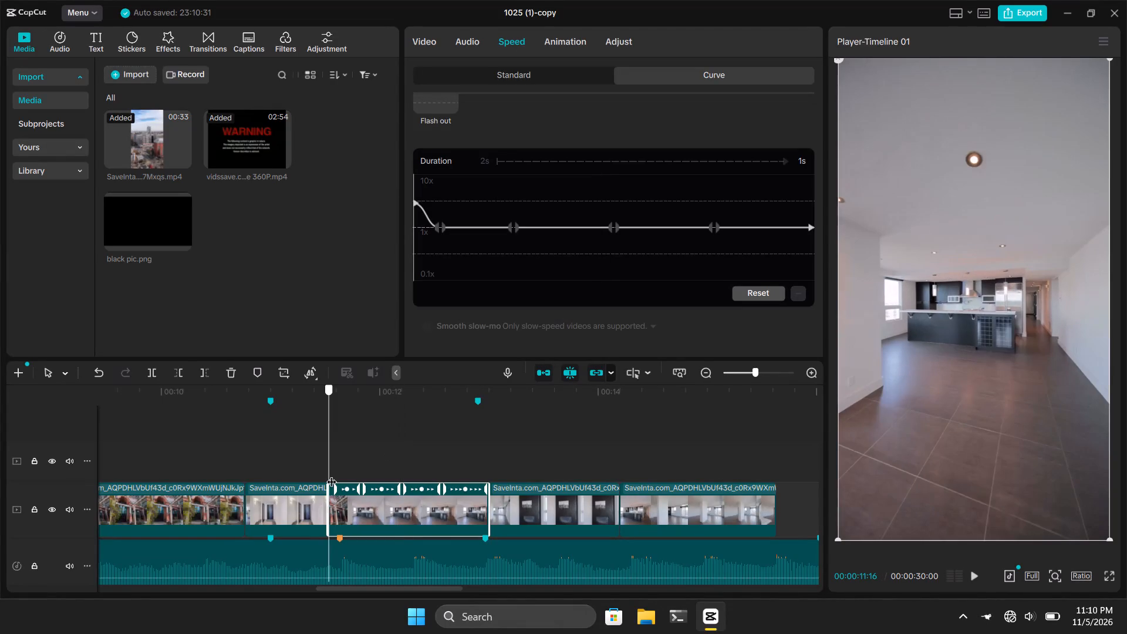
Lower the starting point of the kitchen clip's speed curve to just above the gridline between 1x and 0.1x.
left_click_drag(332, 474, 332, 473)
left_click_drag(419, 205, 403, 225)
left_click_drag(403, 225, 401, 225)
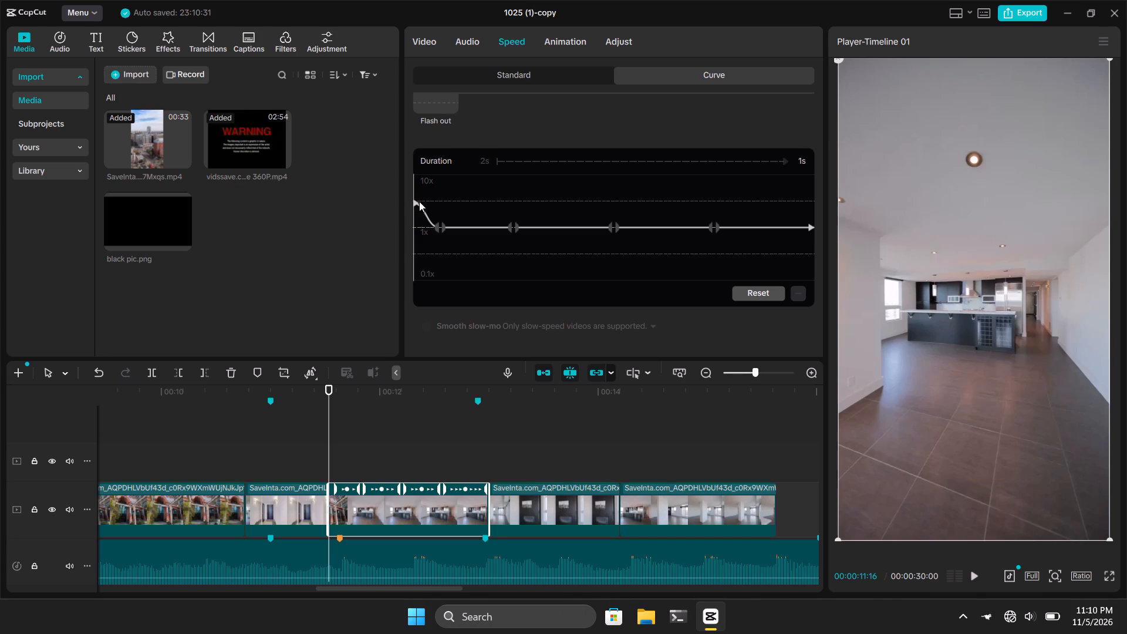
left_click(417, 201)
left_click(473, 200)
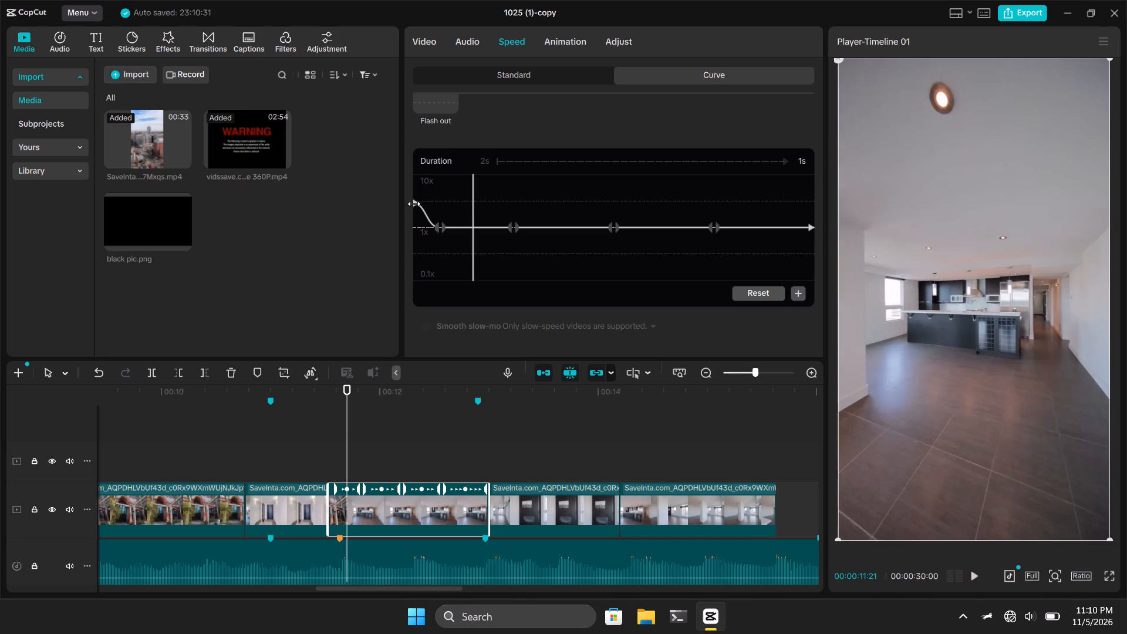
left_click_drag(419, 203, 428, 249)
Replay the cut into the kitchen clip twice to check how the slowed start fits the music.
left_click(319, 447)
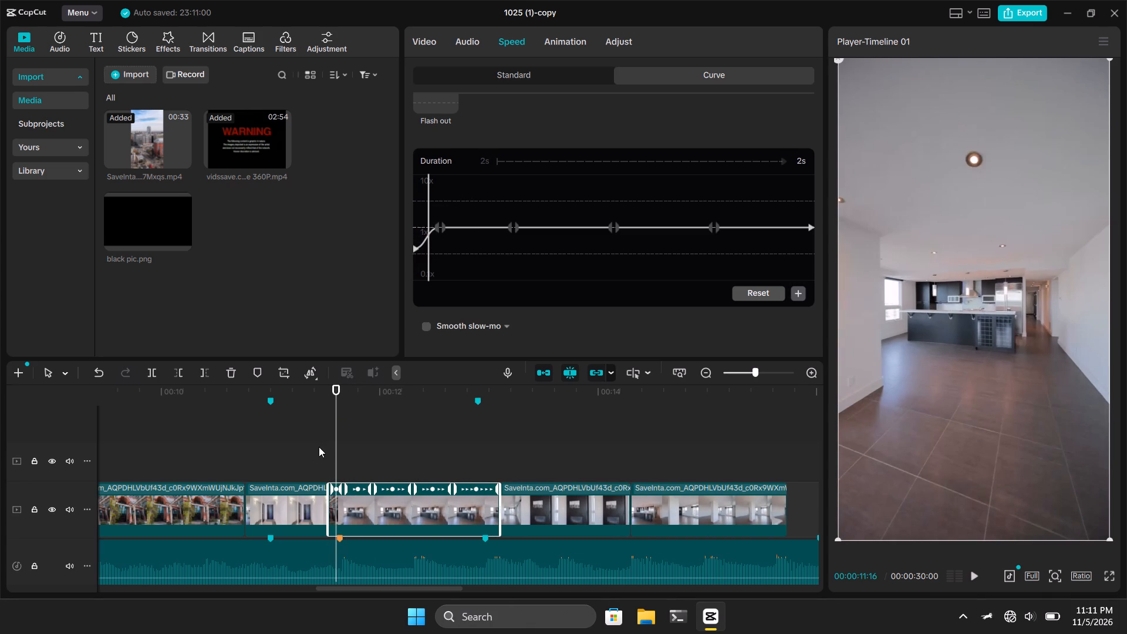
key("space")
key("space")
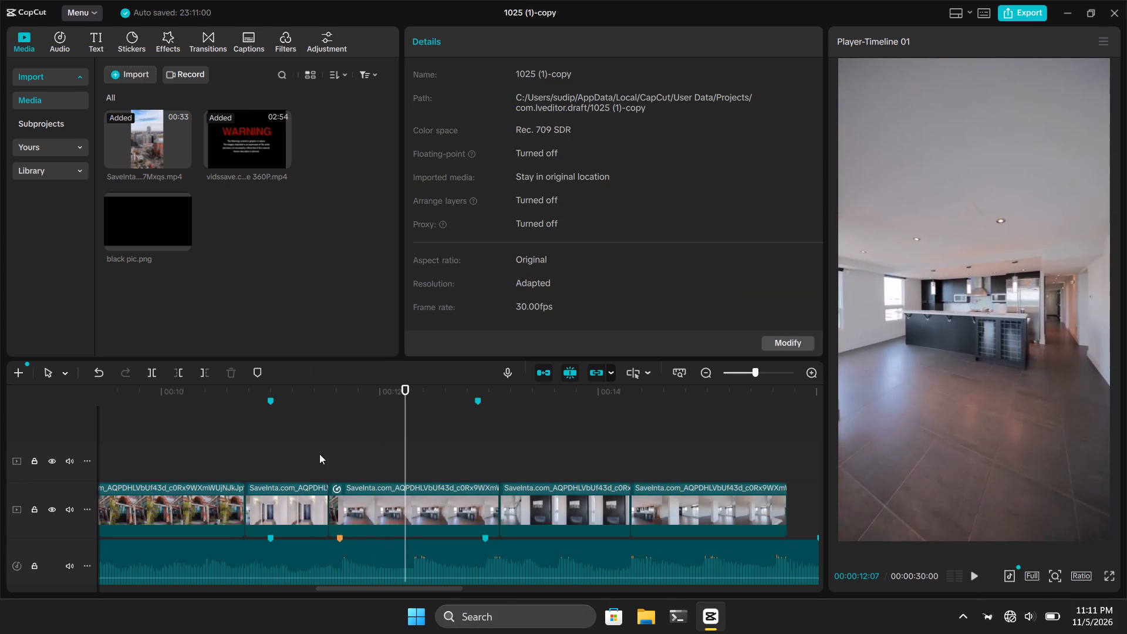
left_click(319, 454)
key("space")
key("space")
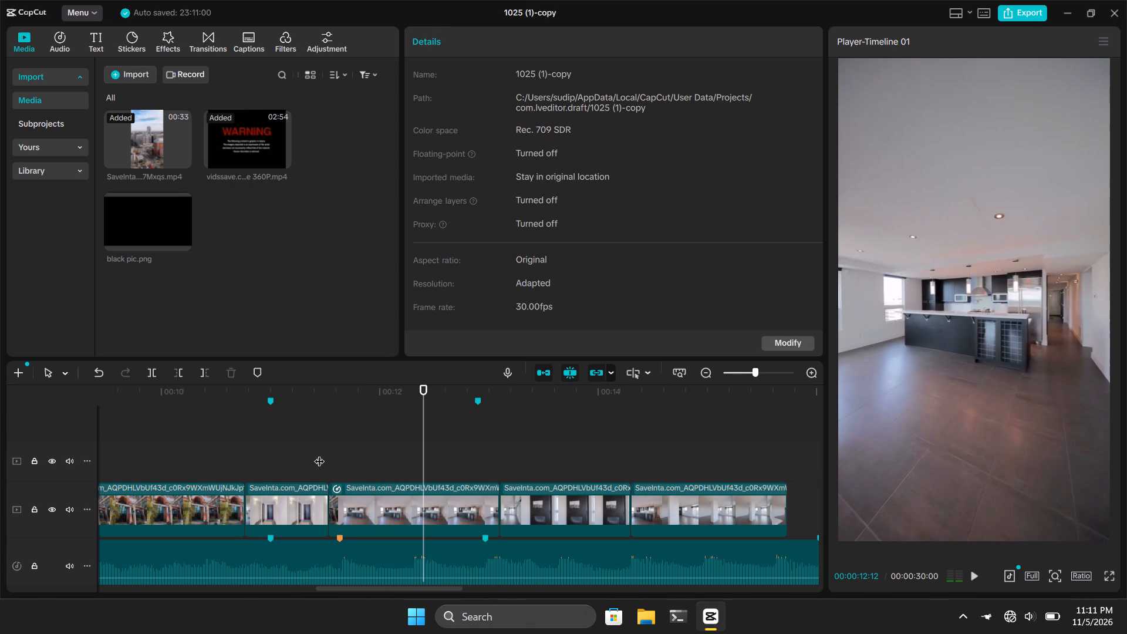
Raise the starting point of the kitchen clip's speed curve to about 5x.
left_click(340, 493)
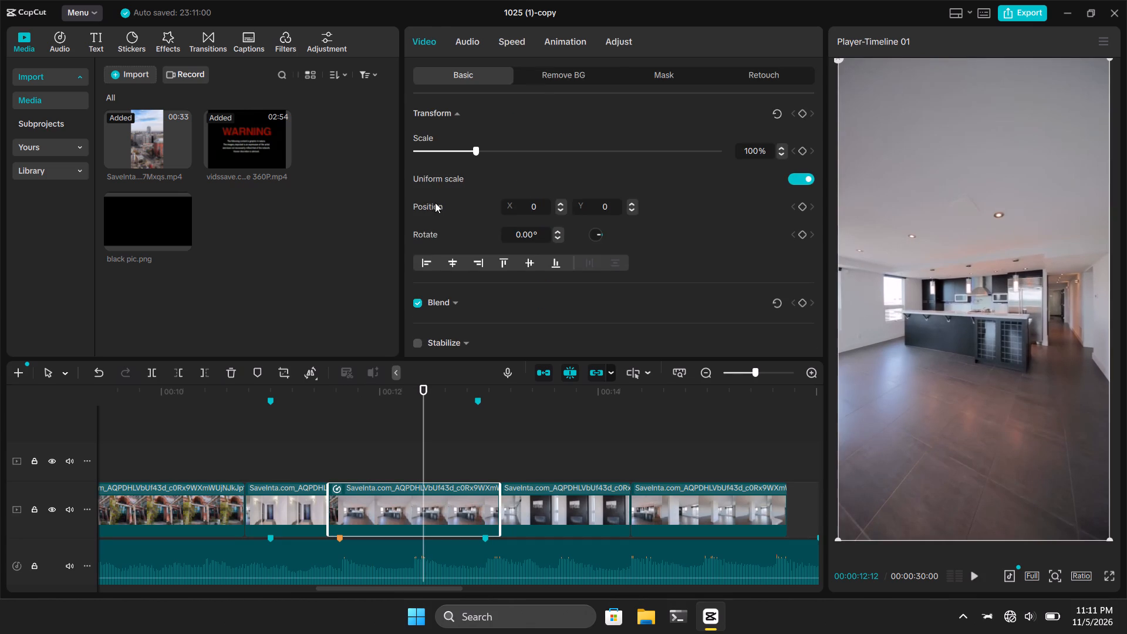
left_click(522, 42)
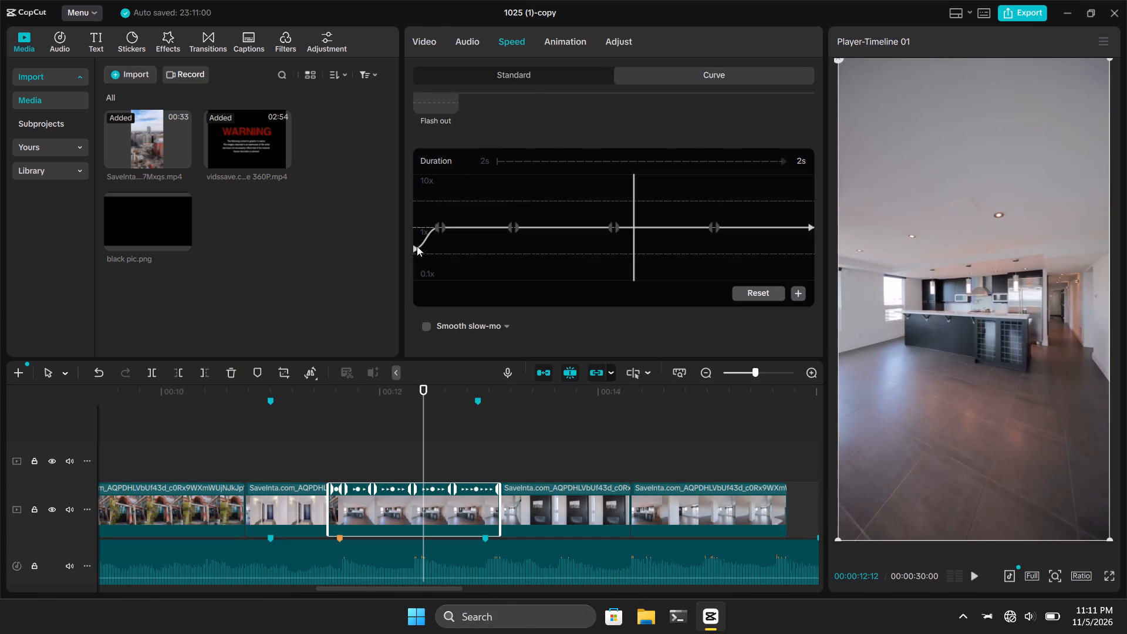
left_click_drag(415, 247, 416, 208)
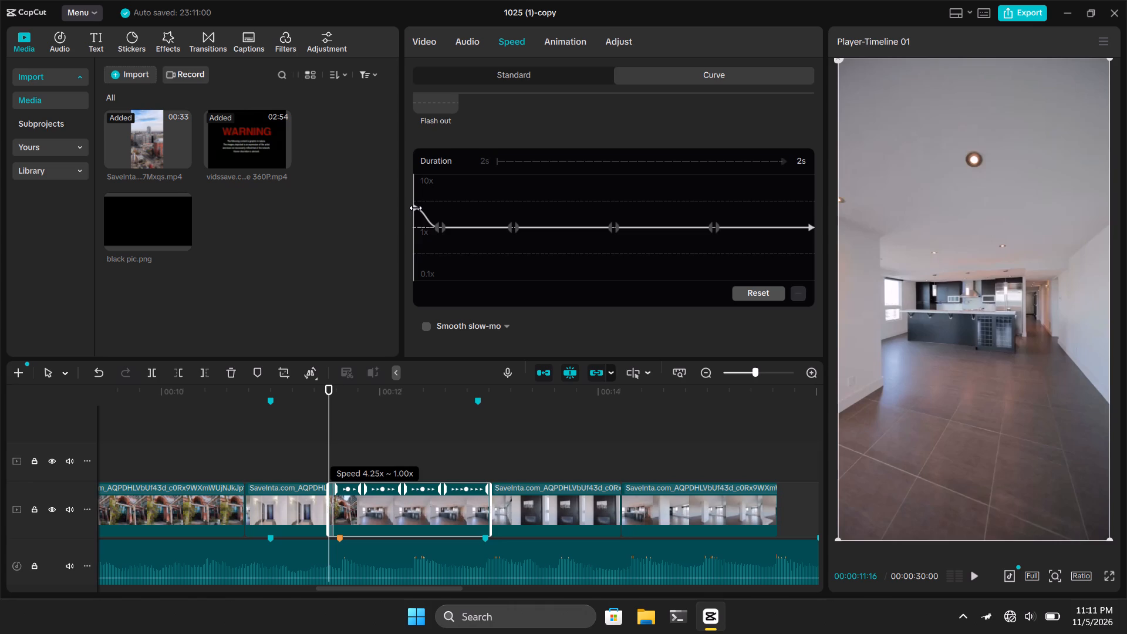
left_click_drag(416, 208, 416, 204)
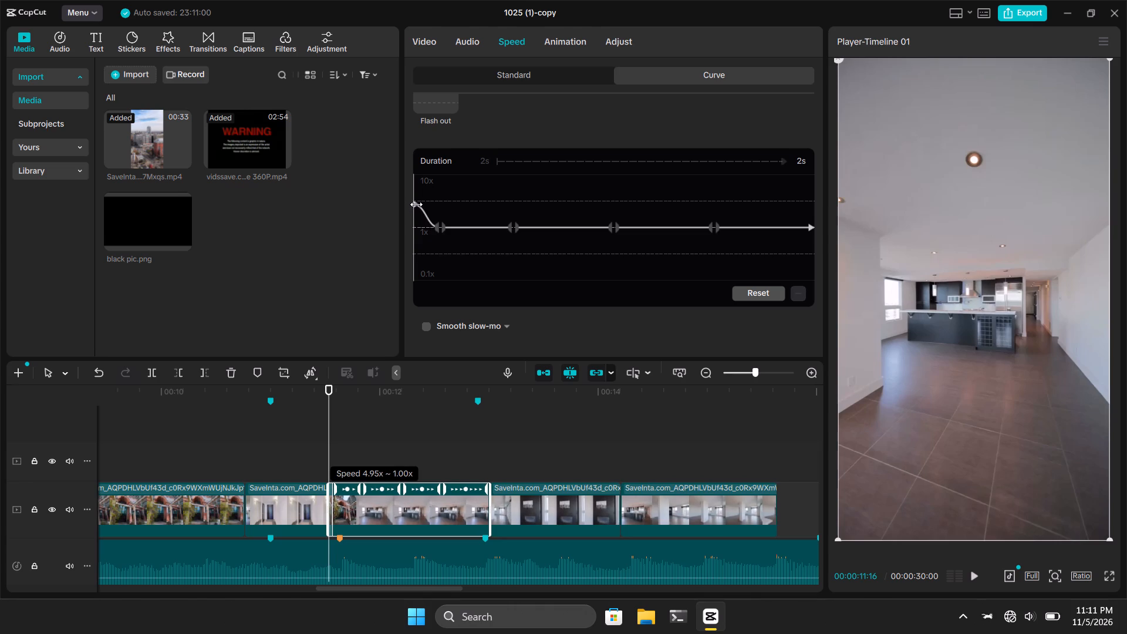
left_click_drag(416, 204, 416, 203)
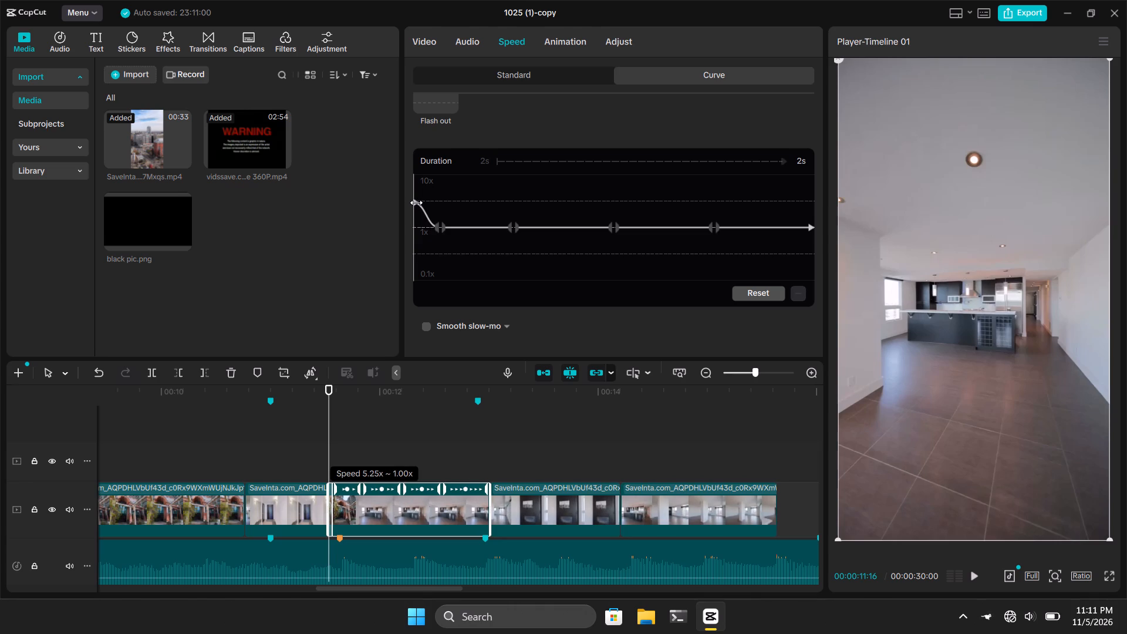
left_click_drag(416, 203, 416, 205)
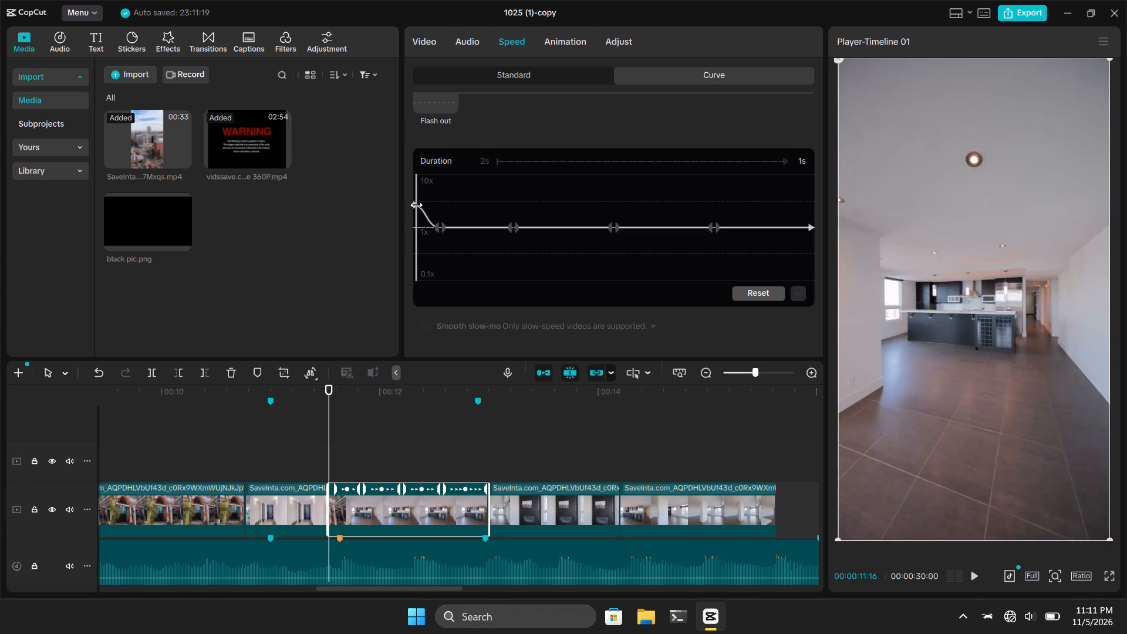
Shift the second inner point of the kitchen clip's speed curve slightly earlier, to 00:00:11:24.
left_click(473, 227)
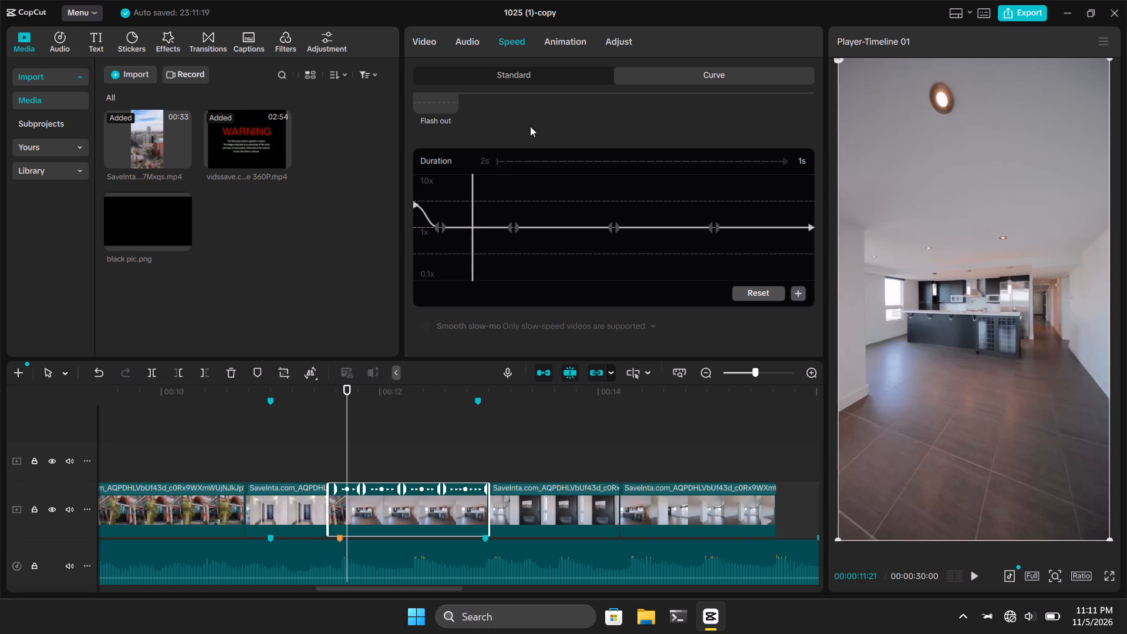
scroll(530, 126, "up", 20)
scroll(530, 126, "up", 19)
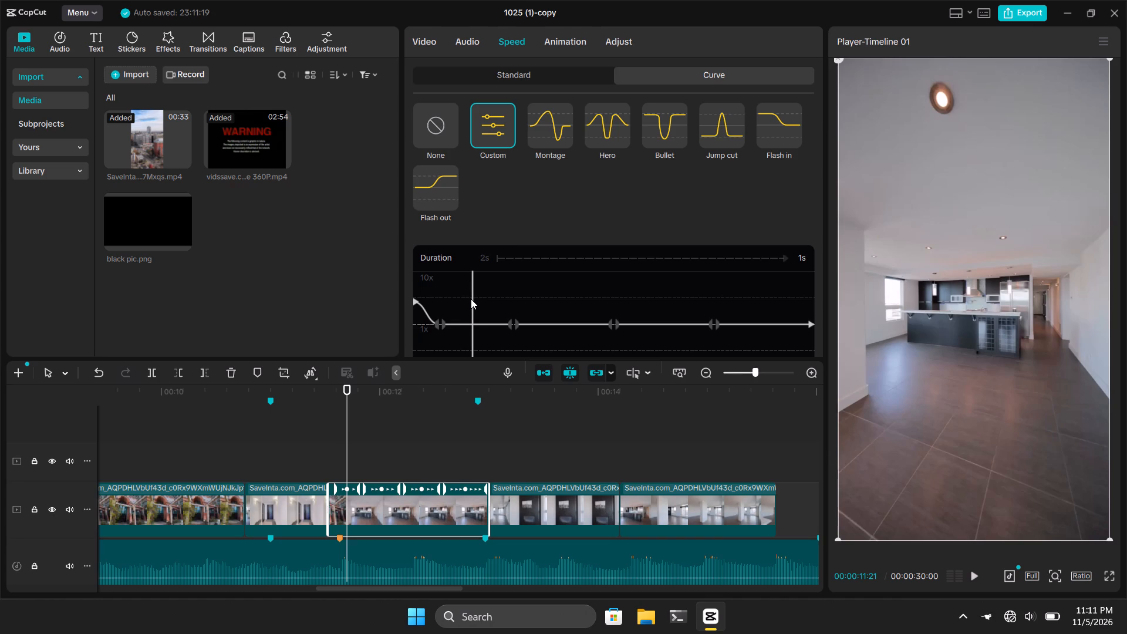
left_click_drag(471, 299, 443, 303)
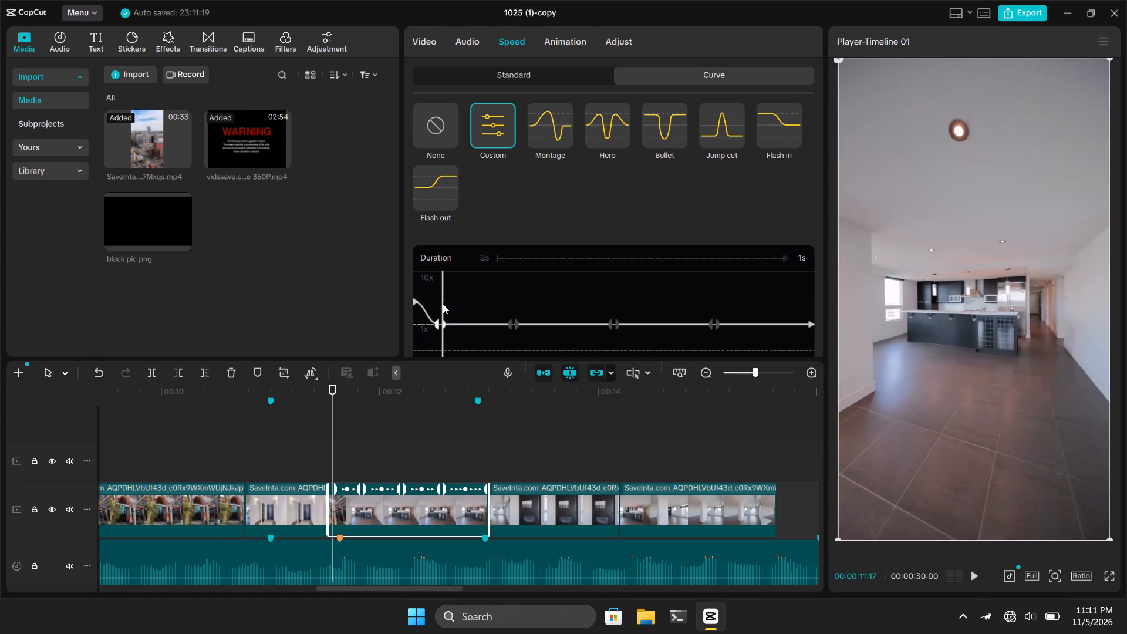
left_click_drag(443, 303, 462, 311)
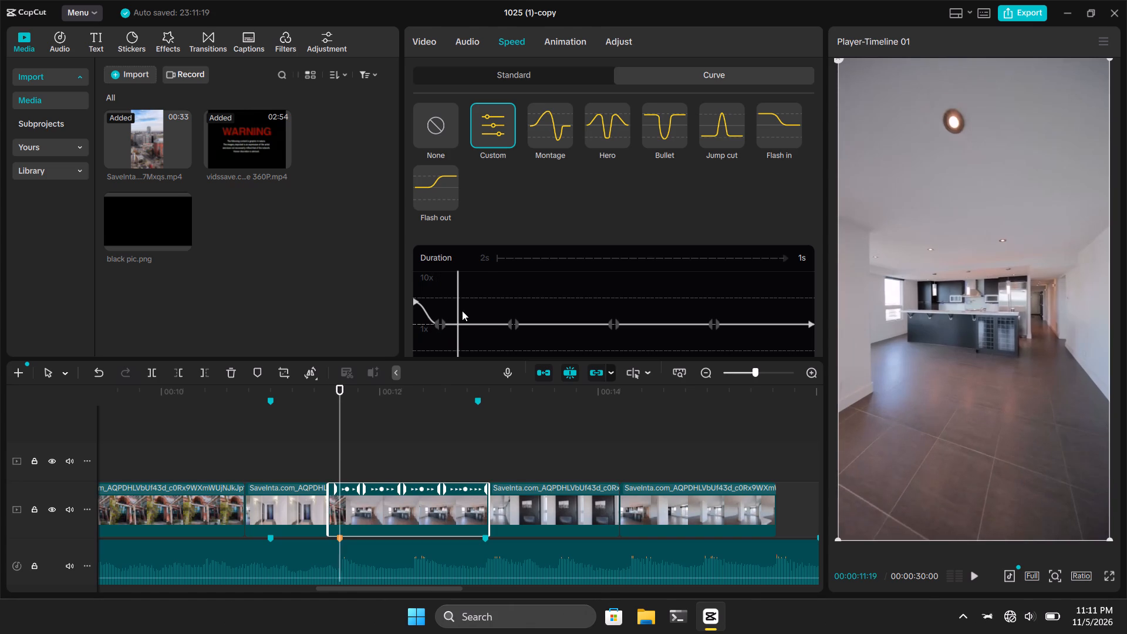
left_click_drag(462, 311, 513, 311)
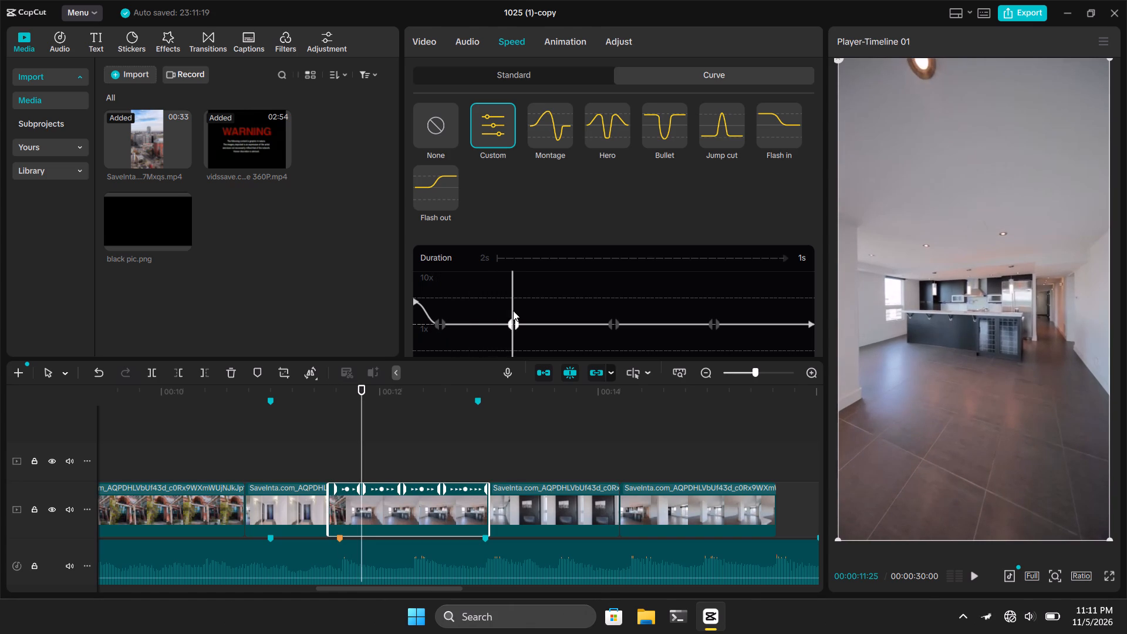
left_click_drag(513, 311, 514, 311)
left_click_drag(515, 325, 504, 325)
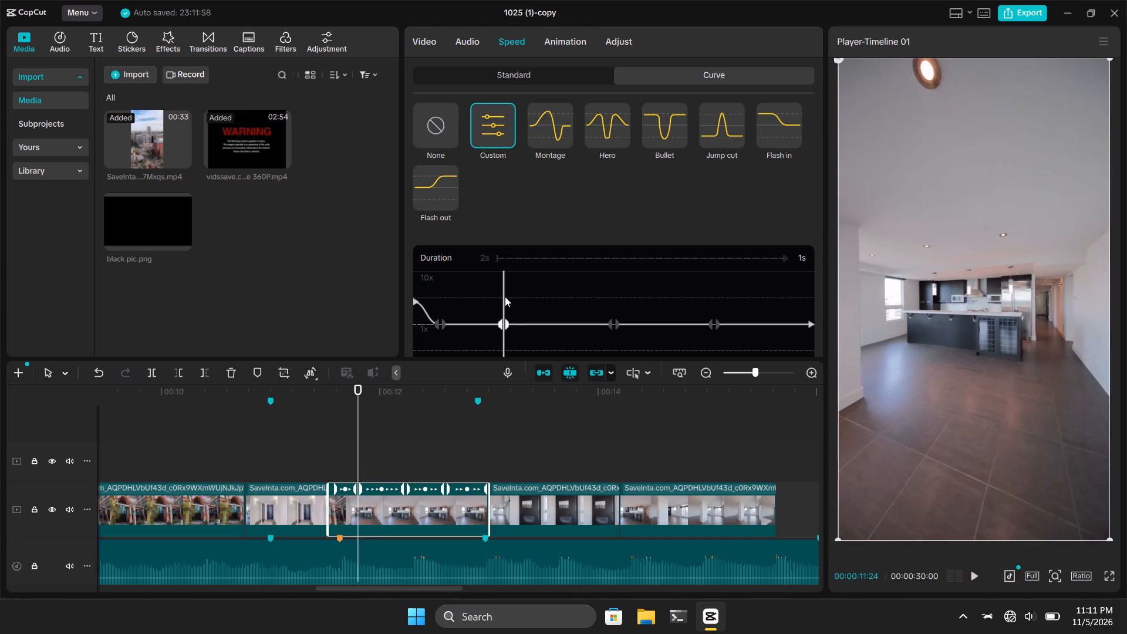
Delete the first inner point of the kitchen clip's speed curve, at 00:00:11:17.
left_click_drag(504, 296, 443, 300)
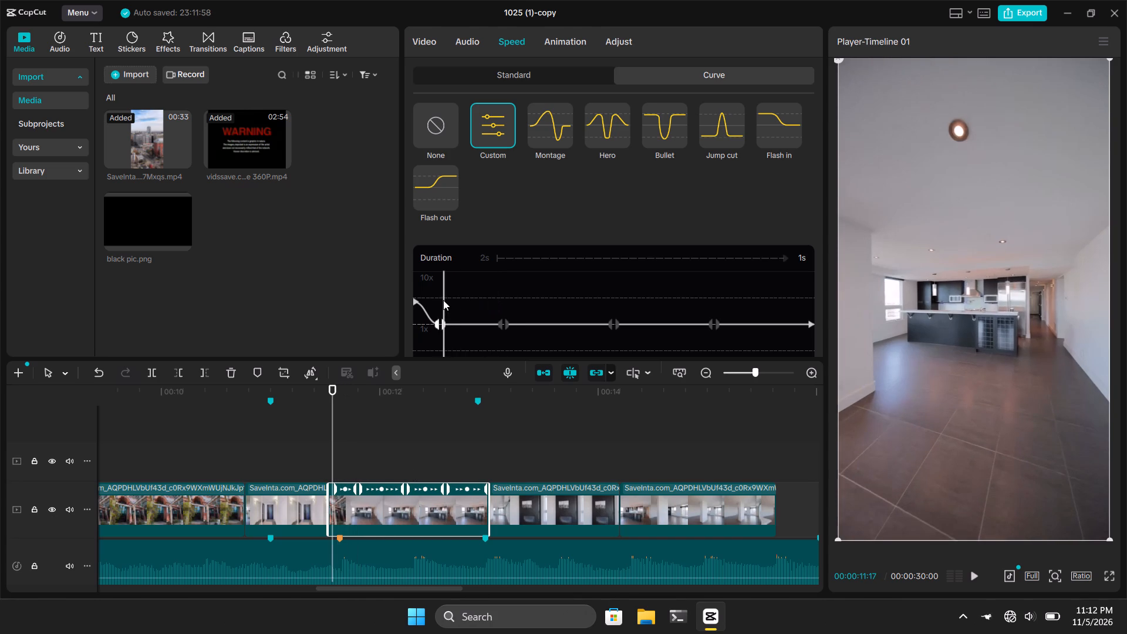
left_click_drag(443, 300, 438, 298)
left_click_drag(438, 298, 431, 296)
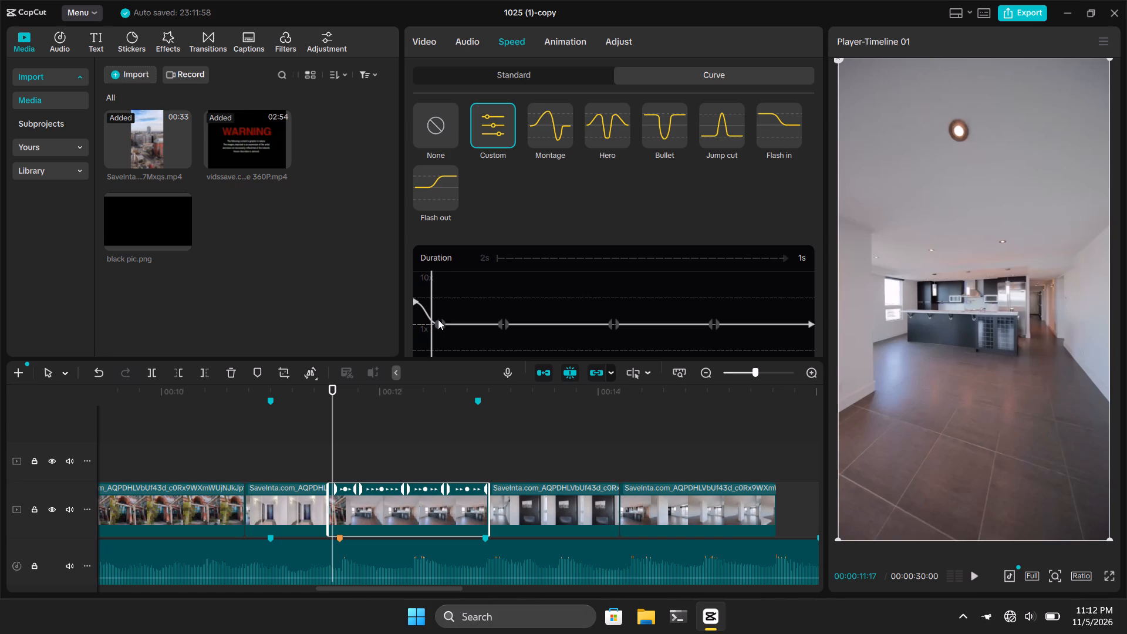
left_click(438, 319)
scroll(438, 319, "down", 6)
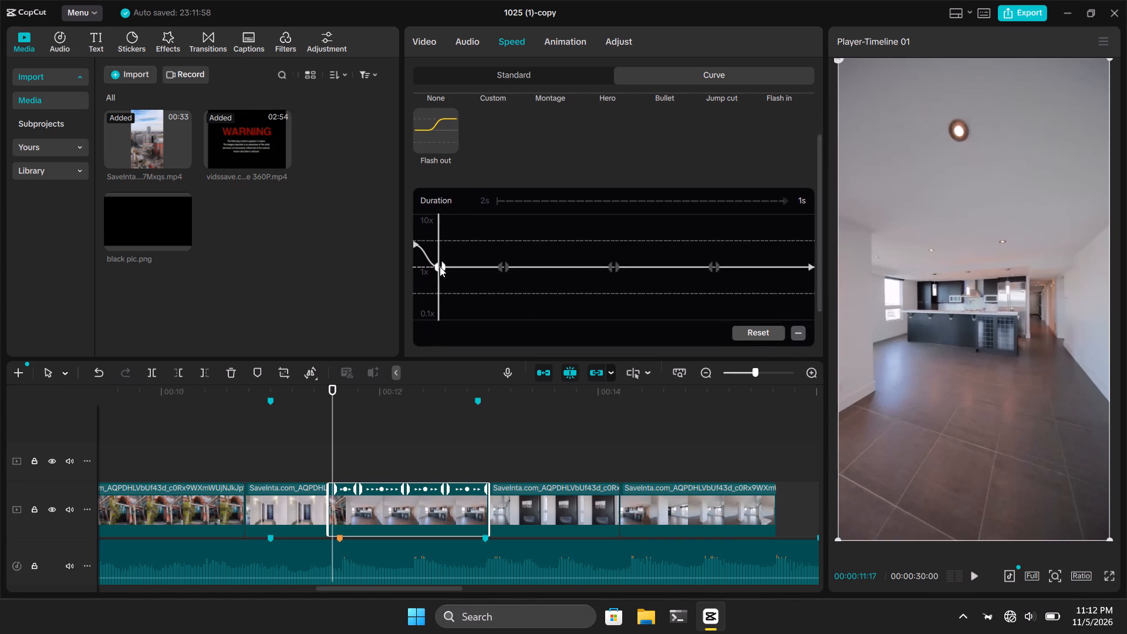
double_click(440, 267)
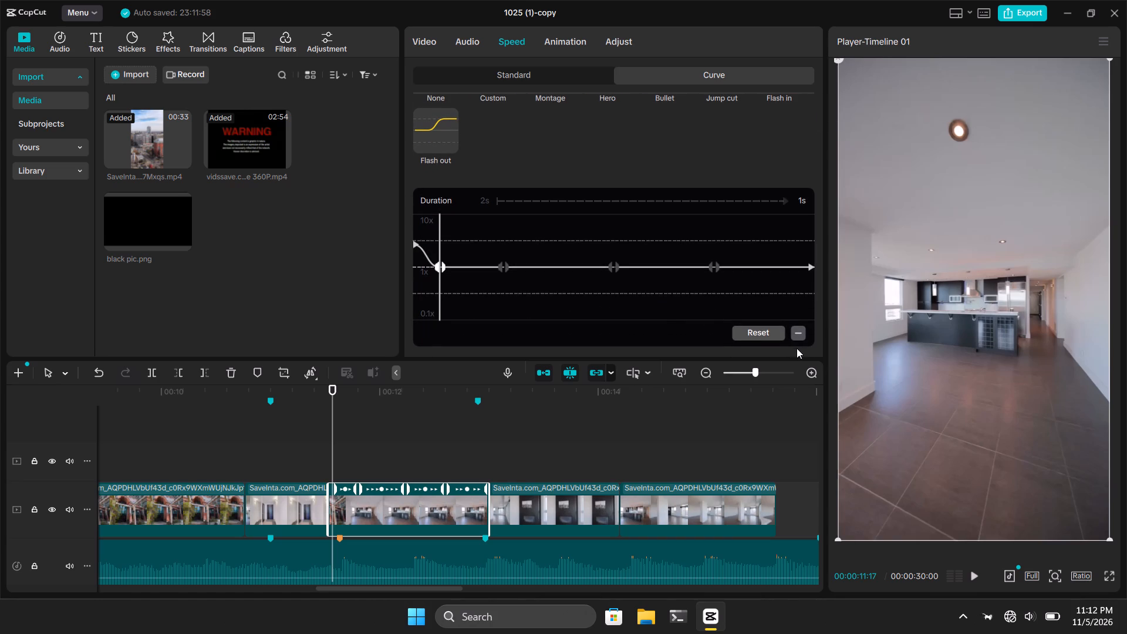
left_click(798, 335)
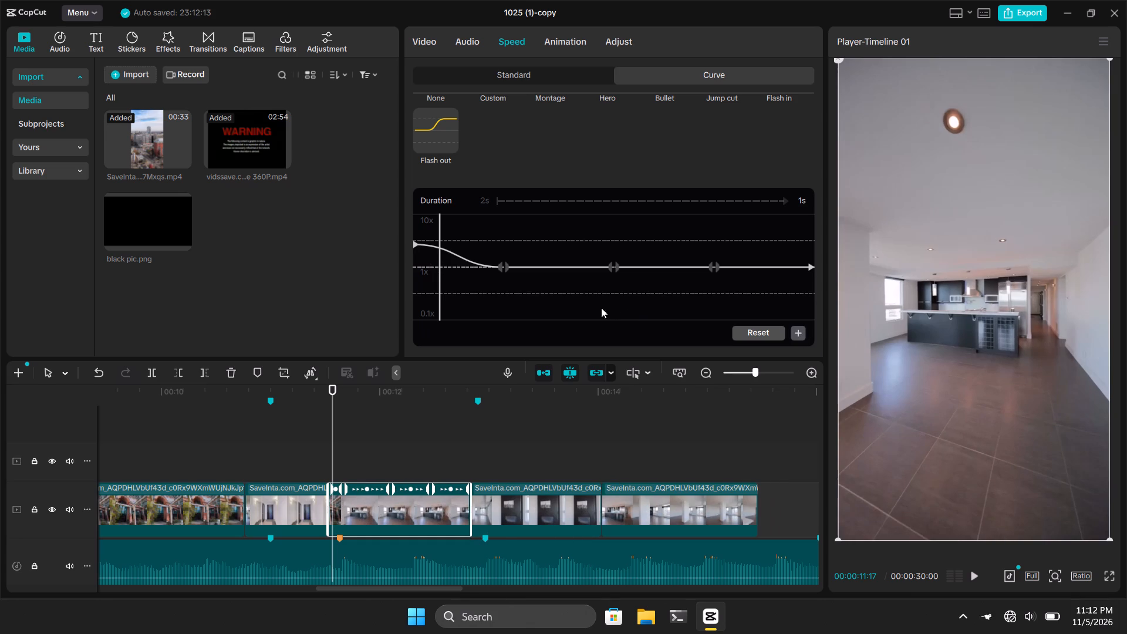
Lower the starting point of the kitchen clip's speed curve to 1x.
left_click_drag(417, 241, 413, 253)
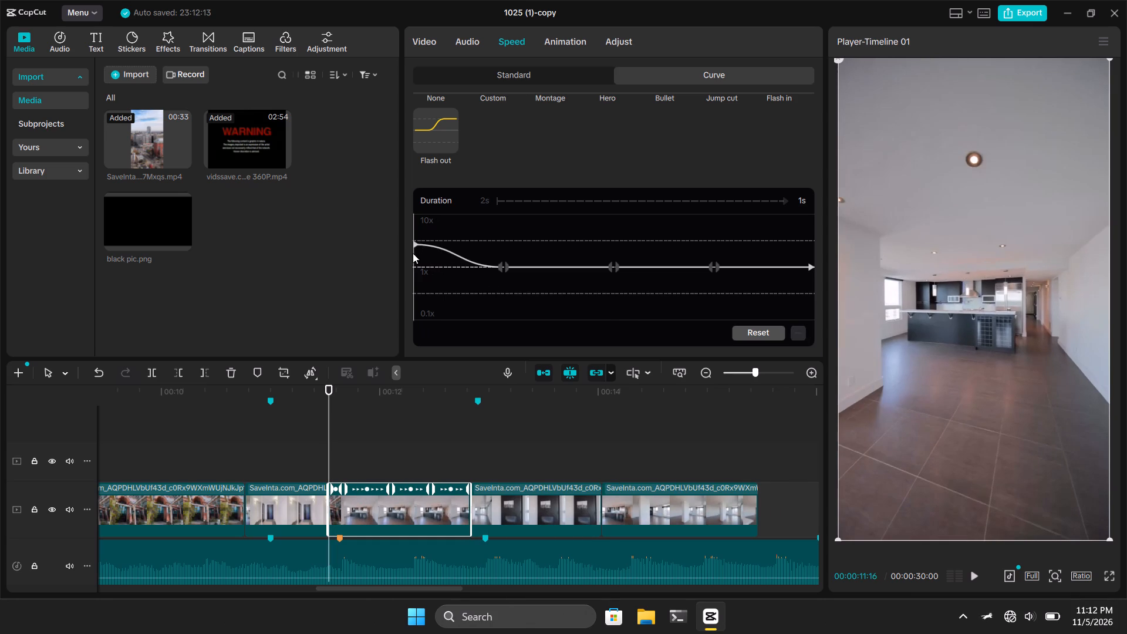
left_click_drag(413, 253, 413, 268)
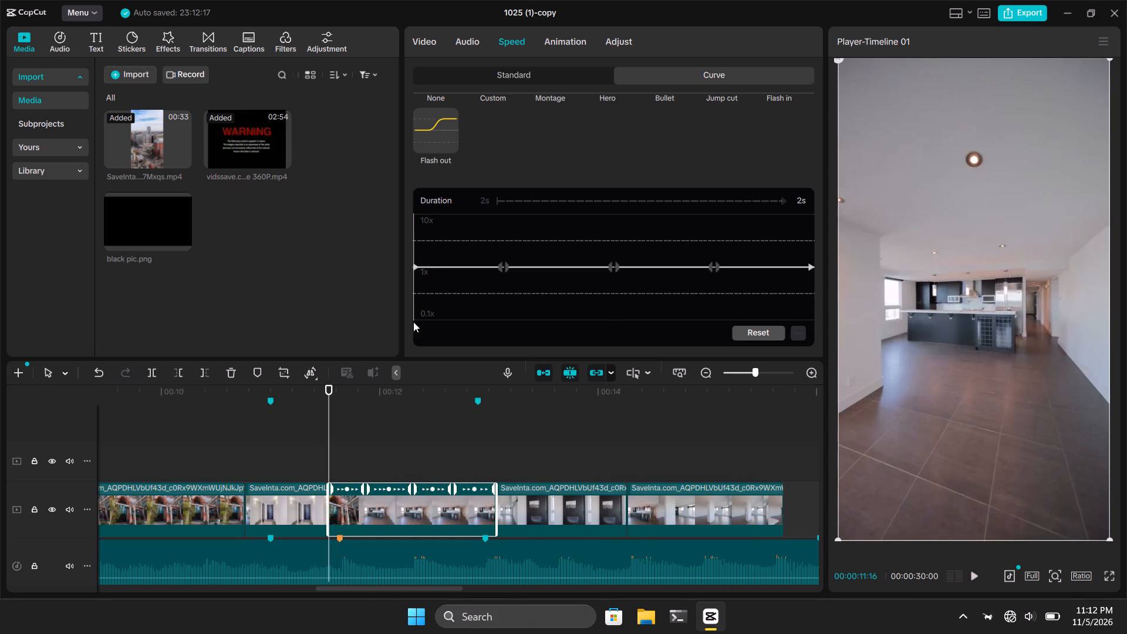
Shift the first inner point of the kitchen clip's speed curve slightly earlier, to 00:00:11:25, keeping it at 1x.
left_click(430, 252)
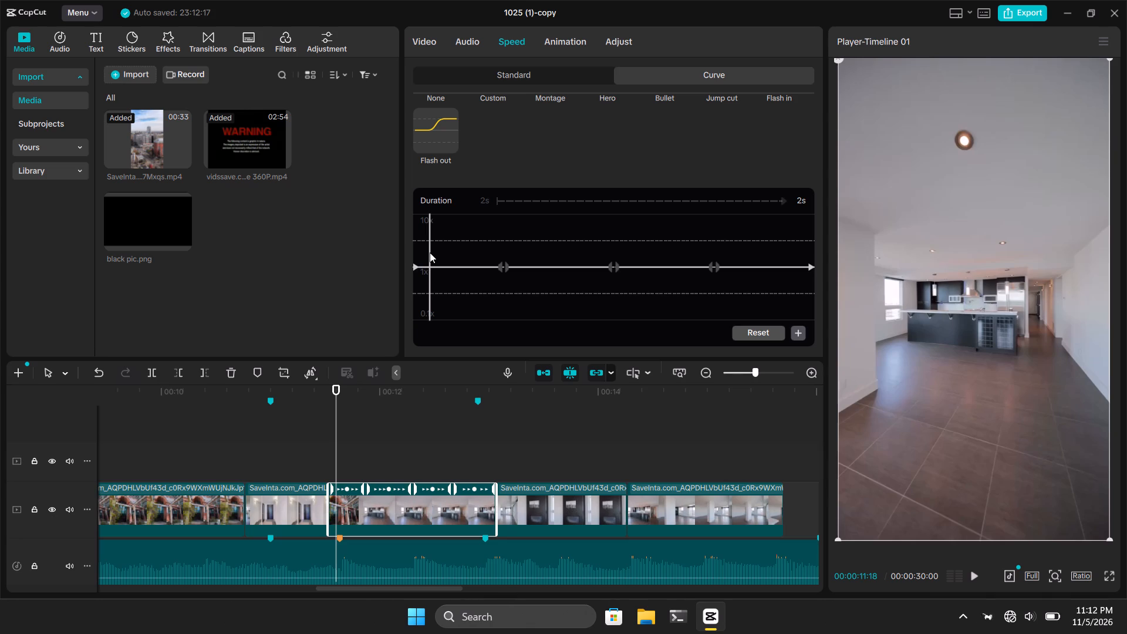
left_click_drag(430, 252, 425, 252)
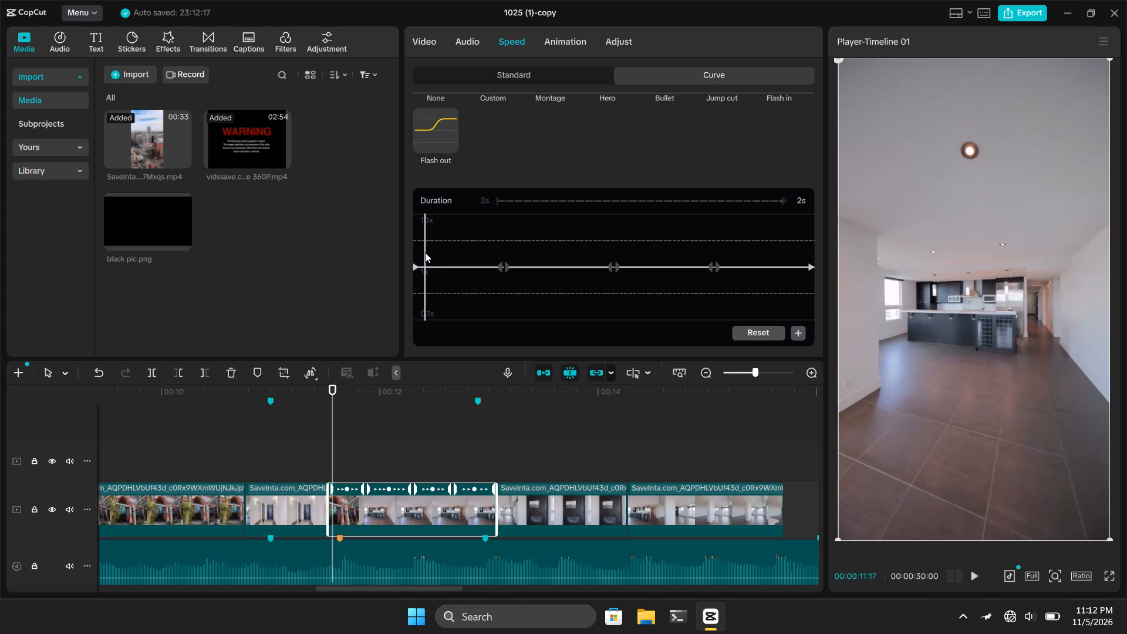
left_click_drag(425, 252, 436, 254)
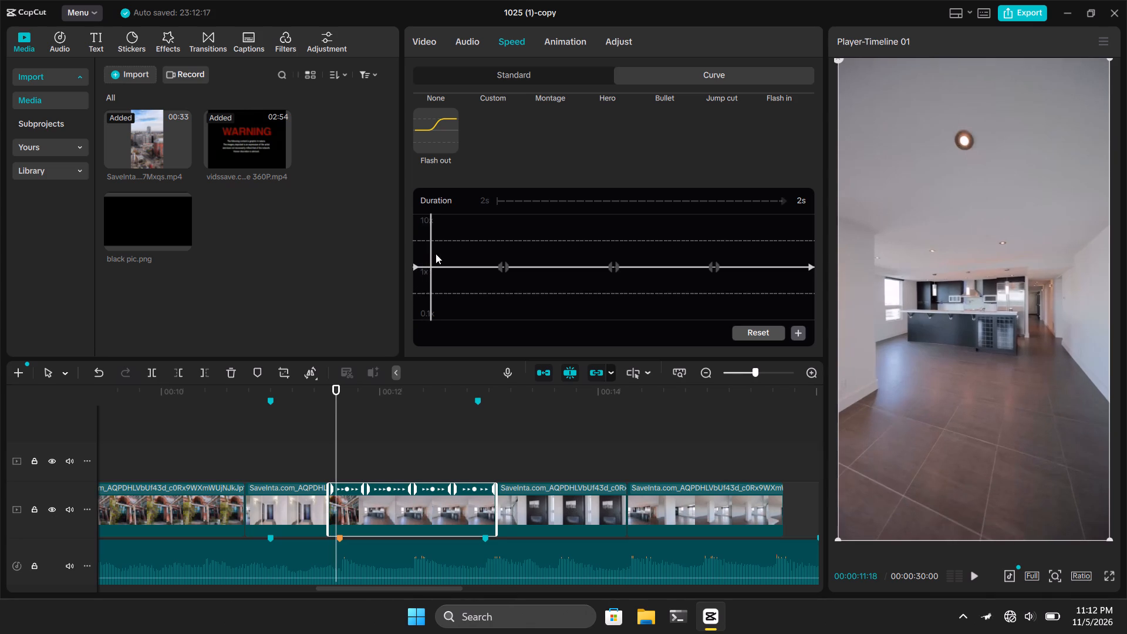
left_click_drag(436, 254, 455, 259)
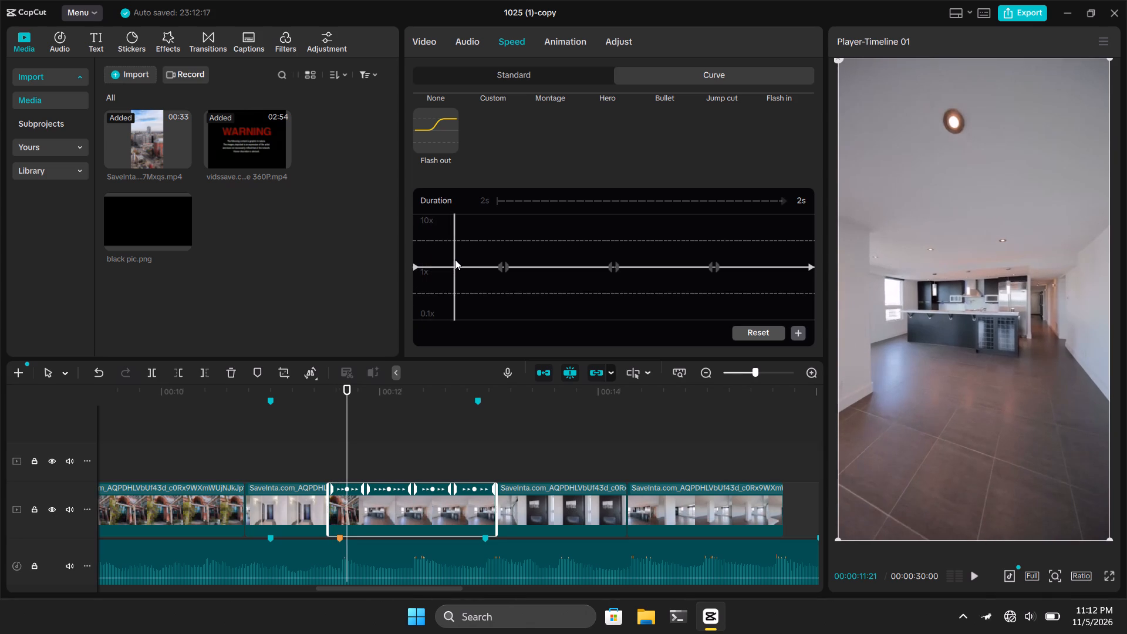
left_click_drag(455, 259, 485, 288)
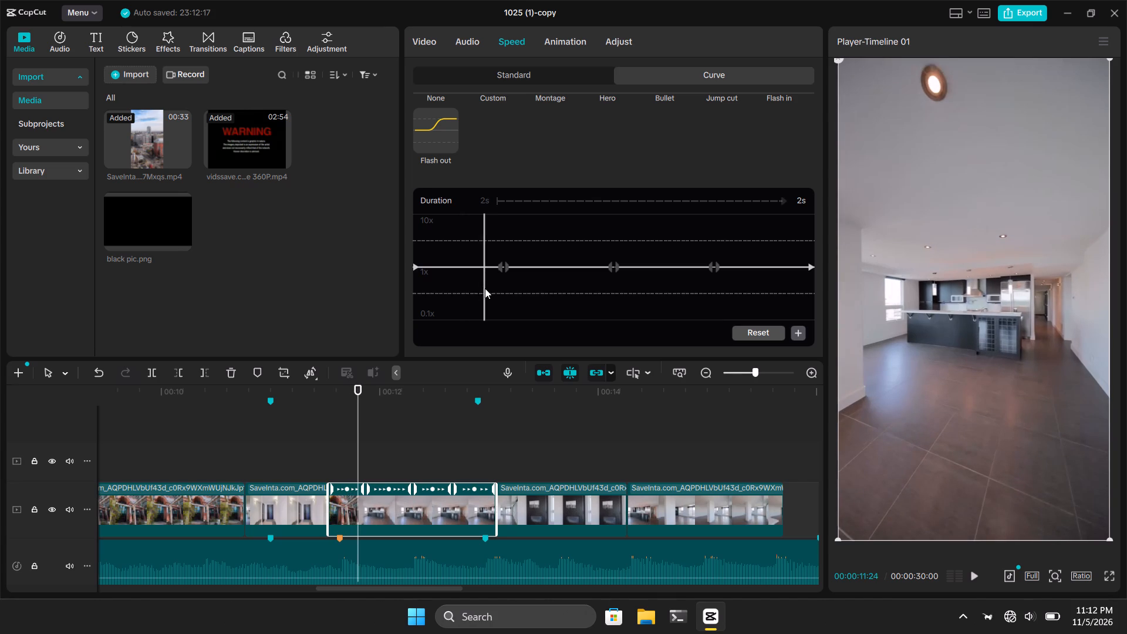
left_click_drag(485, 288, 486, 290)
left_click(504, 269)
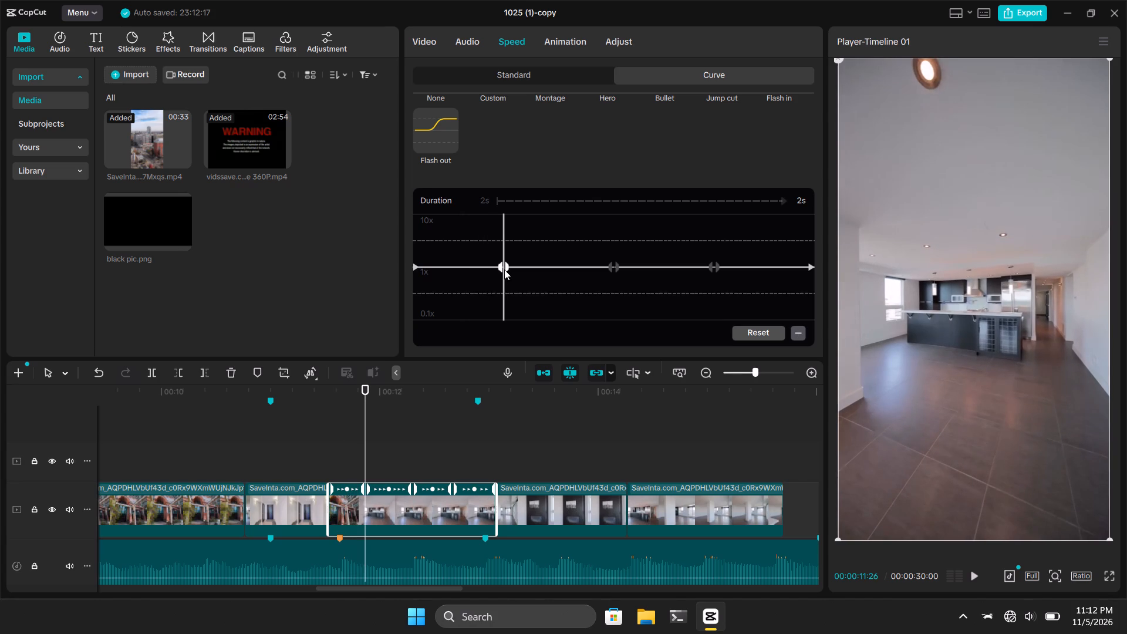
left_click_drag(504, 269, 489, 269)
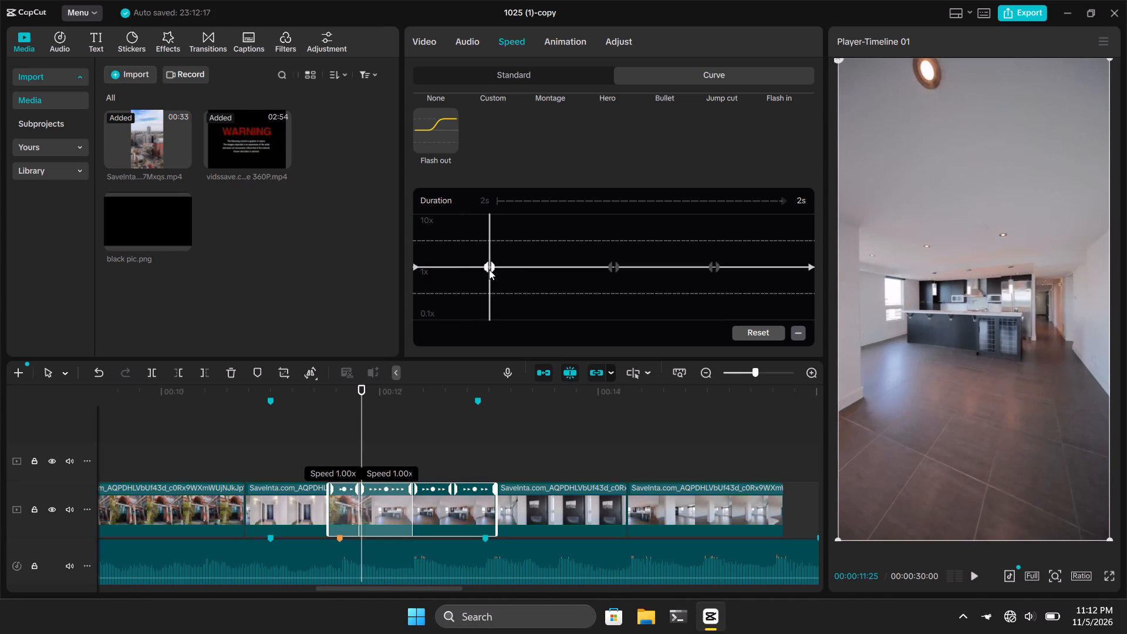
left_click_drag(489, 269, 489, 271)
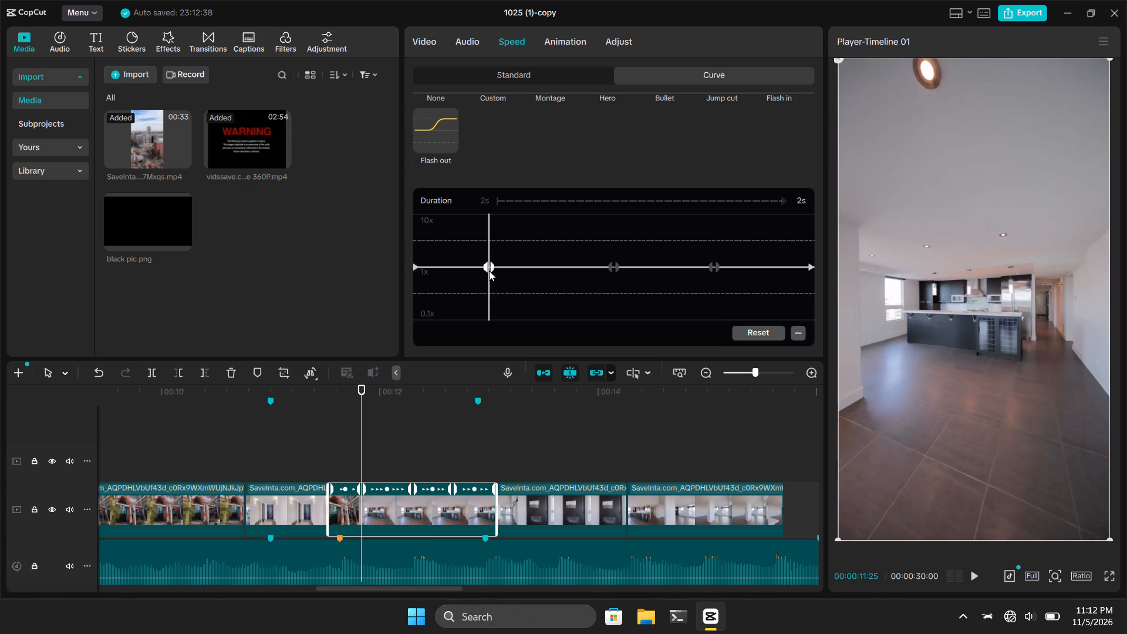
Shift the second inner point of the kitchen clip's speed curve slightly earlier, to 00:00:12:08, keeping it at 1x.
left_click_drag(488, 281, 549, 298)
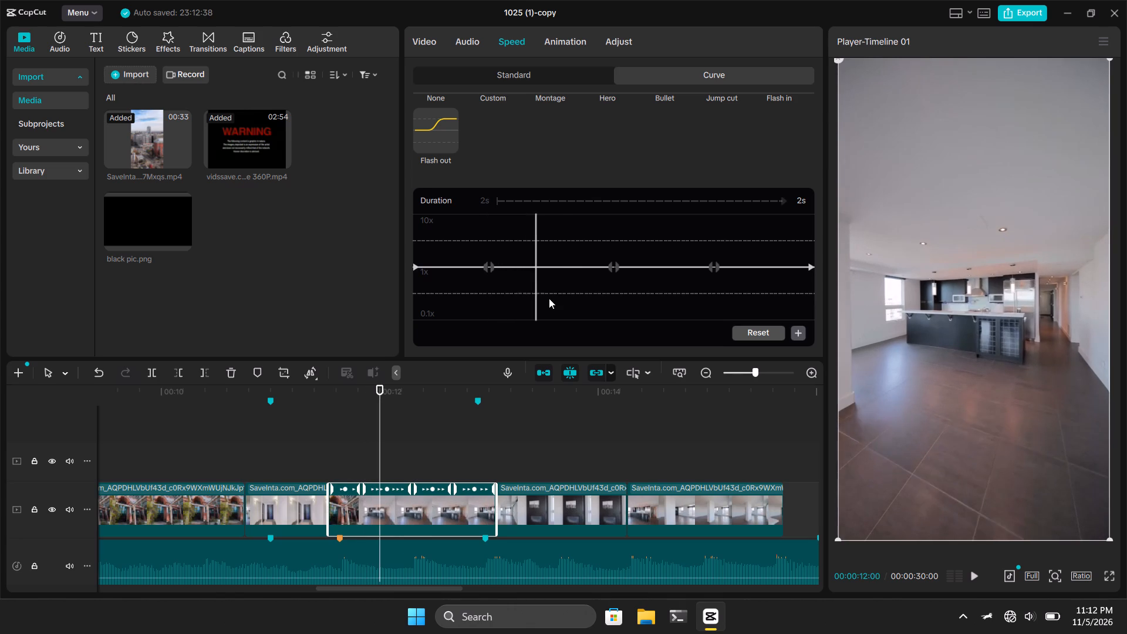
left_click_drag(549, 298, 589, 289)
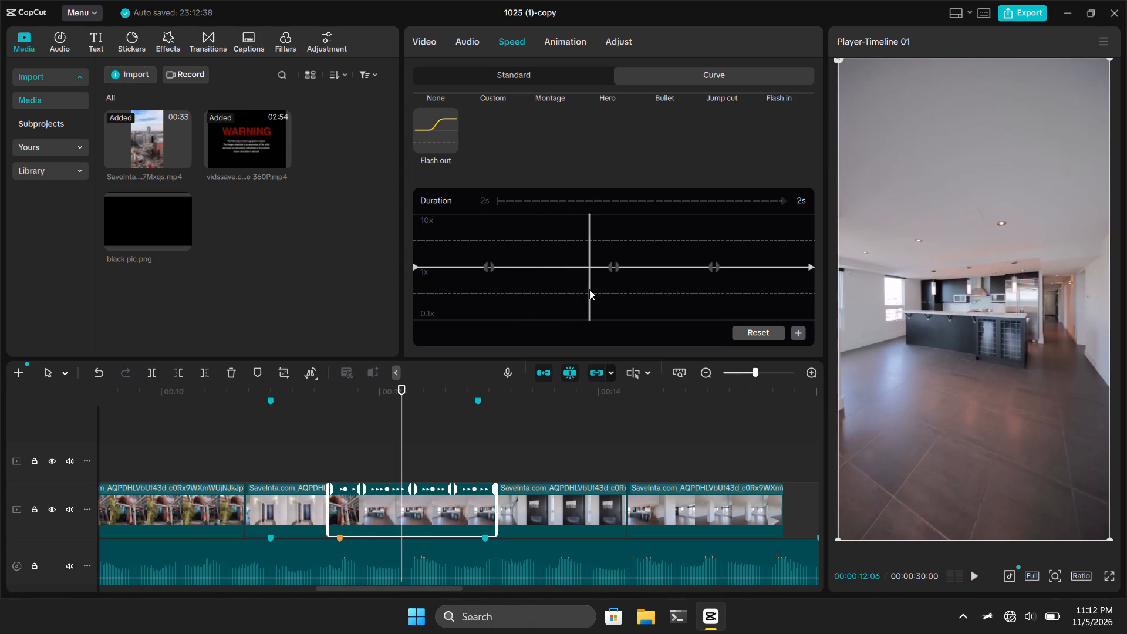
left_click_drag(589, 289, 593, 289)
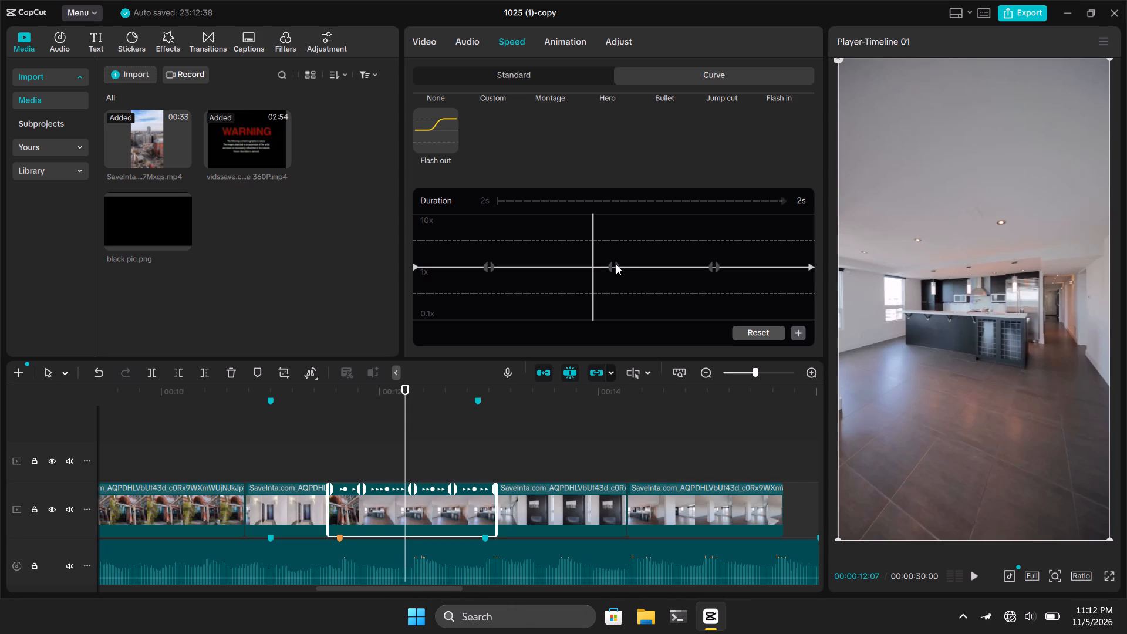
left_click_drag(616, 264, 600, 266)
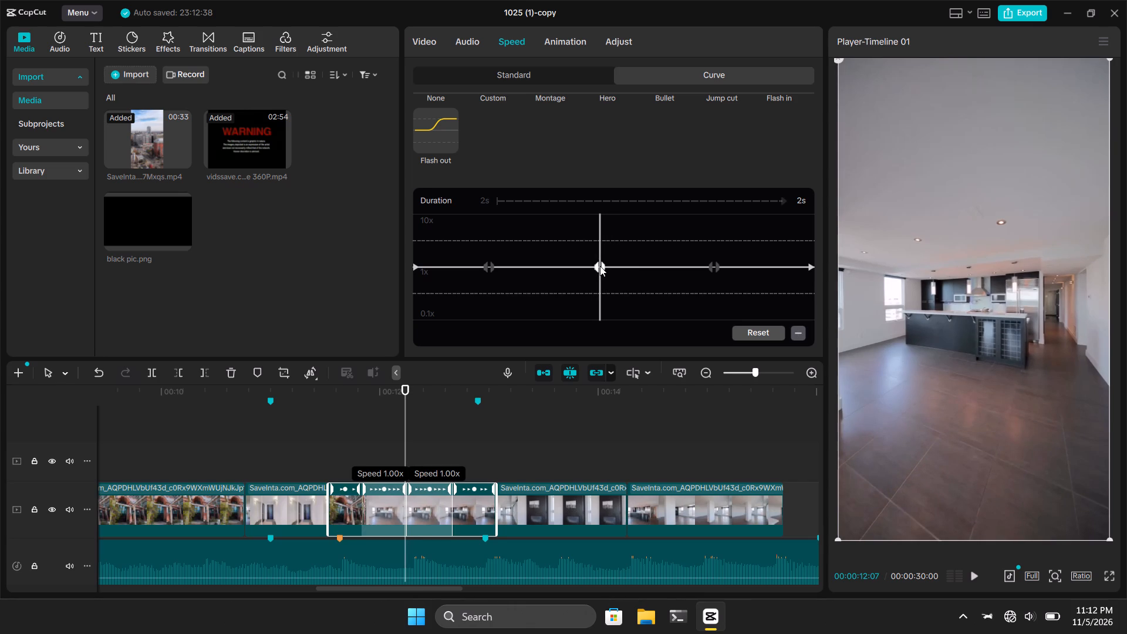
left_click_drag(600, 266, 601, 267)
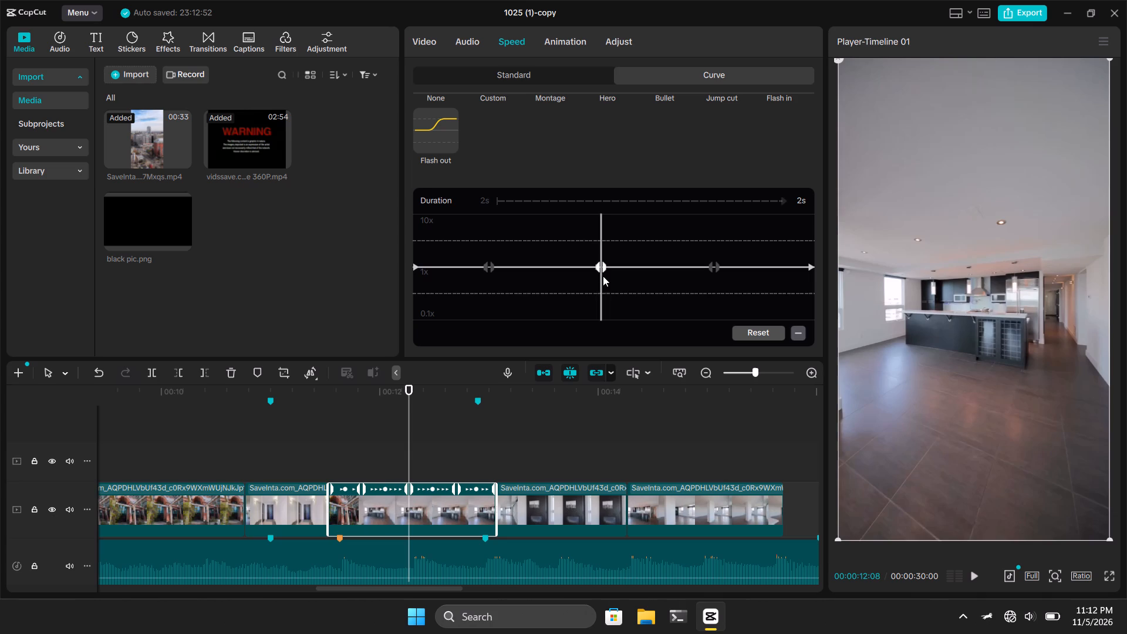
Shift the third inner point of the kitchen clip's speed curve earlier, to 00:00:12:16, keeping it at 1x.
left_click_drag(603, 276, 673, 287)
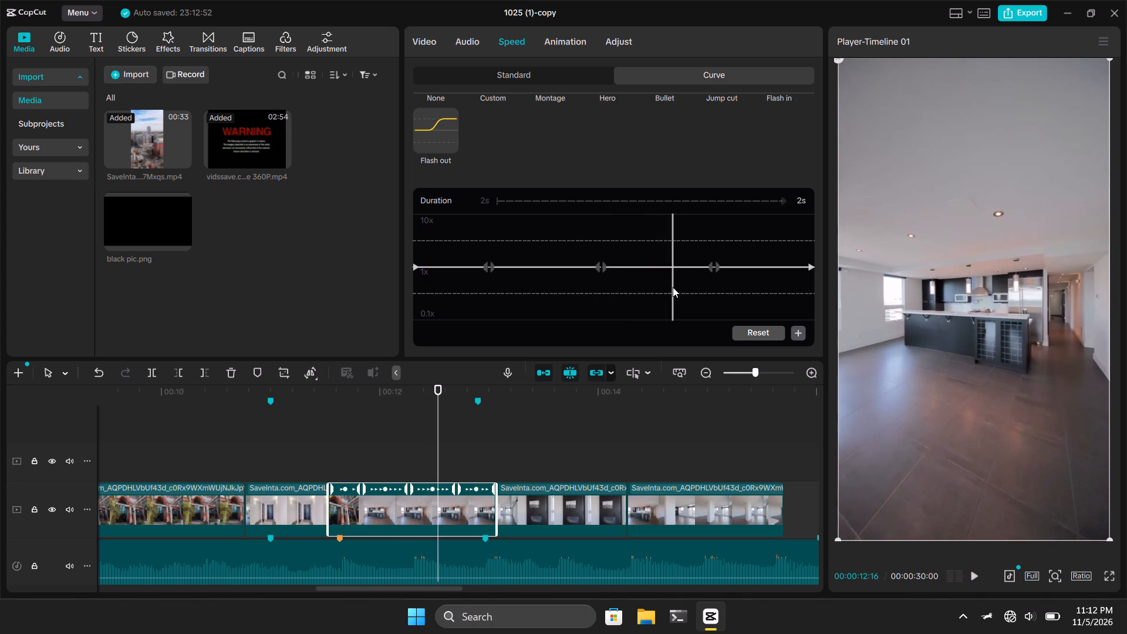
left_click_drag(673, 287, 679, 286)
left_click(717, 267)
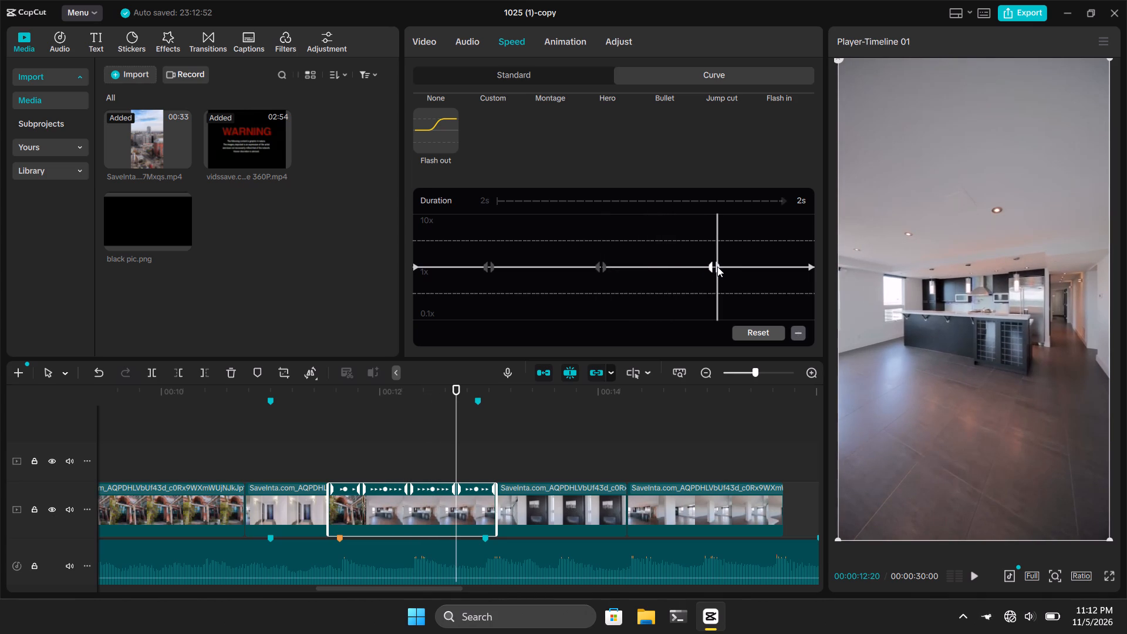
left_click_drag(717, 267, 687, 268)
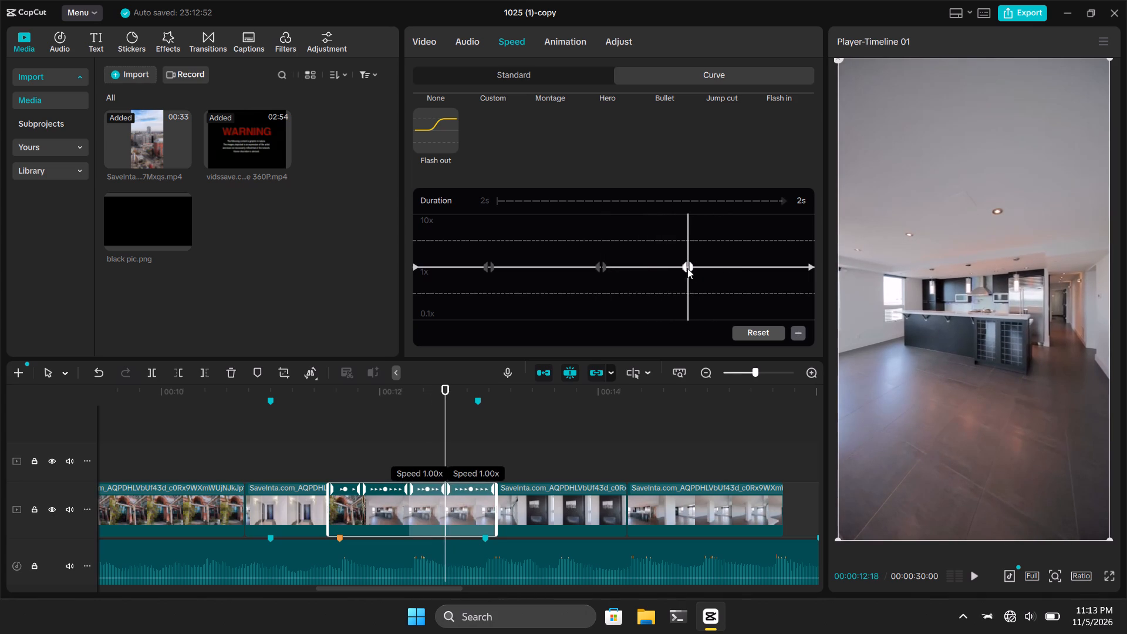
left_click_drag(687, 268, 679, 267)
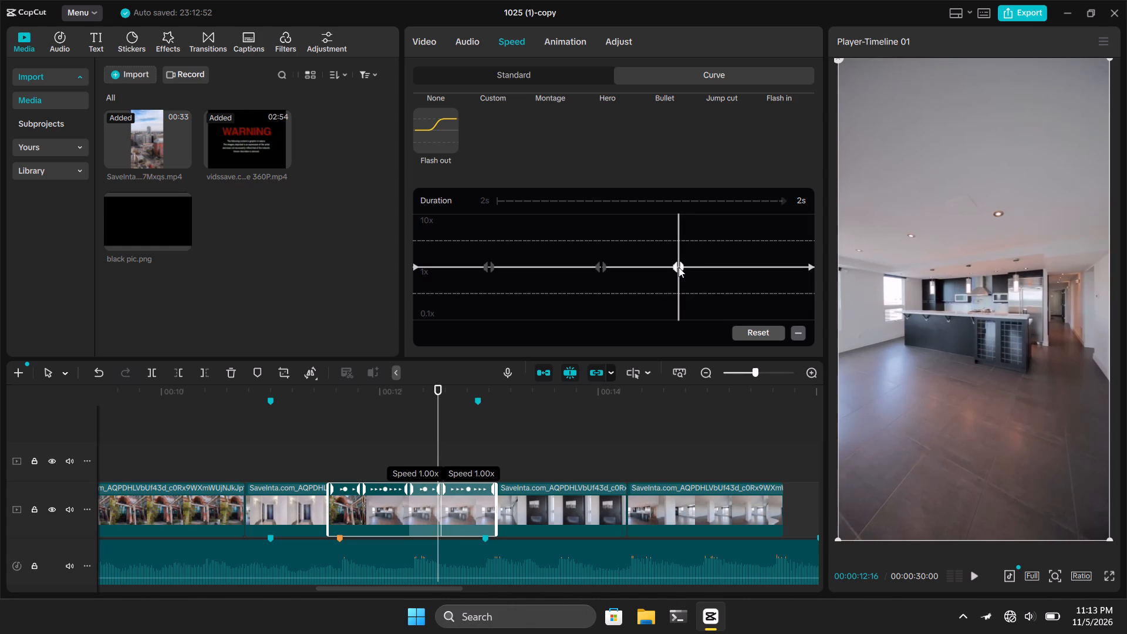
left_click_drag(679, 267, 676, 267)
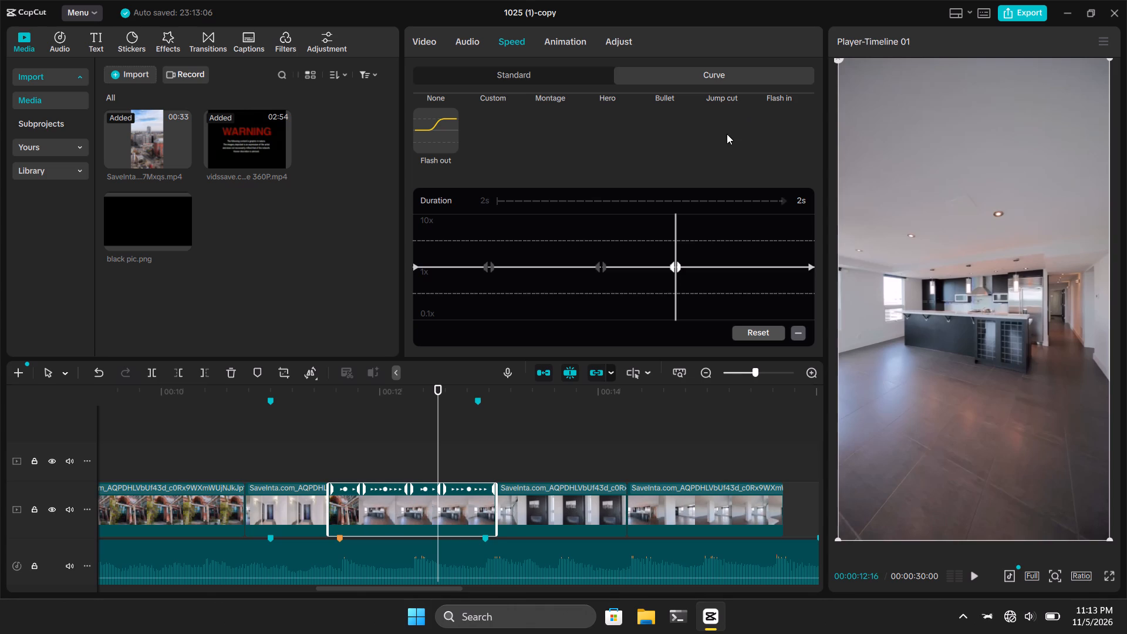
Add a control point near the start of the kitchen clip's speed curve, at 00:00:11:19 on the orange beat marker.
scroll(727, 134, "up", 20)
scroll(727, 134, "up", 6)
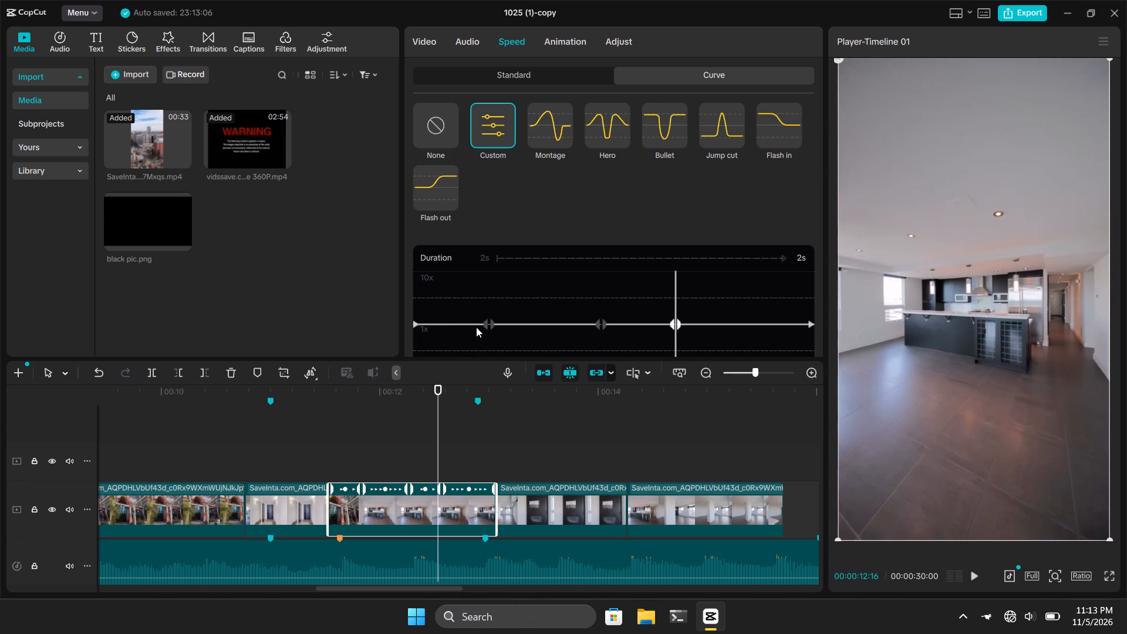
scroll(488, 309, "down", 17)
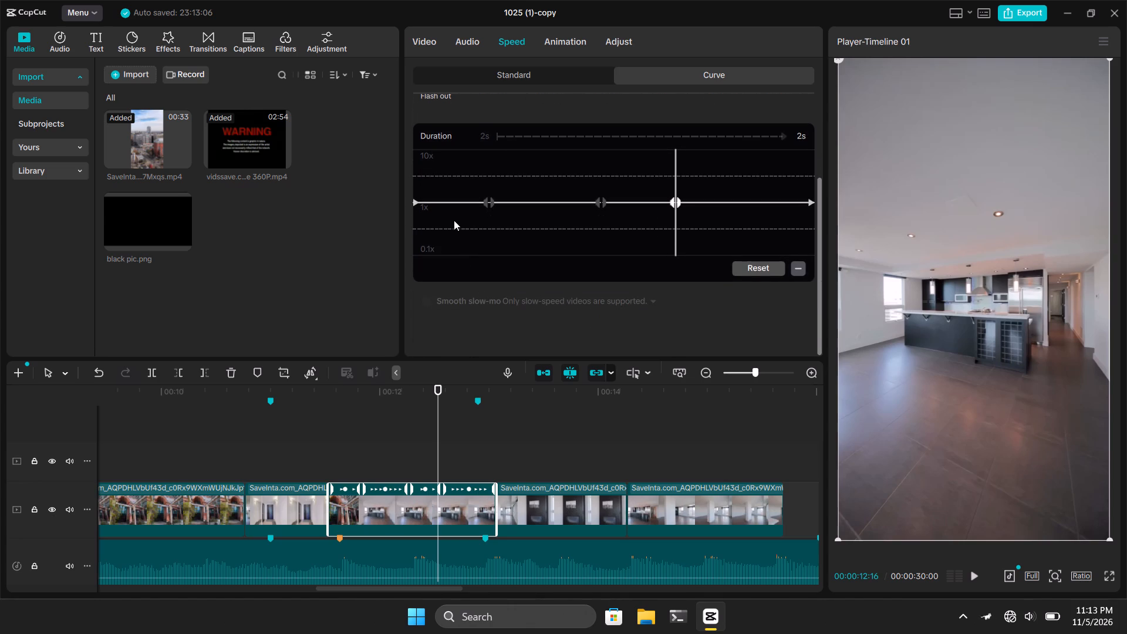
left_click(438, 202)
left_click_drag(438, 202, 429, 210)
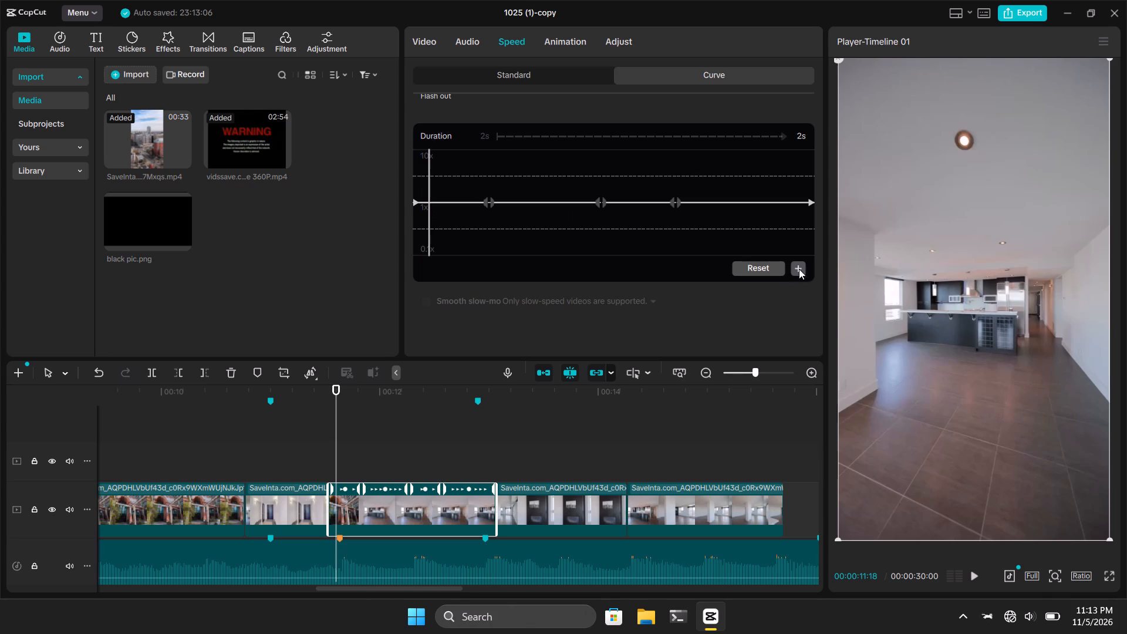
left_click(797, 271)
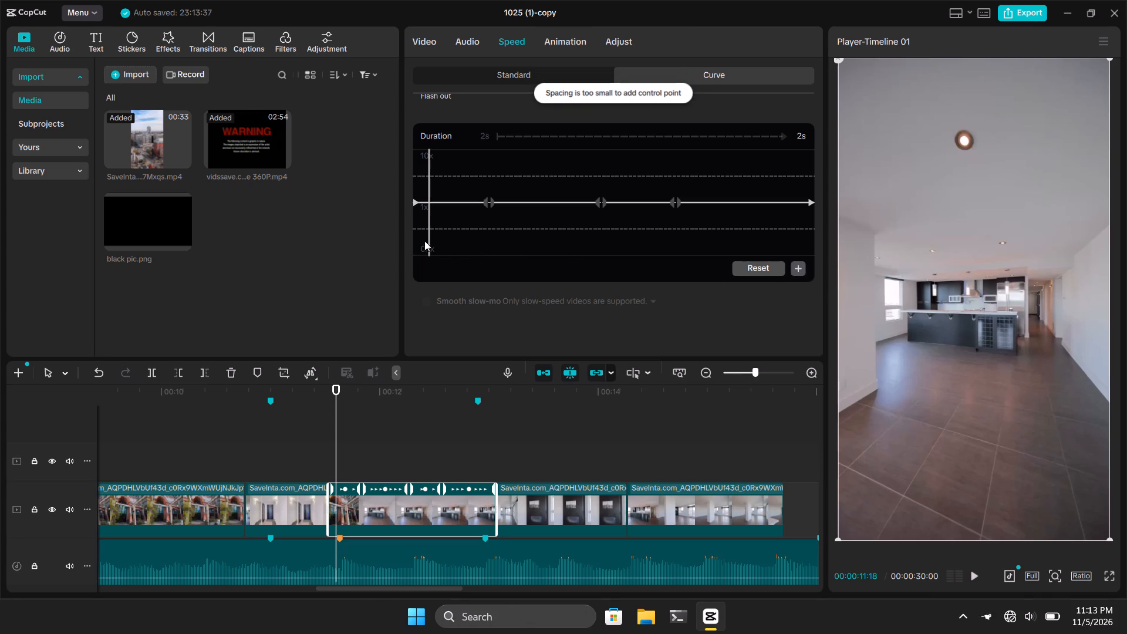
left_click_drag(430, 237, 441, 237)
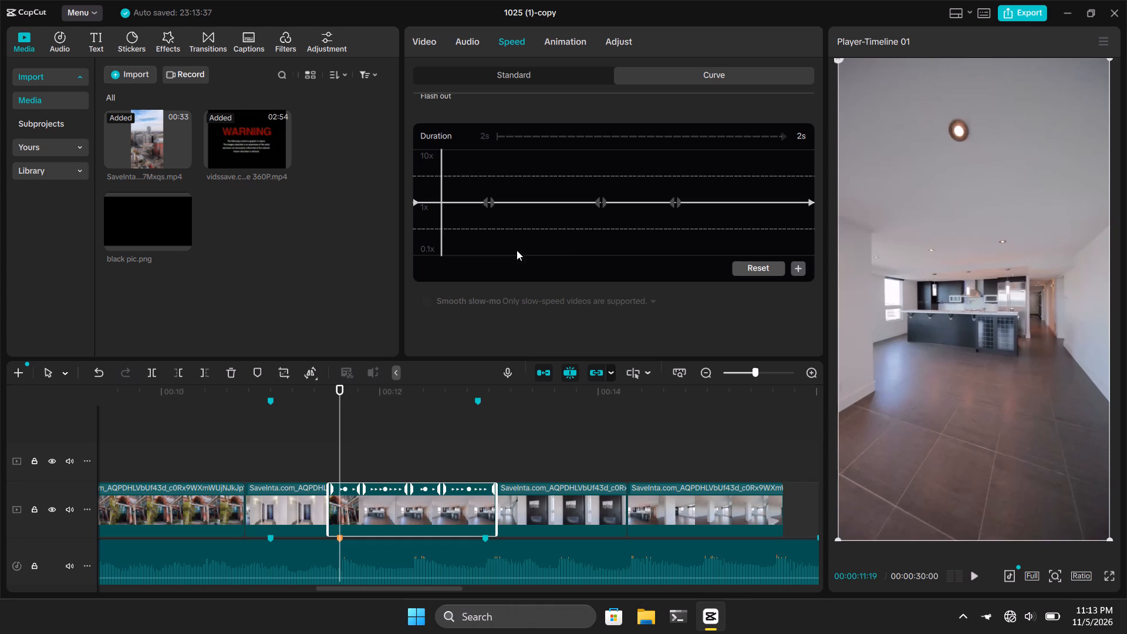
left_click(799, 265)
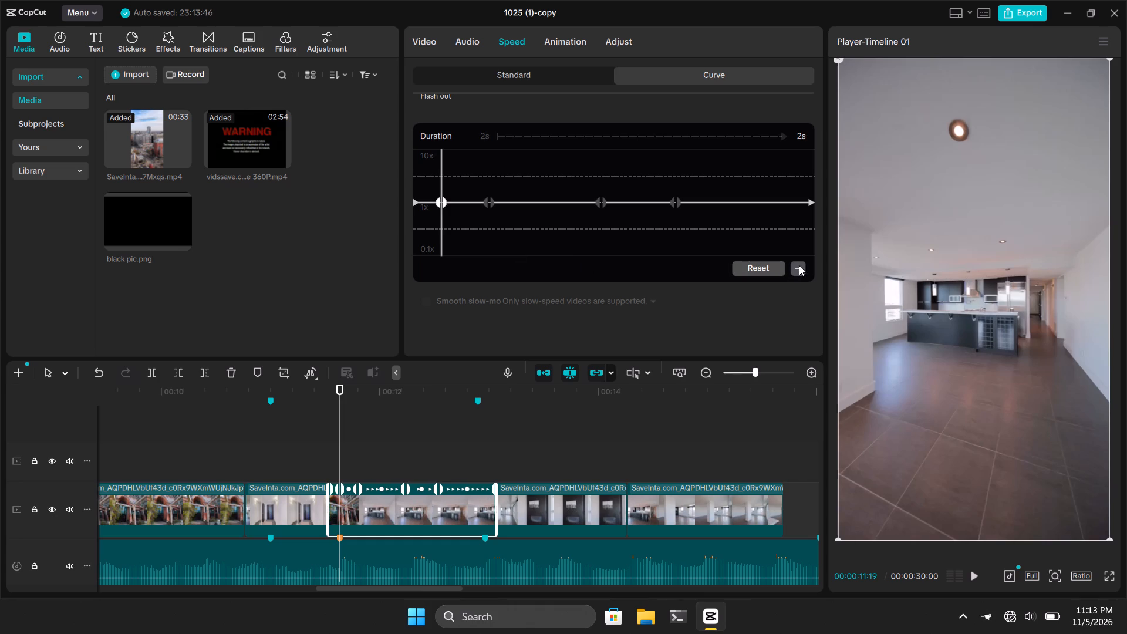
Add another control point to the kitchen clip's speed curve at 00:00:11:29, just after the second inner point.
left_click_drag(441, 230, 467, 232)
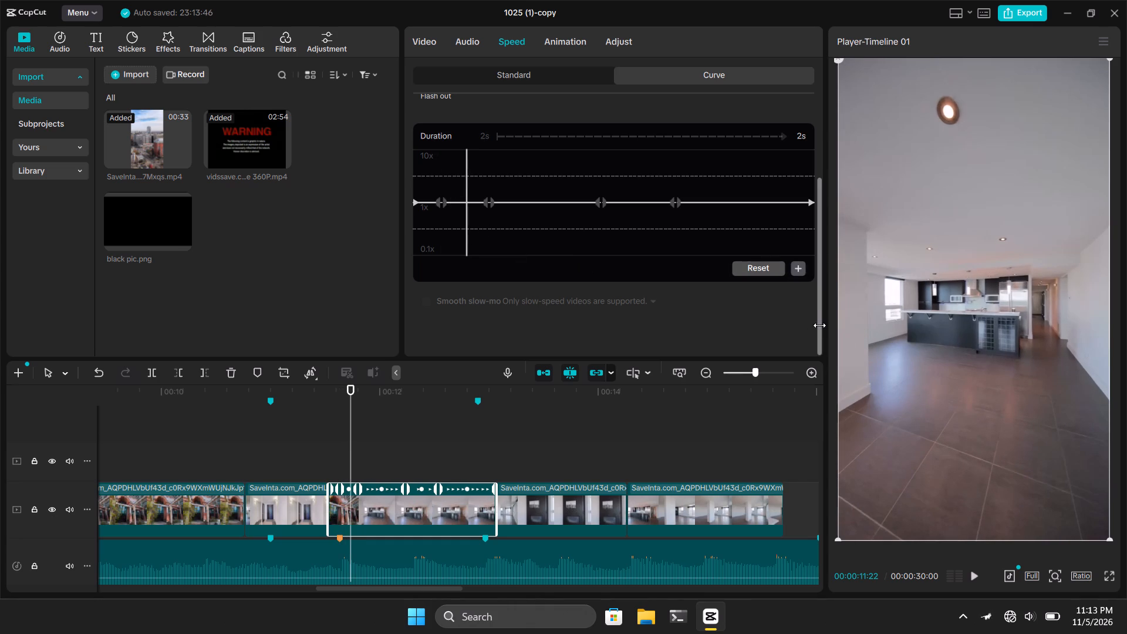
left_click(799, 266)
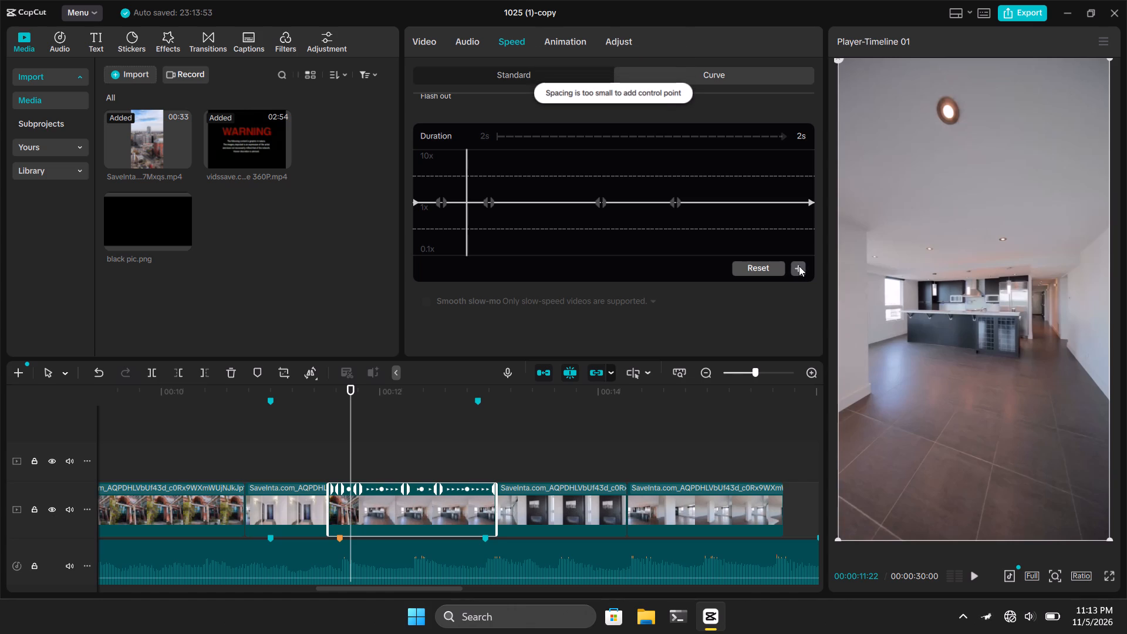
left_click(522, 202)
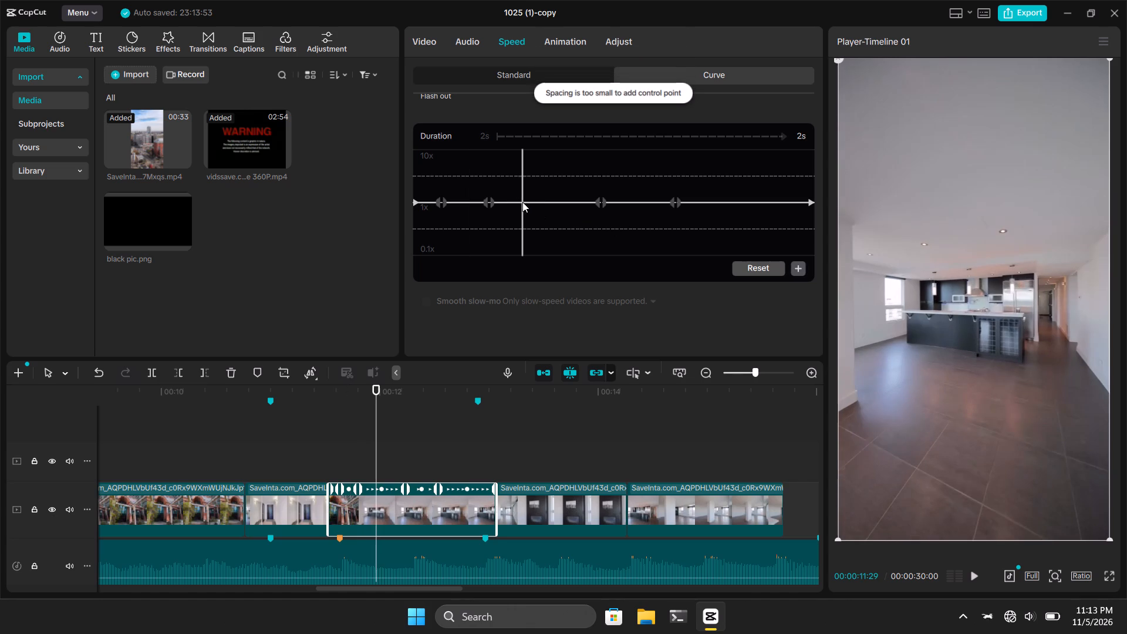
left_click(799, 265)
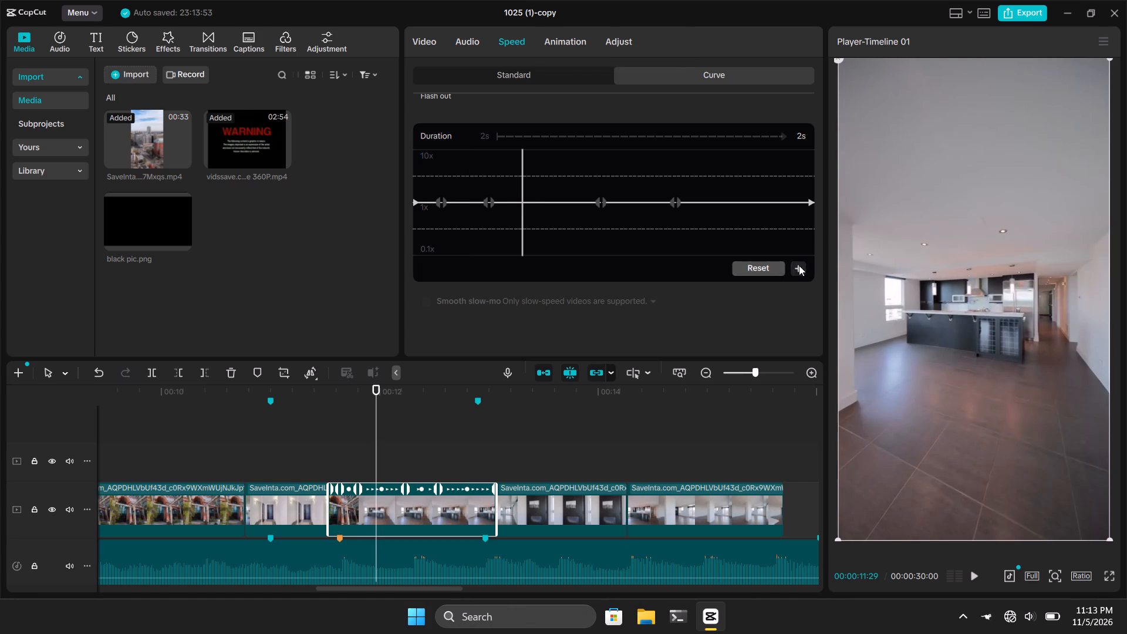
Move the second inner point of the kitchen clip's speed curve earlier, to about 00:00:11:22.
left_click(494, 200)
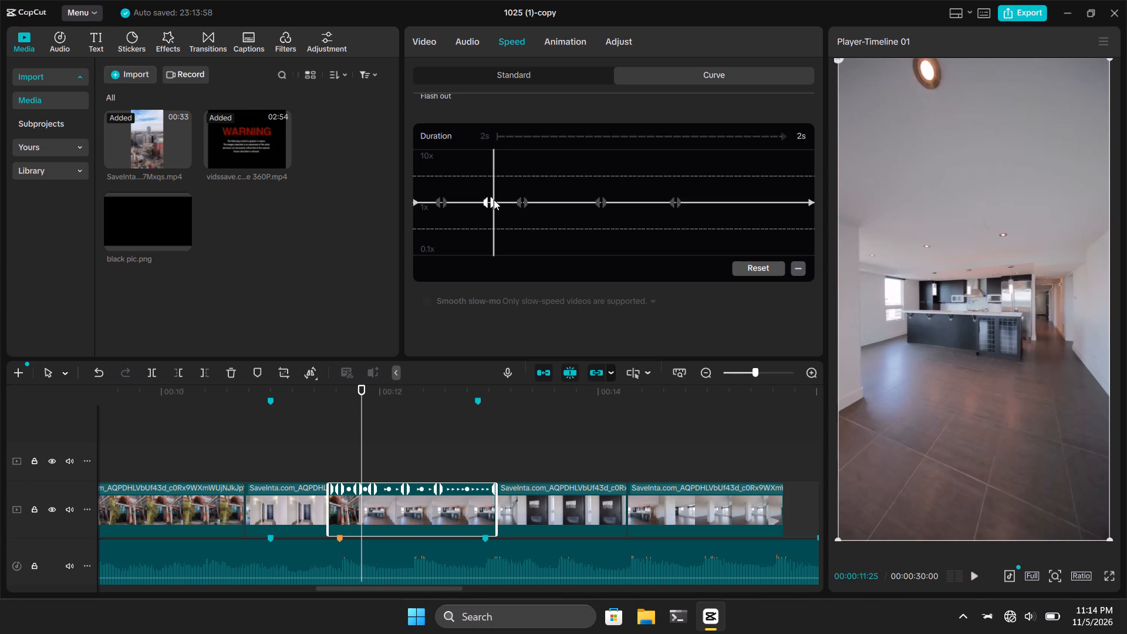
left_click_drag(494, 200, 459, 202)
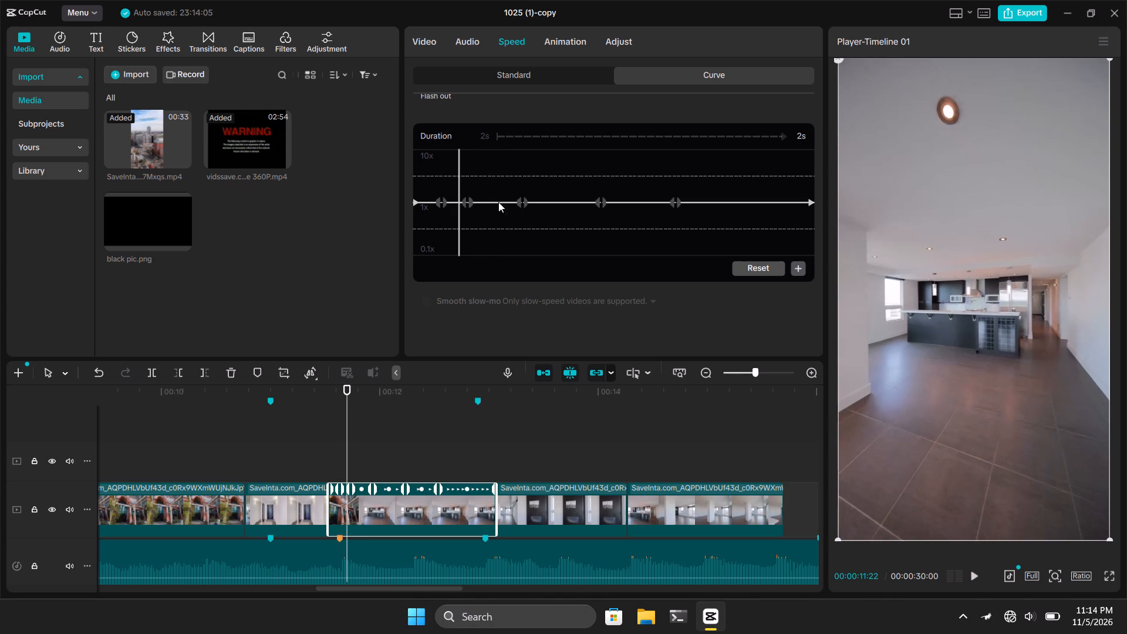
Move the third inner point of the kitchen clip's speed curve earlier, to 00:00:11:25, keeping it at 1x.
left_click(521, 205)
left_click_drag(521, 205, 488, 204)
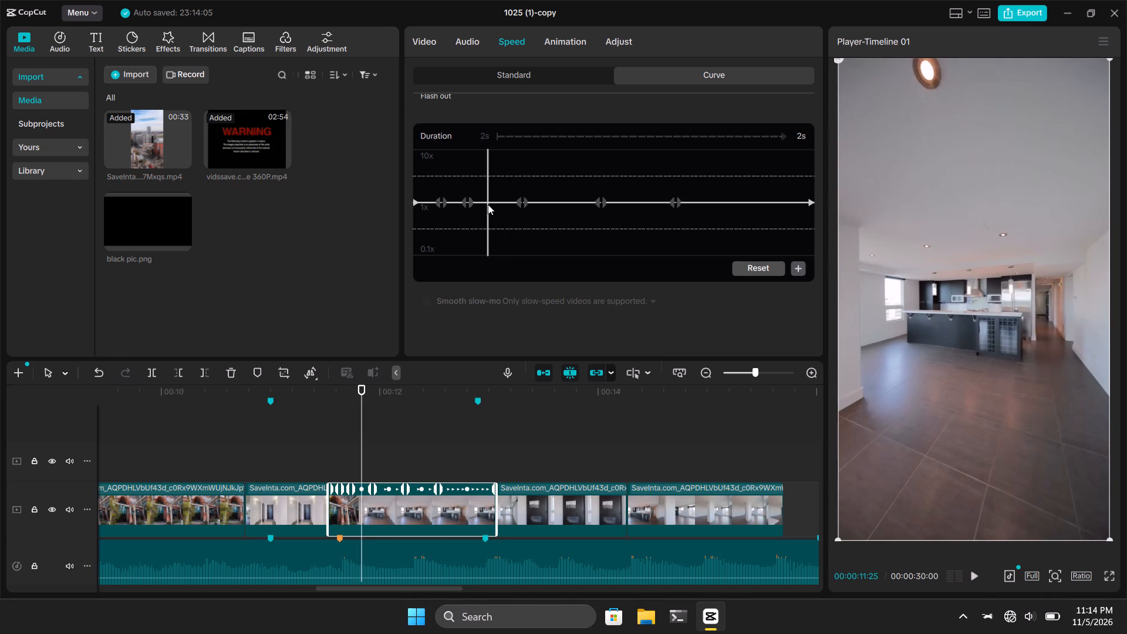
left_click_drag(488, 204, 484, 202)
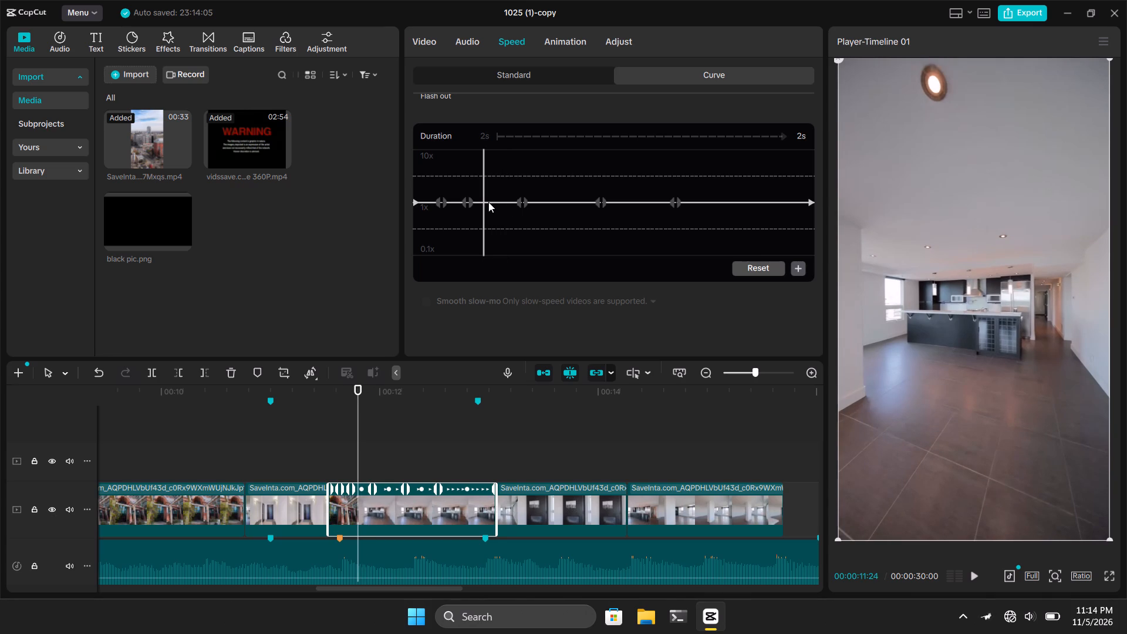
left_click_drag(525, 200, 505, 200)
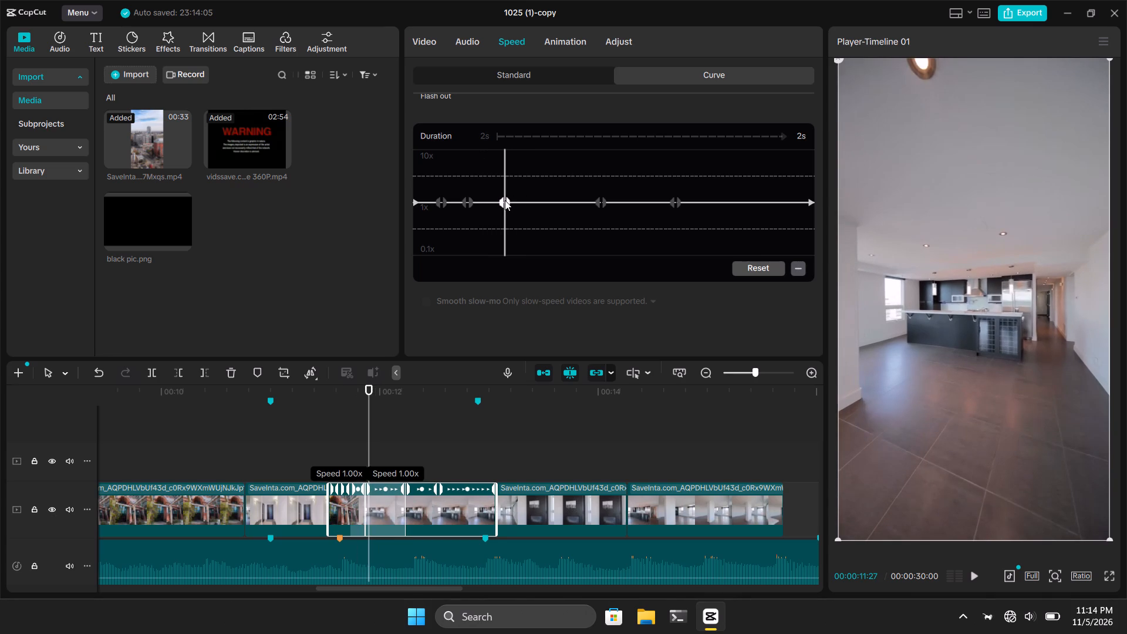
left_click_drag(505, 200, 495, 200)
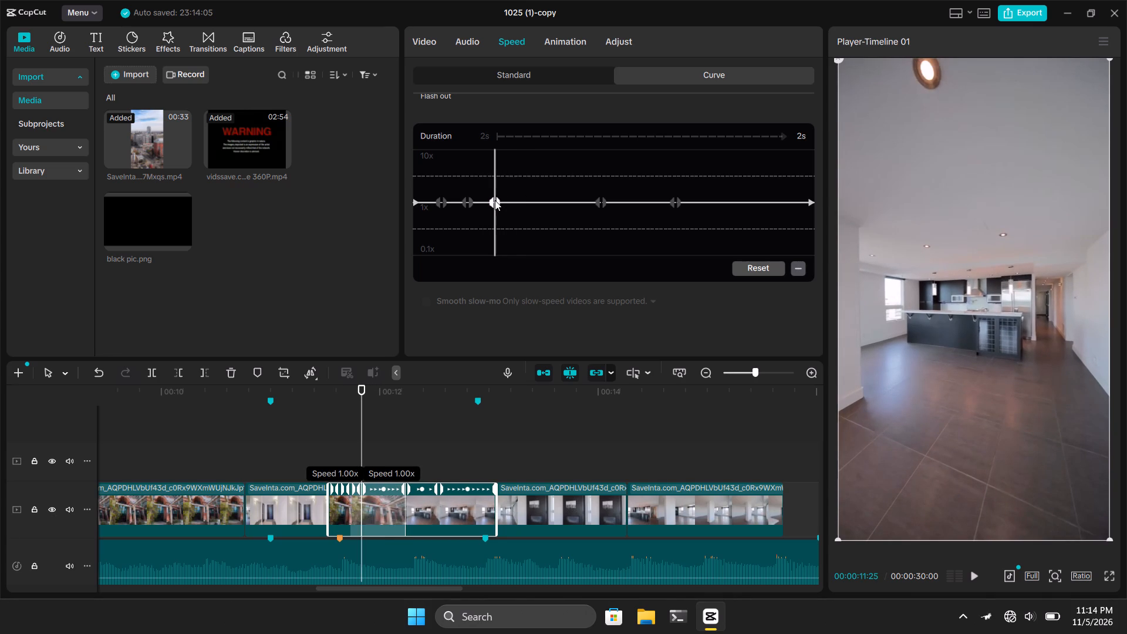
left_click_drag(495, 200, 491, 200)
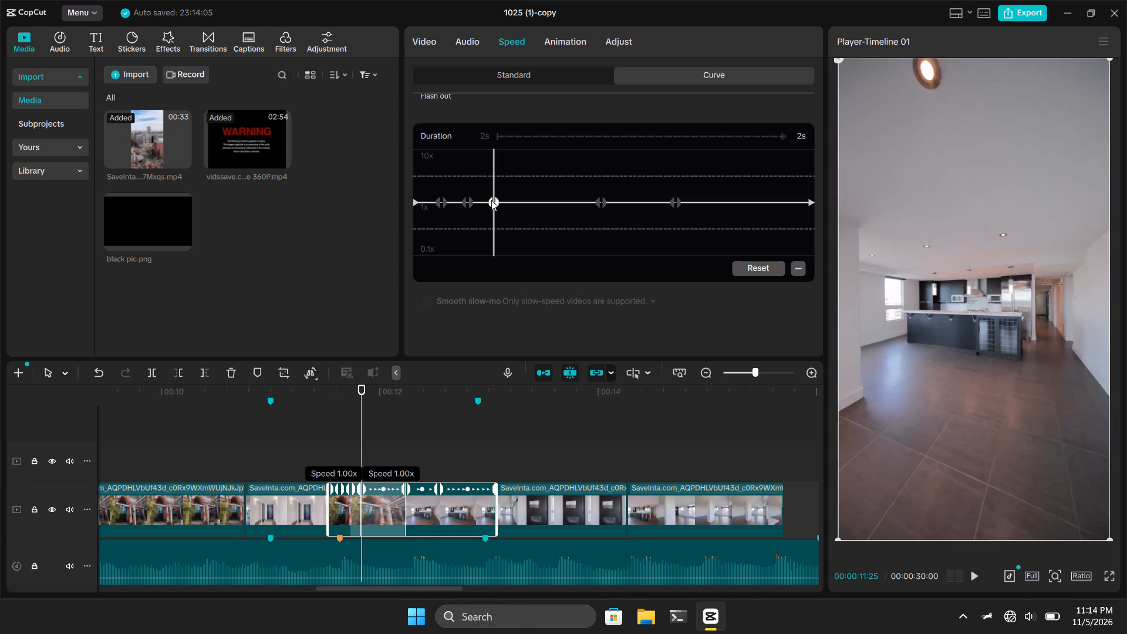
left_click_drag(491, 200, 489, 200)
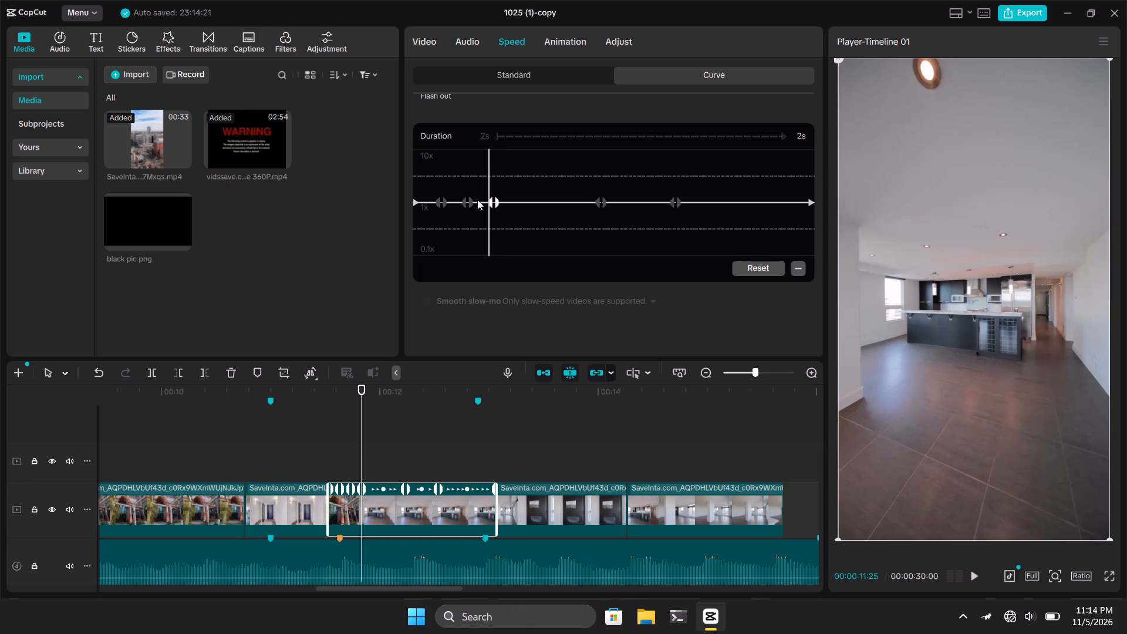
Nudge the first inner point of the kitchen clip's speed curve slightly earlier, near 00:00:11:19, keeping it at 1x.
scroll(477, 208, "up", 2)
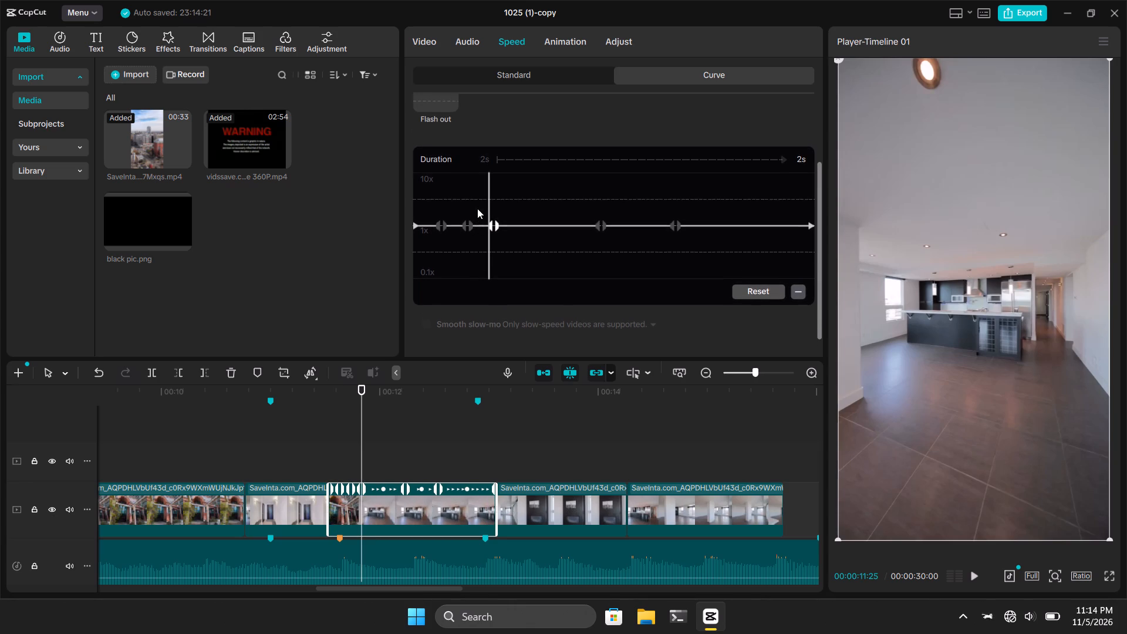
left_click(442, 231)
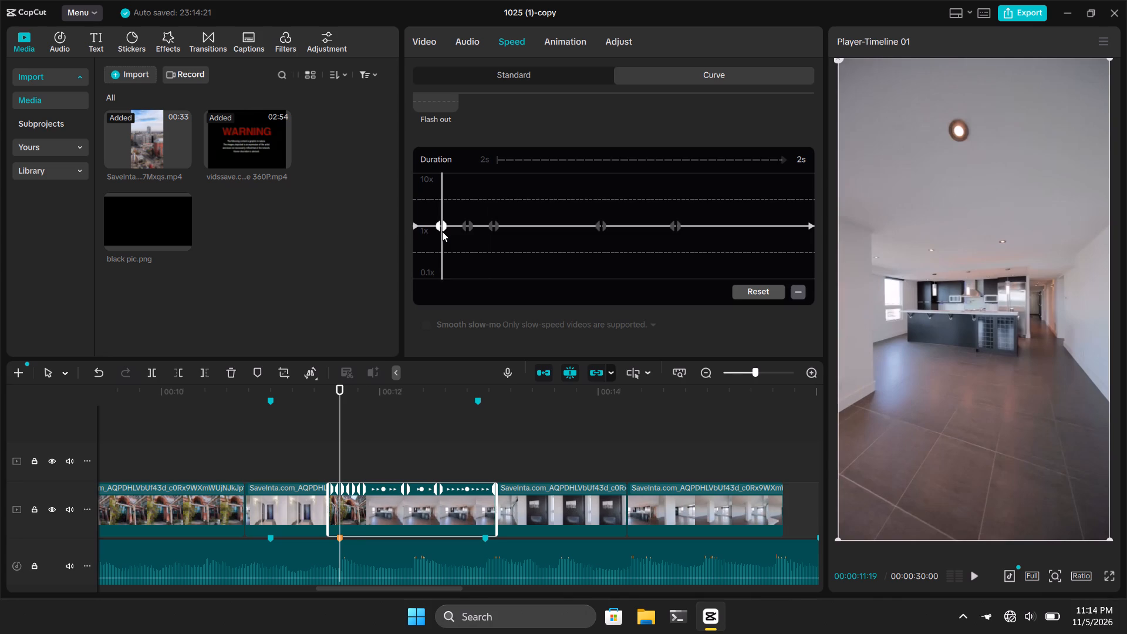
left_click_drag(440, 227, 437, 227)
left_click_drag(437, 227, 431, 228)
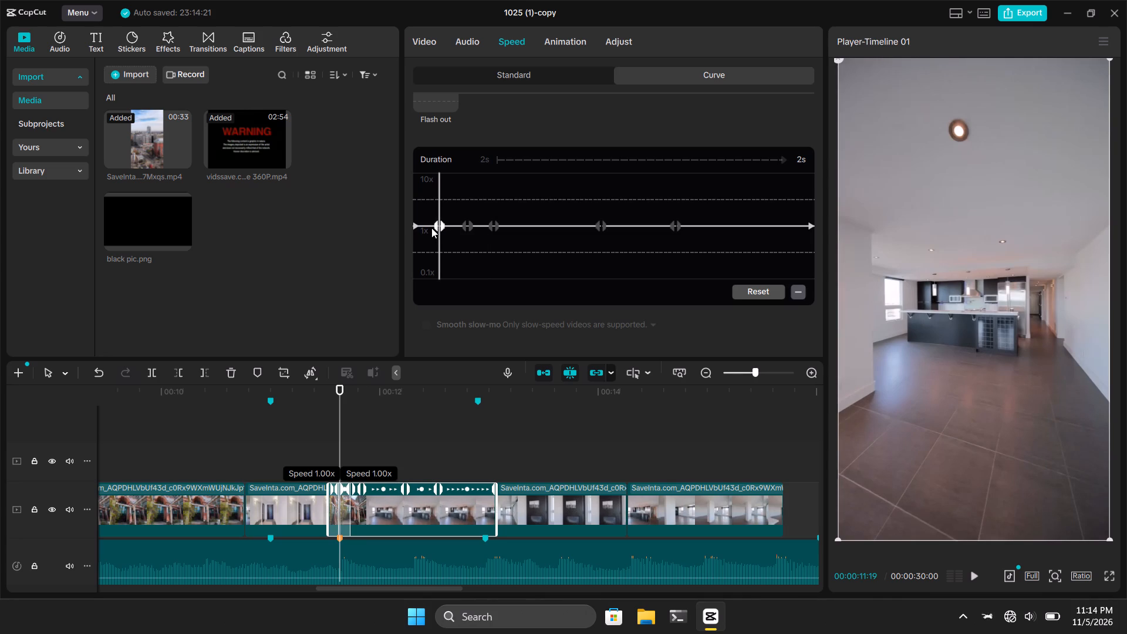
left_click_drag(431, 228, 431, 228)
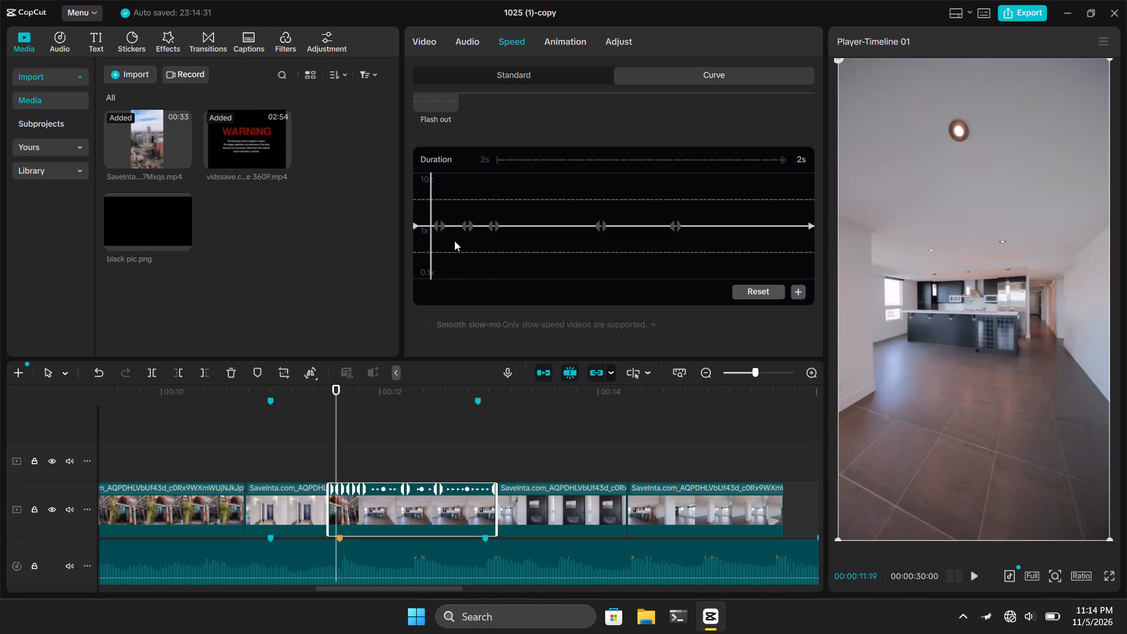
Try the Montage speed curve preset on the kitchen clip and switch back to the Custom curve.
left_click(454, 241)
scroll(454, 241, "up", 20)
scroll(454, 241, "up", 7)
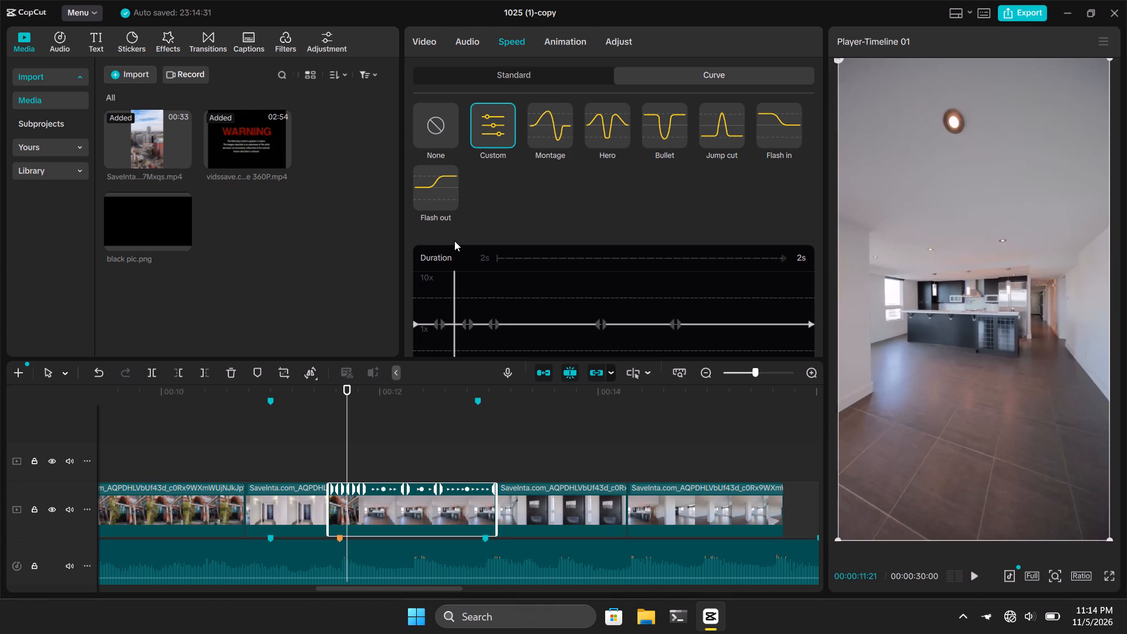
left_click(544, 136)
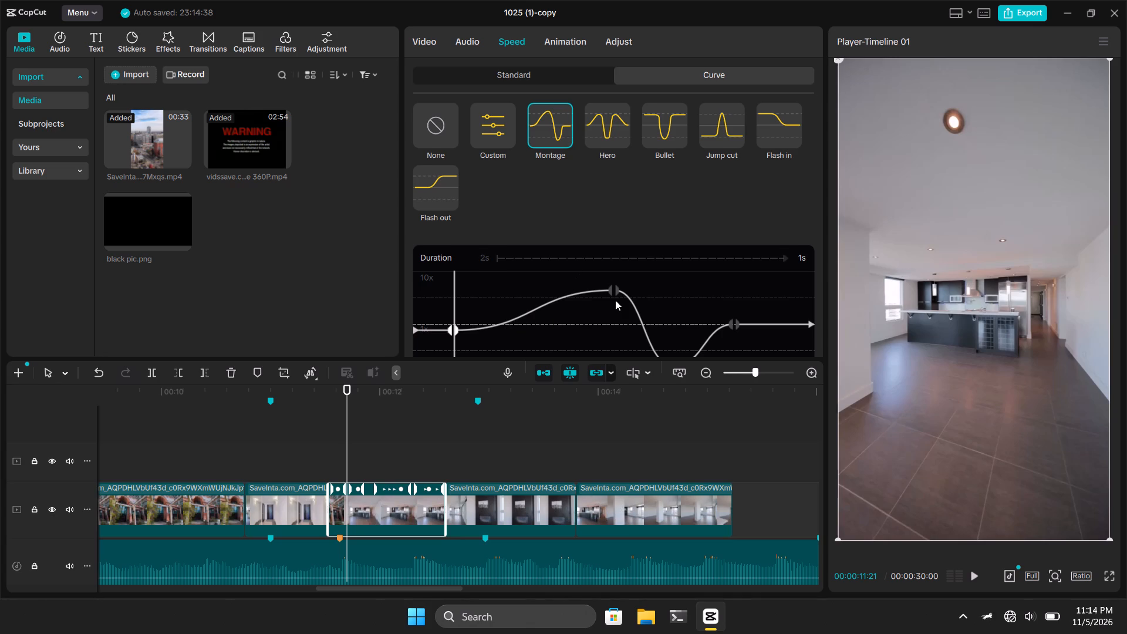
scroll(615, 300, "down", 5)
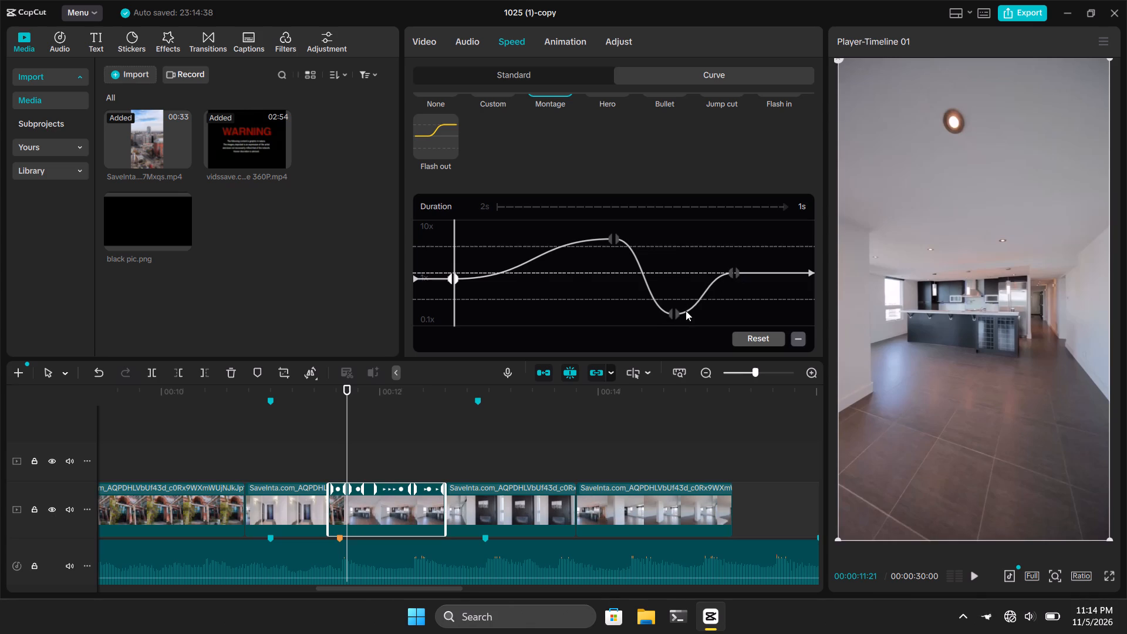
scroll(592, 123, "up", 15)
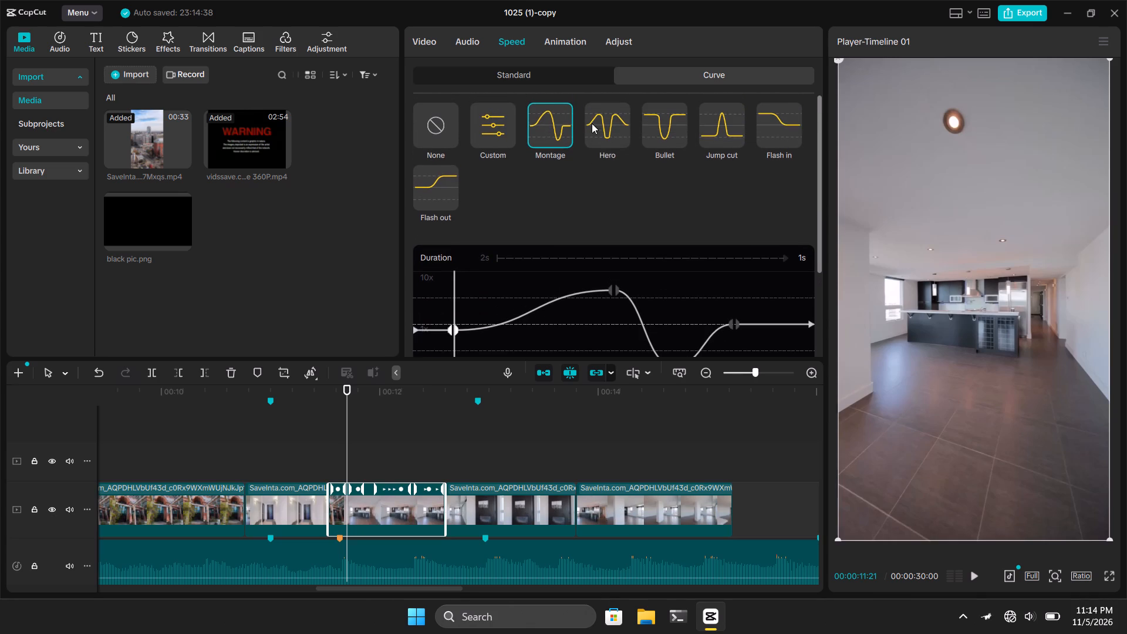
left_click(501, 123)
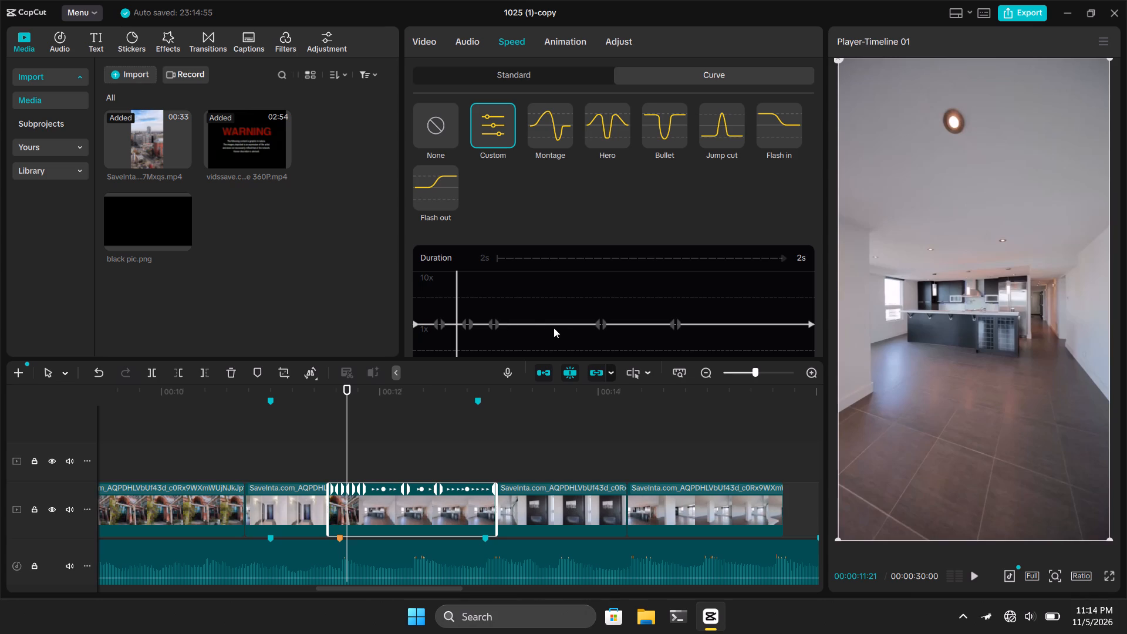
Move the fourth inner point of the kitchen clip's speed curve earlier, to 00:00:11:28, keeping it at 1x.
left_click_drag(601, 325, 554, 323)
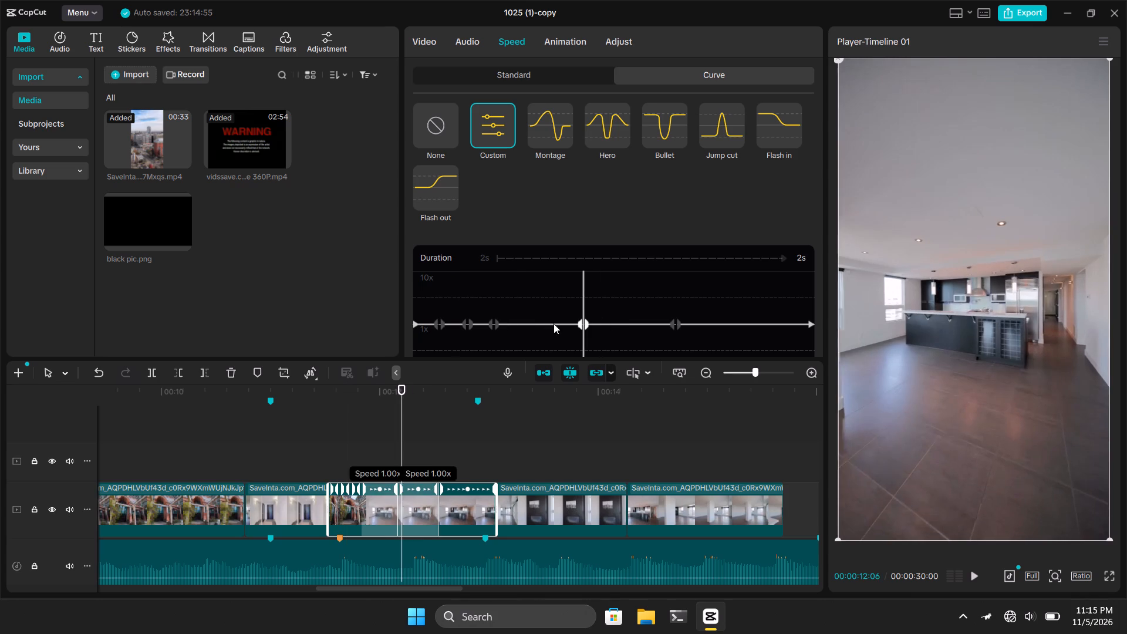
left_click_drag(554, 323, 519, 320)
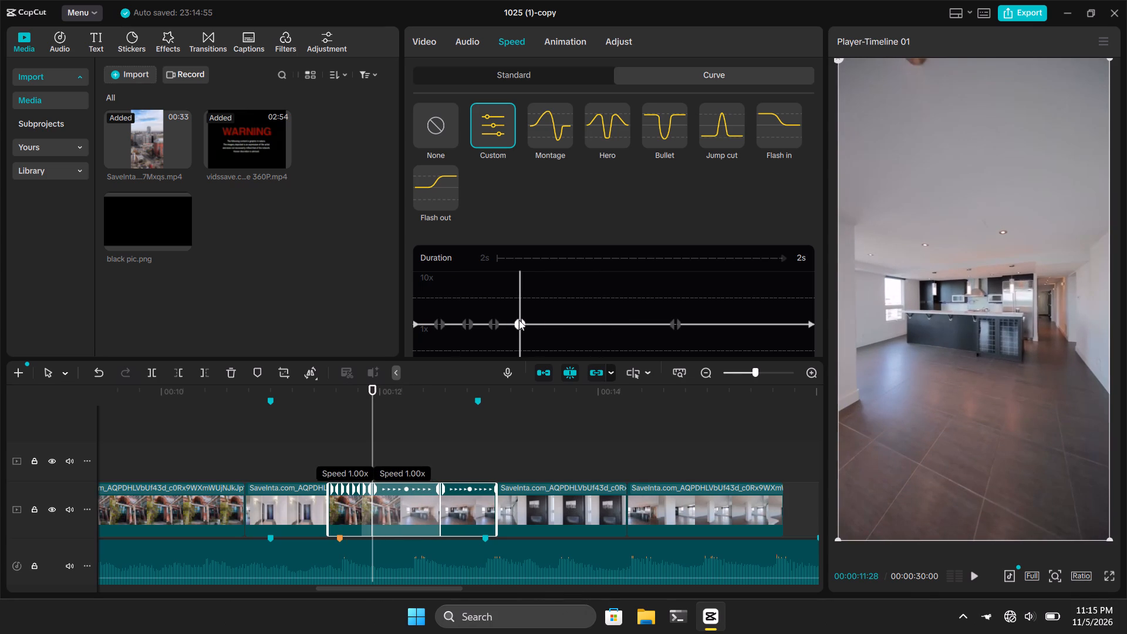
left_click_drag(519, 320, 509, 320)
left_click_drag(509, 320, 509, 319)
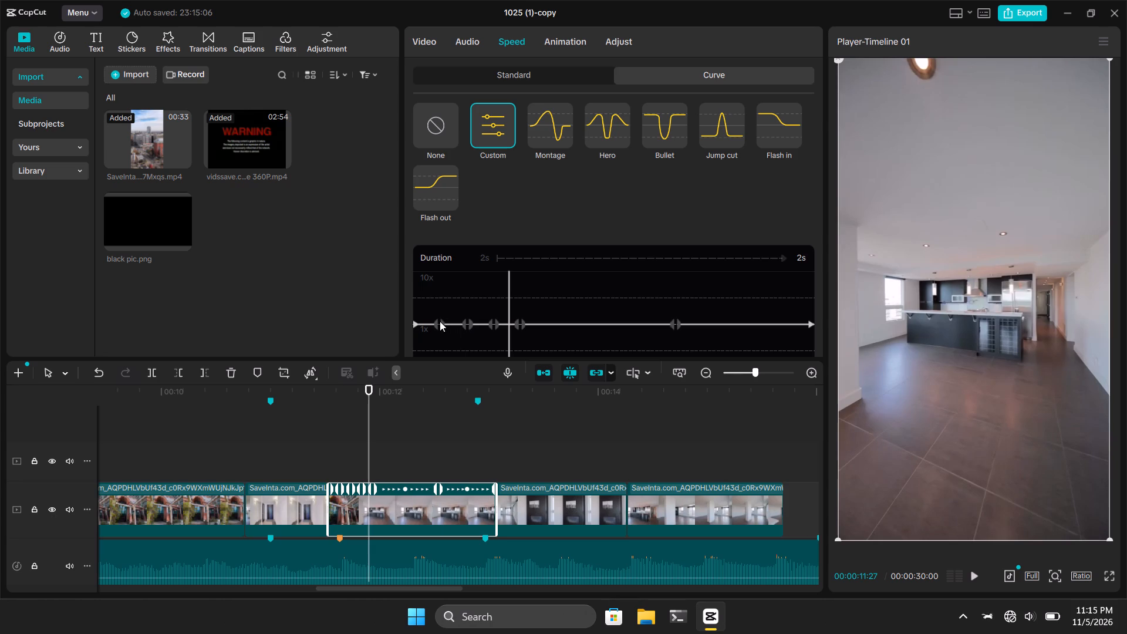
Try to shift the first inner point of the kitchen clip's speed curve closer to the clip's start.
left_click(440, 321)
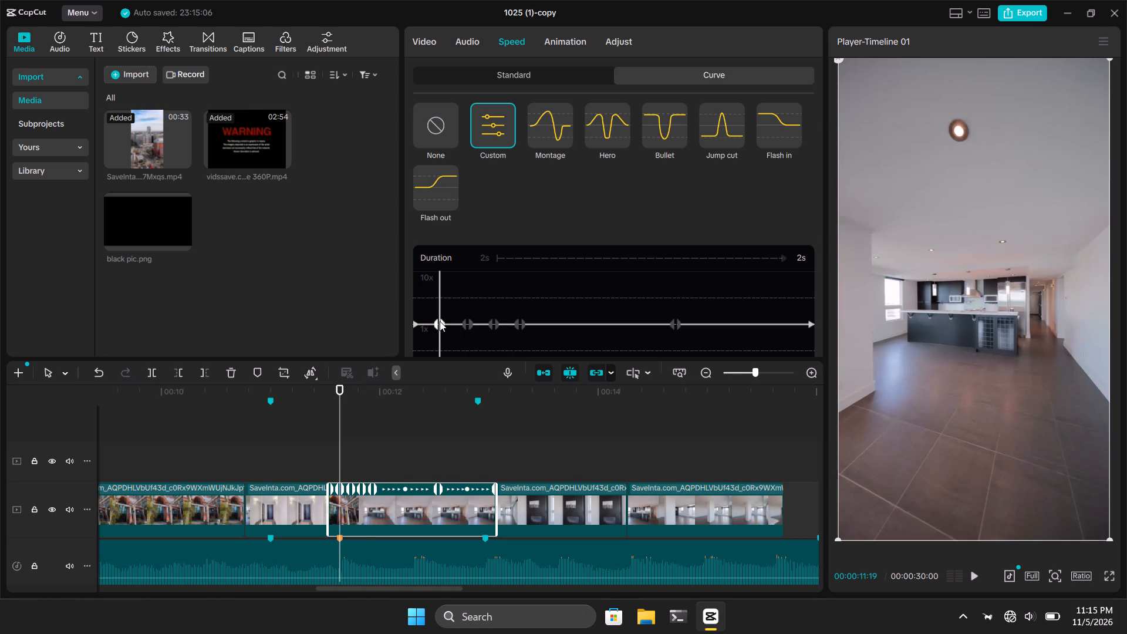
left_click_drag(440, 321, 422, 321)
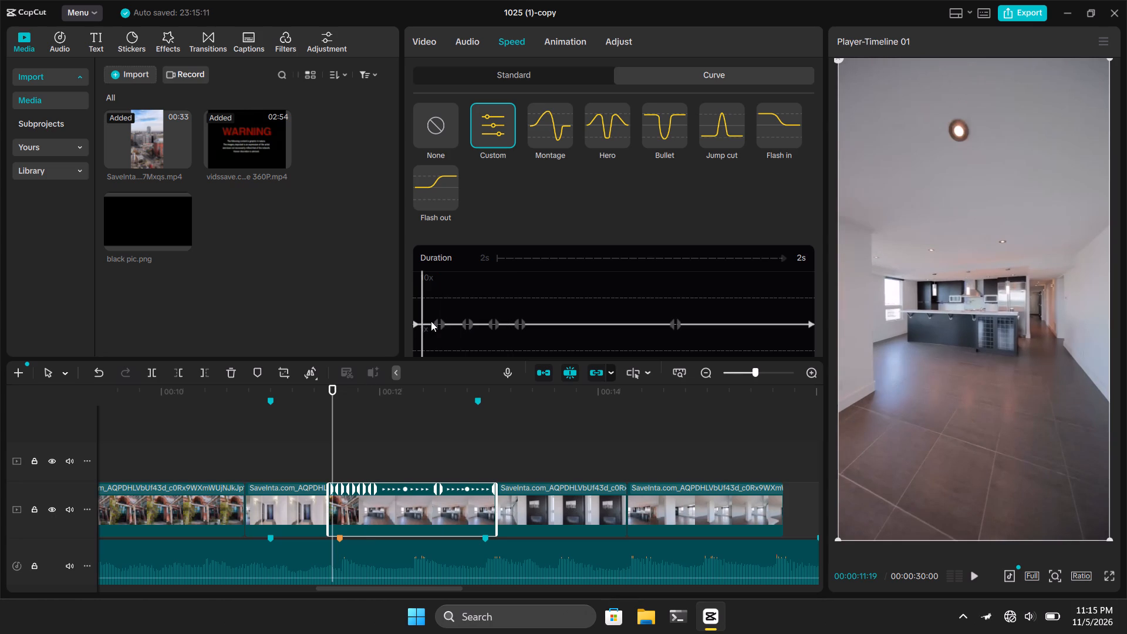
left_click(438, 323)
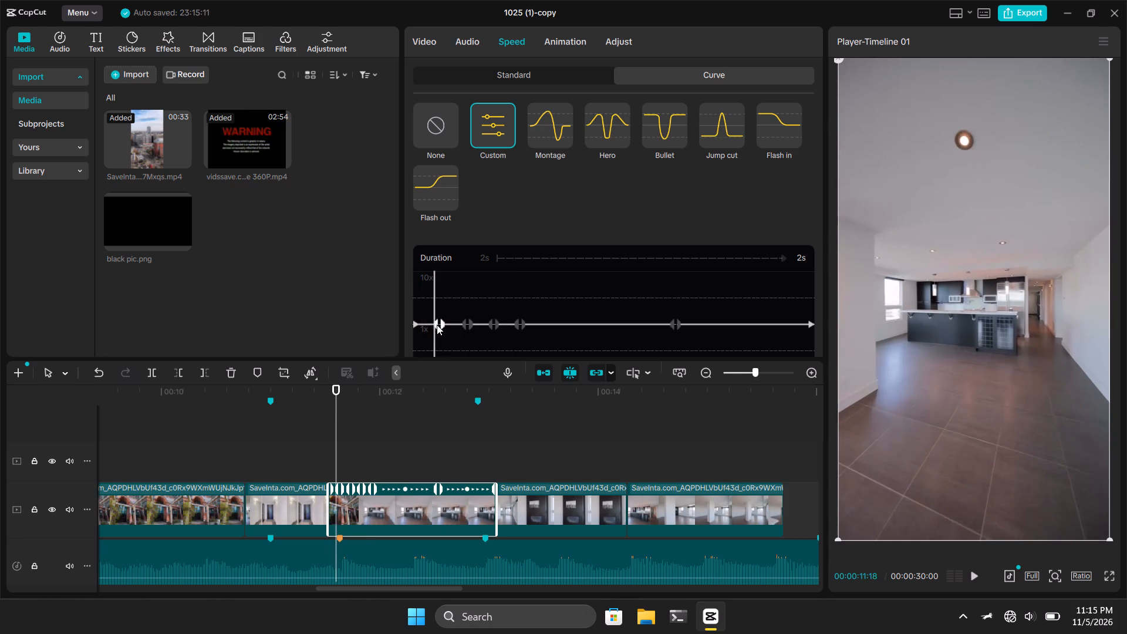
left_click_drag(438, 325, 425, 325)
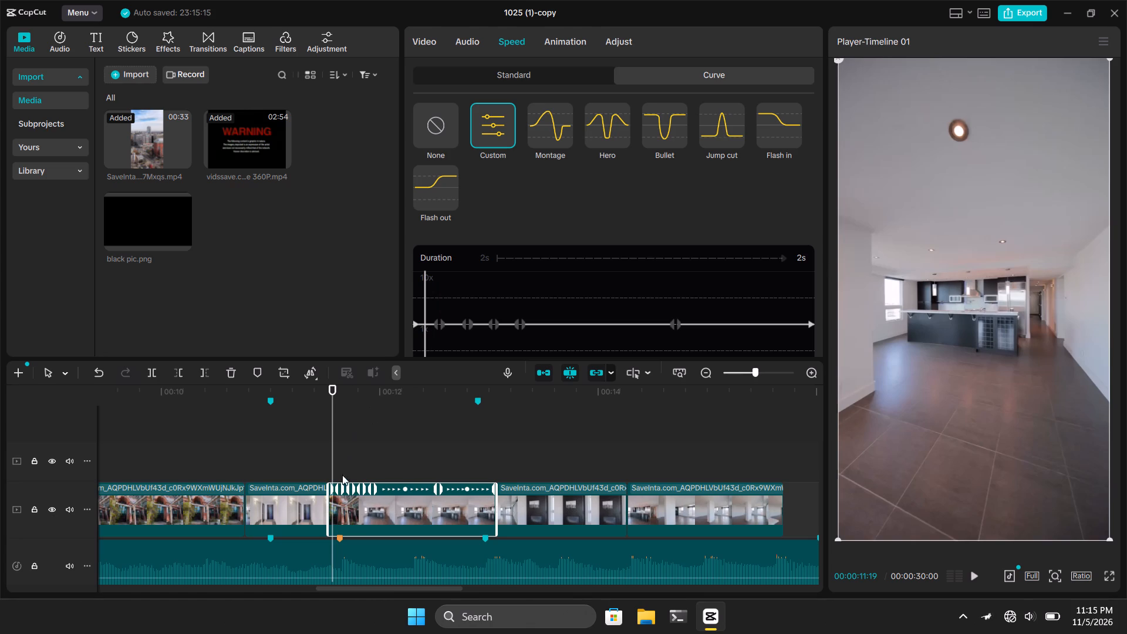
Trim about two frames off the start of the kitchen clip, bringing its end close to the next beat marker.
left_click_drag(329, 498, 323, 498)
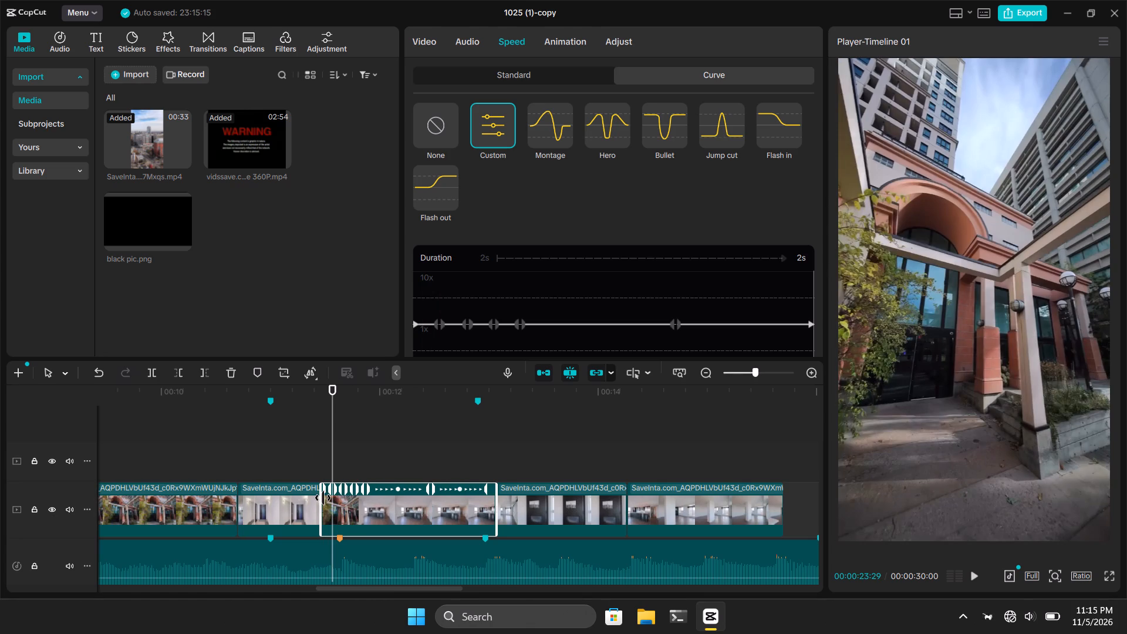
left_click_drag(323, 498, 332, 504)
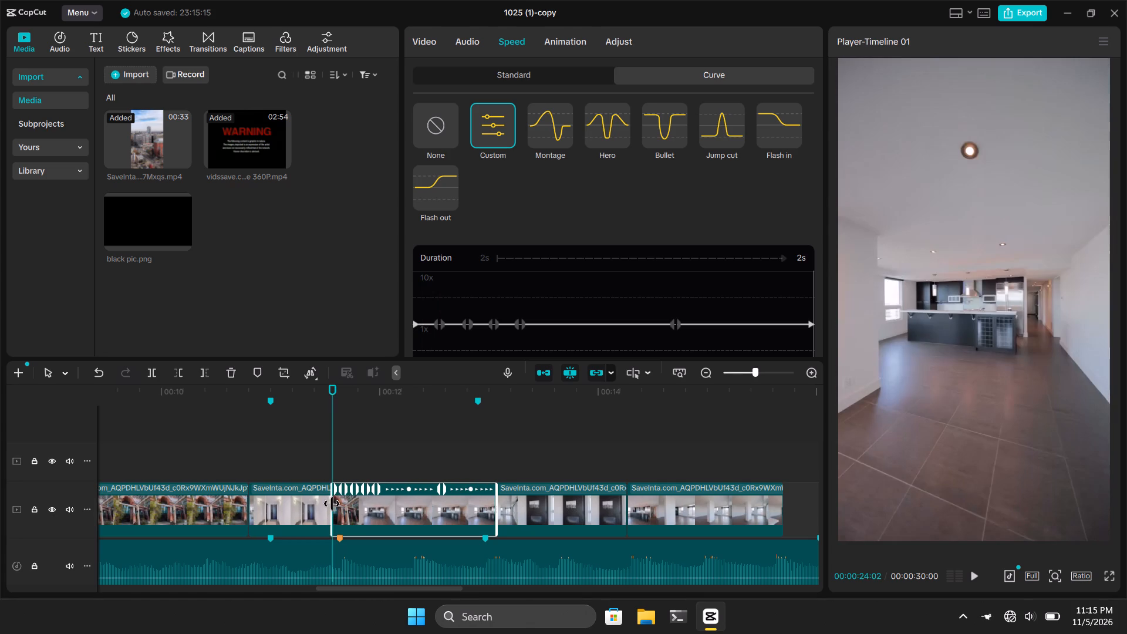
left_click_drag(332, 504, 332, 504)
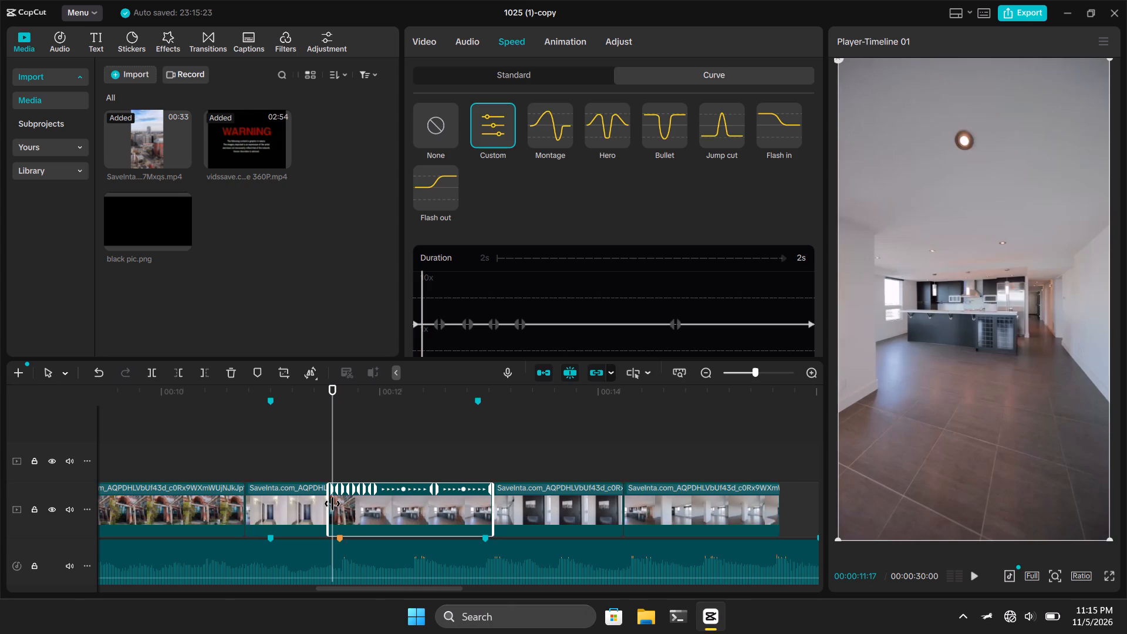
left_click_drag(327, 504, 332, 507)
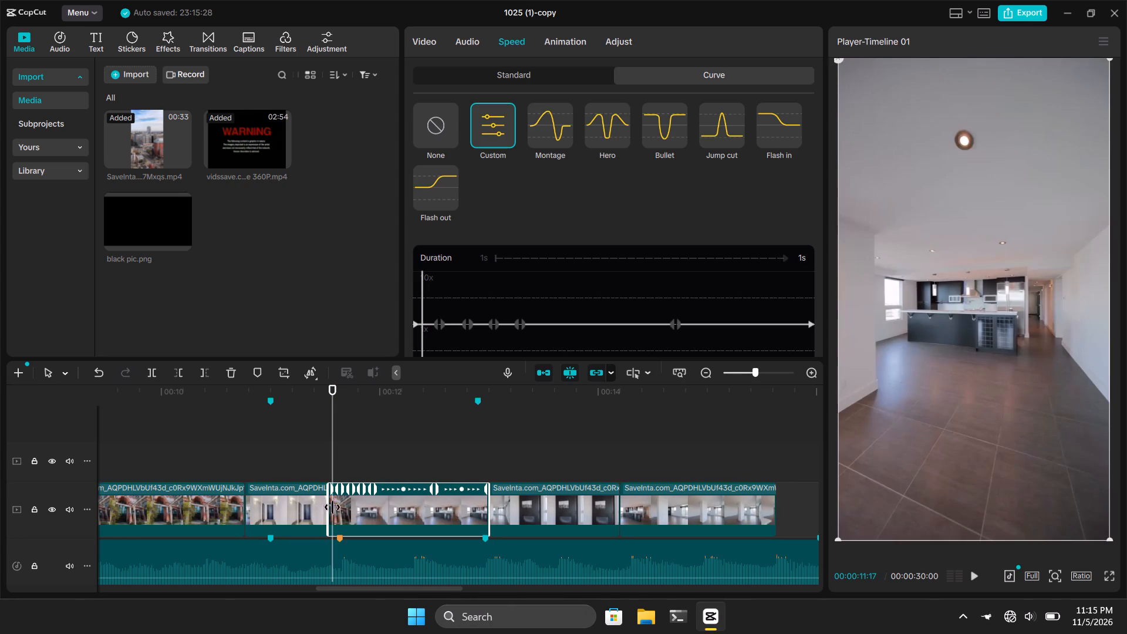
Play back the cut from the hallway clip into the kitchen clip to check its timing against the music.
left_click(328, 460)
key("space")
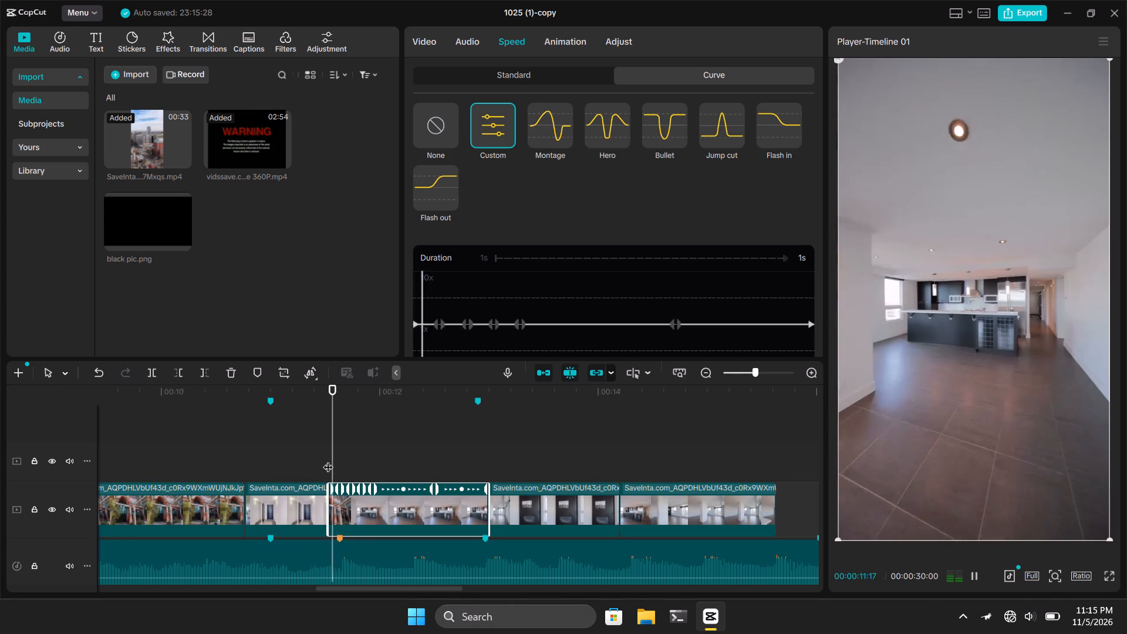
key("space")
left_click(301, 459)
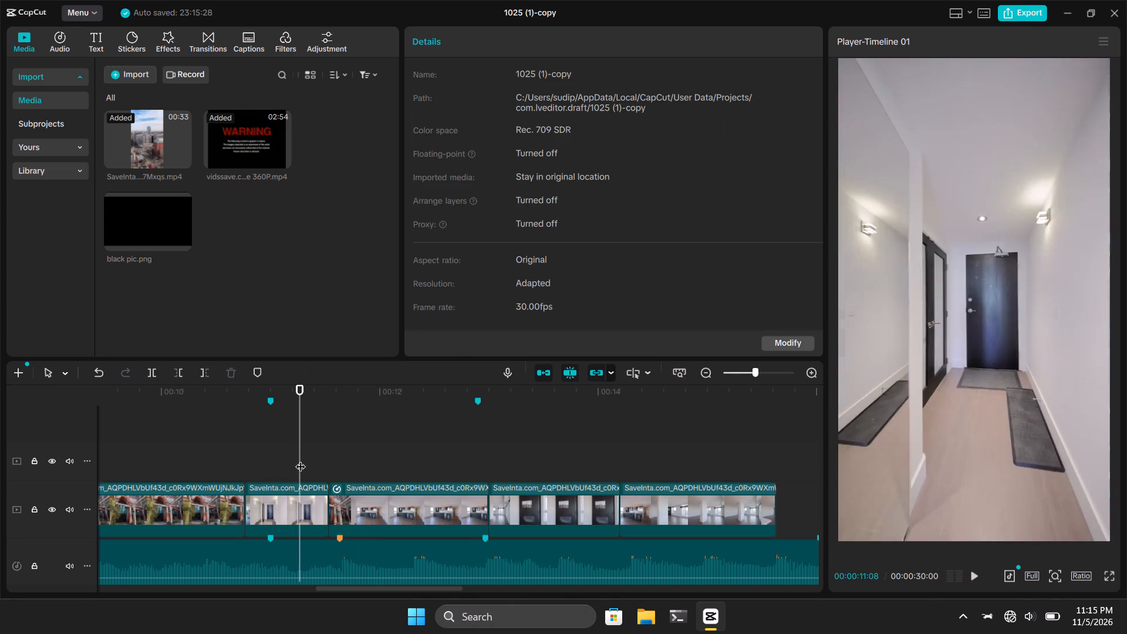
key("space")
key("space")
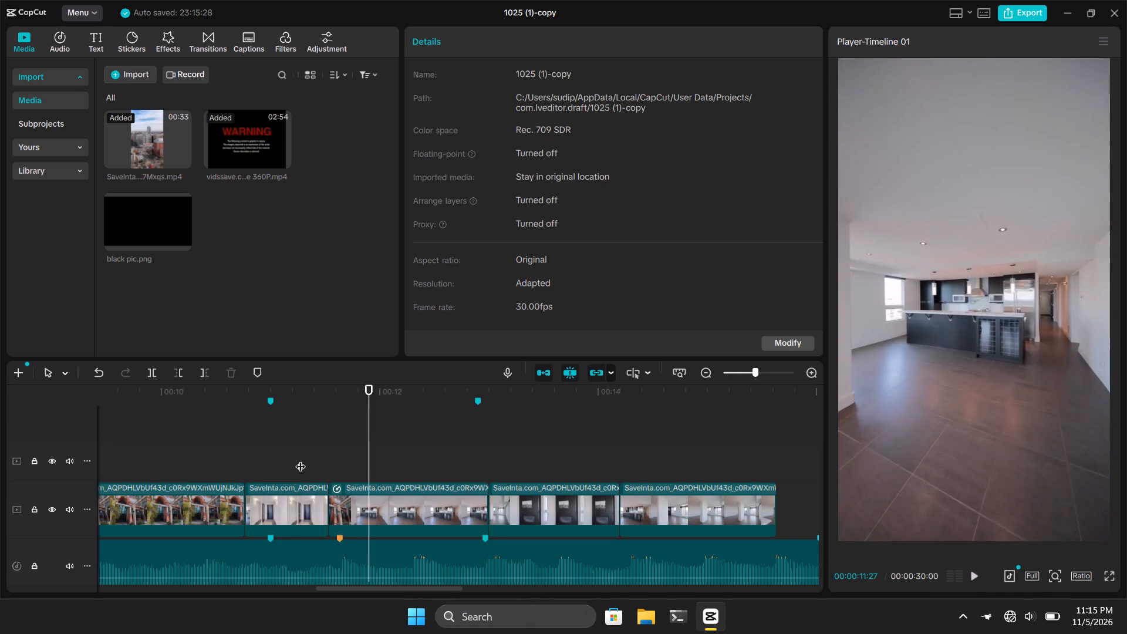
key("space")
key("space")
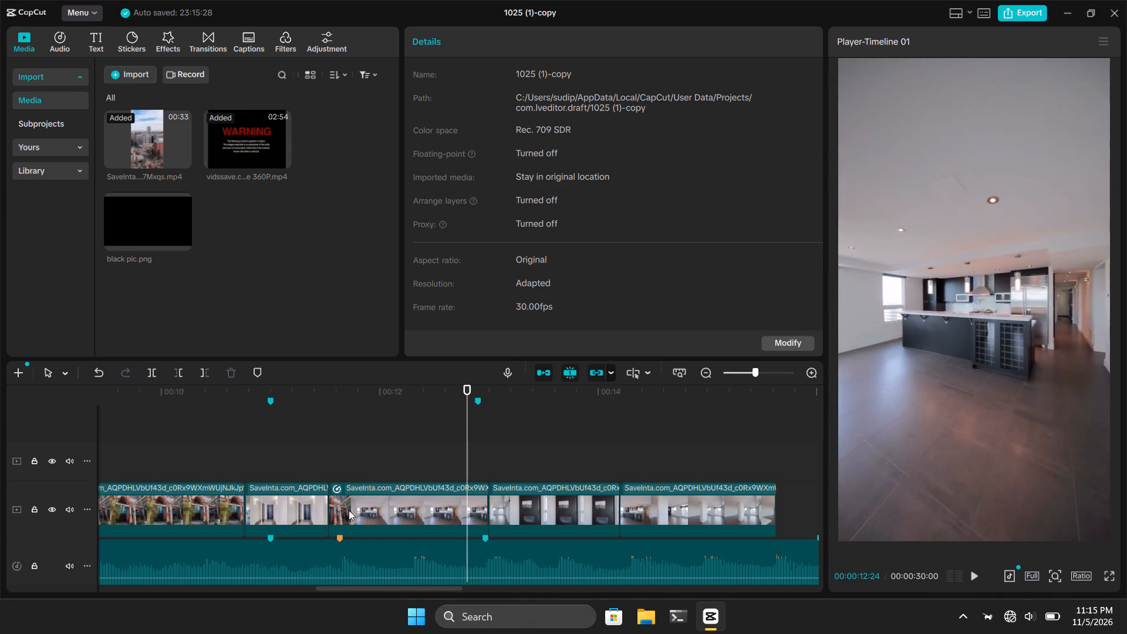
Extend the start of the kitchen clip by about four frames of earlier footage.
left_click(341, 514)
left_click_drag(328, 502, 315, 502)
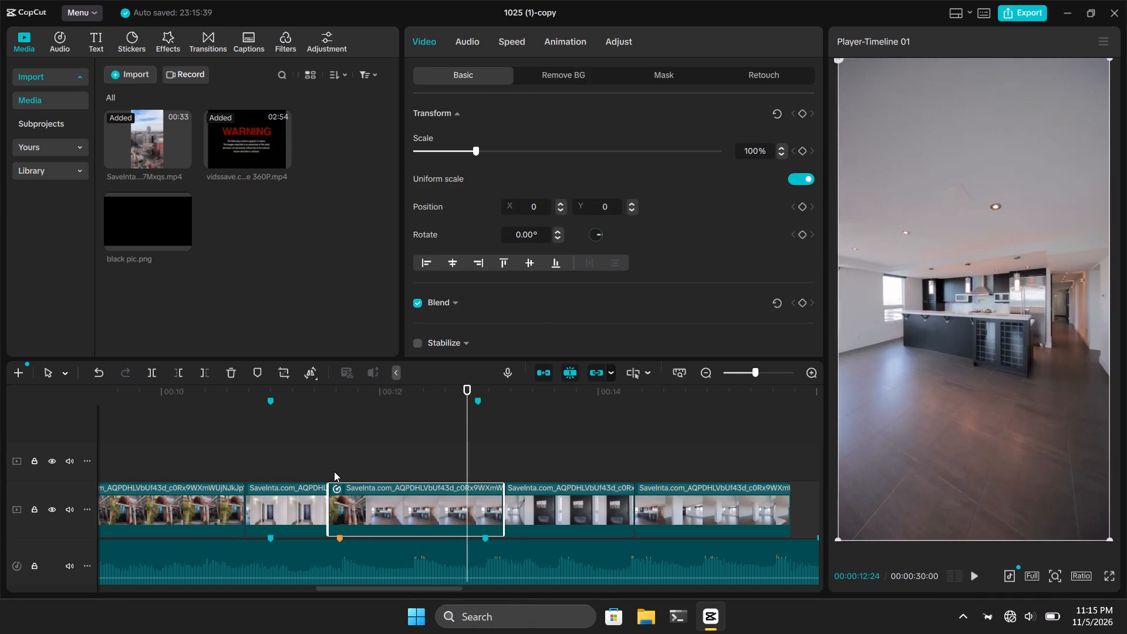
Replay the opening of the kitchen clip and return the playhead to the orange beat marker at 00:00:11:19.
left_click(334, 471)
key("space")
key("space")
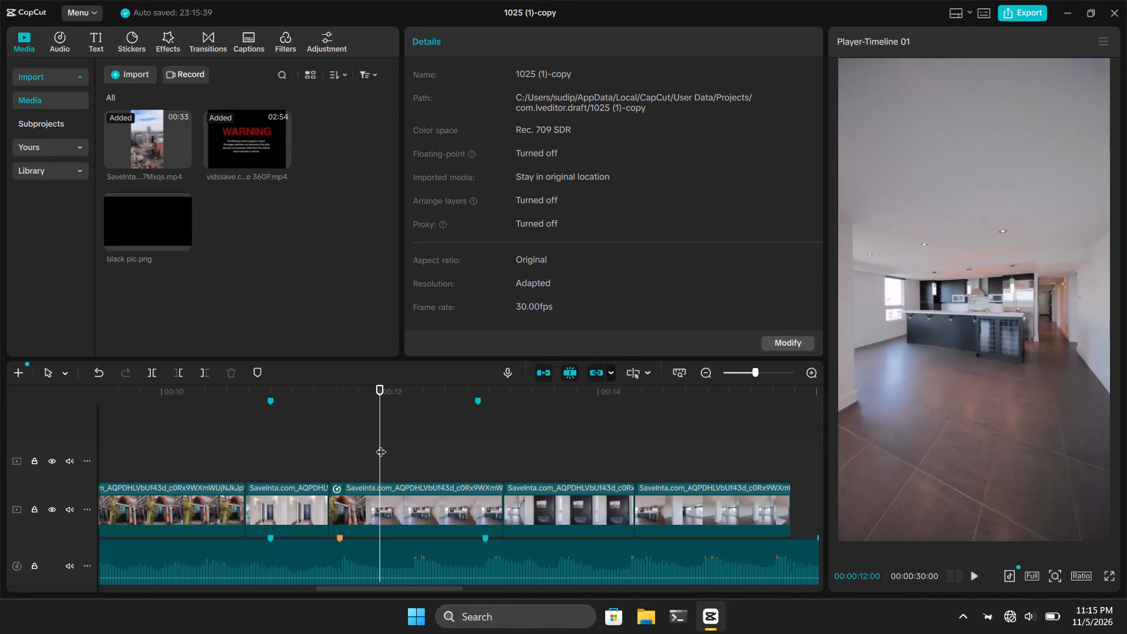
left_click_drag(379, 444, 339, 449)
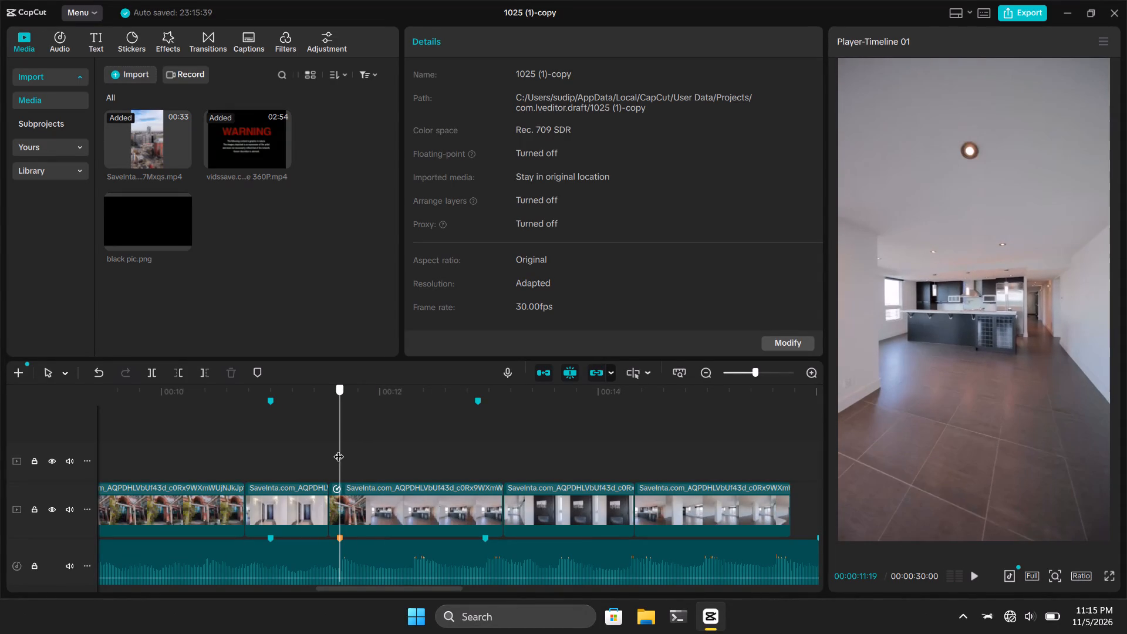
Trim away the part of the kitchen clip that lies before the orange beat marker at 00:00:11:19.
left_click_drag(339, 449, 340, 451)
left_click(345, 505)
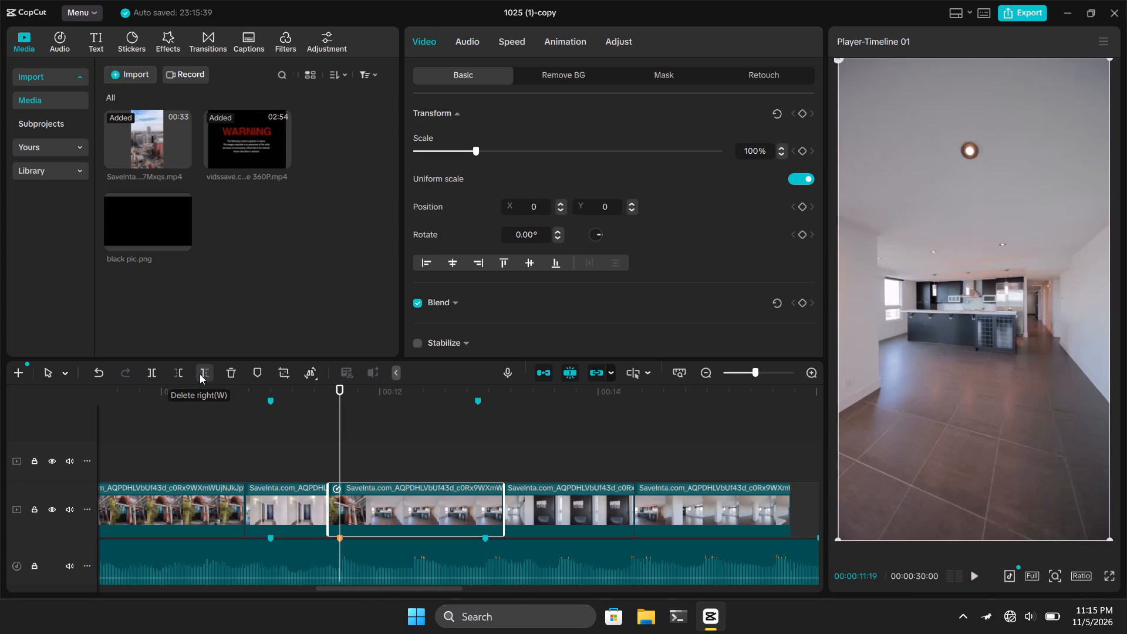
left_click(180, 374)
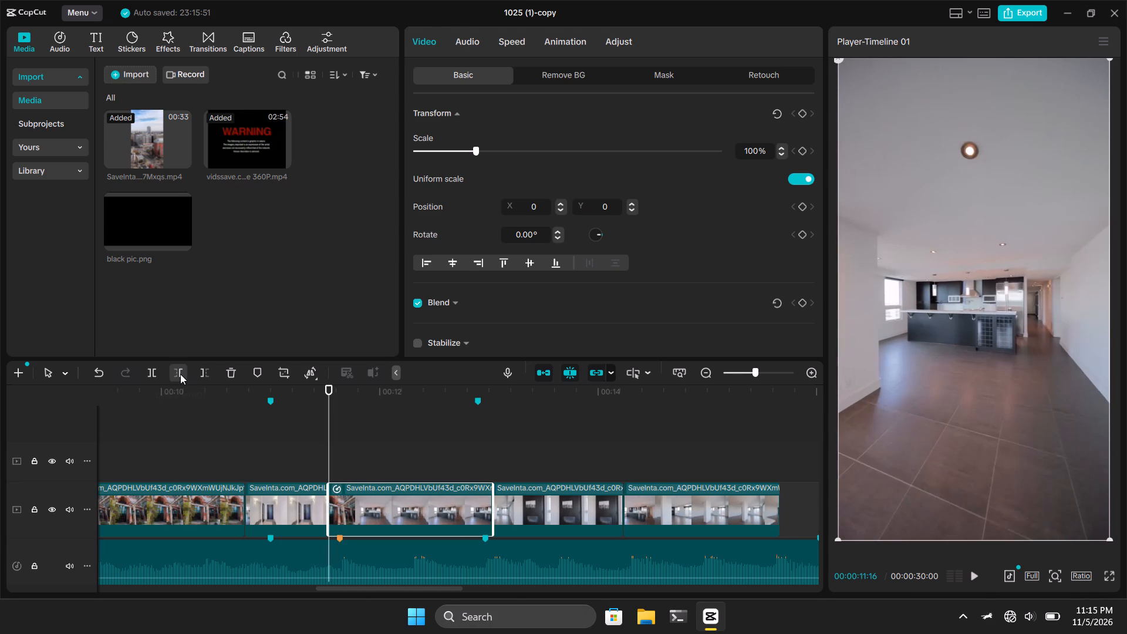
Play back the opening of the trimmed kitchen clip to check its timing against the music.
key("space")
key("space")
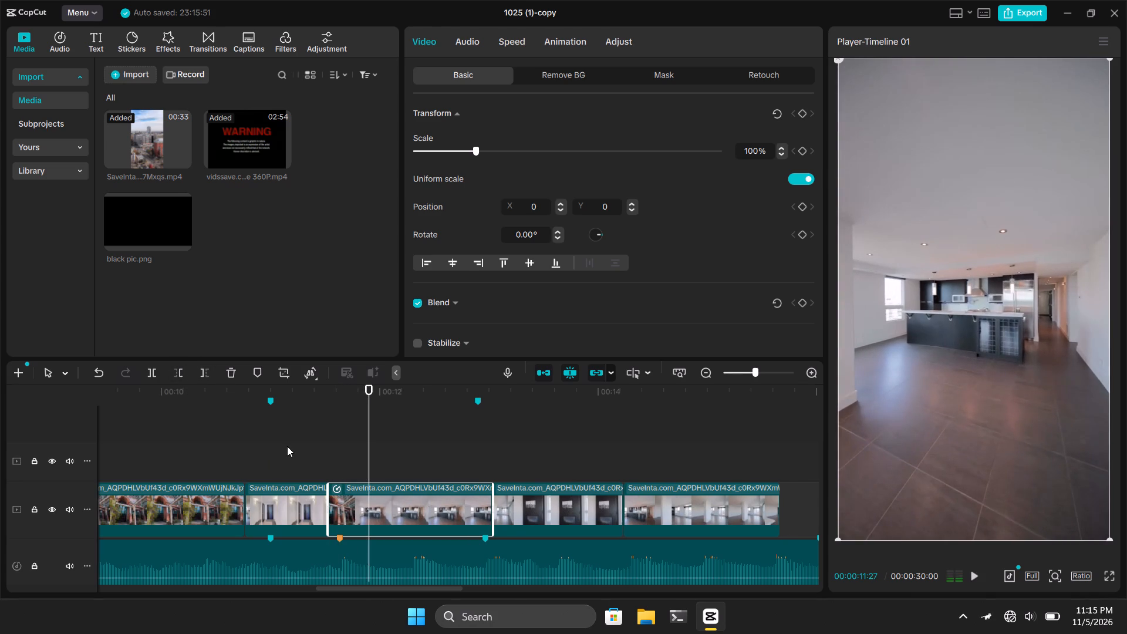
left_click(287, 446)
key("space")
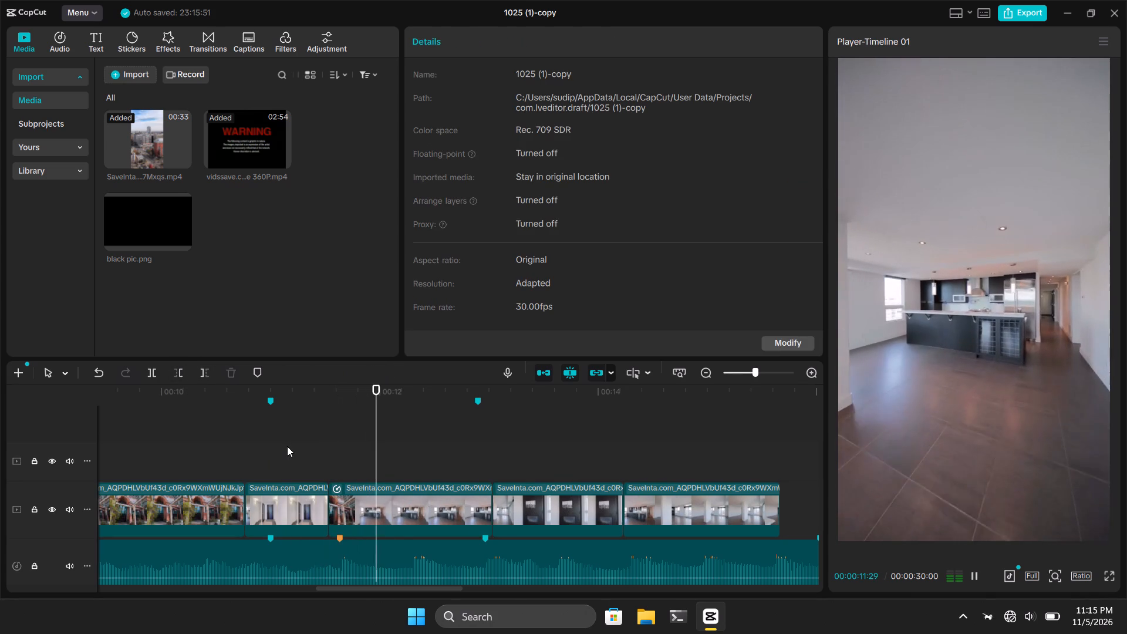
key("space")
Inspect the start of the kitchen clip's custom speed curve and the cut from the hallway clip.
left_click(342, 499)
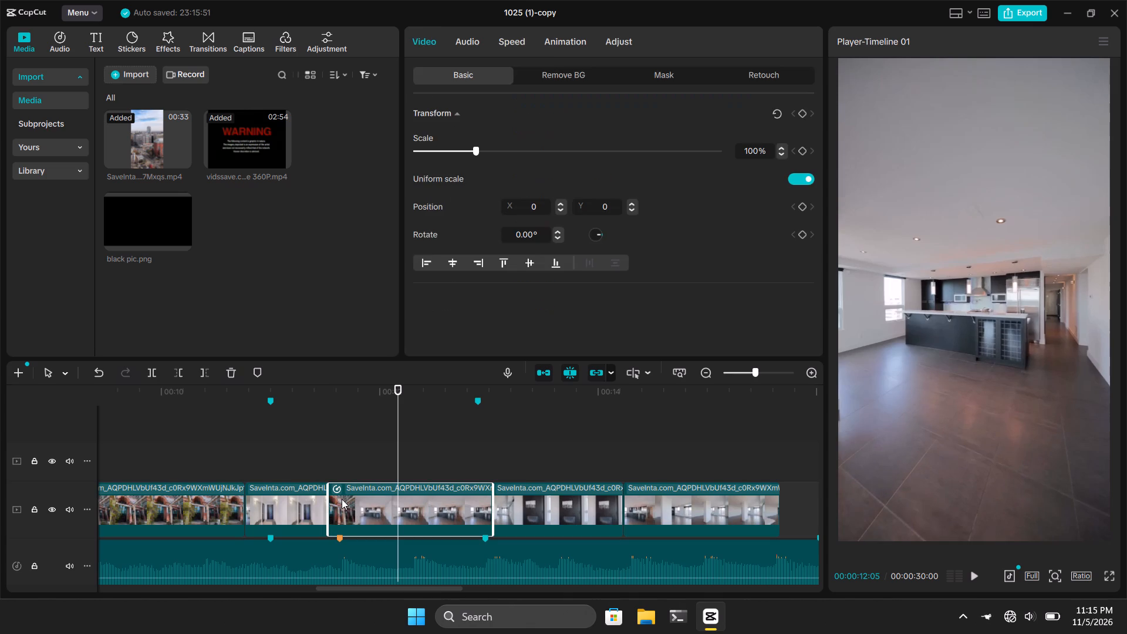
left_click(508, 42)
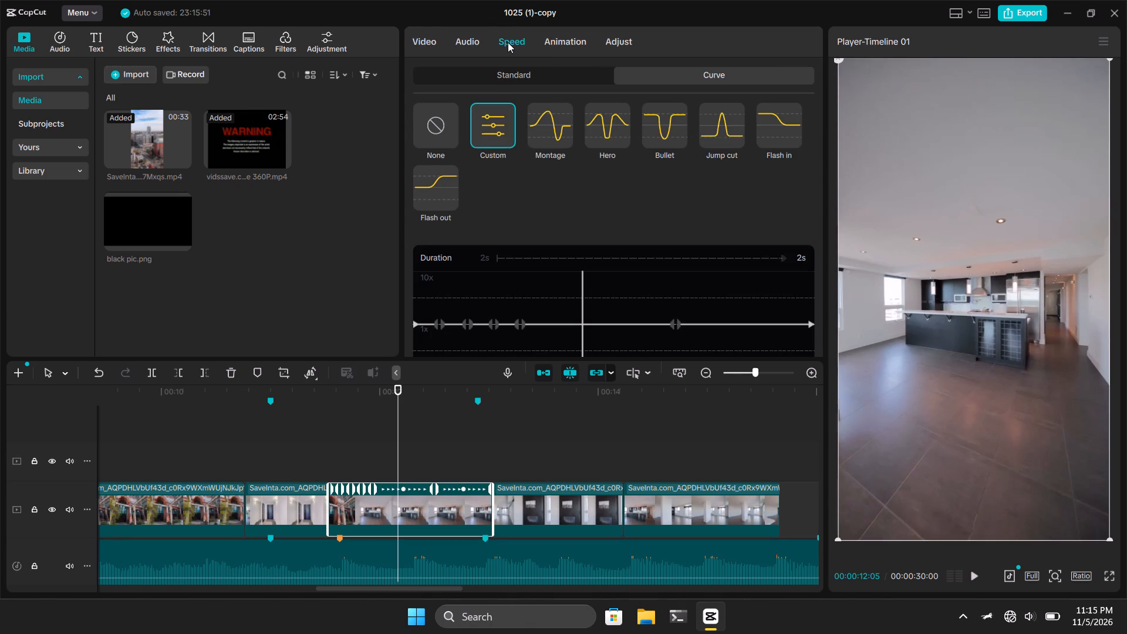
scroll(488, 303, "down", 6)
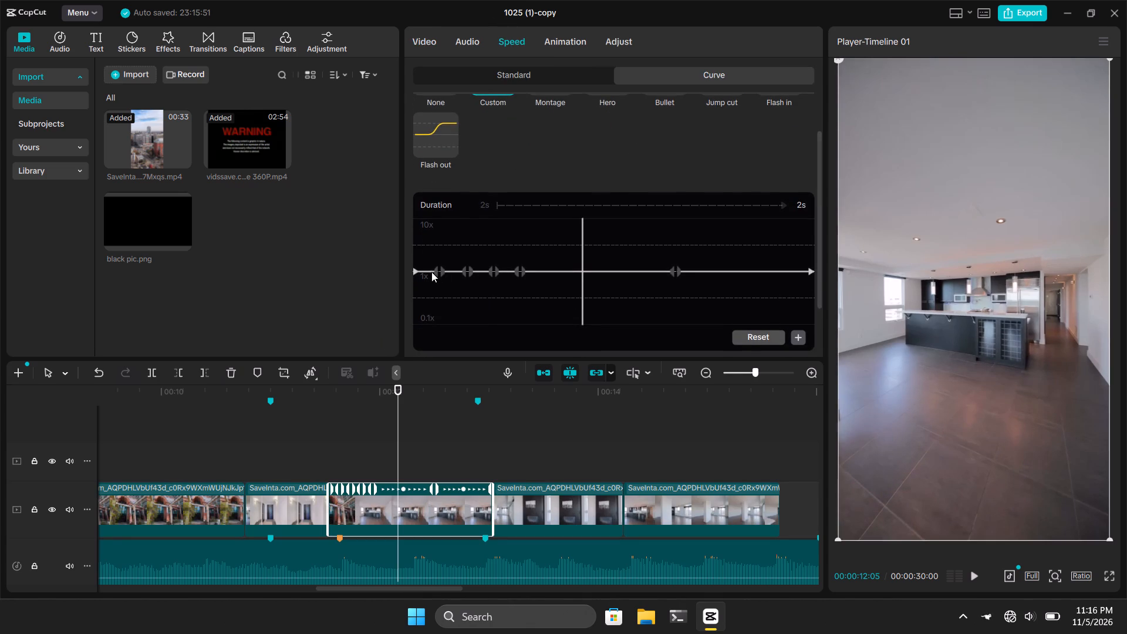
left_click(431, 245)
left_click_drag(431, 245, 418, 245)
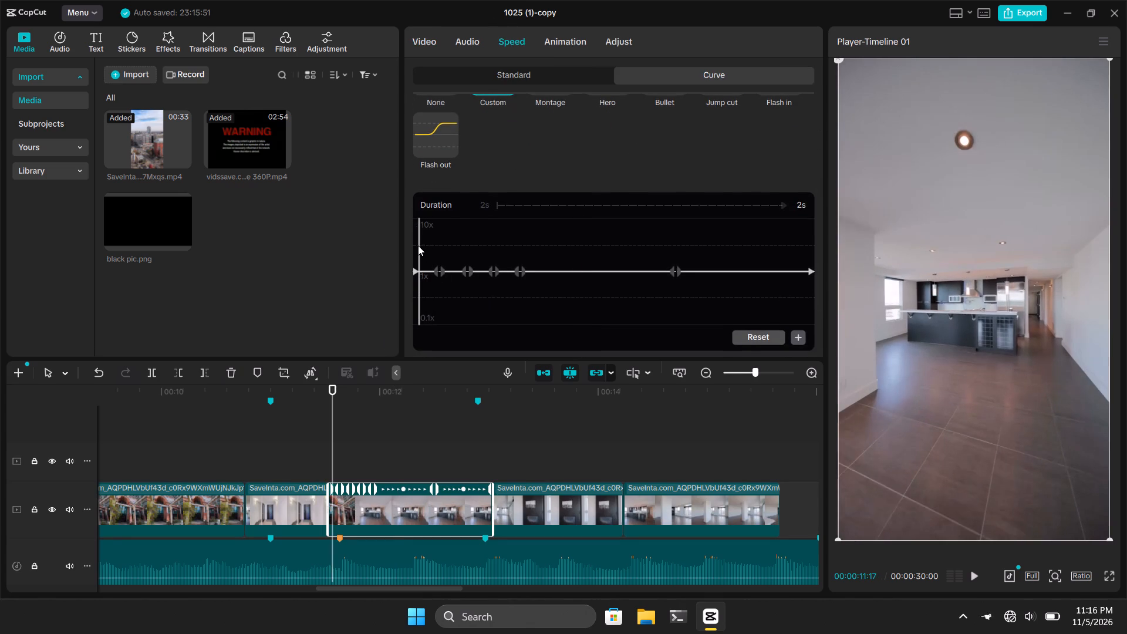
left_click_drag(418, 245, 411, 245)
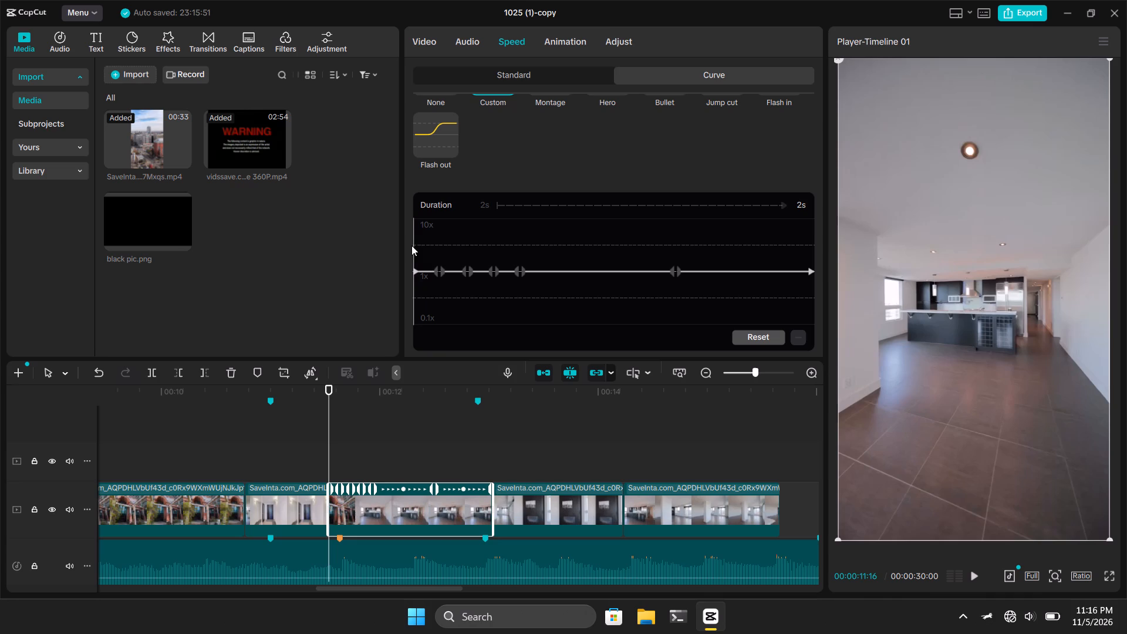
left_click(312, 509)
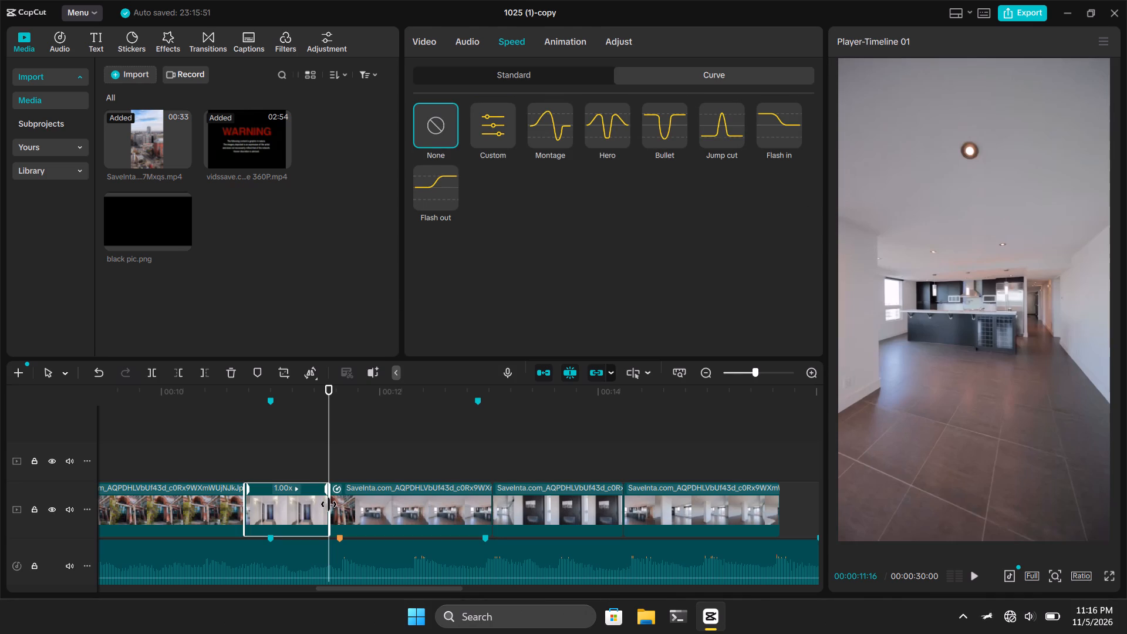
left_click(329, 504)
Raise both halves of the second point on the kitchen clip's custom speed curve to about 5.15x.
left_click(343, 508)
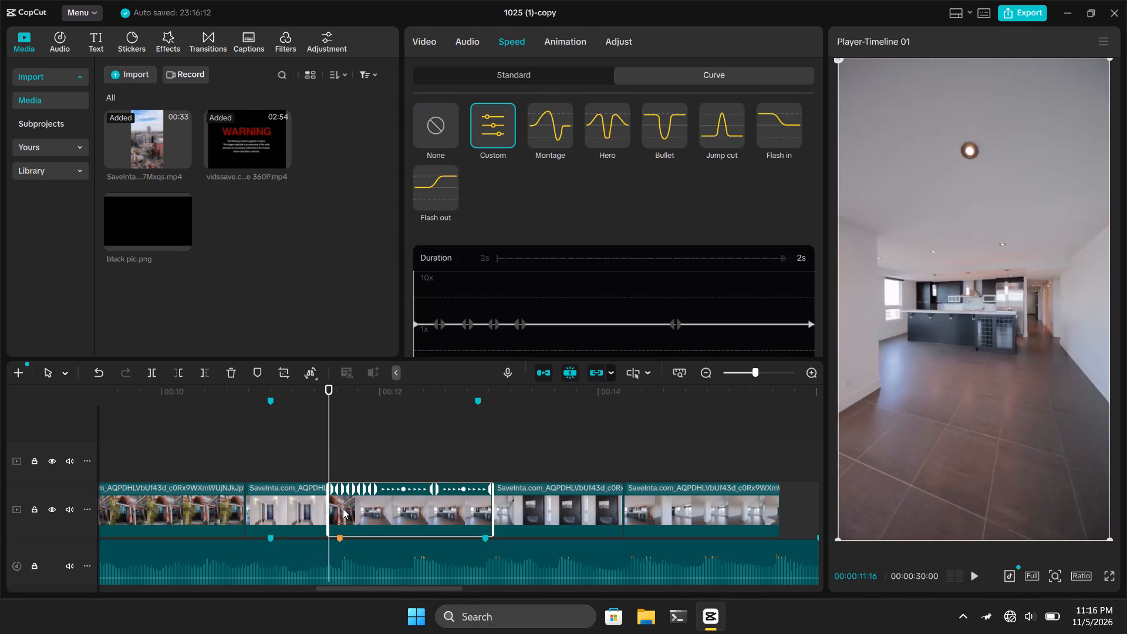
left_click(437, 324)
left_click(437, 324)
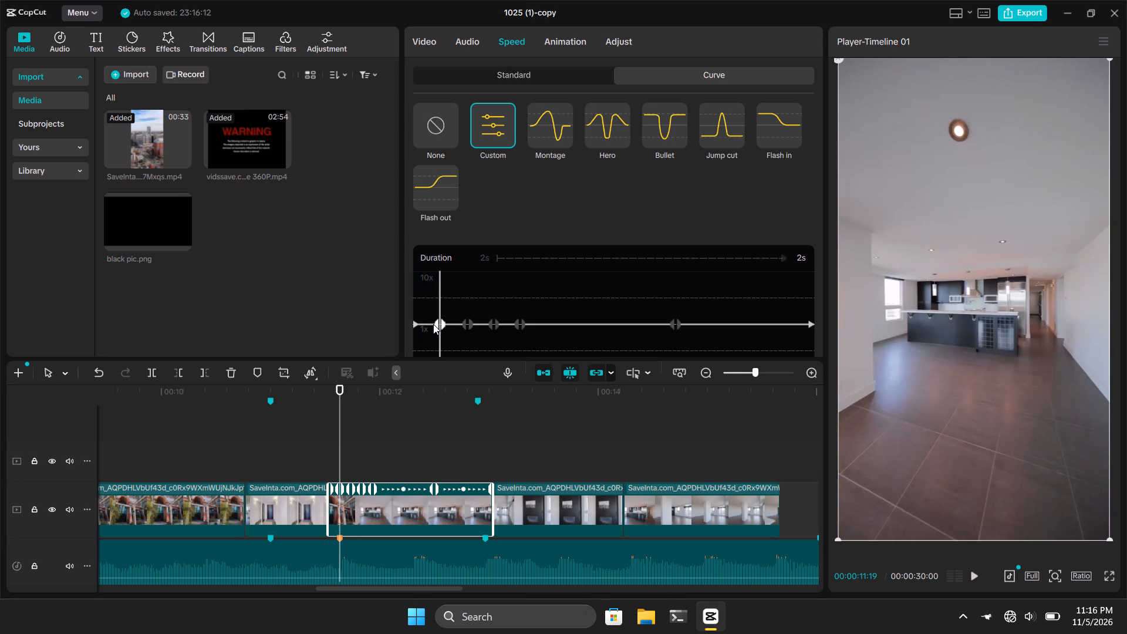
left_click(441, 323)
left_click(540, 260)
scroll(552, 273, "down", 9)
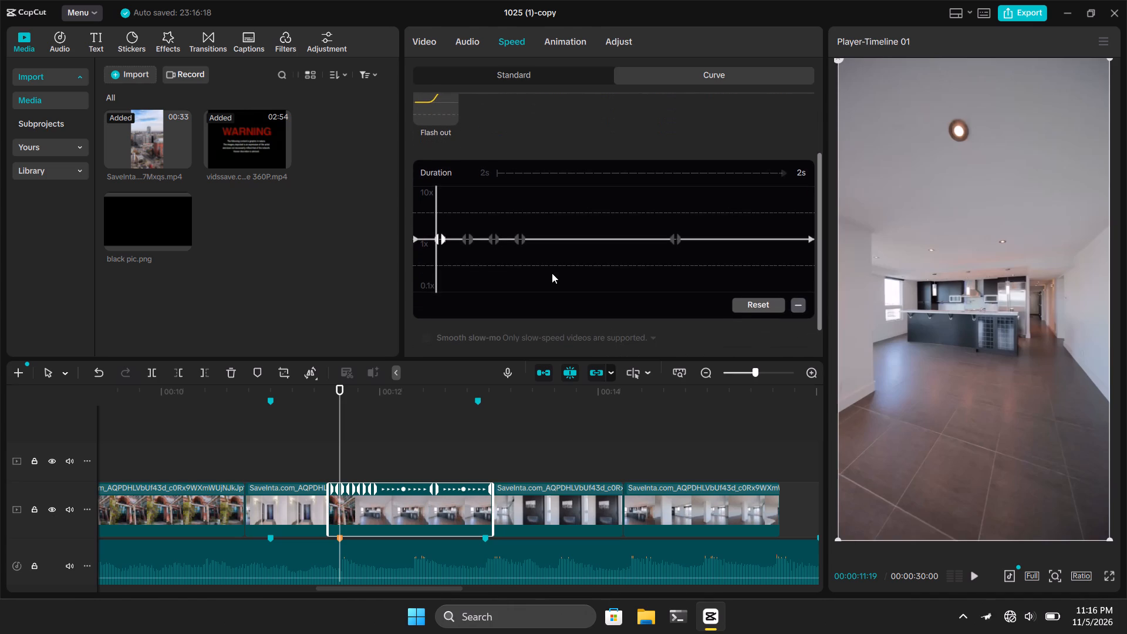
left_click(465, 238)
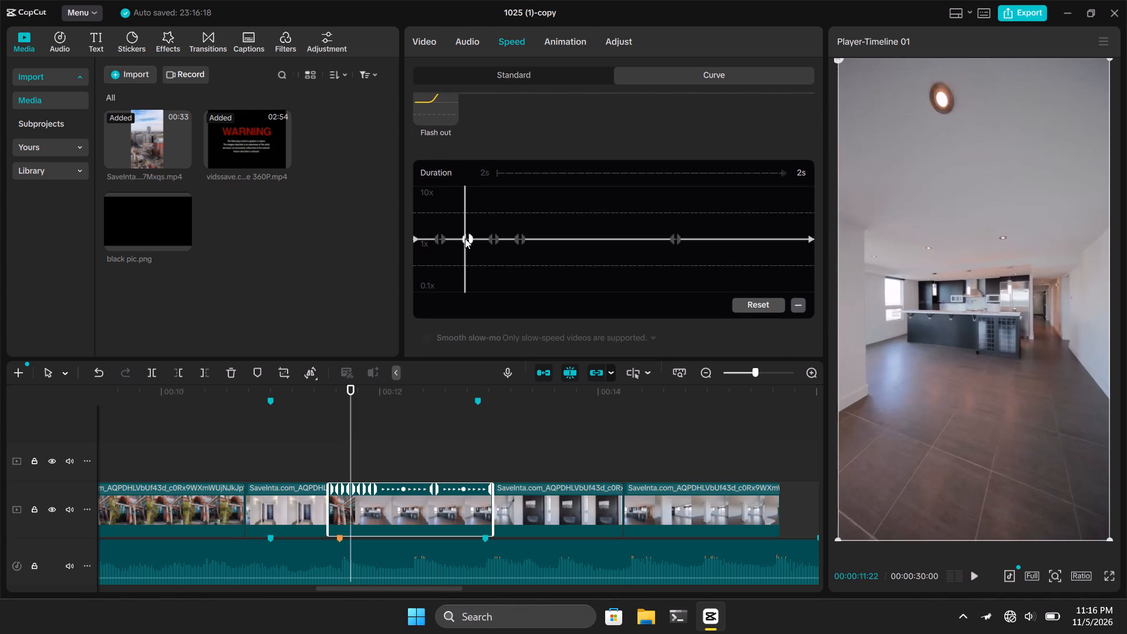
left_click_drag(465, 238, 463, 222)
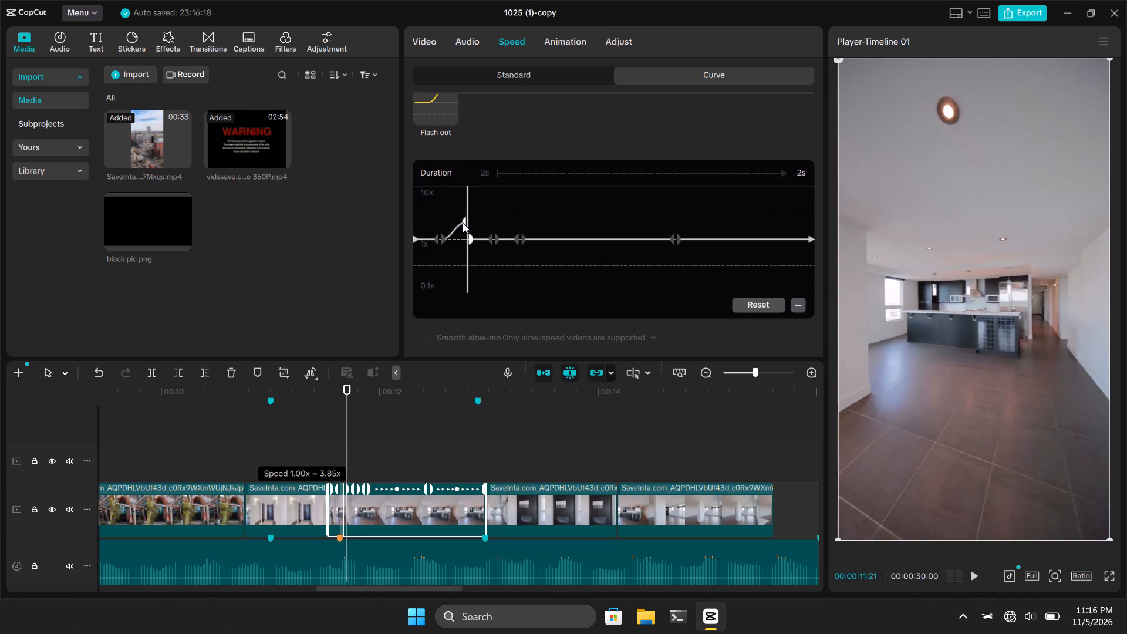
left_click_drag(463, 222, 461, 216)
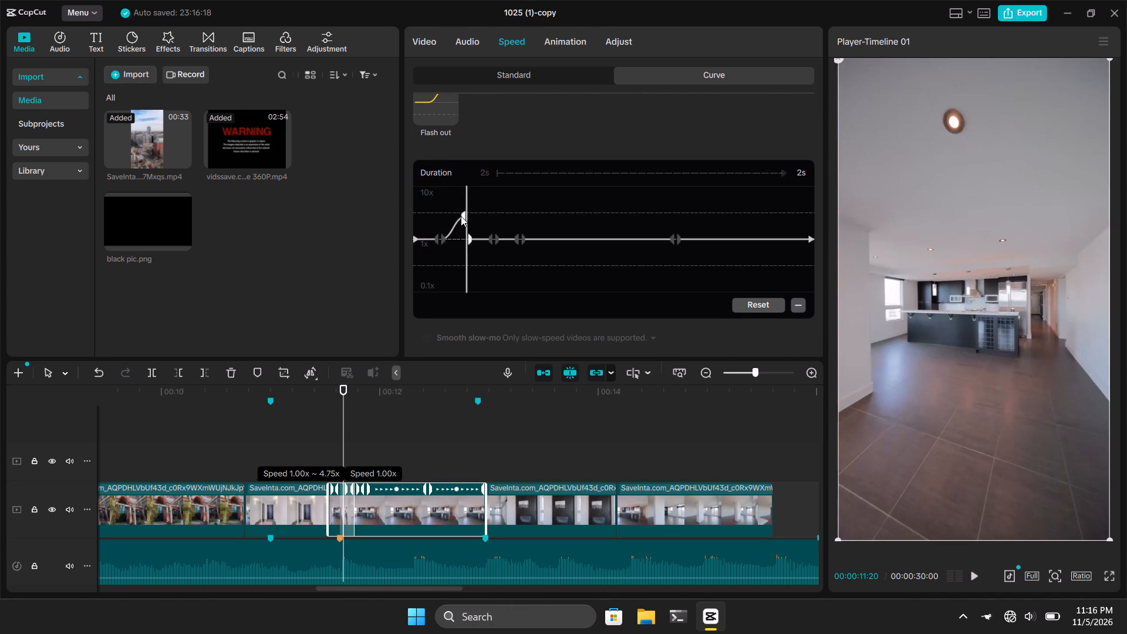
left_click_drag(461, 216, 459, 215)
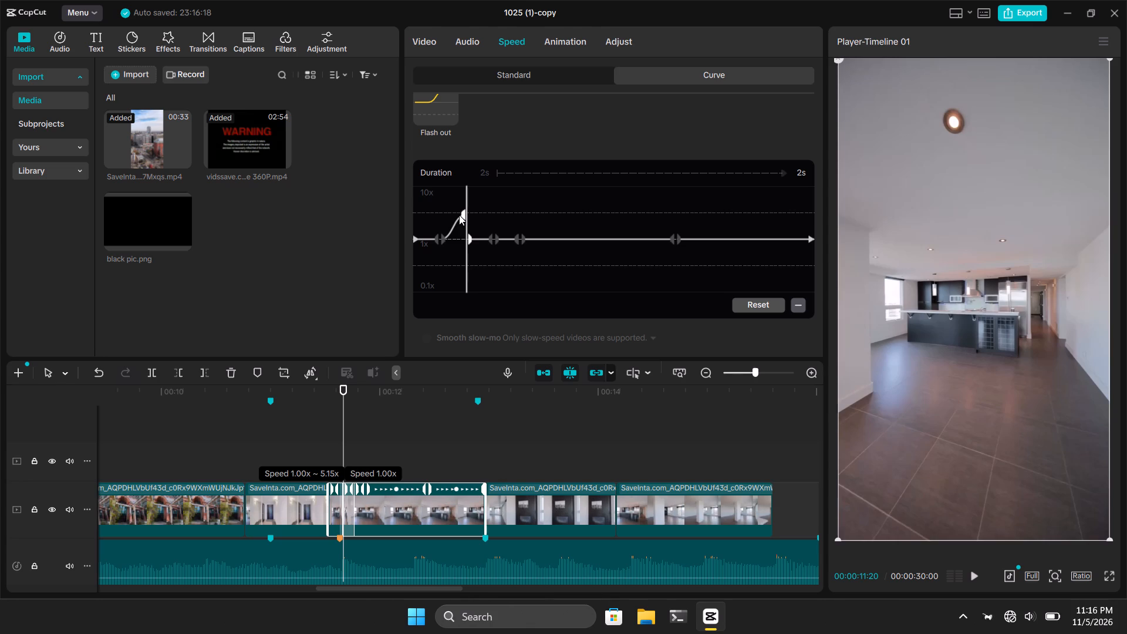
left_click_drag(459, 215, 458, 215)
left_click(473, 235)
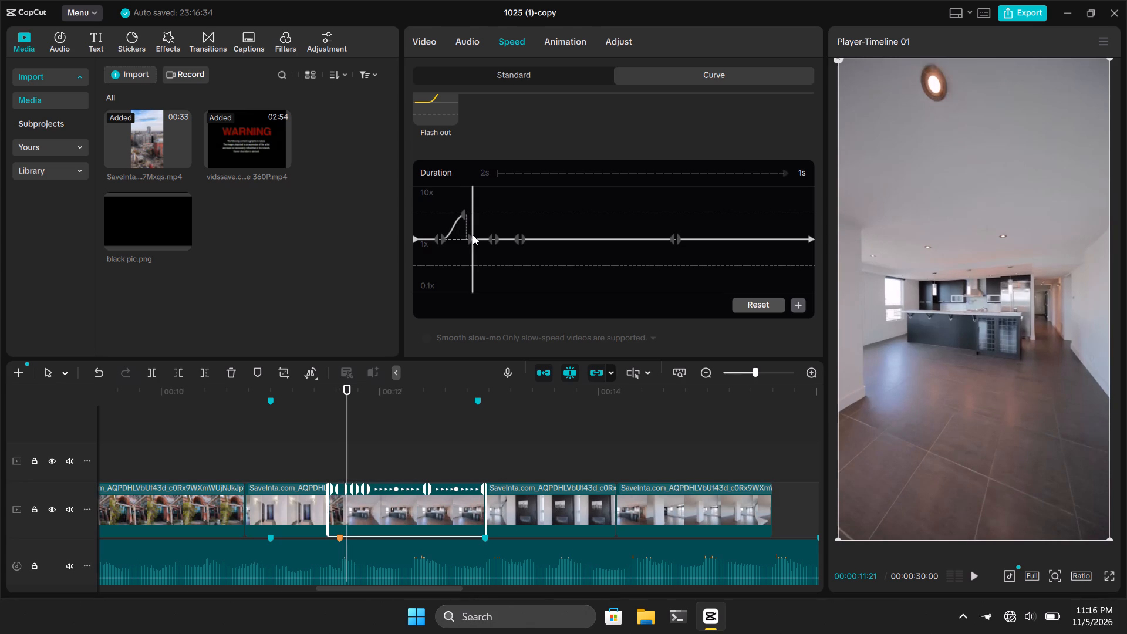
left_click(470, 237)
left_click_drag(470, 237, 470, 220)
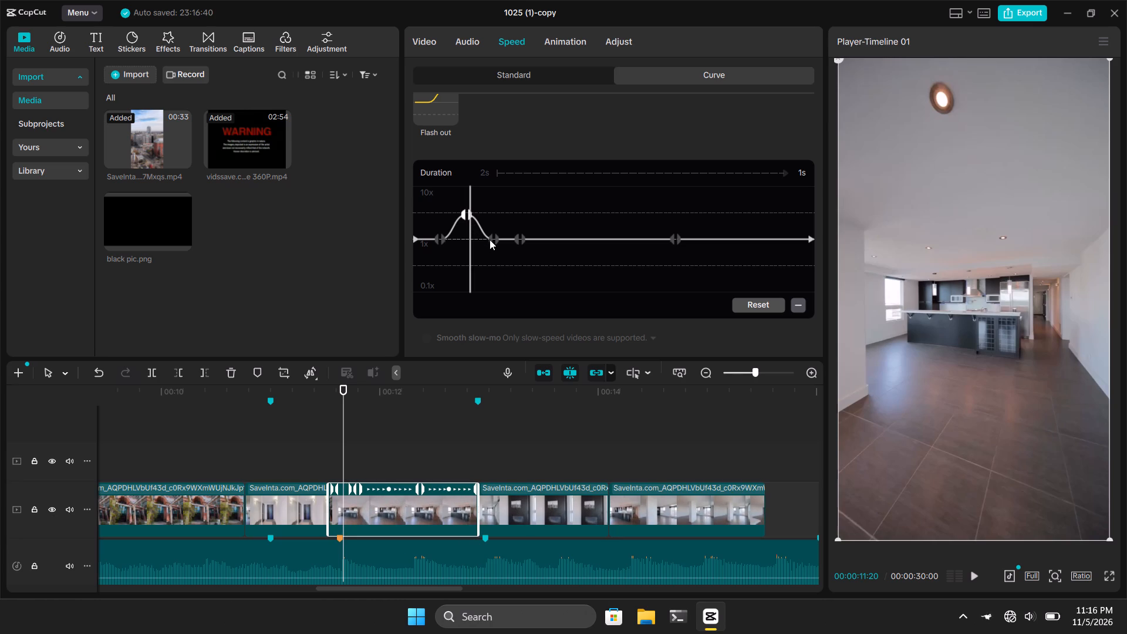
Lower both halves of the third point on the kitchen clip's speed curve to about 0.56x.
left_click(490, 240)
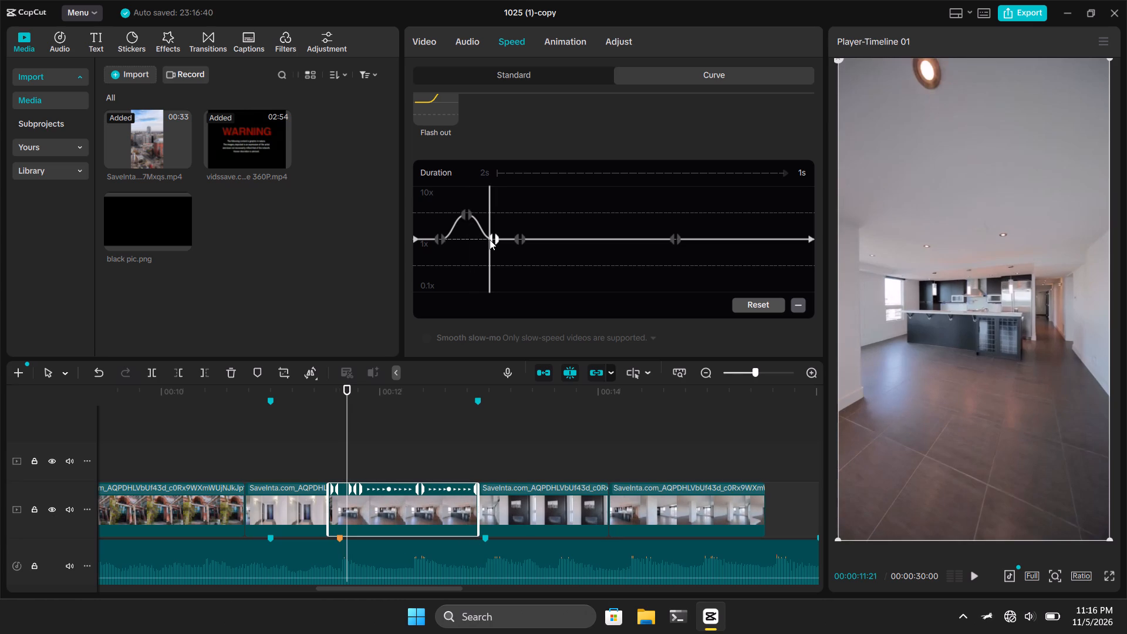
left_click_drag(490, 240, 490, 259)
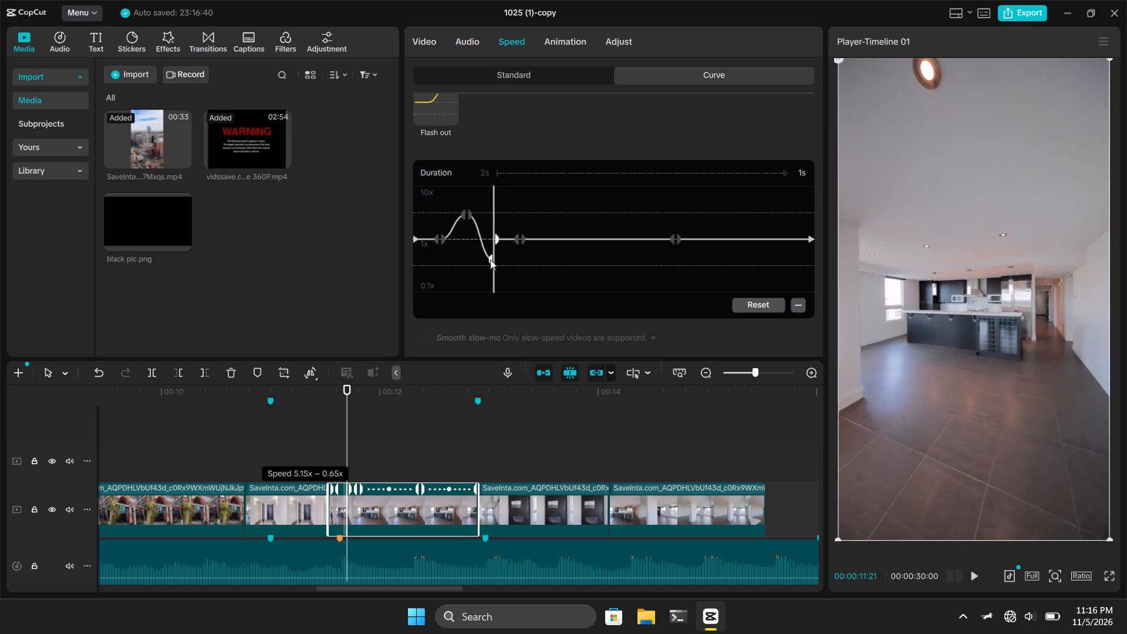
left_click_drag(490, 259, 490, 265)
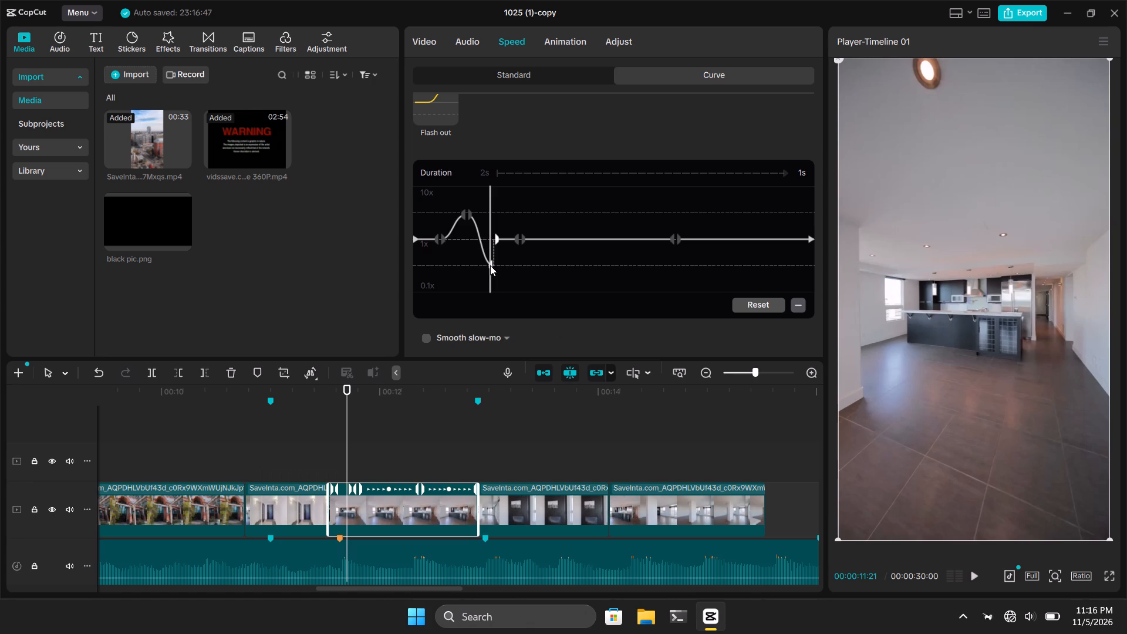
left_click_drag(498, 237, 493, 264)
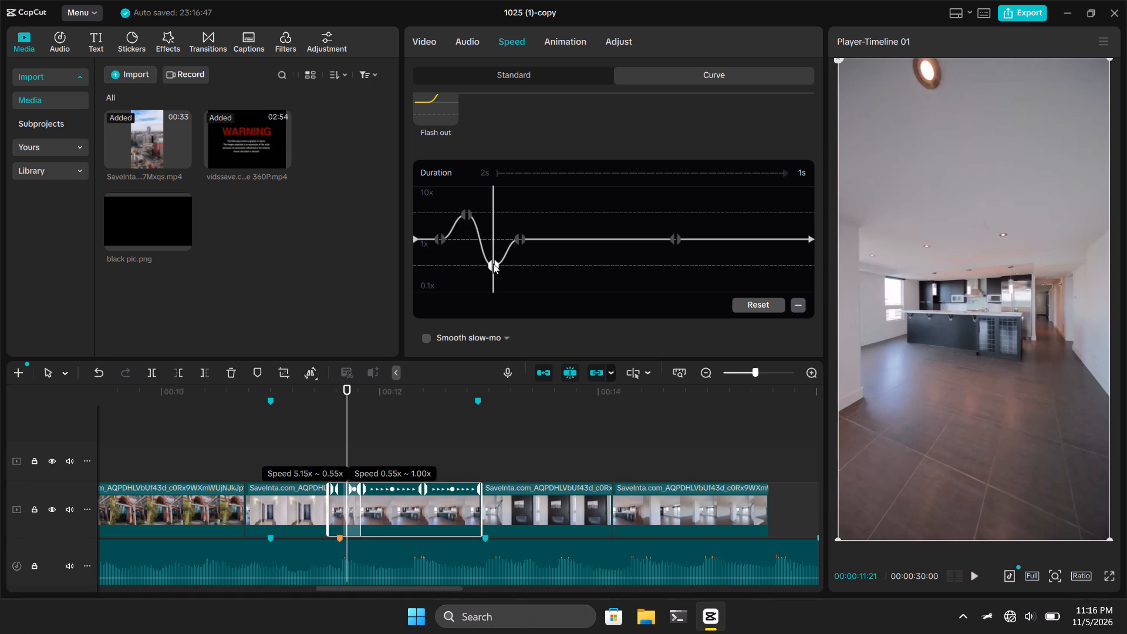
left_click_drag(493, 264, 482, 264)
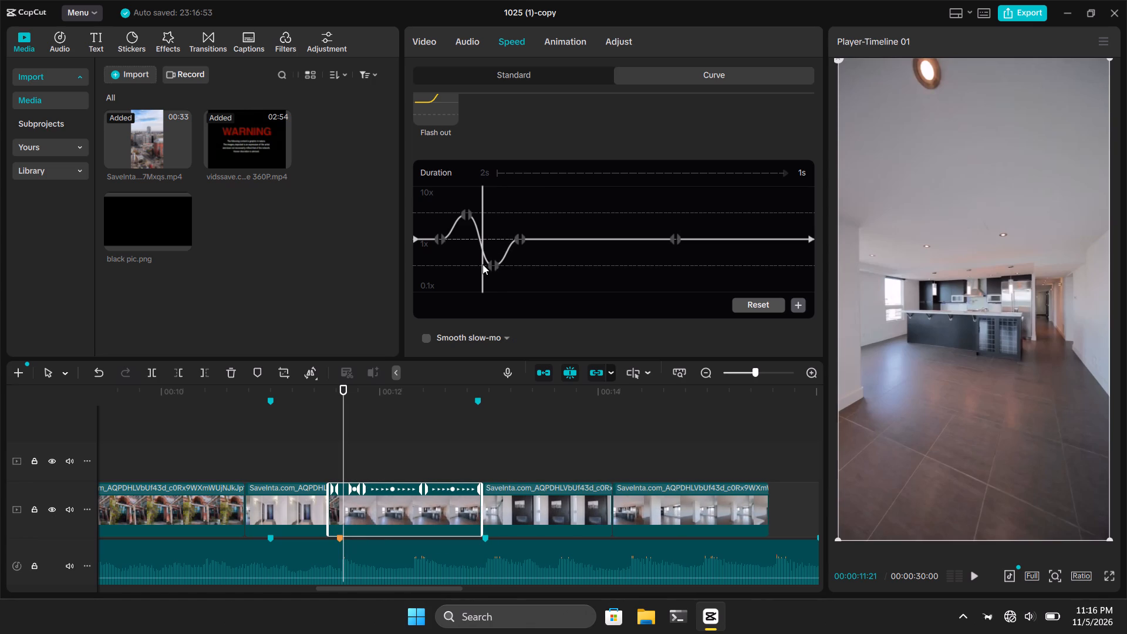
left_click(494, 266)
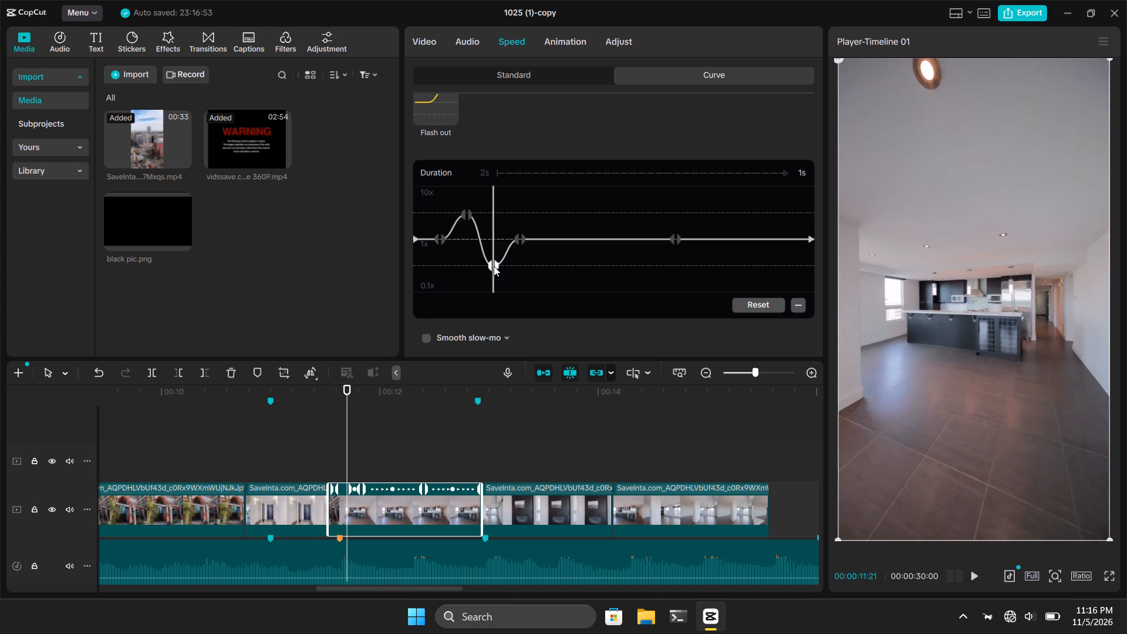
left_click_drag(494, 266, 475, 266)
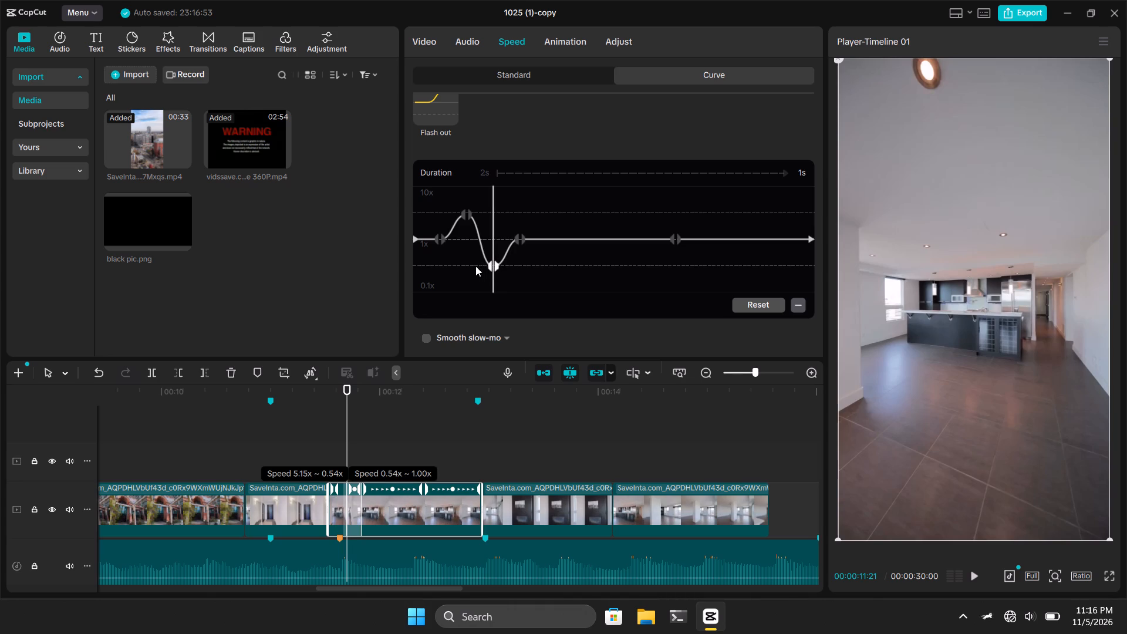
left_click_drag(475, 266, 465, 265)
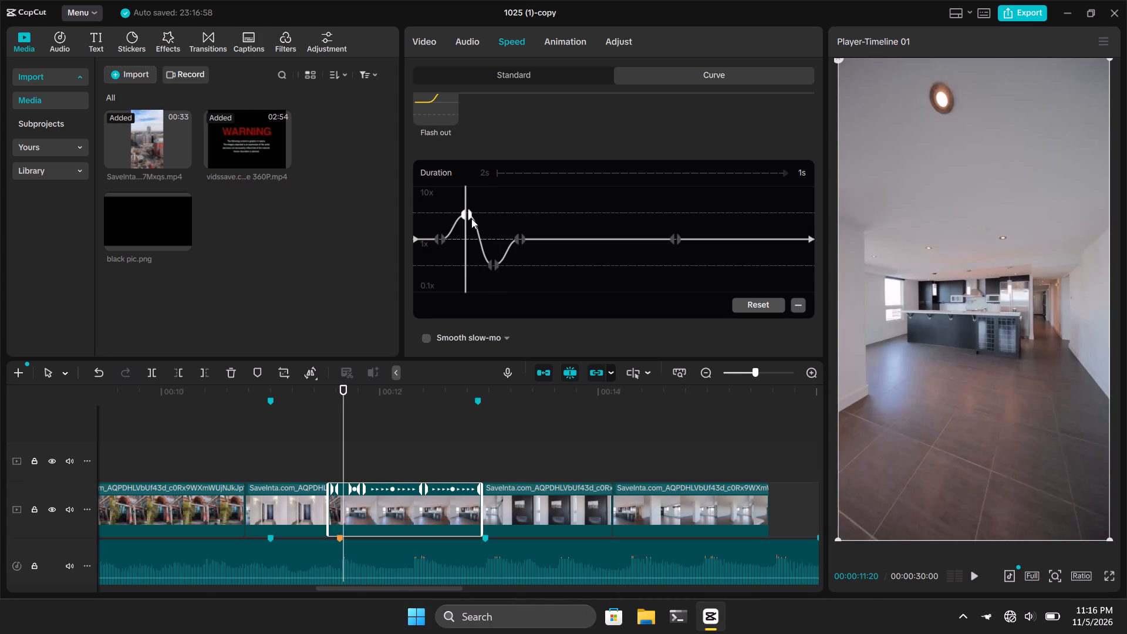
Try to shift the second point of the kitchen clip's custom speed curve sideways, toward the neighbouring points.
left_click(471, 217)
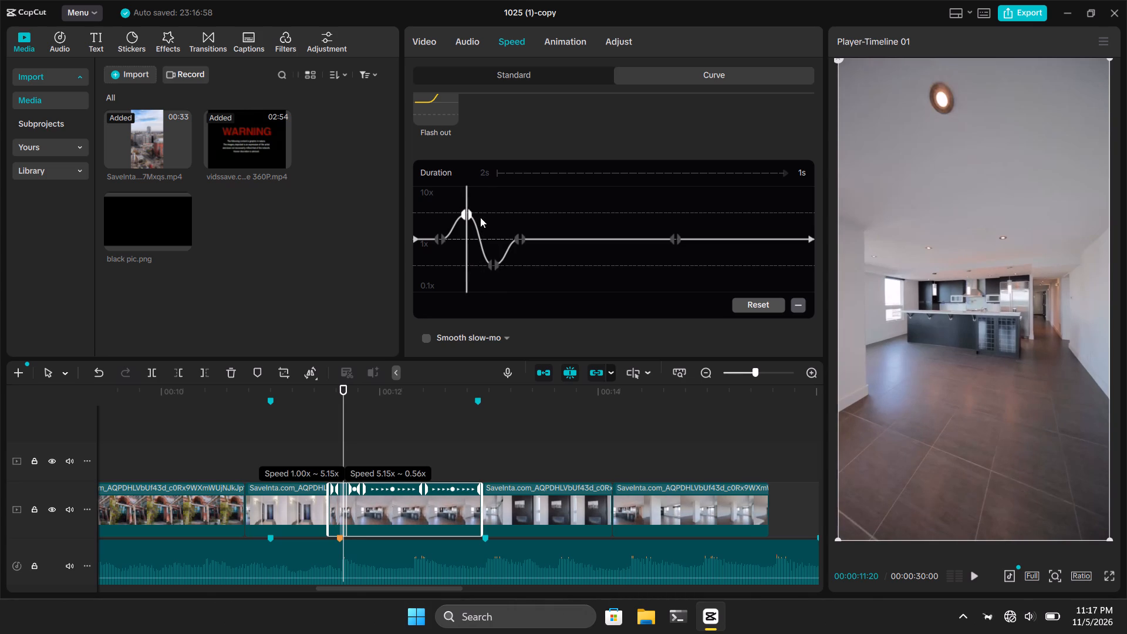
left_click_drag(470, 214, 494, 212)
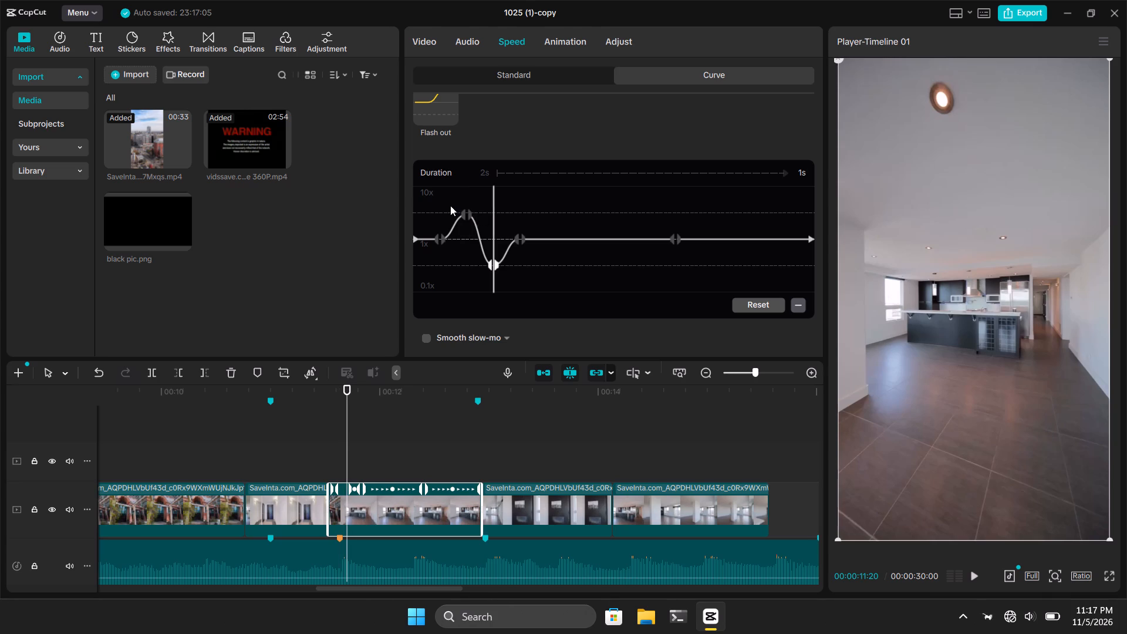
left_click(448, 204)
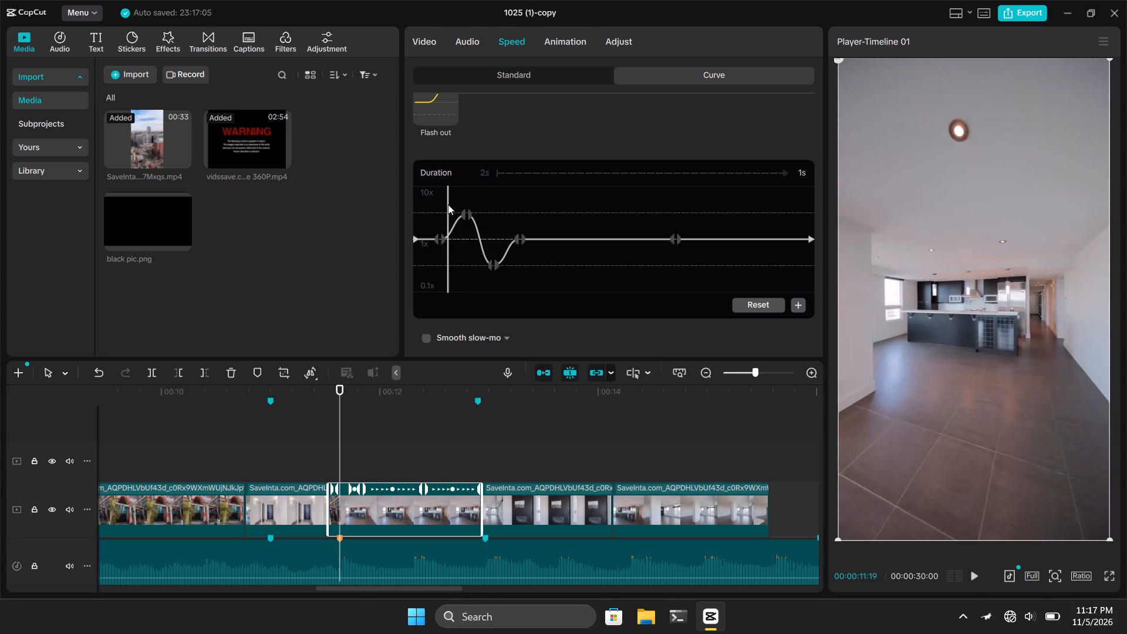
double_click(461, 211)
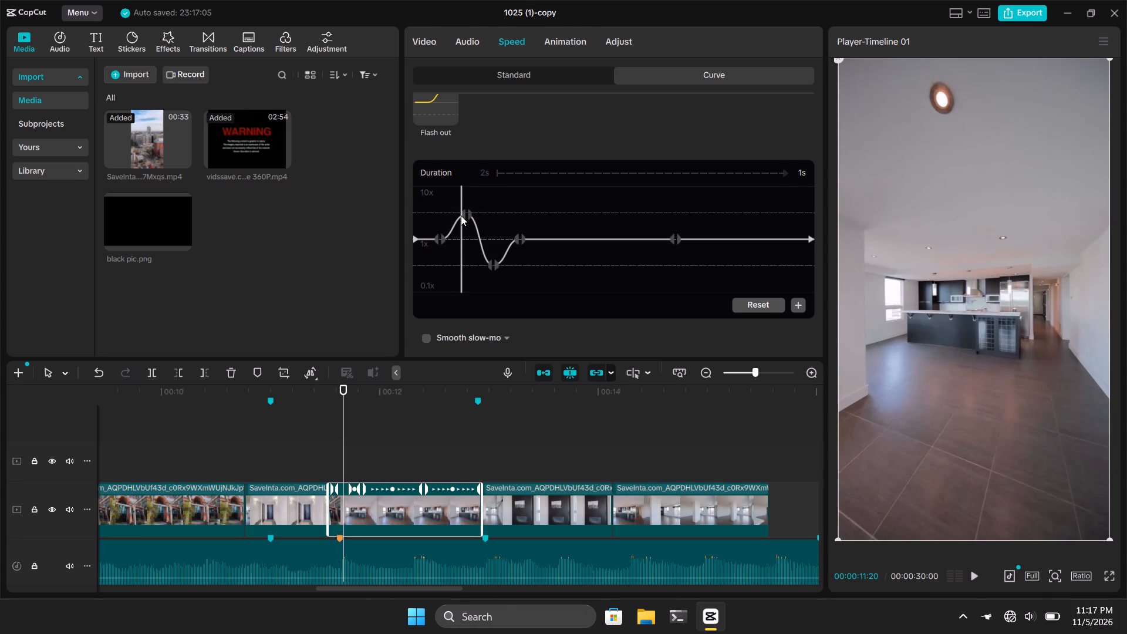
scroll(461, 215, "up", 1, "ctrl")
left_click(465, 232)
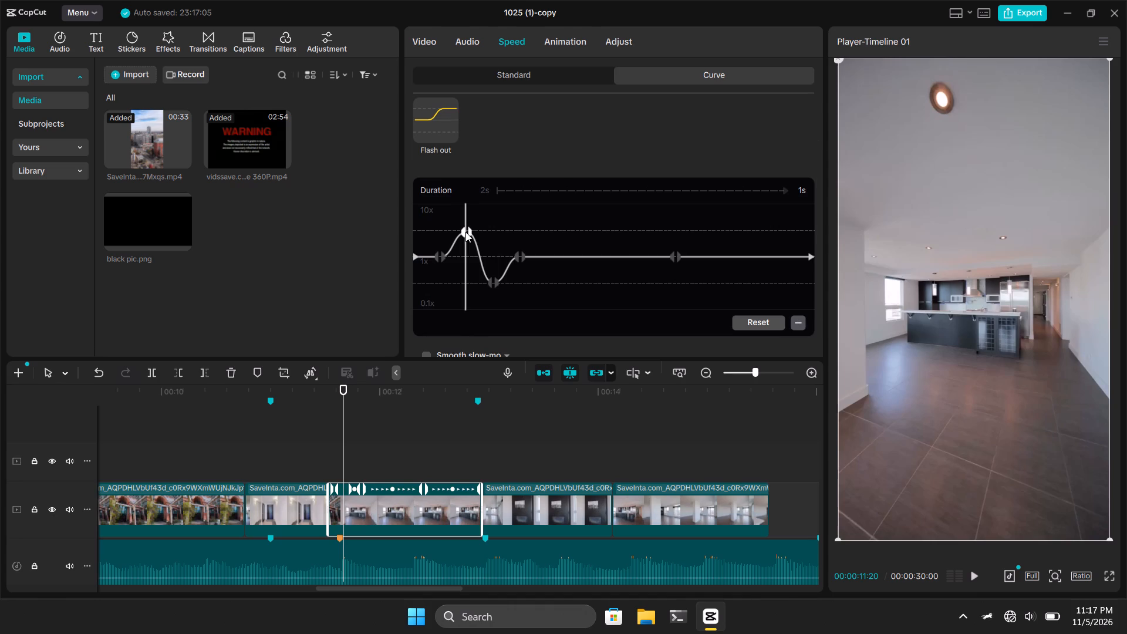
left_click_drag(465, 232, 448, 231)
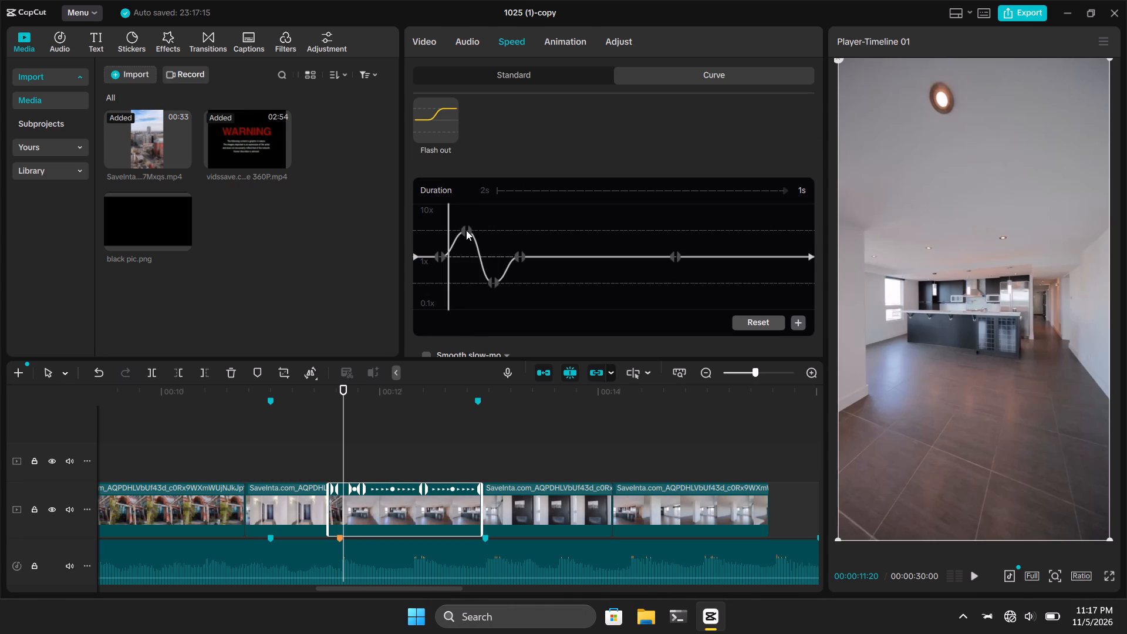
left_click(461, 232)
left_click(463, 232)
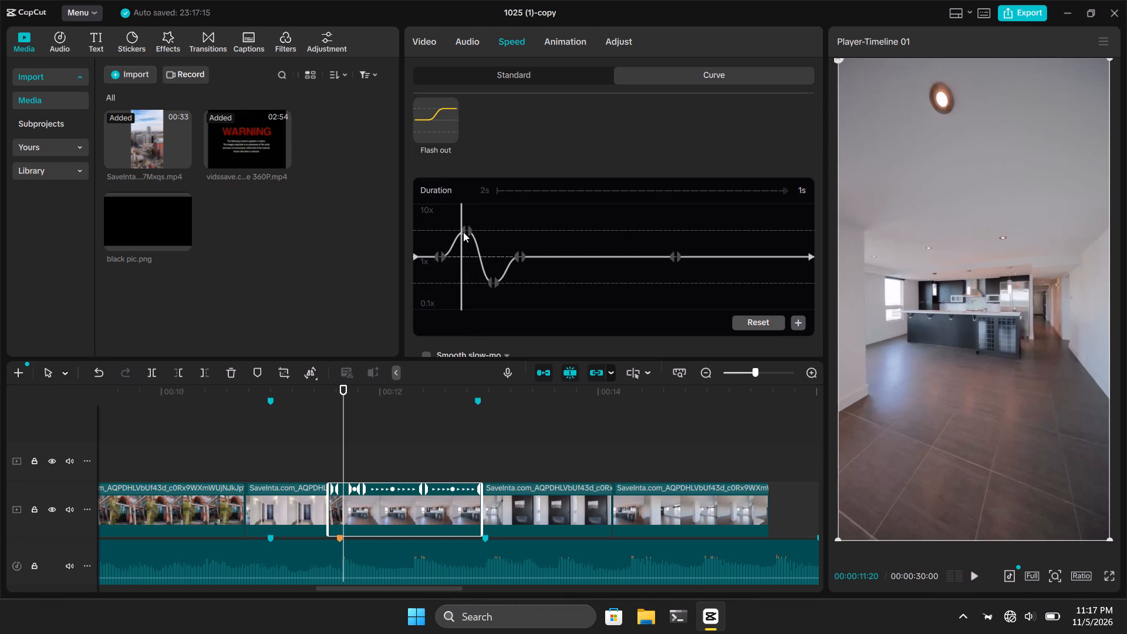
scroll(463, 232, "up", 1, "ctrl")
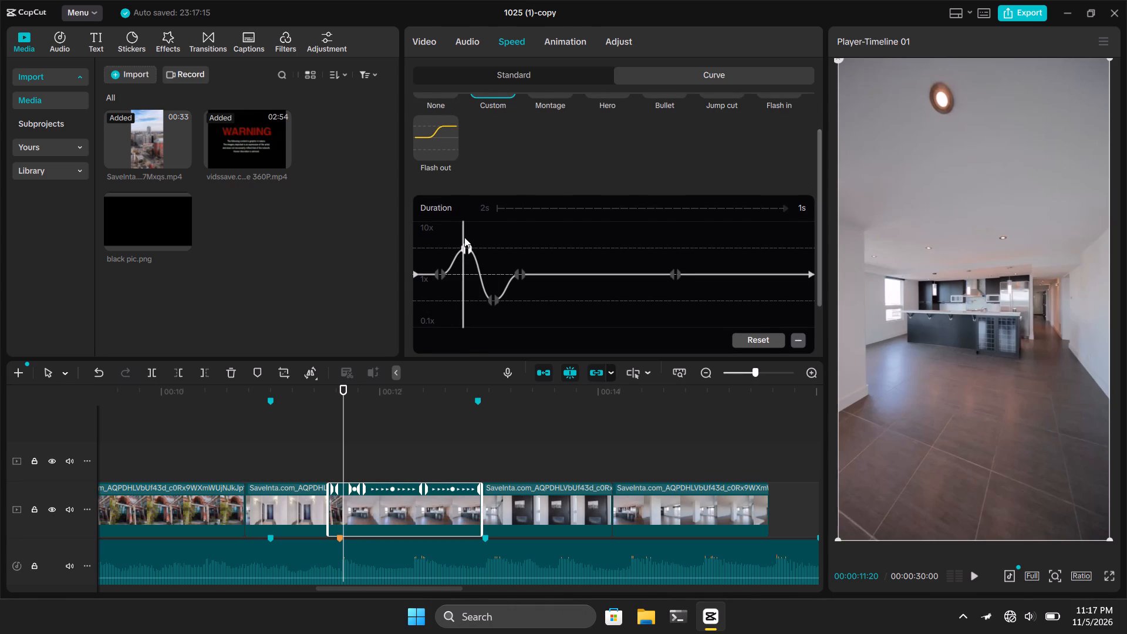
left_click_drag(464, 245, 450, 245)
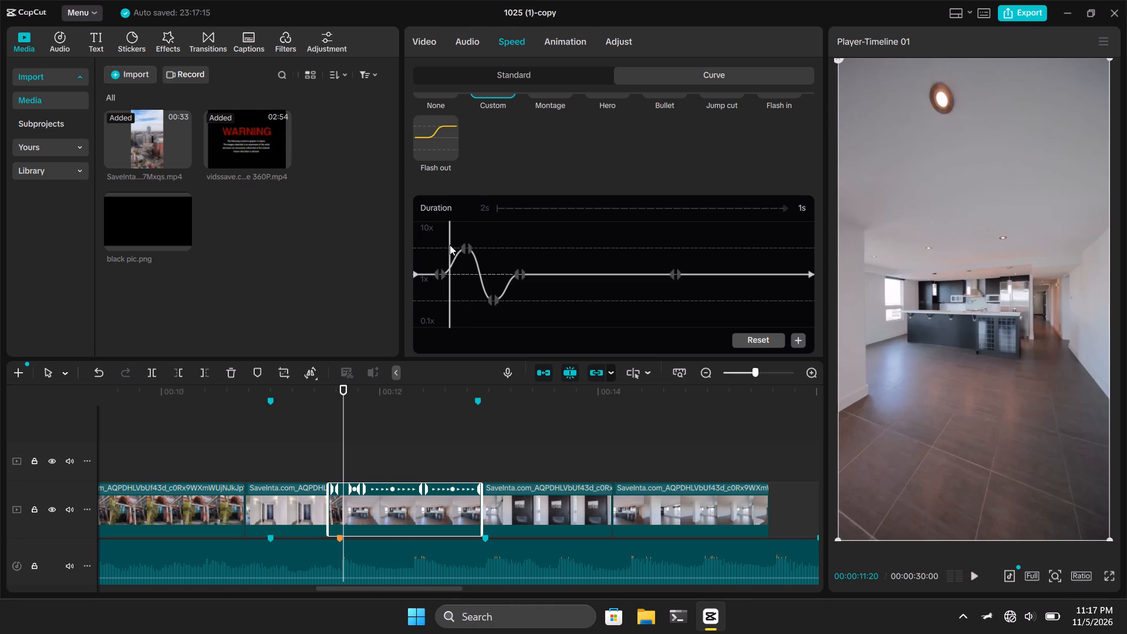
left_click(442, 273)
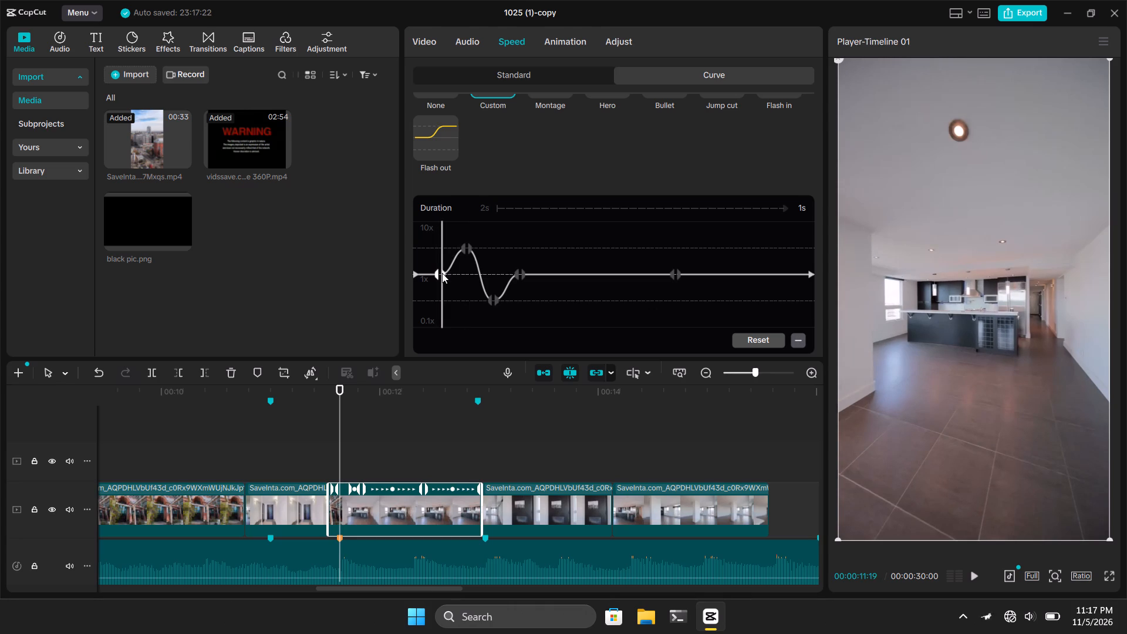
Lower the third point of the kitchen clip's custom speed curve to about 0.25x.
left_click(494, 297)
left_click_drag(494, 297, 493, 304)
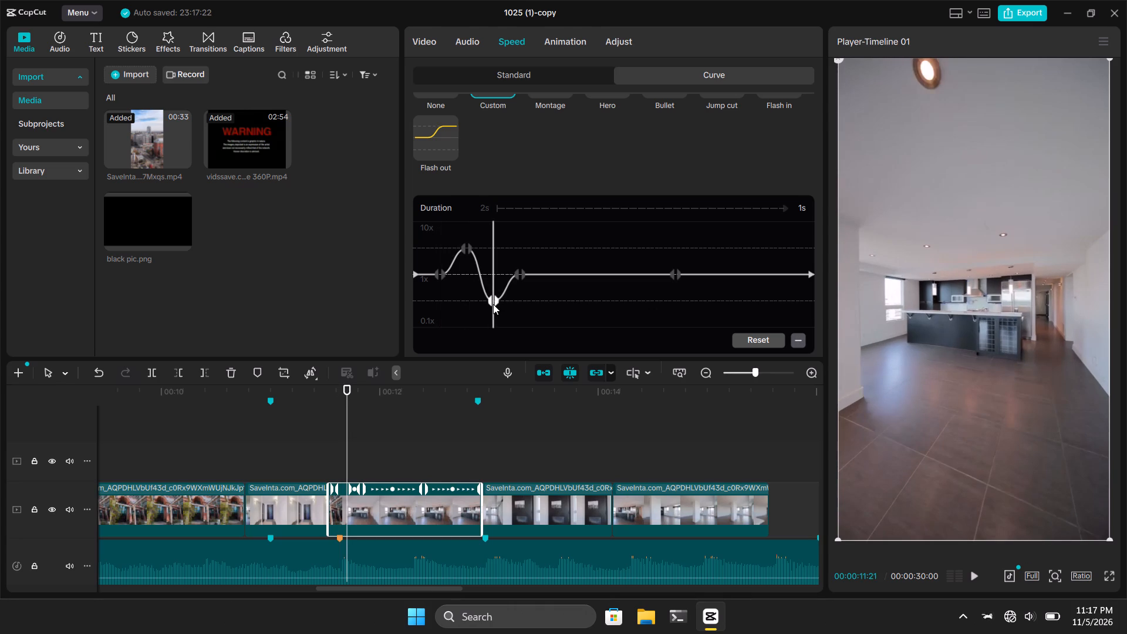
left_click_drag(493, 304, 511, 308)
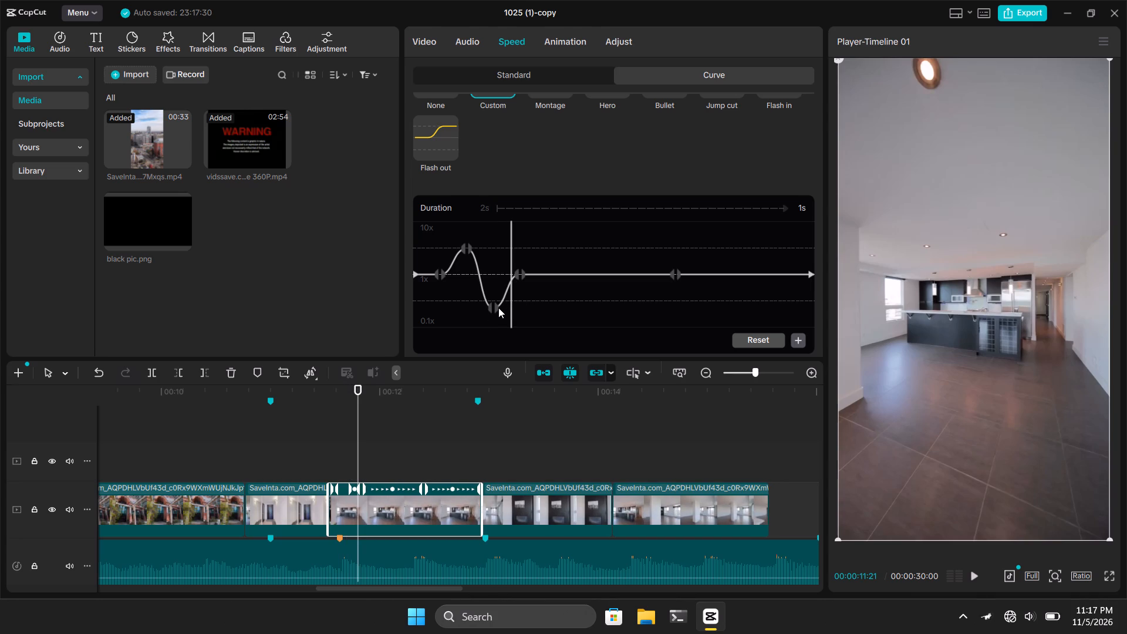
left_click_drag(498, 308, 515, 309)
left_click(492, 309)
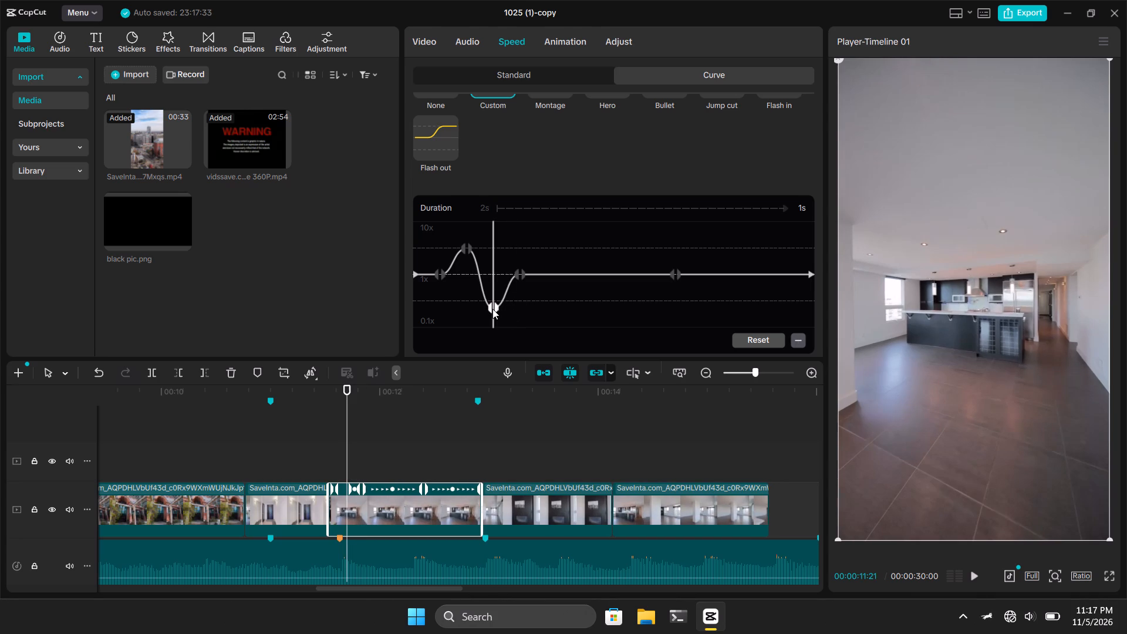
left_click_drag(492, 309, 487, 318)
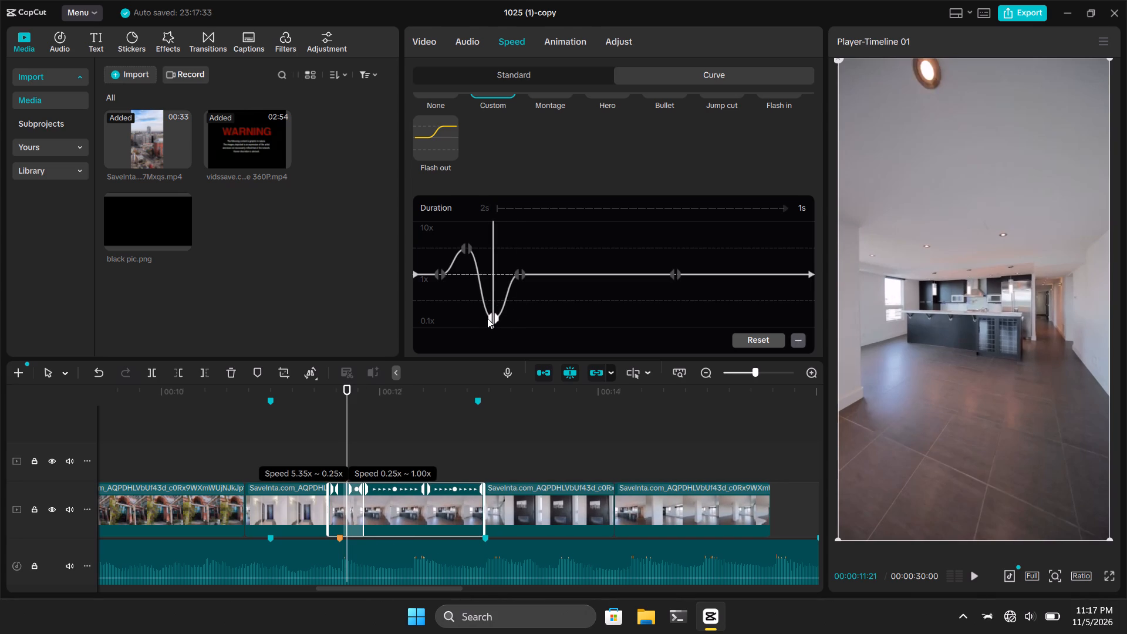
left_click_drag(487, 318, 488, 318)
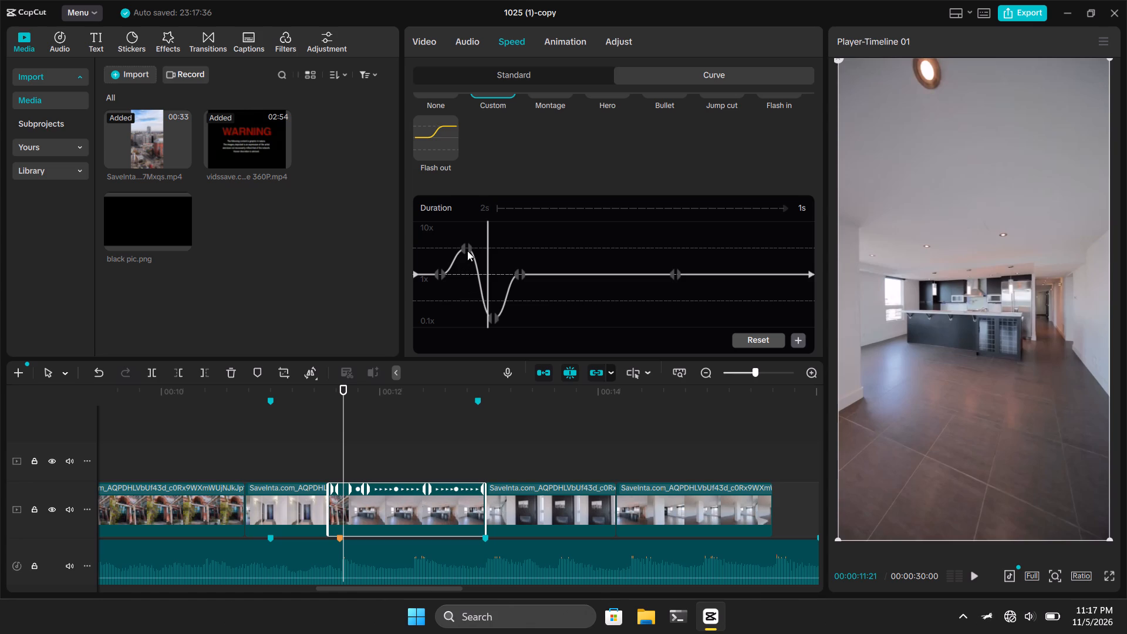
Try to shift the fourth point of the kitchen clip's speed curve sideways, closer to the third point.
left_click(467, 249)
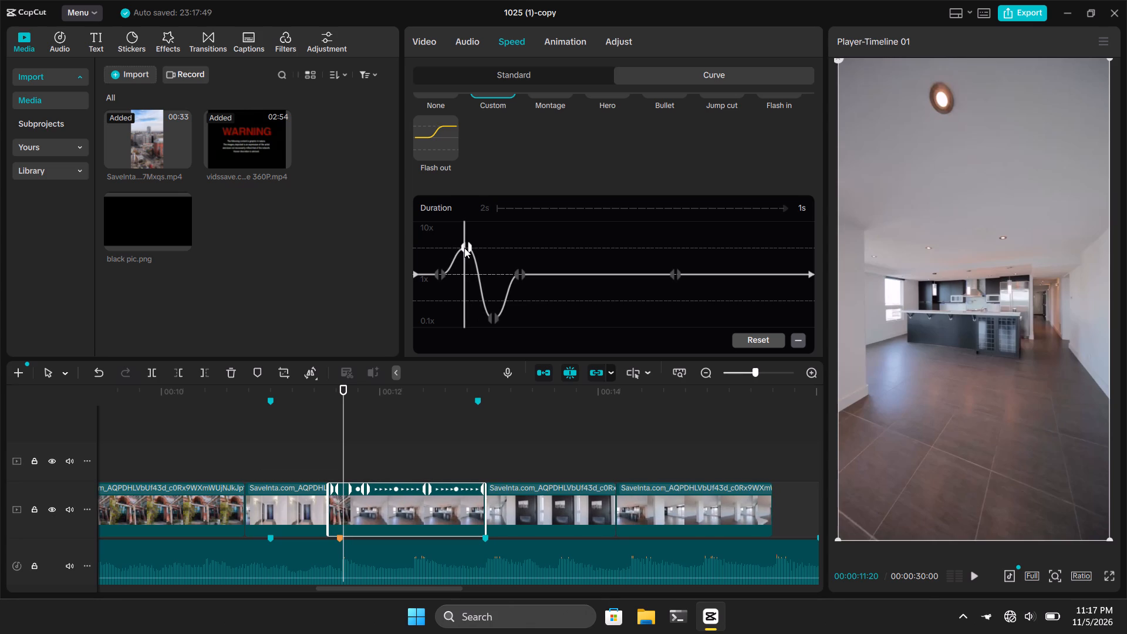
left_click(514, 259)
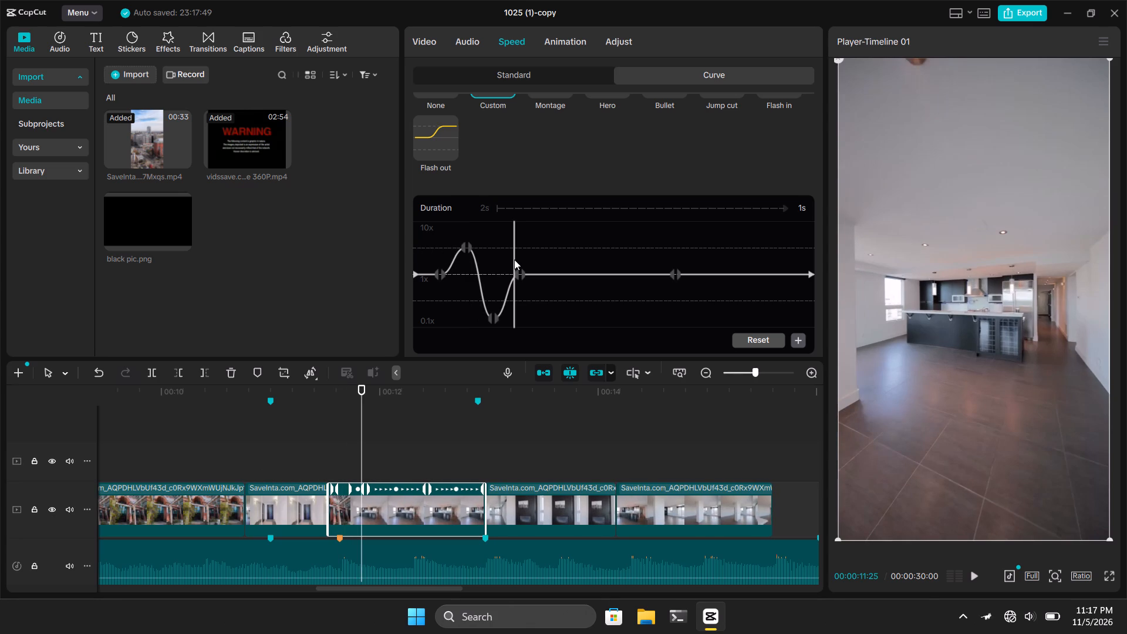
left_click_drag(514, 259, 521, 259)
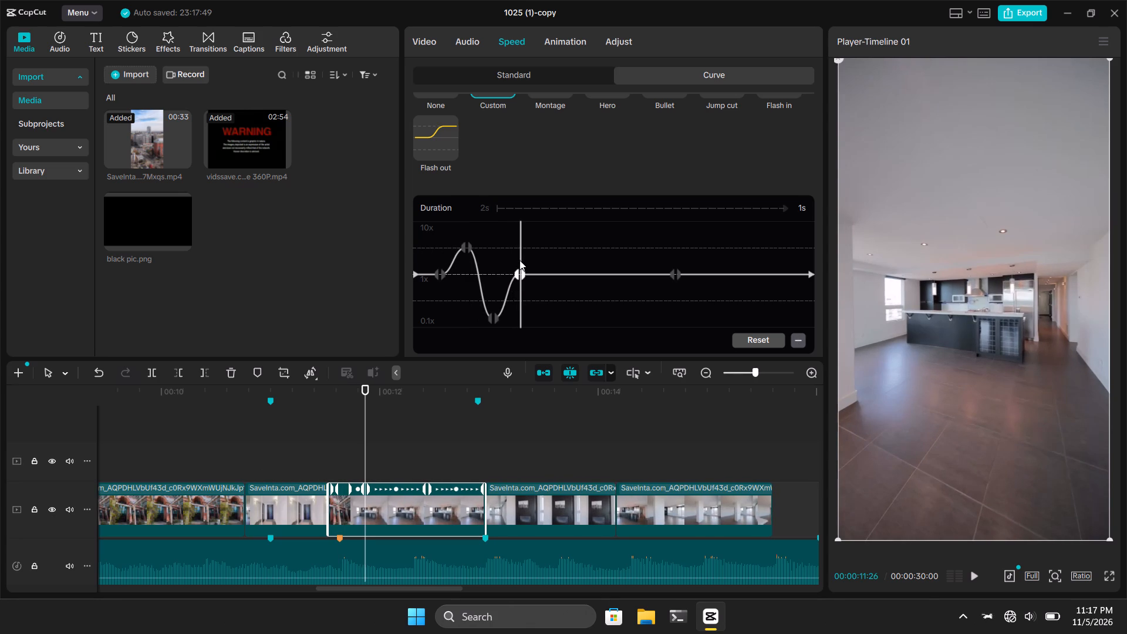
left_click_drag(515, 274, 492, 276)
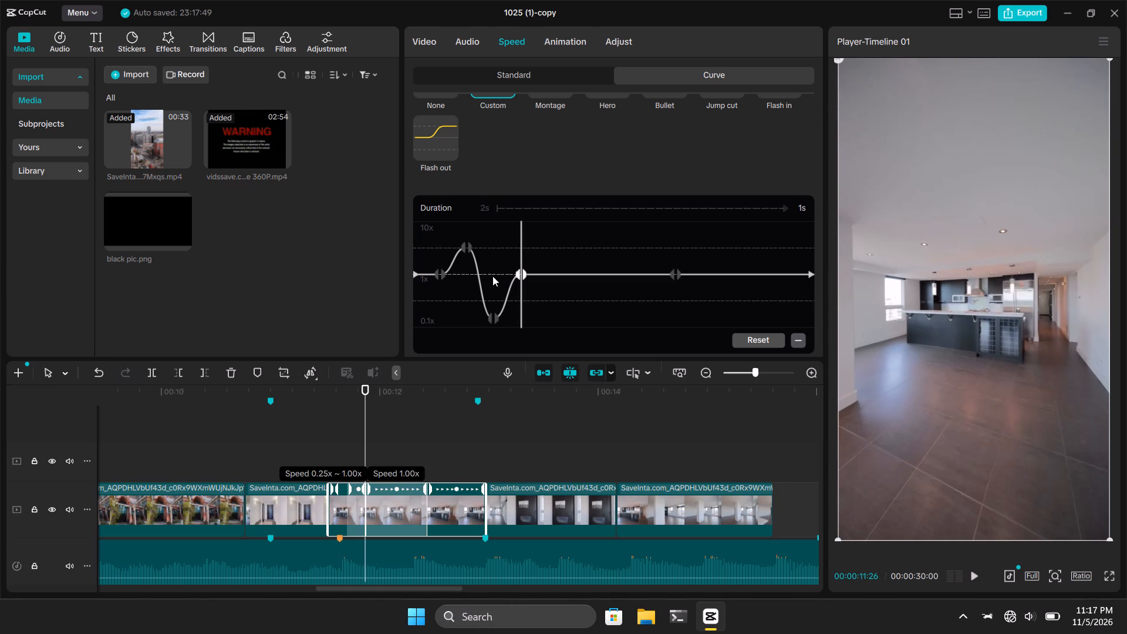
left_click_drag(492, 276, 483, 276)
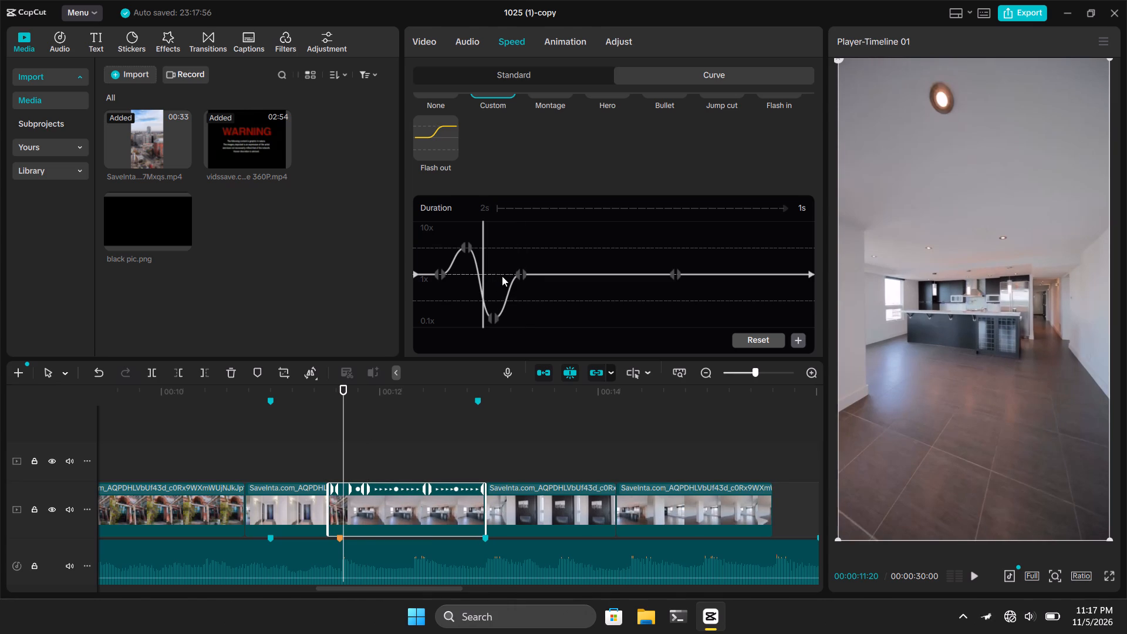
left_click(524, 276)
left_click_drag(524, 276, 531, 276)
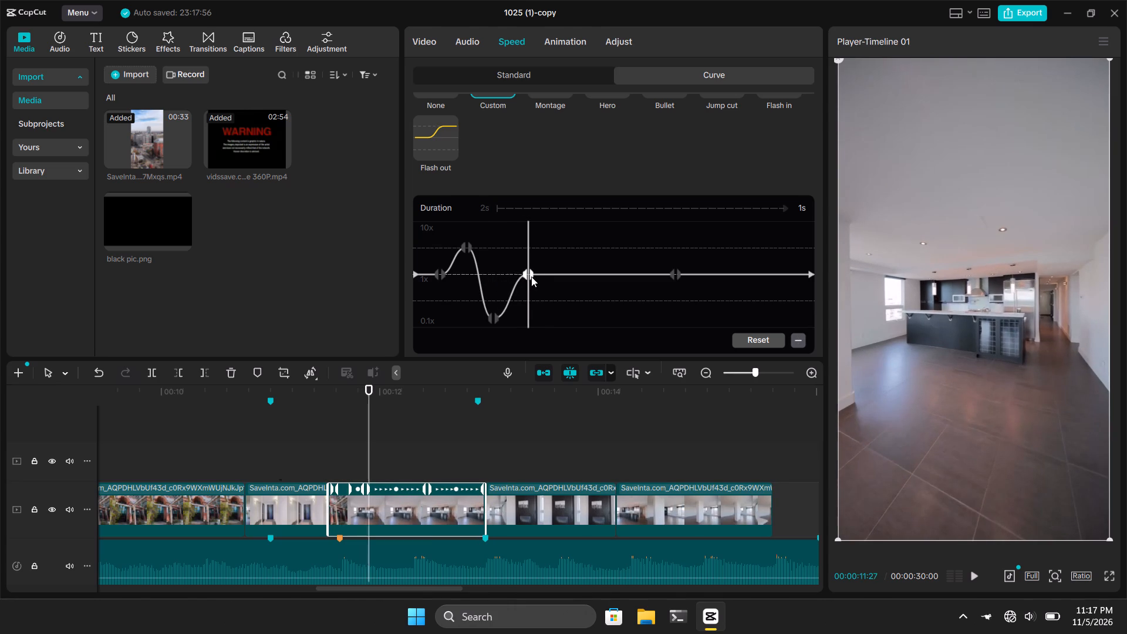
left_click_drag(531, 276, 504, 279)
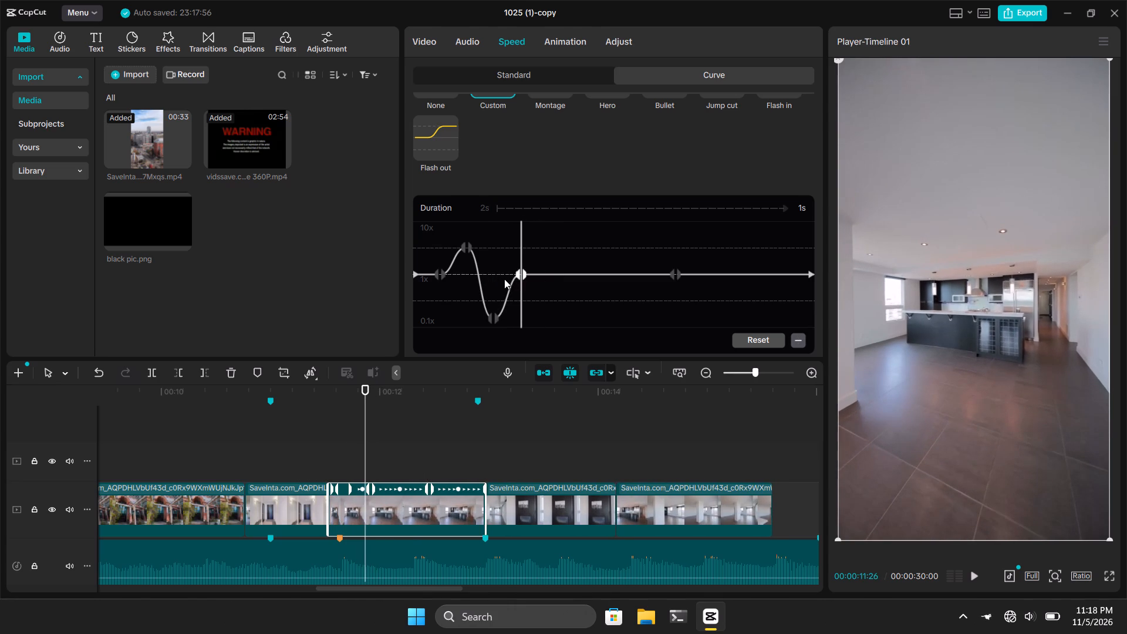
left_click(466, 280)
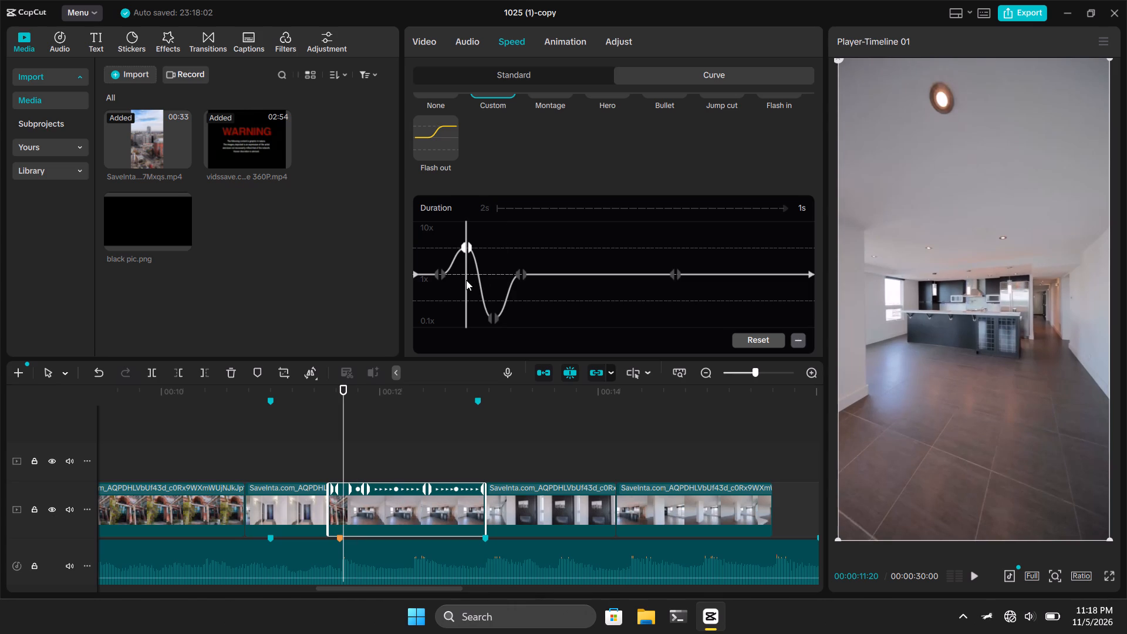
Play back the kitchen clip from its opening twice to check the reshaped speed ramp against the music.
left_click_drag(466, 280, 506, 294)
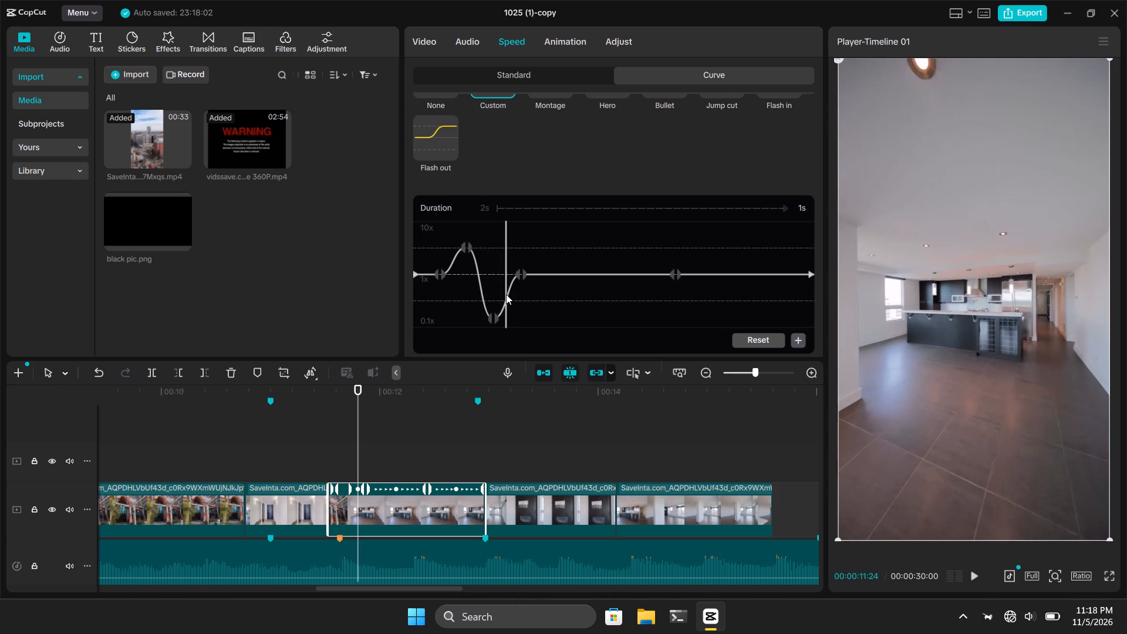
left_click_drag(506, 294, 394, 309)
key("space")
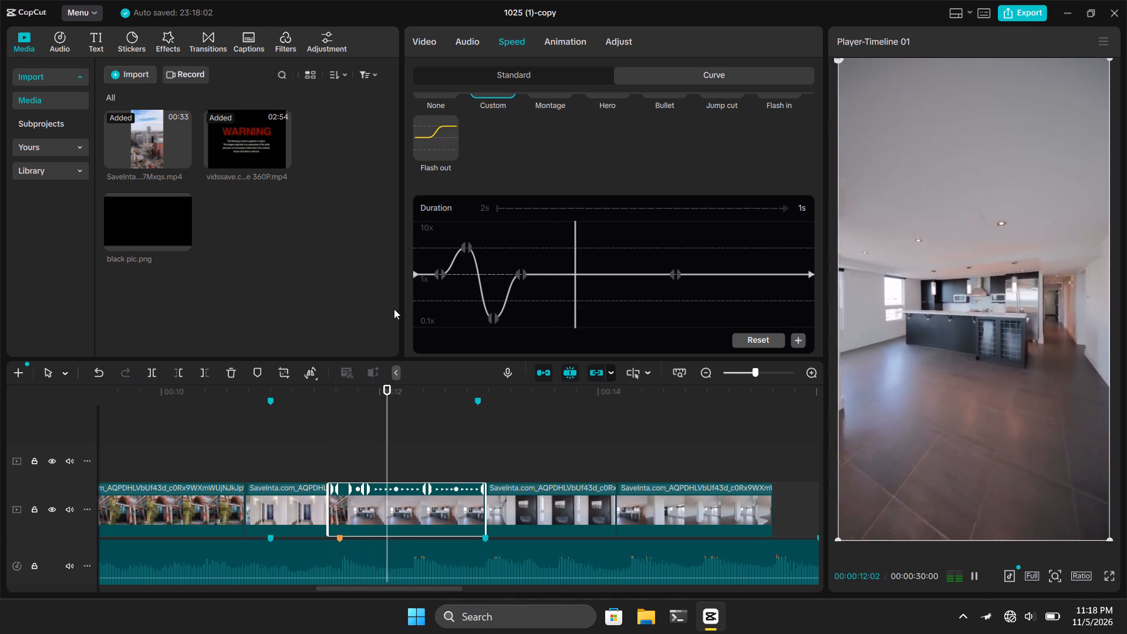
key("space")
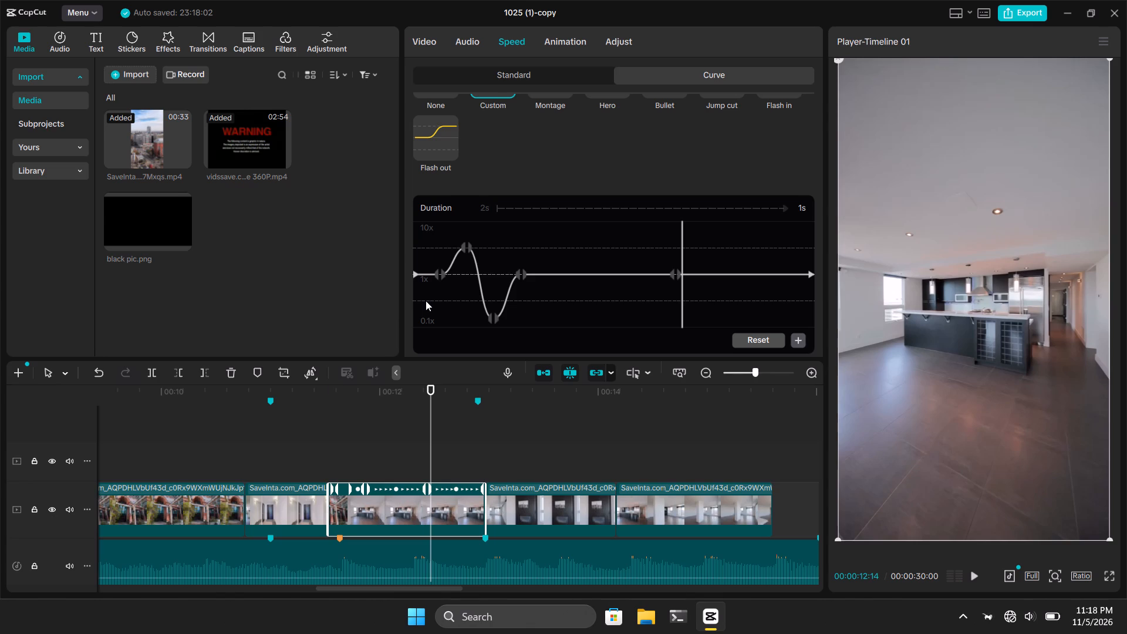
left_click(426, 301)
left_click_drag(426, 301, 397, 307)
key("space")
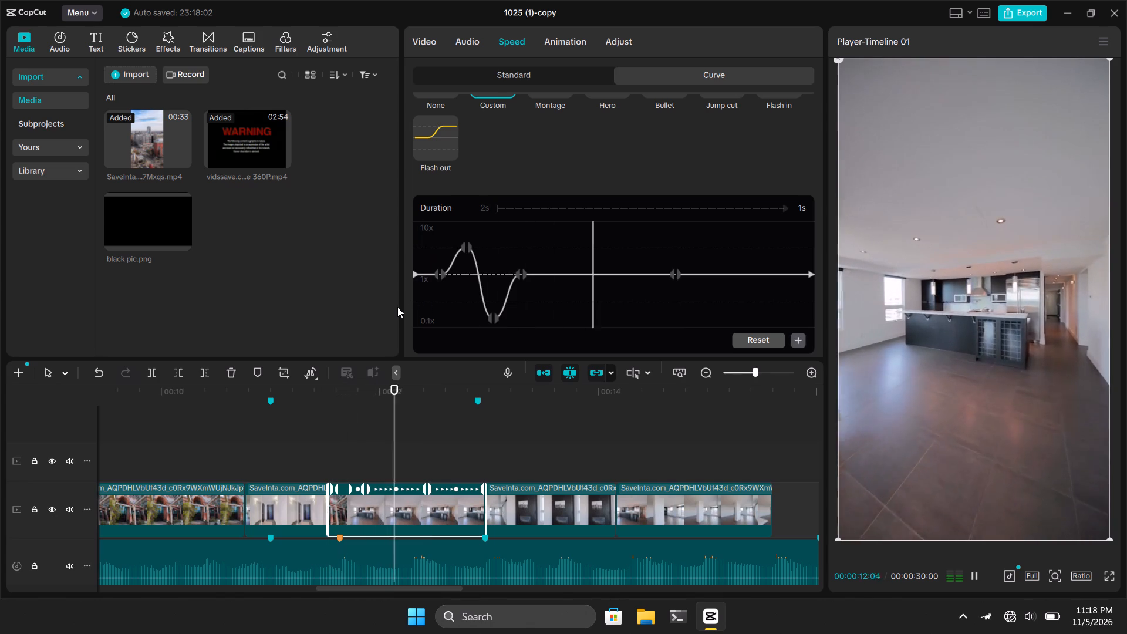
key("space")
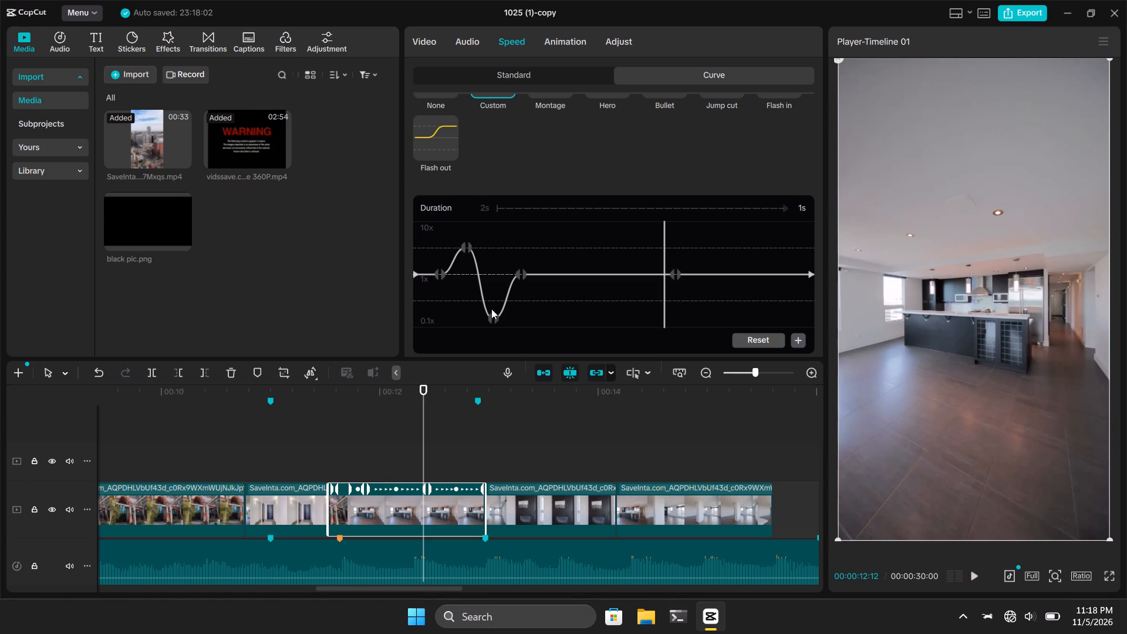
Lower the third point of the kitchen clip's custom speed curve to 0.10x.
left_click_drag(492, 315, 488, 338)
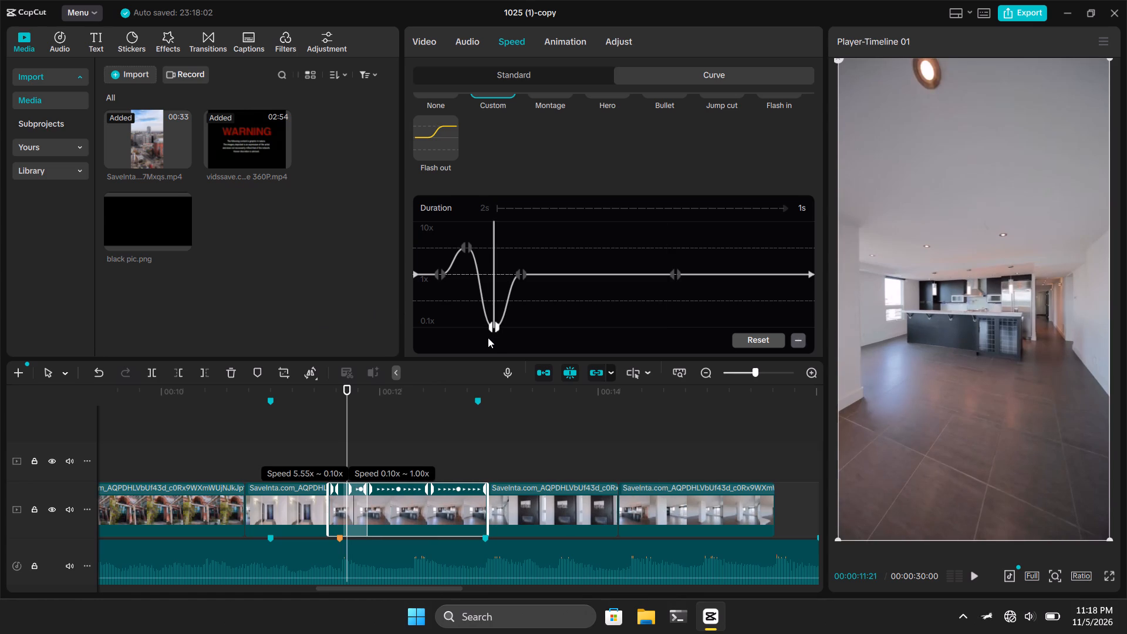
left_click_drag(488, 338, 487, 340)
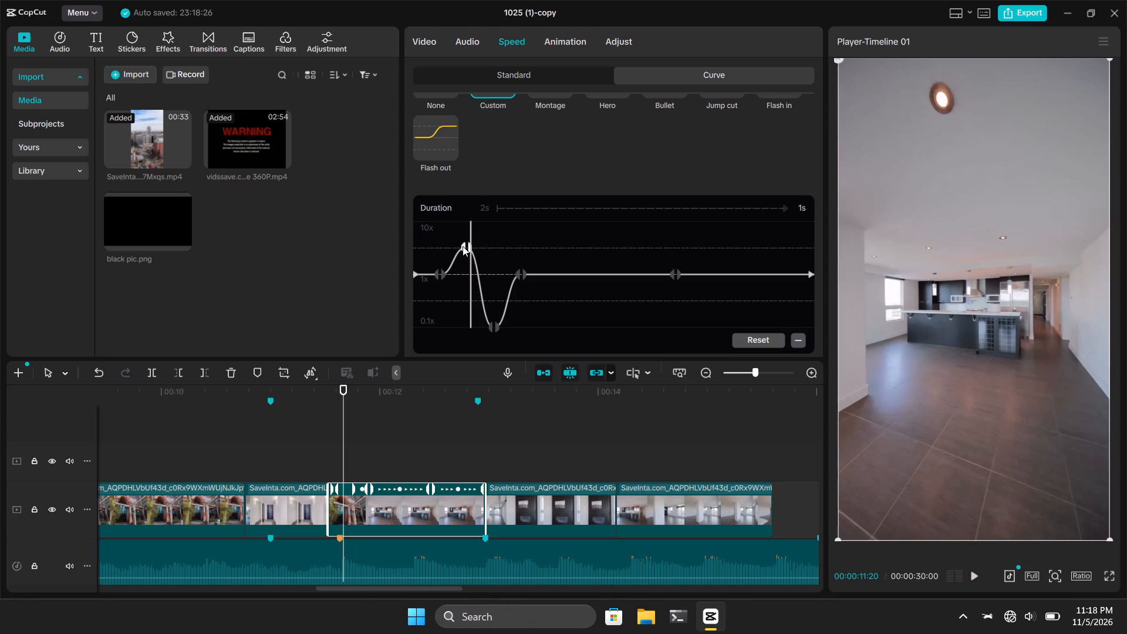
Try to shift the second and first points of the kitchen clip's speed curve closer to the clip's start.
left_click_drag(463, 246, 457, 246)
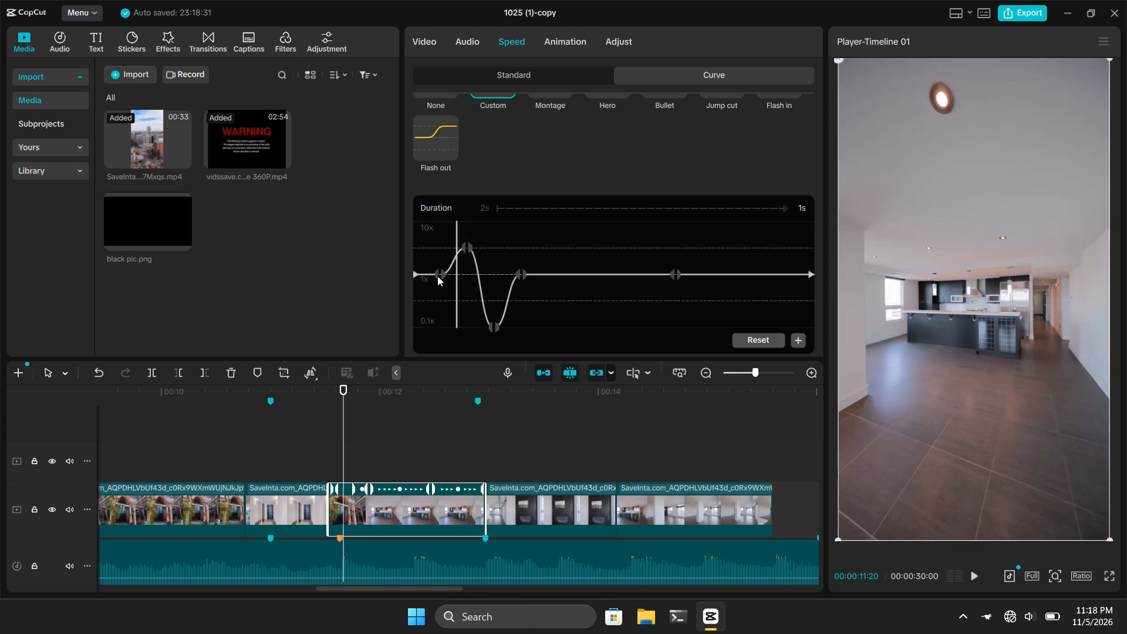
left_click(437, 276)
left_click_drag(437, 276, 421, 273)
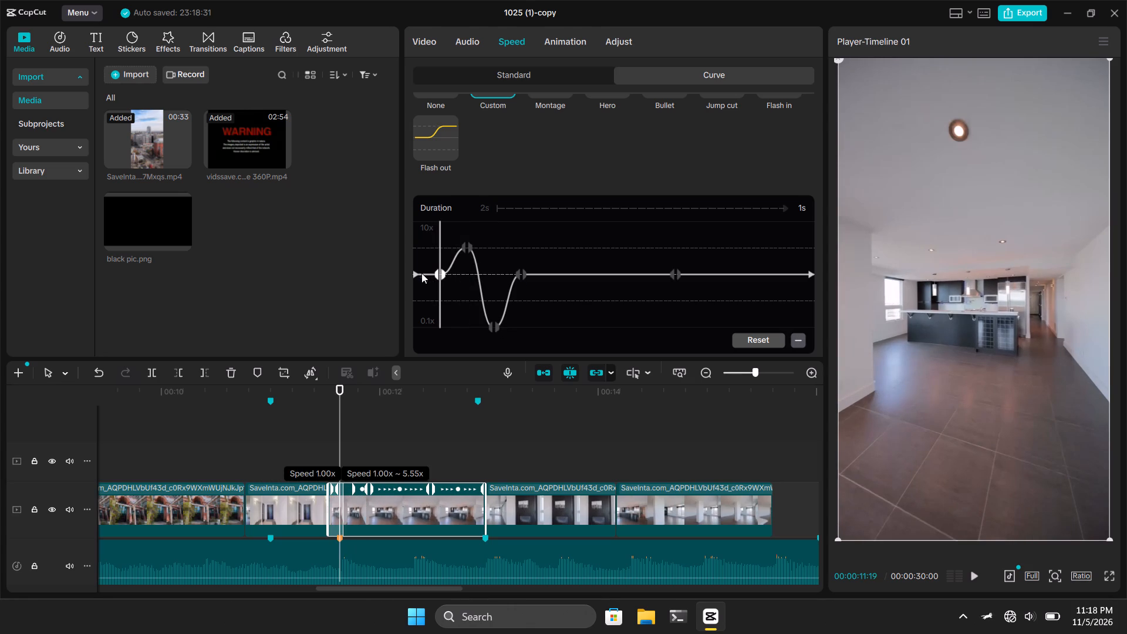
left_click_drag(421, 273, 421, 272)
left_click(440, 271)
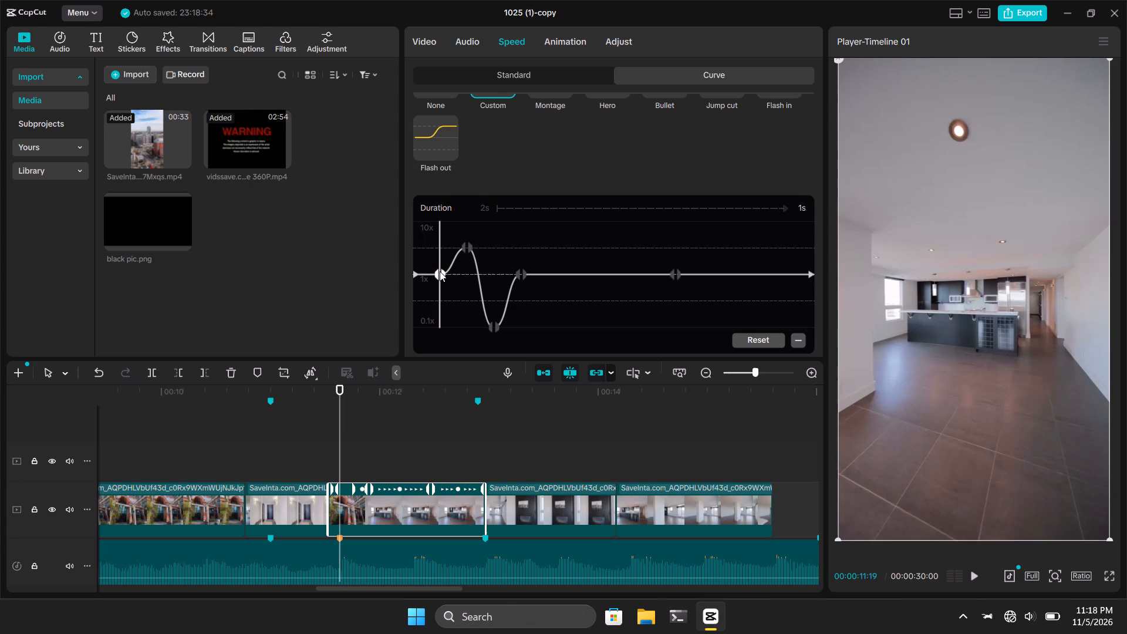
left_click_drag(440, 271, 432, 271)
Play back the kitchen clip from its start to check the deeper slow-down against the music.
left_click(426, 252)
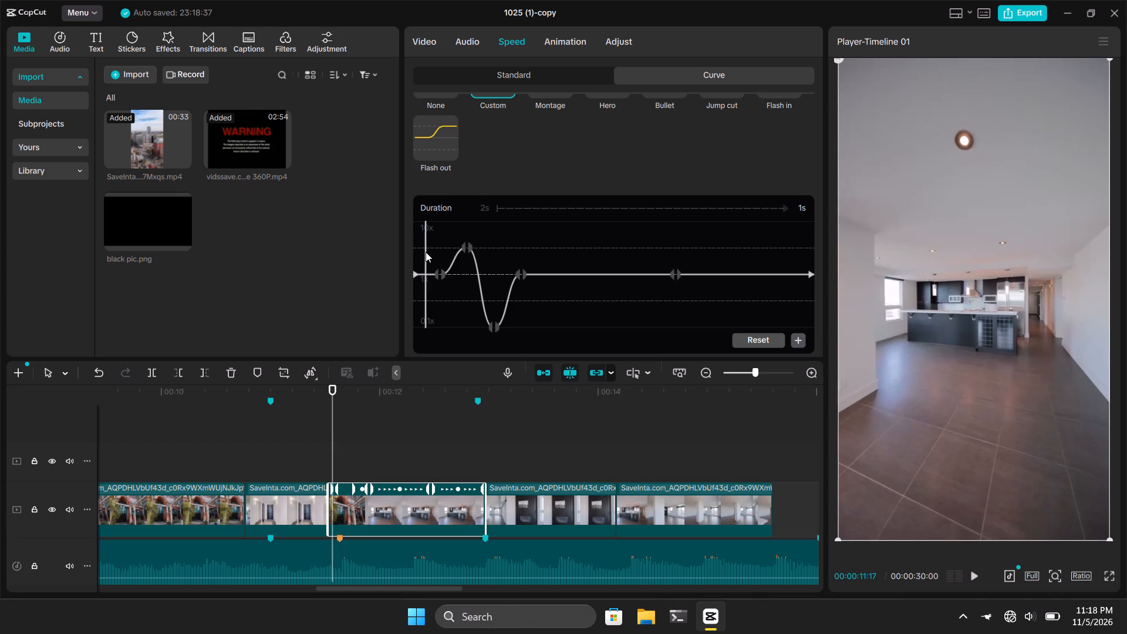
left_click_drag(426, 252, 403, 257)
key("space")
key("space")
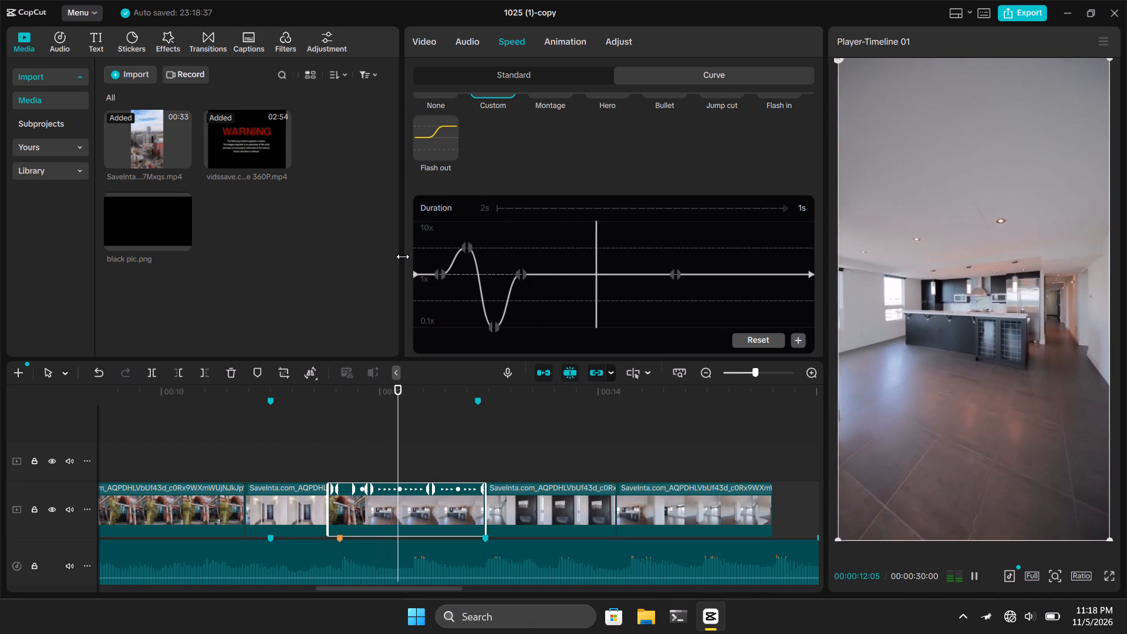
Play back the kitchen clip repeatedly from its start to check the speed ramp against the music.
left_click(418, 258)
left_click_drag(418, 258, 405, 259)
key("space")
key("space")
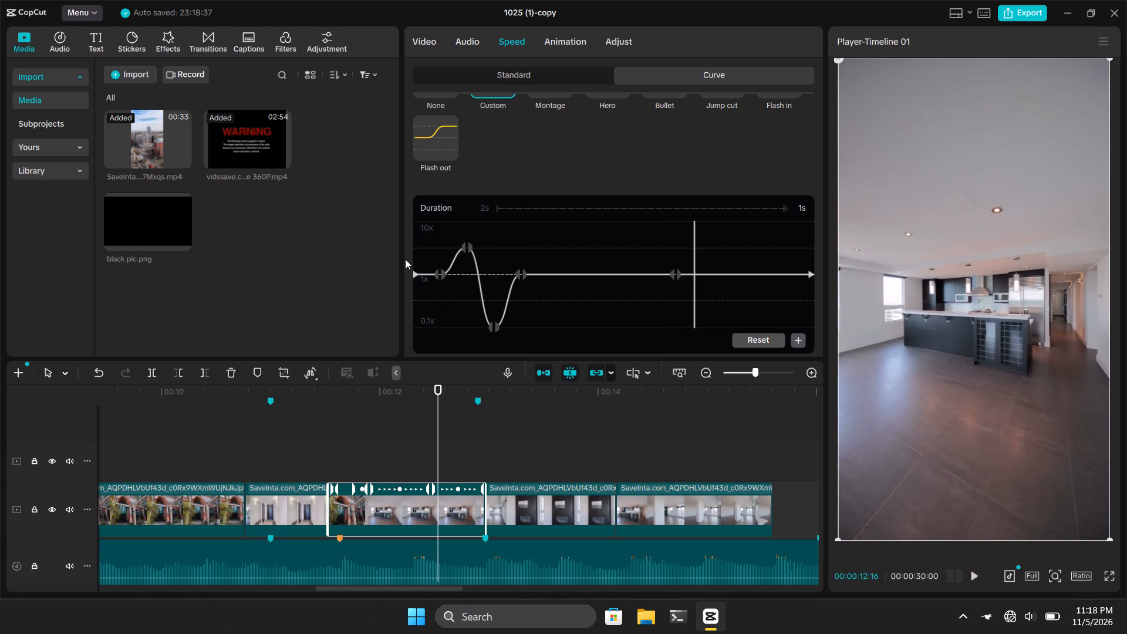
left_click(519, 236)
key("space")
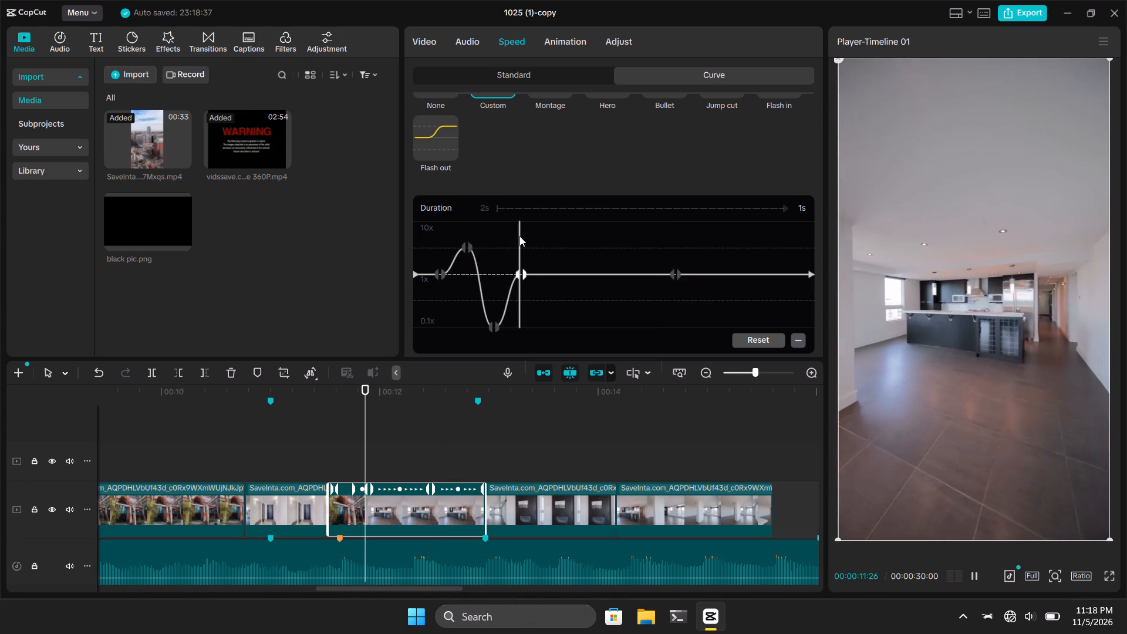
key("space")
left_click(519, 236)
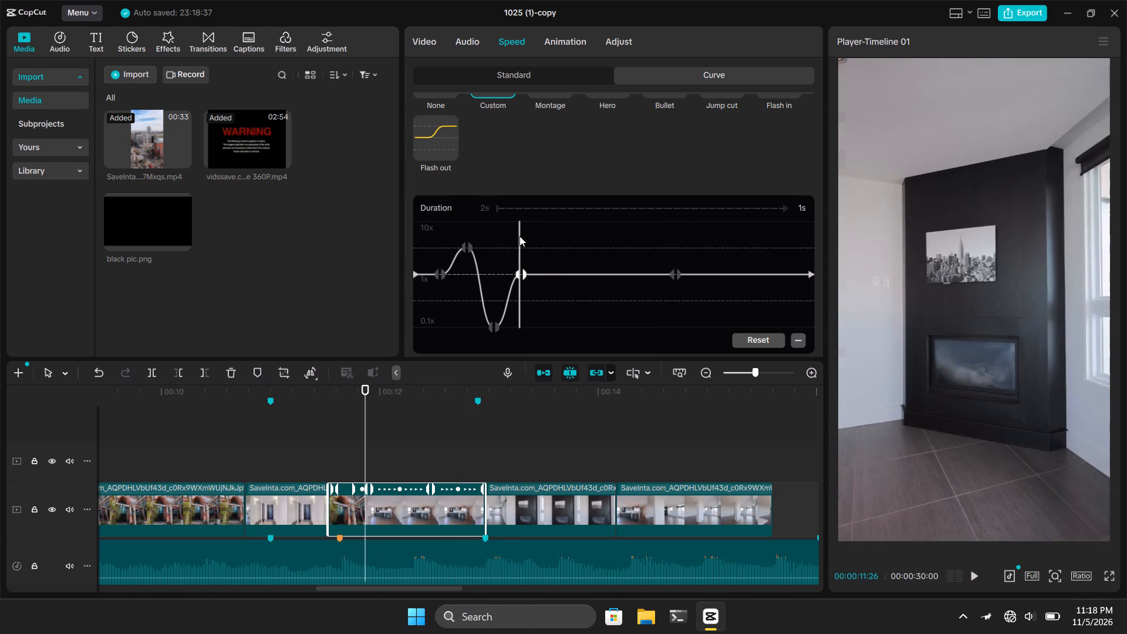
left_click_drag(519, 236, 391, 257)
key("space")
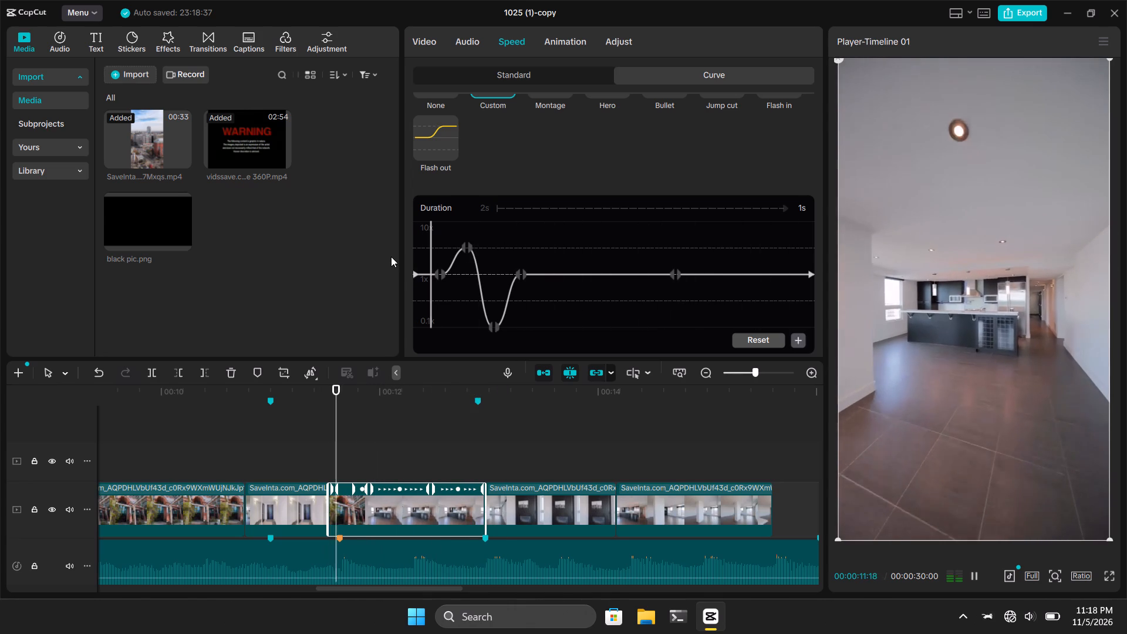
key("space")
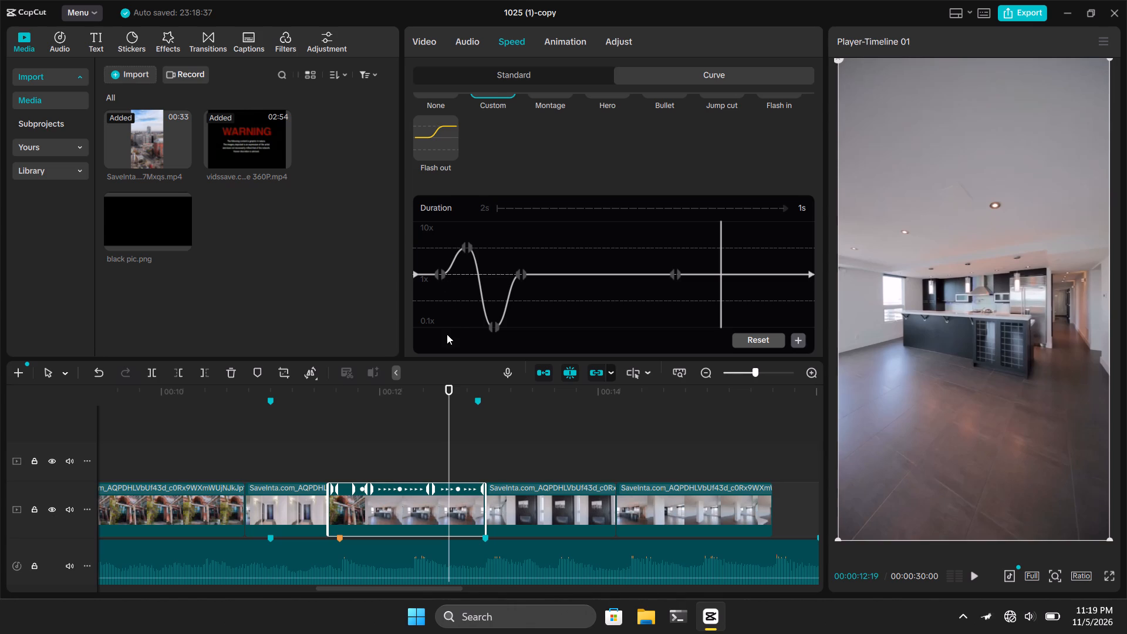
Play back twice from the preceding hallway clip into the kitchen clip to check the cut and the ramp.
left_click(297, 440)
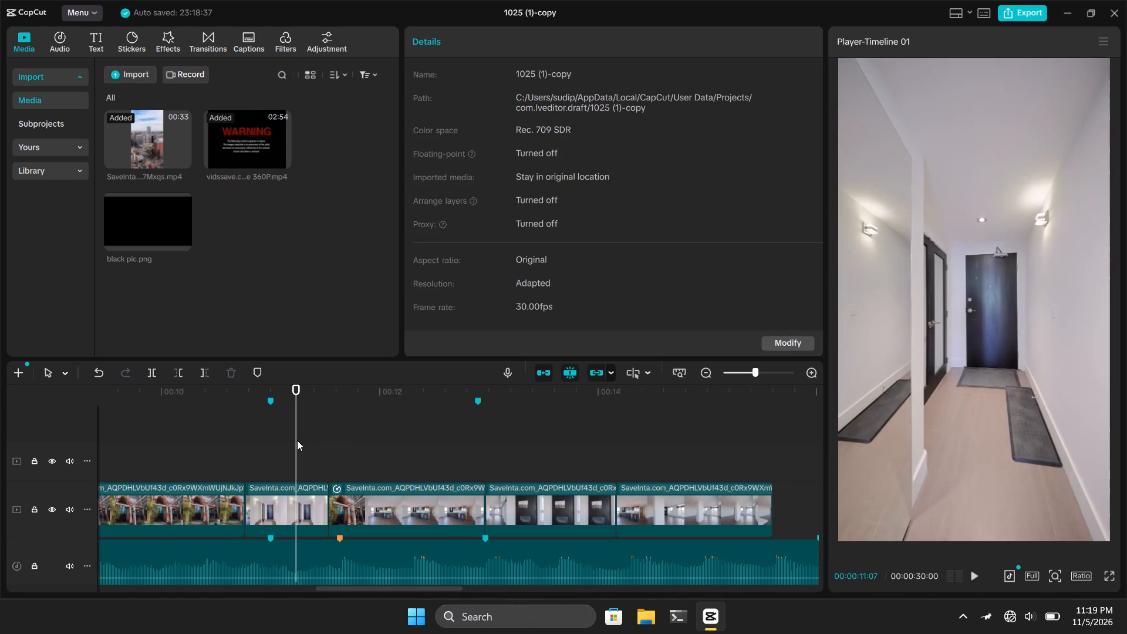
key("space")
key("space")
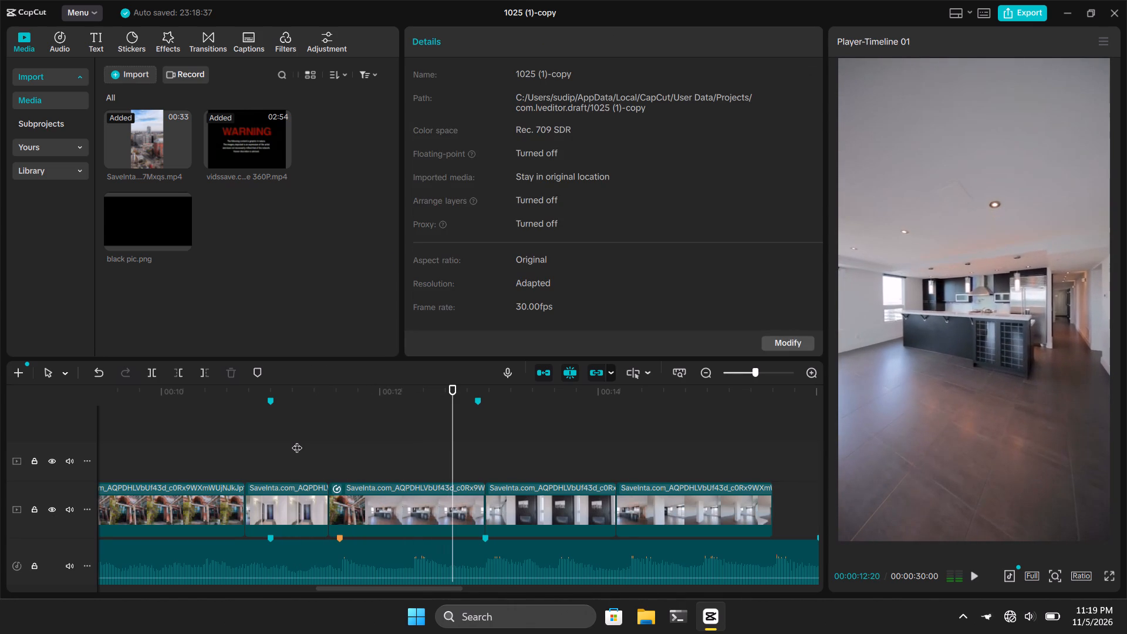
left_click(297, 440)
key("space")
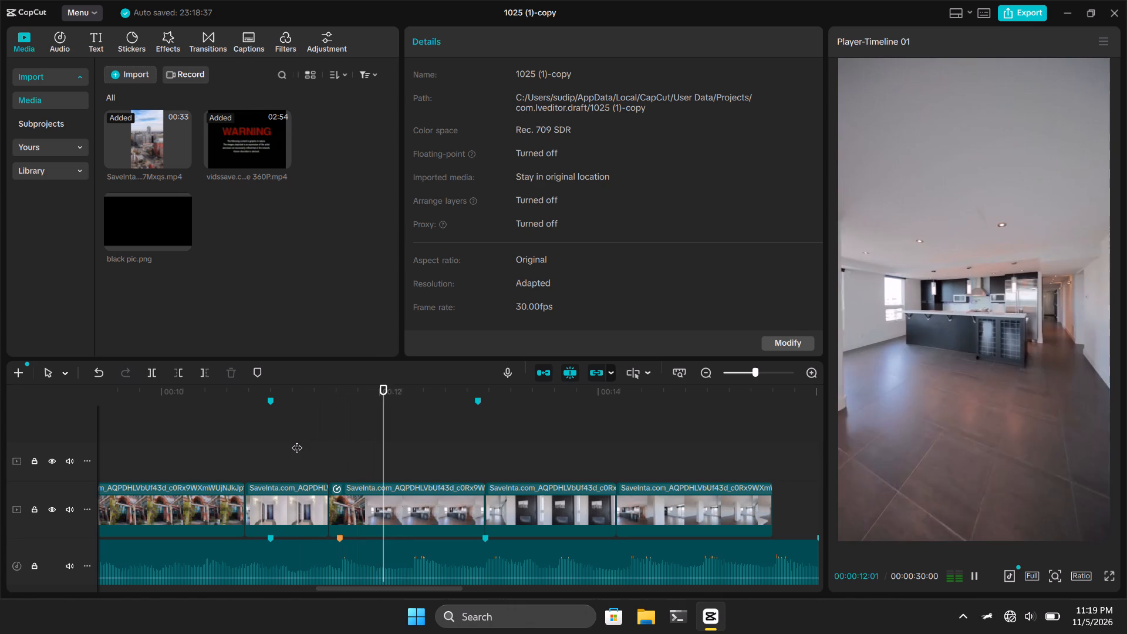
key("space")
Delete the first intermediate point of the kitchen clip's custom speed curve.
left_click(349, 506)
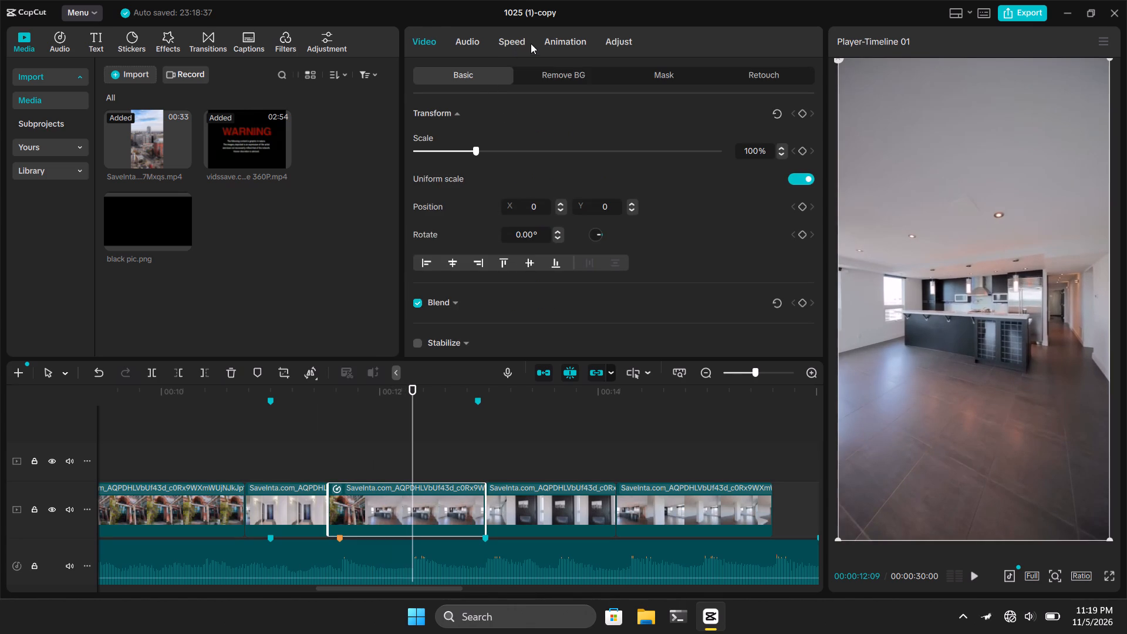
left_click(514, 39)
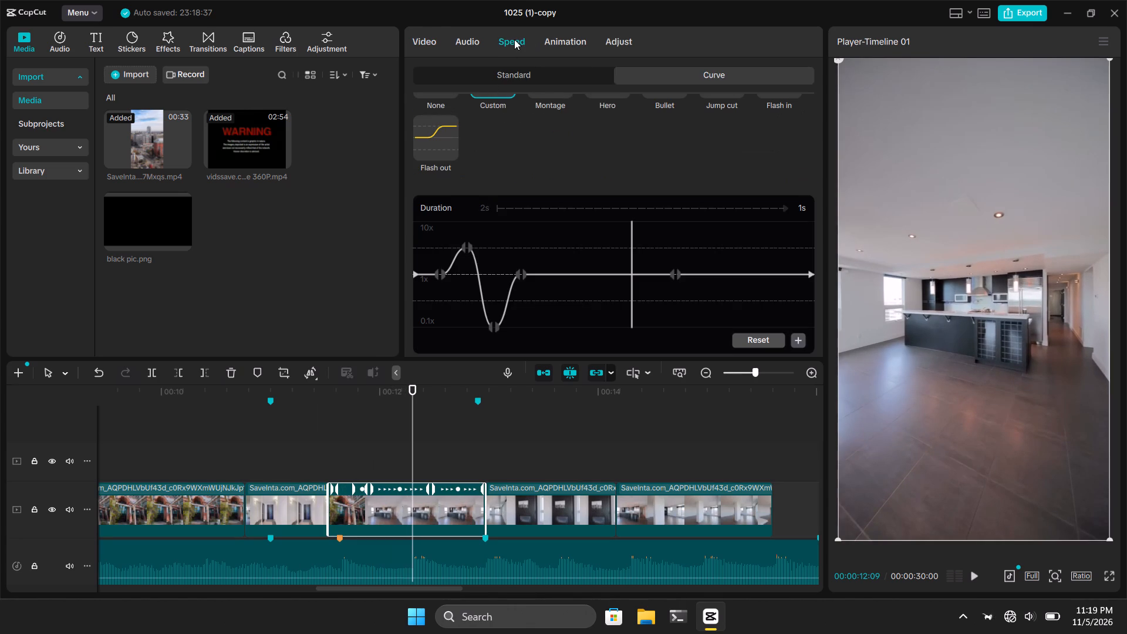
left_click(437, 238)
left_click(440, 270)
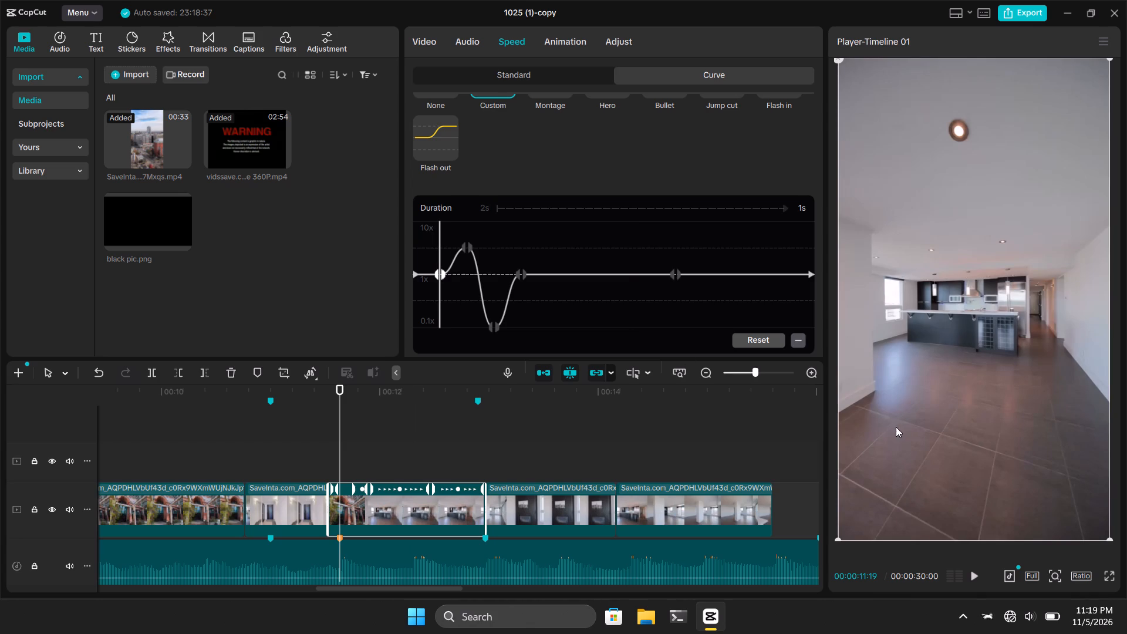
left_click(801, 344)
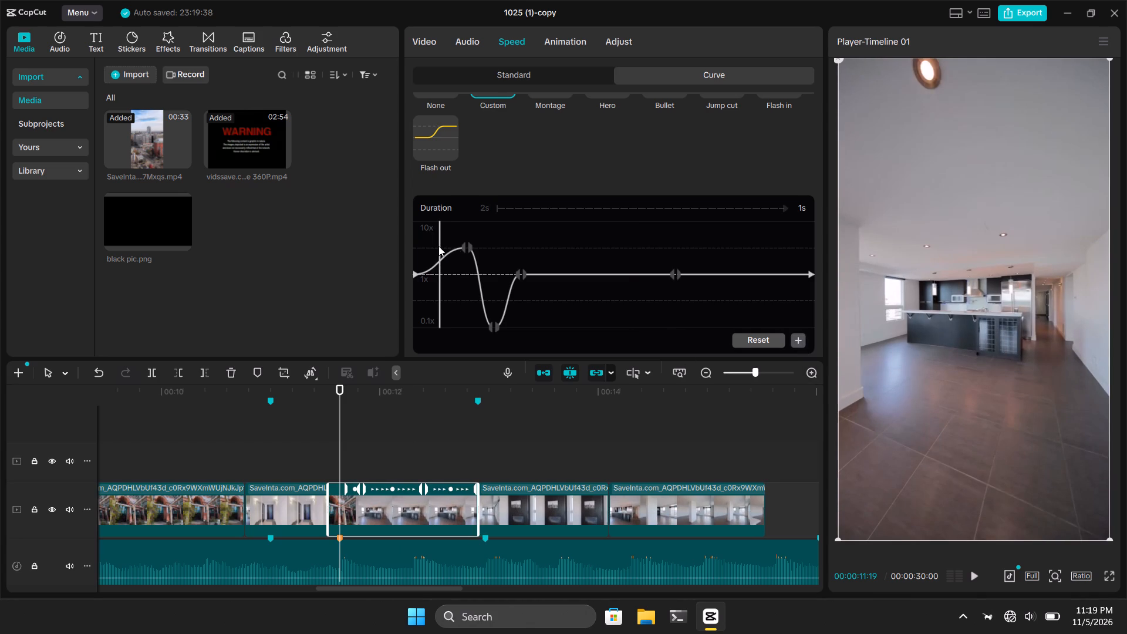
Play back the kitchen clip from its start to check the simplified speed curve against the music.
left_click_drag(438, 246, 398, 251)
key("space")
key("space")
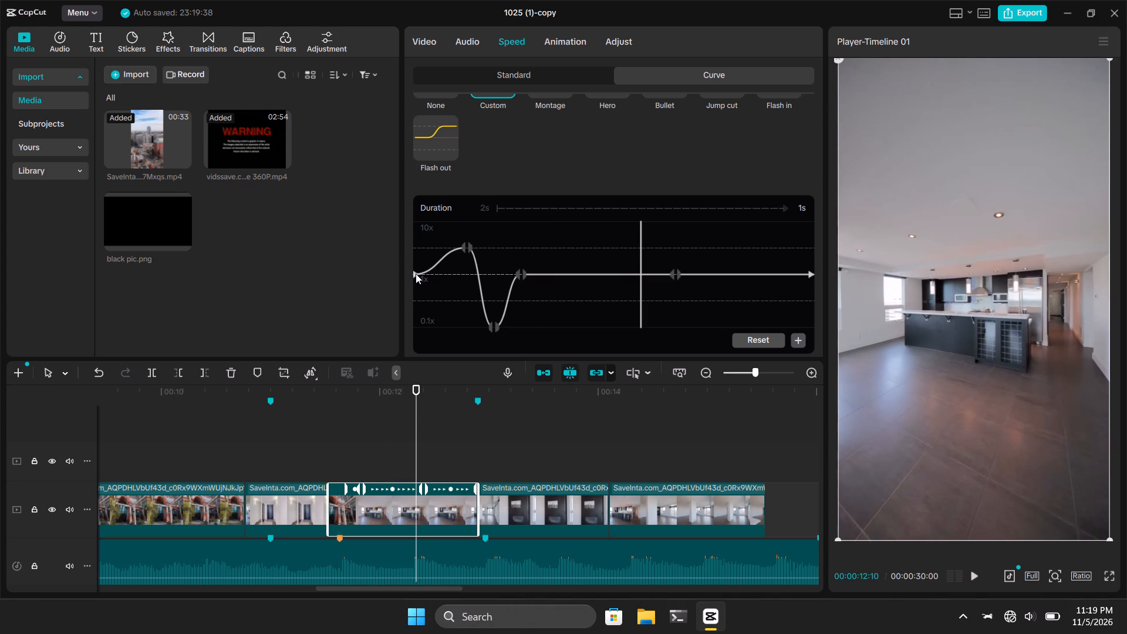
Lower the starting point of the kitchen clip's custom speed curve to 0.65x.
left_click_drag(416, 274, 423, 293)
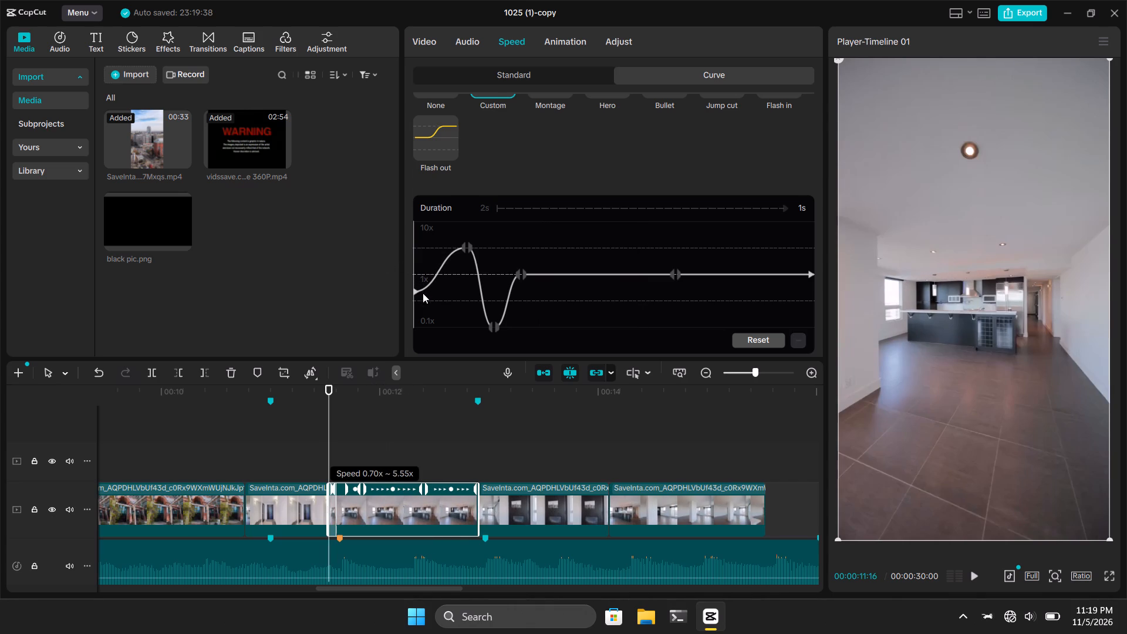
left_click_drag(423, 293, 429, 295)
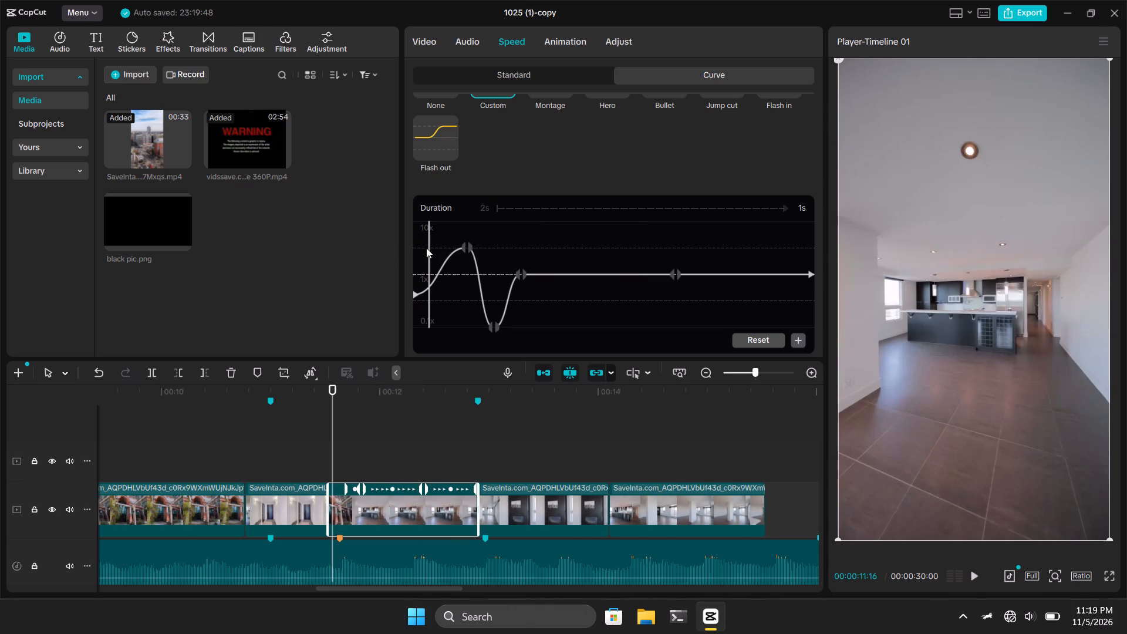
Play back the kitchen clip from its start to check the slower opening against the music.
left_click_drag(426, 248, 392, 252)
key("space")
key("space")
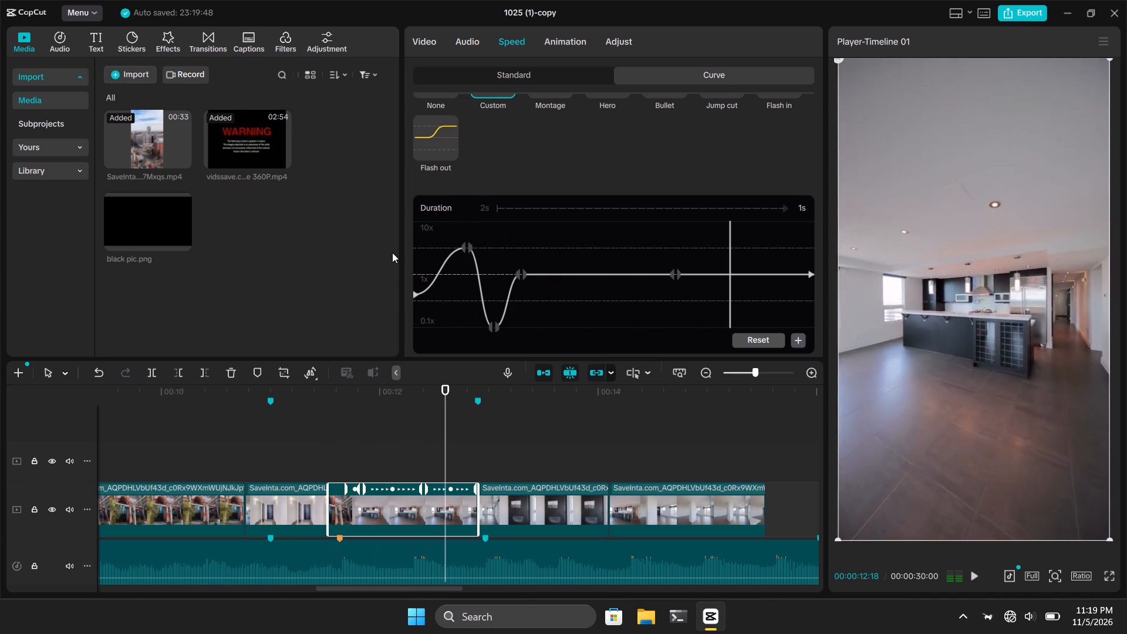
Shift the 1x point just after the dip of the kitchen clip's speed curve slightly later in the clip.
left_click(492, 322)
left_click_drag(492, 322, 471, 323)
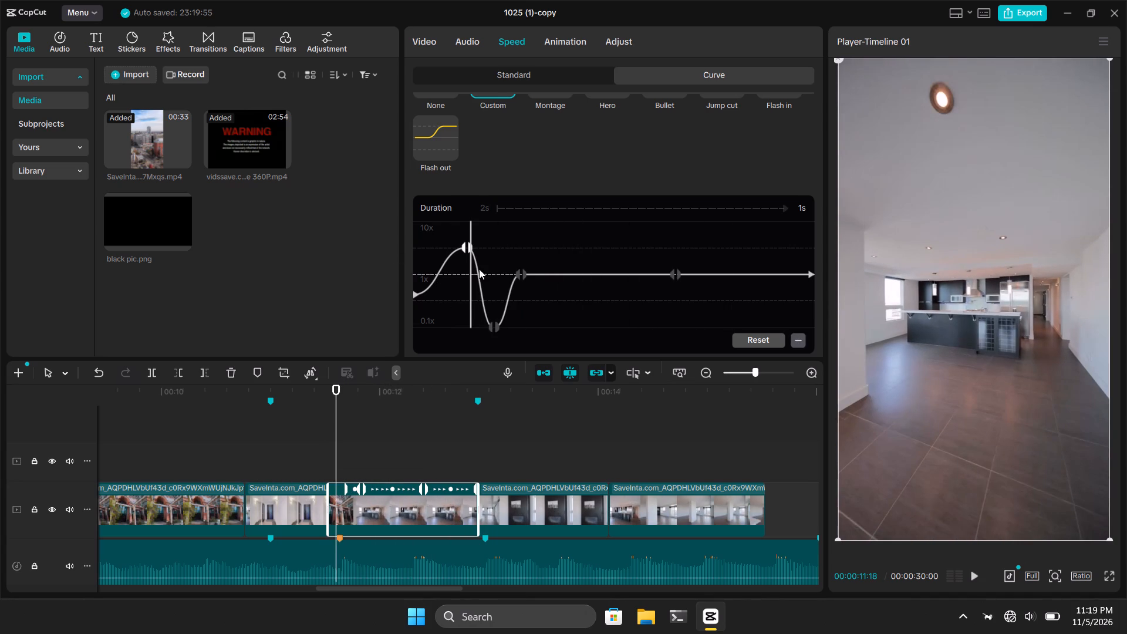
left_click_drag(471, 247, 473, 247)
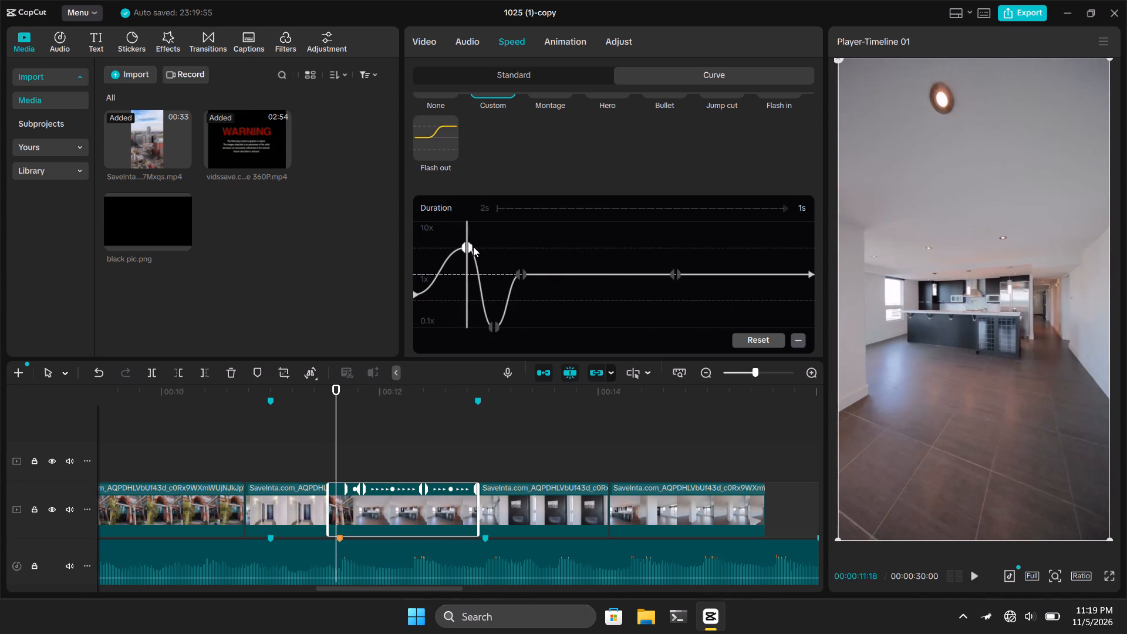
left_click_drag(473, 247, 518, 252)
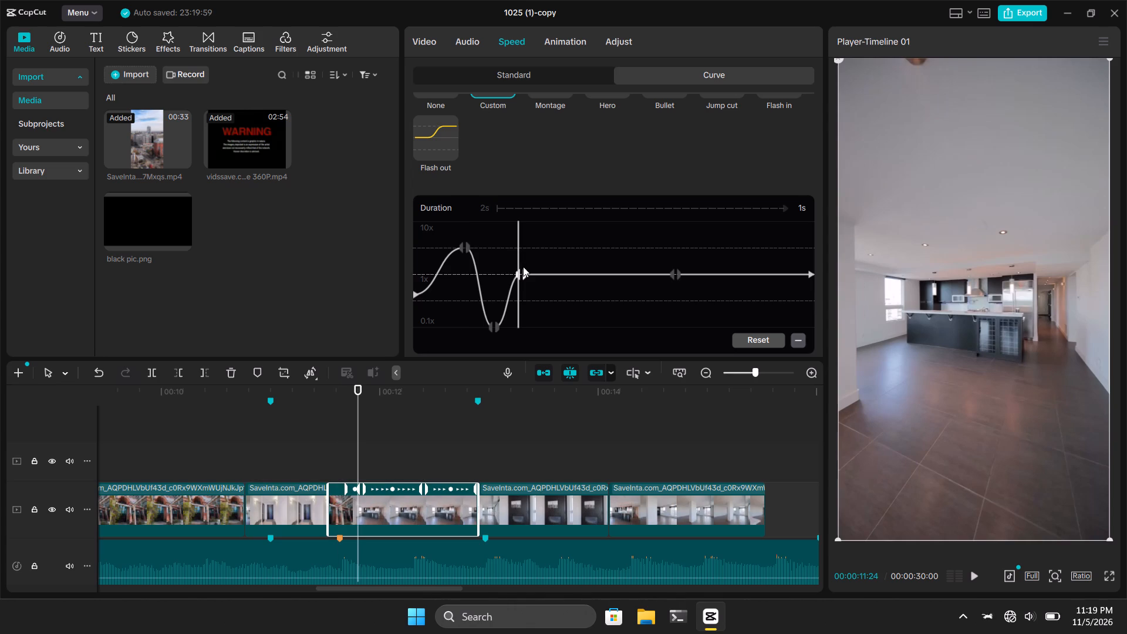
left_click_drag(524, 272, 538, 273)
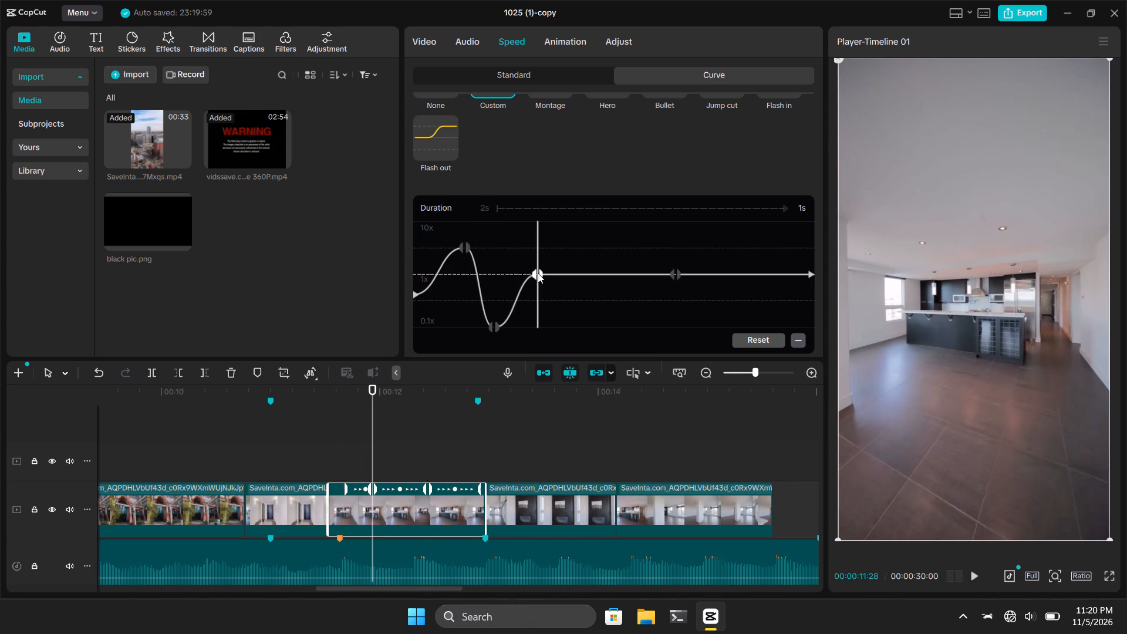
Raise the peak point of the kitchen clip's custom speed curve closer to 10x.
left_click(468, 244)
left_click_drag(468, 244, 516, 245)
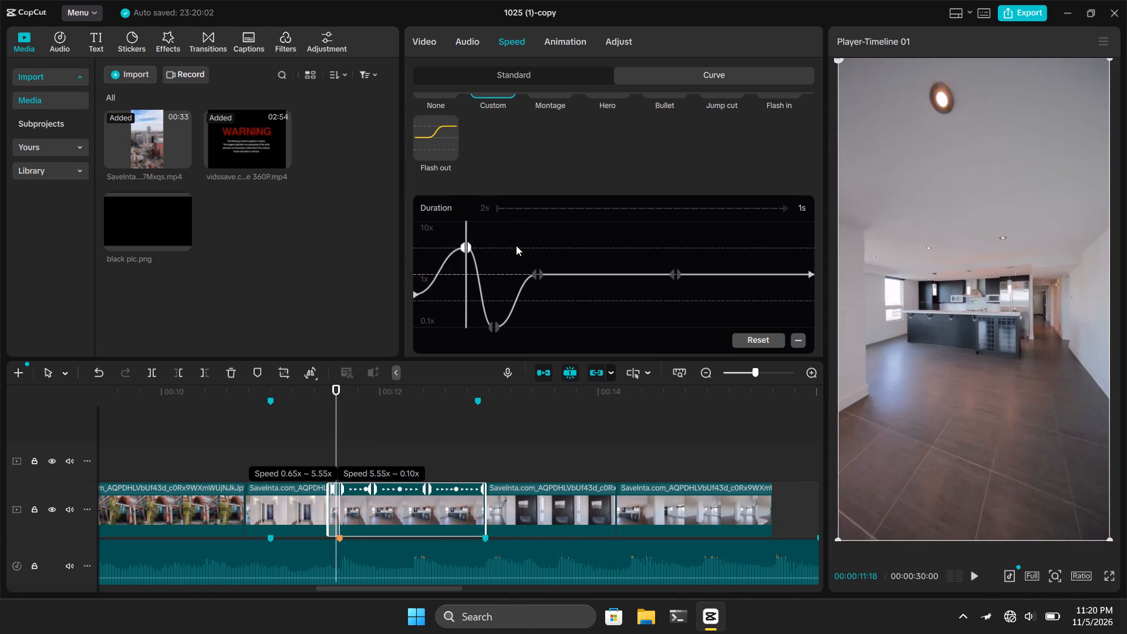
left_click_drag(516, 245, 498, 233)
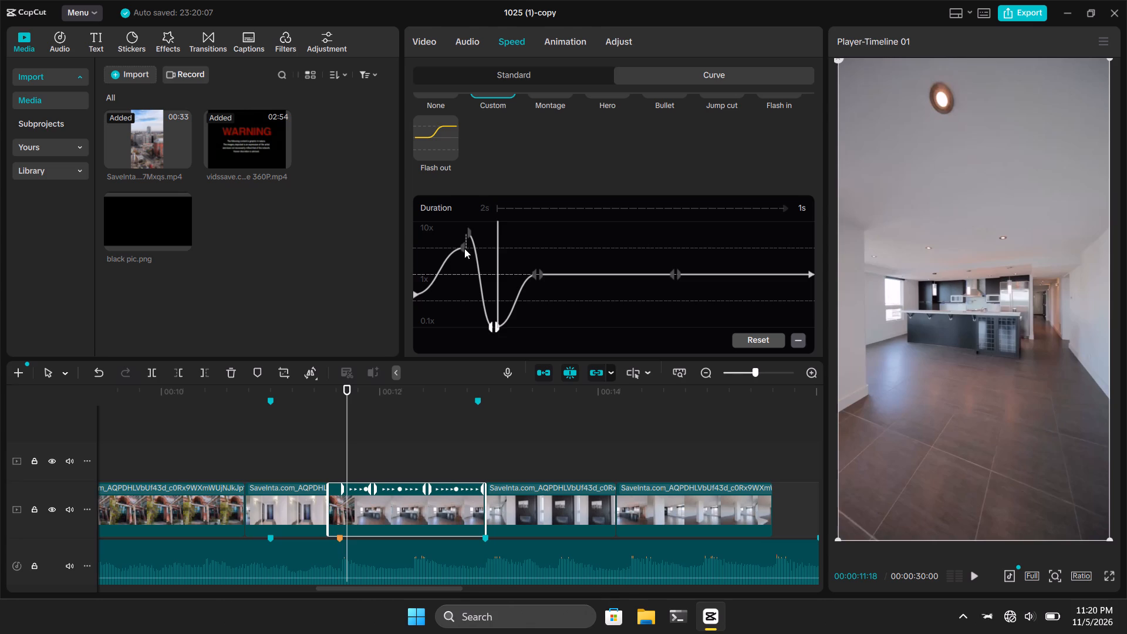
left_click_drag(464, 248, 461, 235)
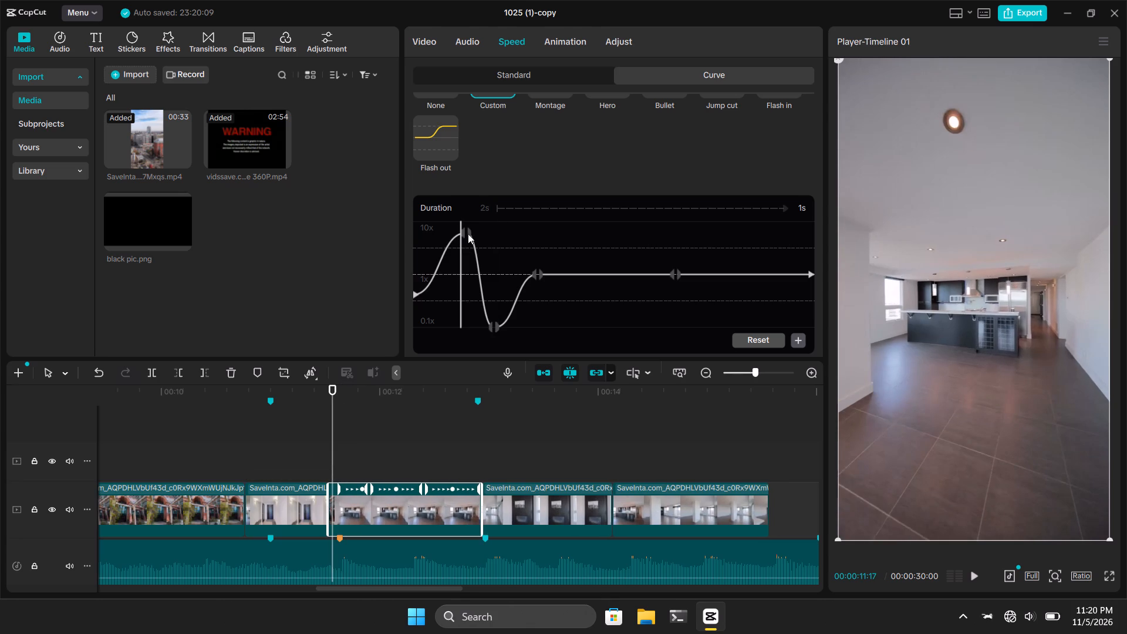
Shift the low point and the peak point of the kitchen clip's speed curve slightly later in the clip.
left_click(468, 234)
left_click_drag(468, 234, 488, 234)
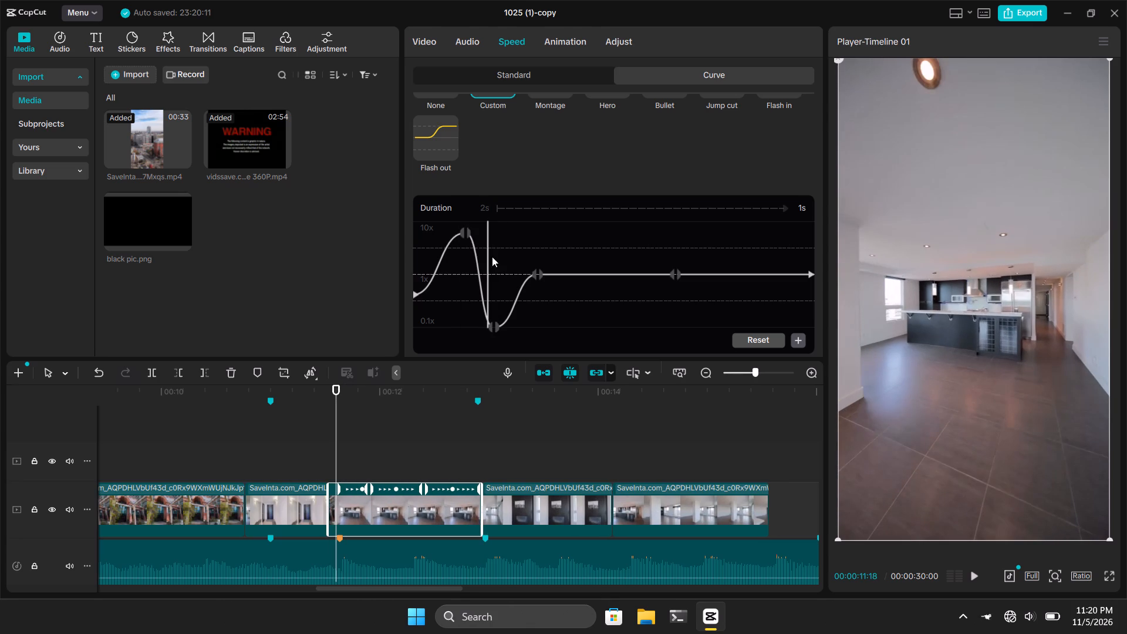
left_click(497, 323)
left_click_drag(497, 323, 509, 323)
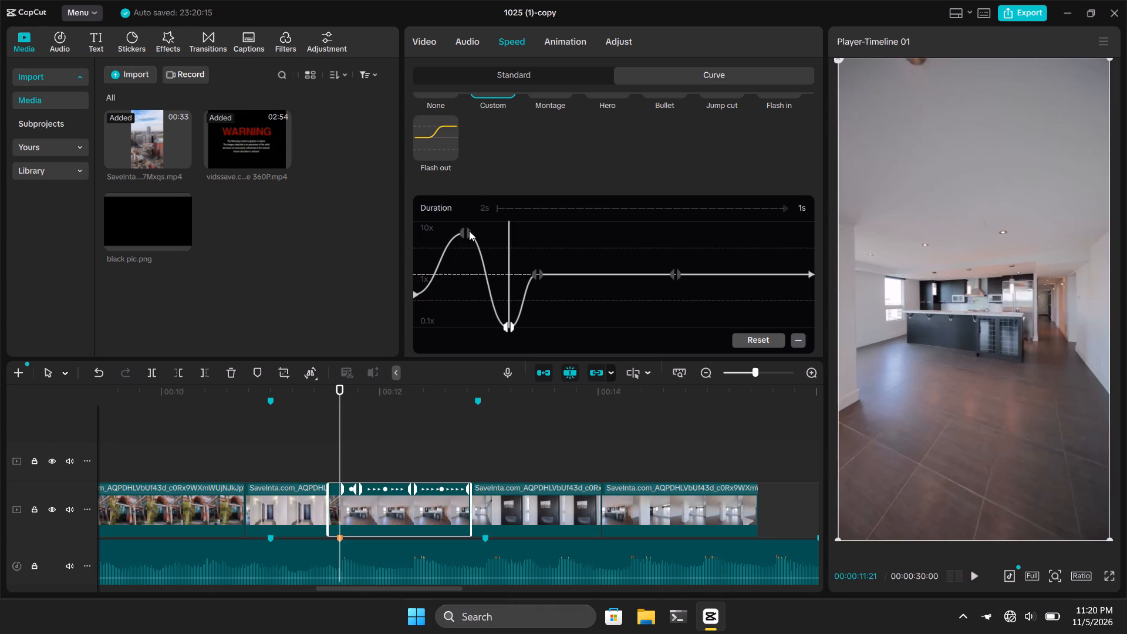
left_click_drag(469, 231, 490, 234)
left_click(471, 243)
left_click_drag(471, 243, 479, 247)
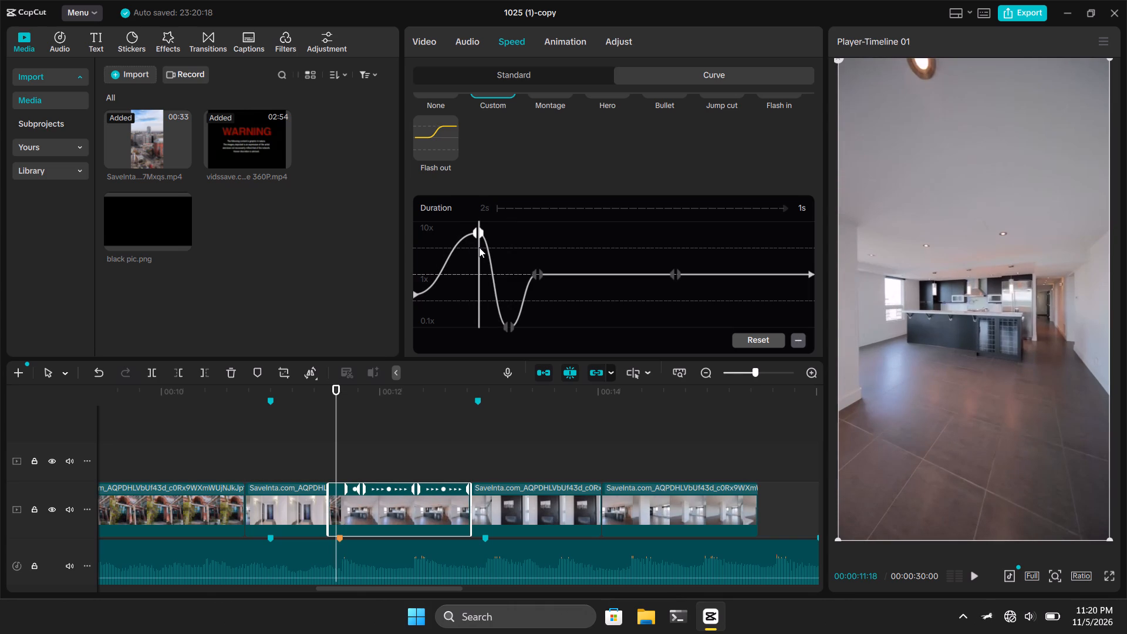
Set the starting point of the kitchen clip's custom speed curve to 1x.
left_click_drag(416, 292, 417, 272)
Raise the low point of the kitchen clip's speed curve partway from 0.1x towards 1x.
left_click(508, 325)
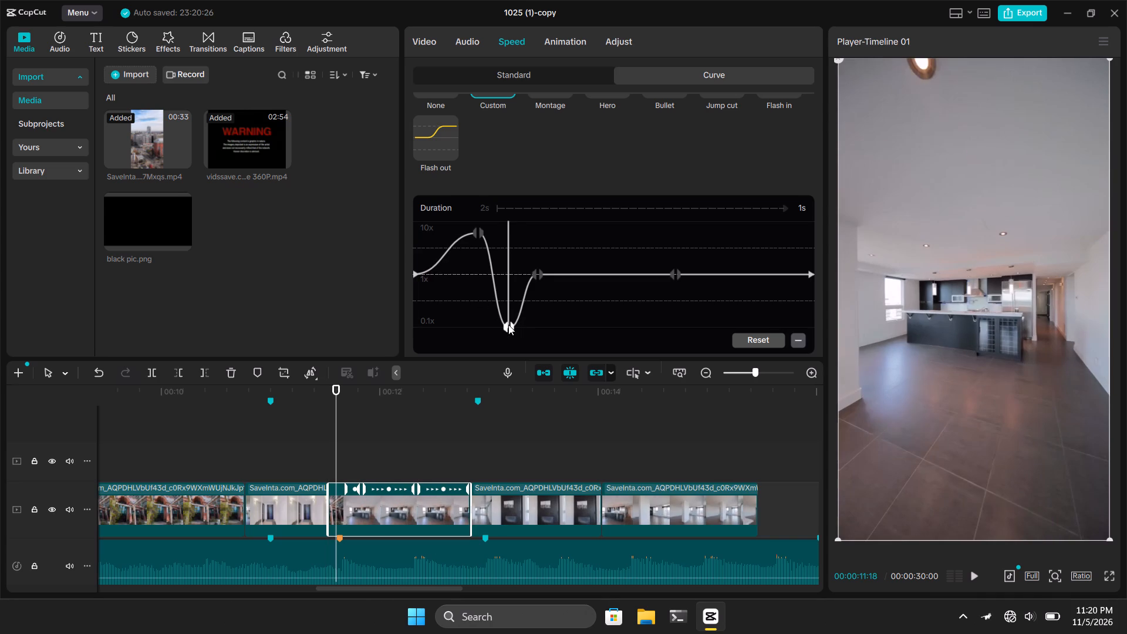
left_click_drag(508, 325, 489, 307)
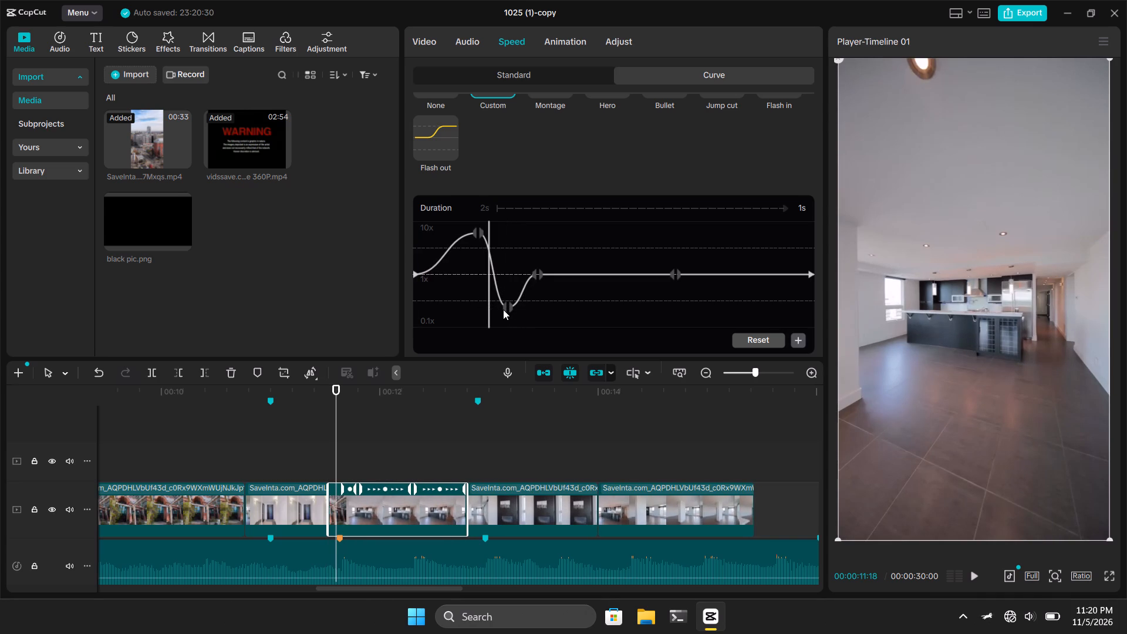
double_click(503, 309)
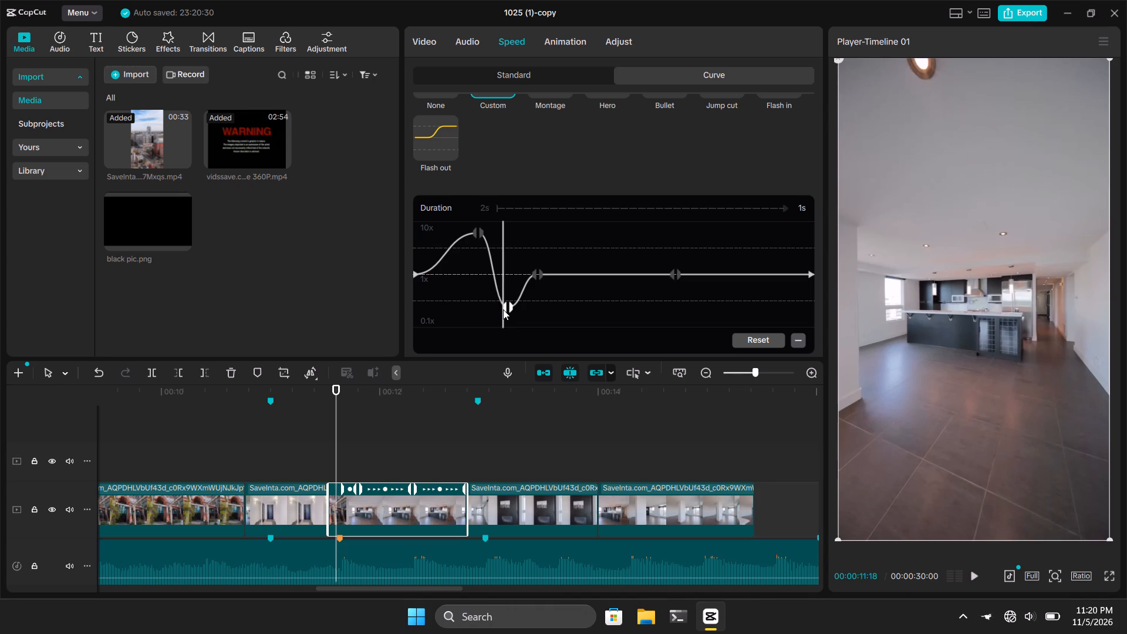
left_click(503, 309)
Play back the kitchen clip from its start to check the reshaped peak and dip against the music.
double_click(451, 298)
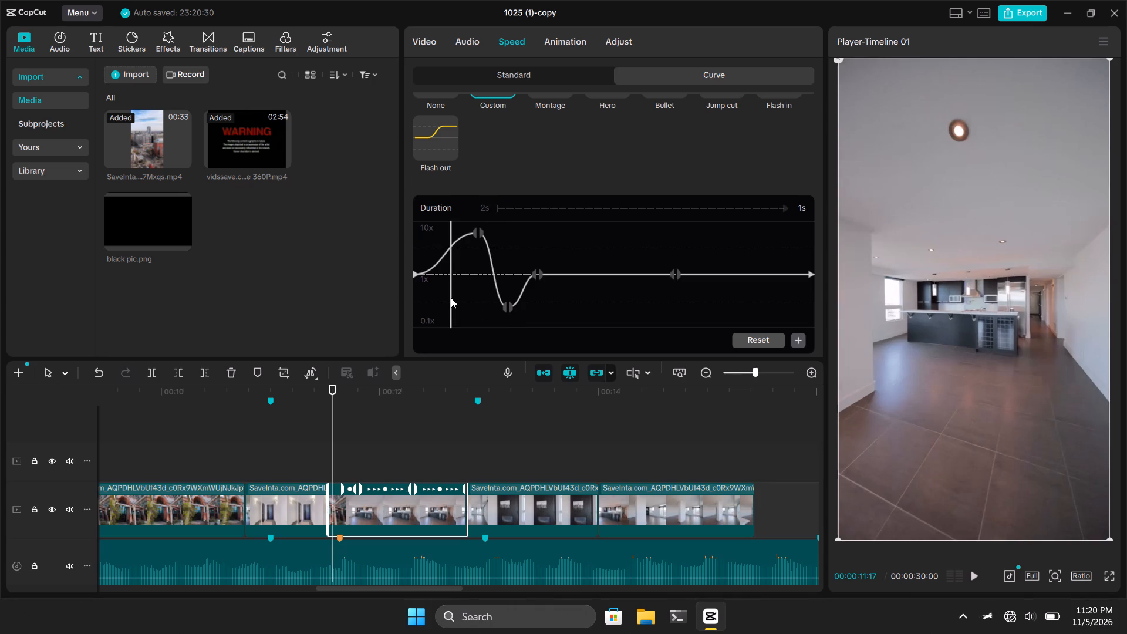
double_click(428, 300)
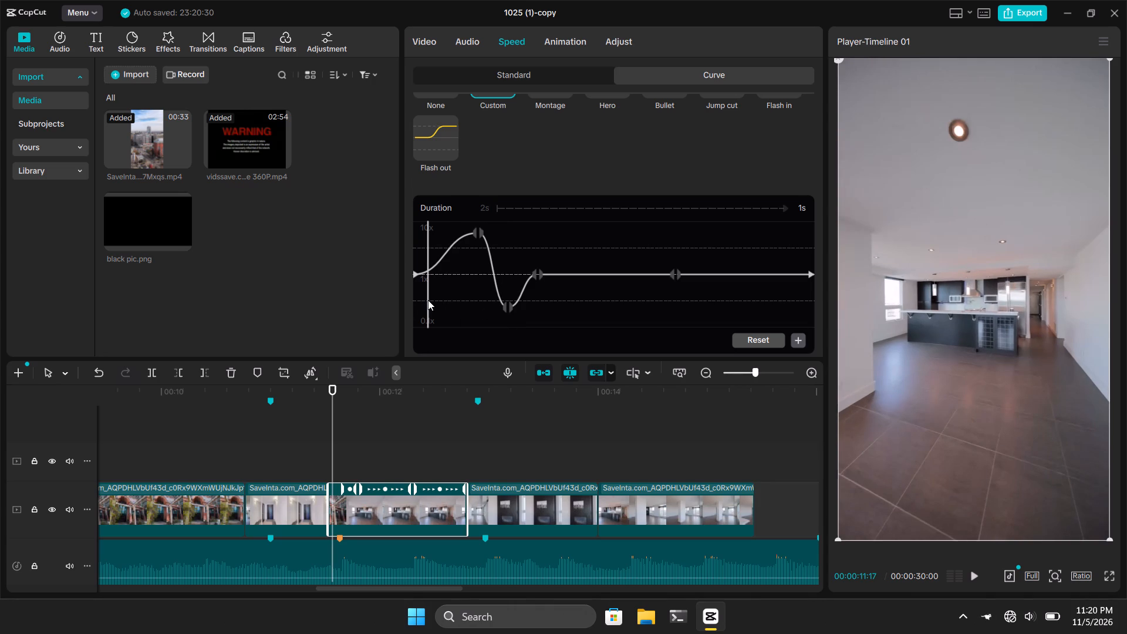
double_click(422, 300)
left_click_drag(422, 300, 414, 300)
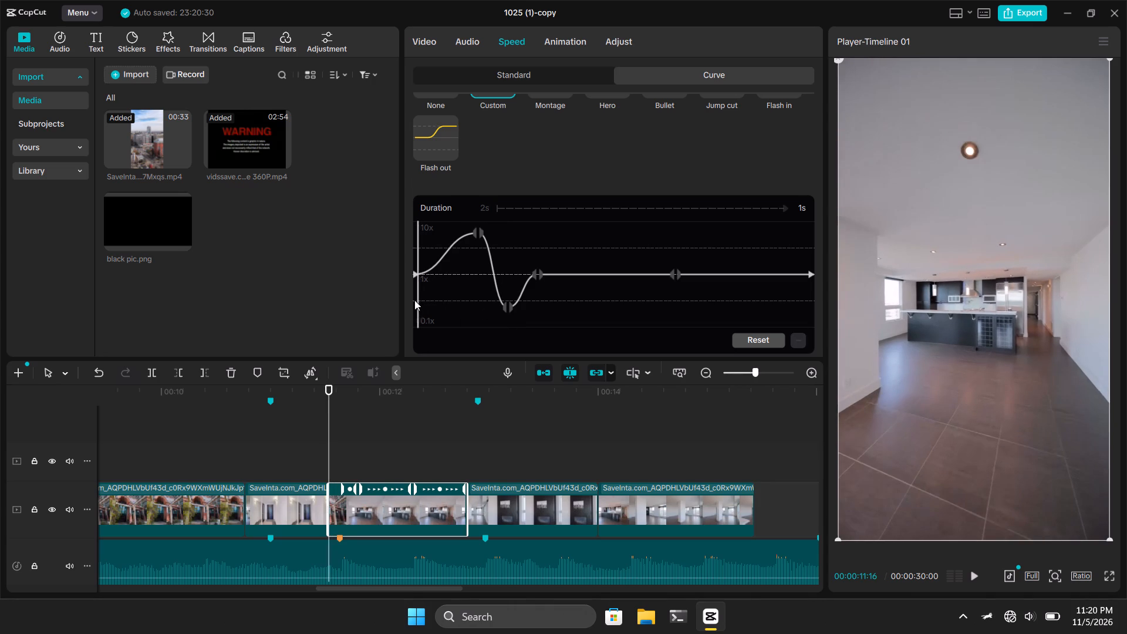
left_click_drag(414, 300, 404, 300)
key("space")
key("space")
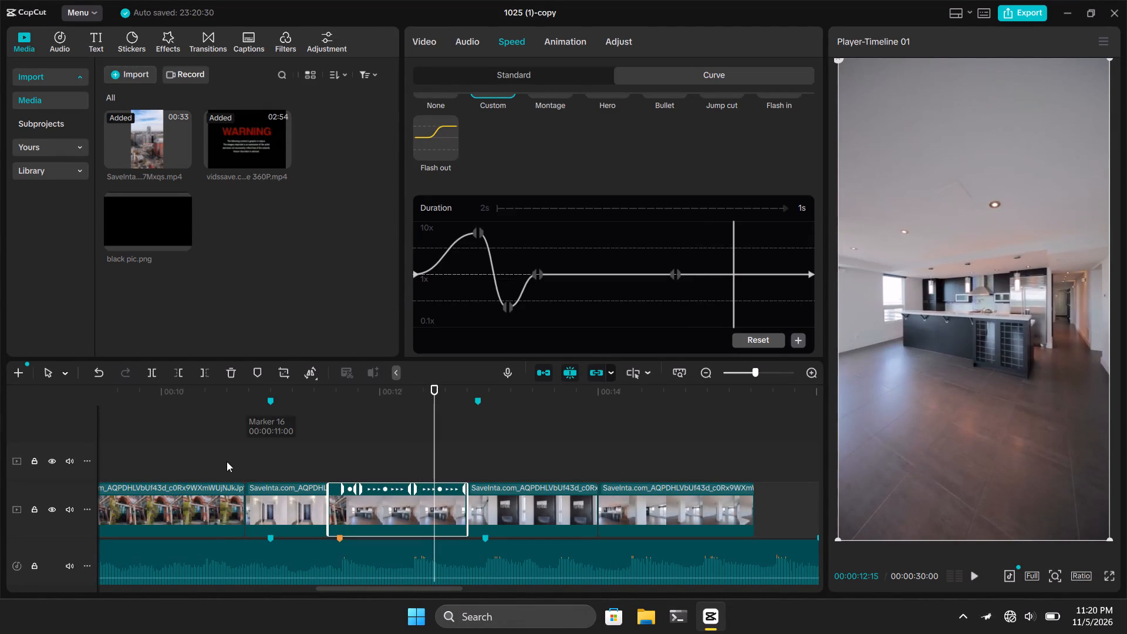
Play back from before the hallway clip into the kitchen clip to check the new ramp in context.
left_click(198, 452)
key("space")
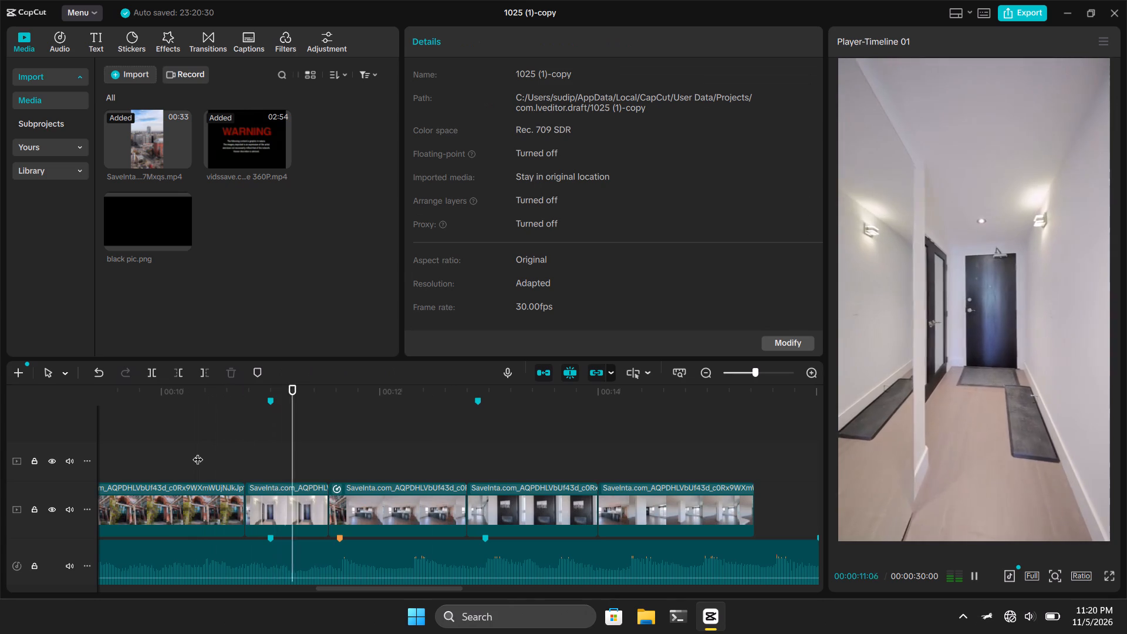
key("space")
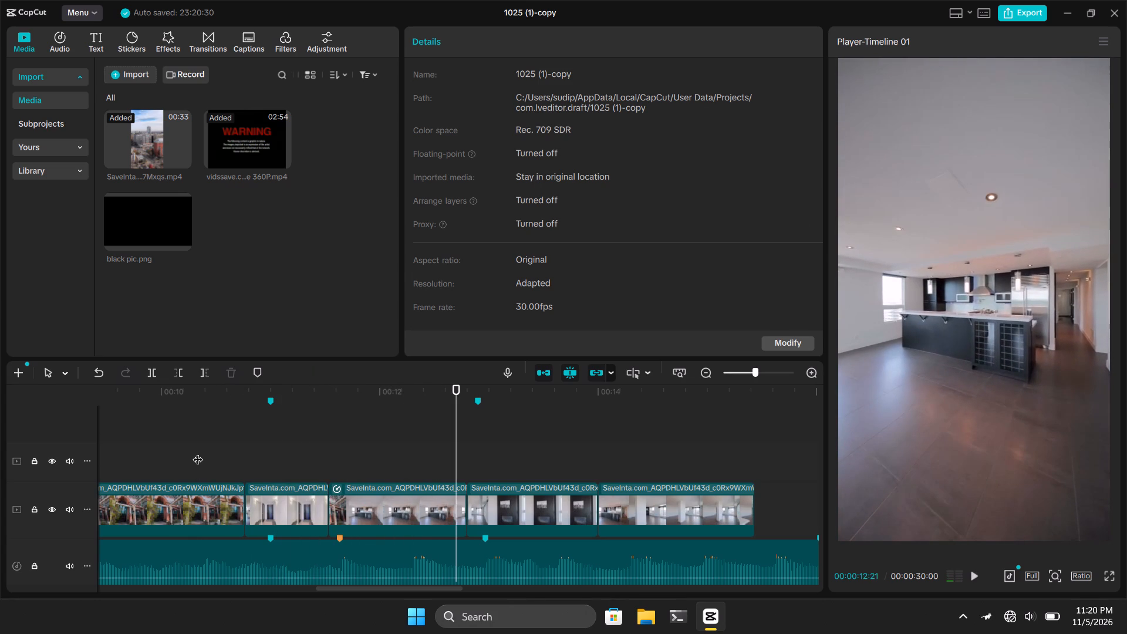
Play back repeatedly from the end of the preceding clip through the hallway and kitchen clips to judge the speed ramp against the music.
left_click(246, 454)
key("space")
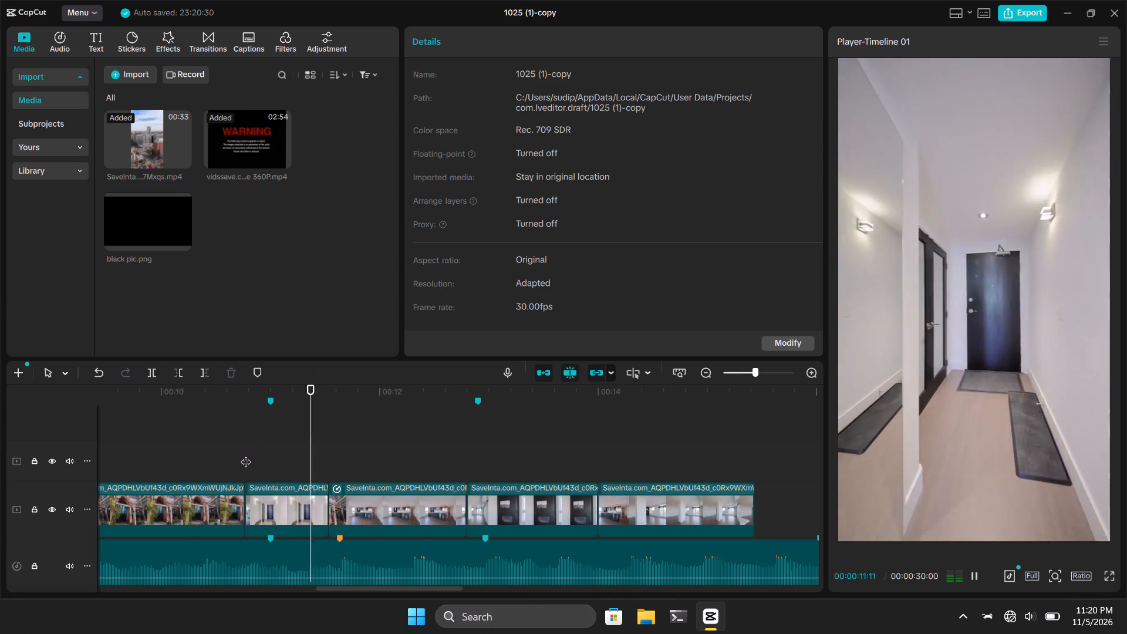
key("space")
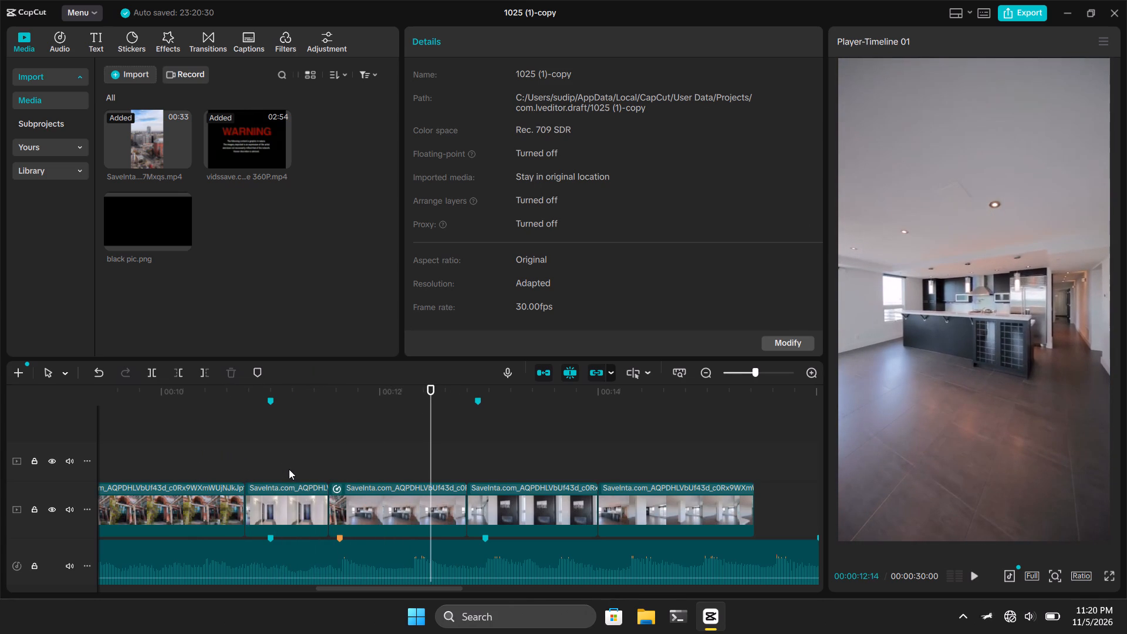
left_click(218, 460)
key("space")
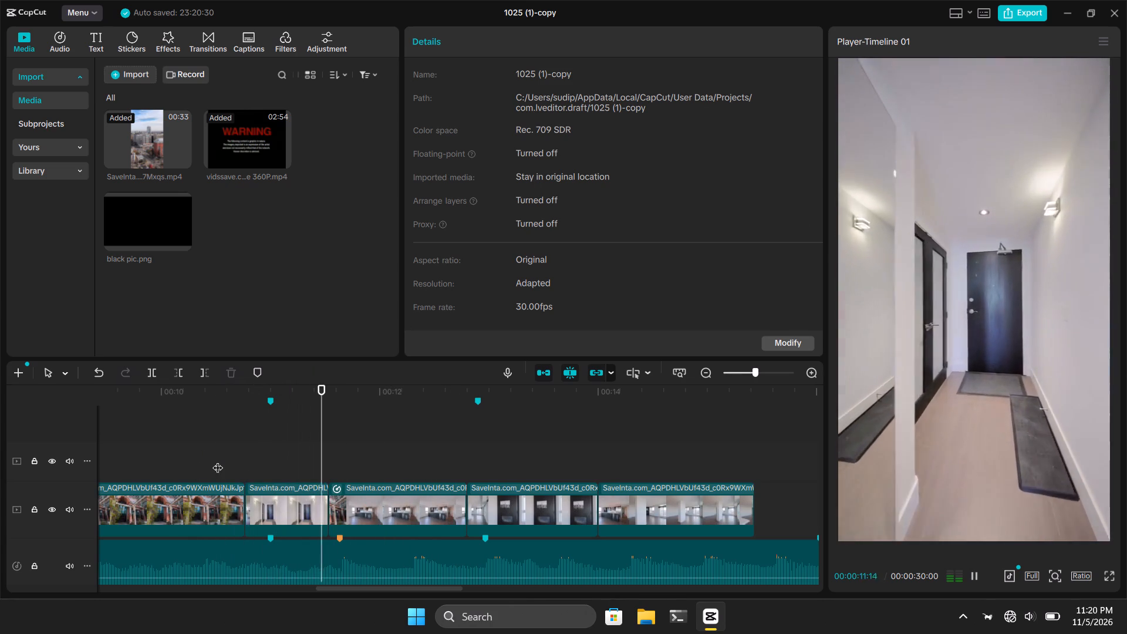
key("space")
left_click(218, 460)
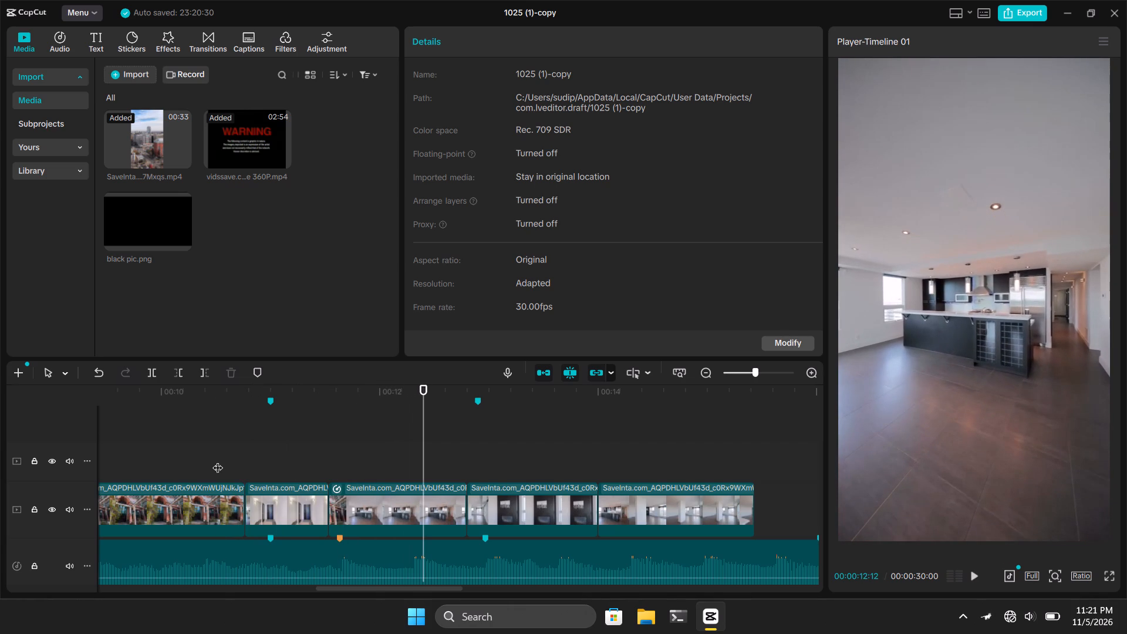
key("space")
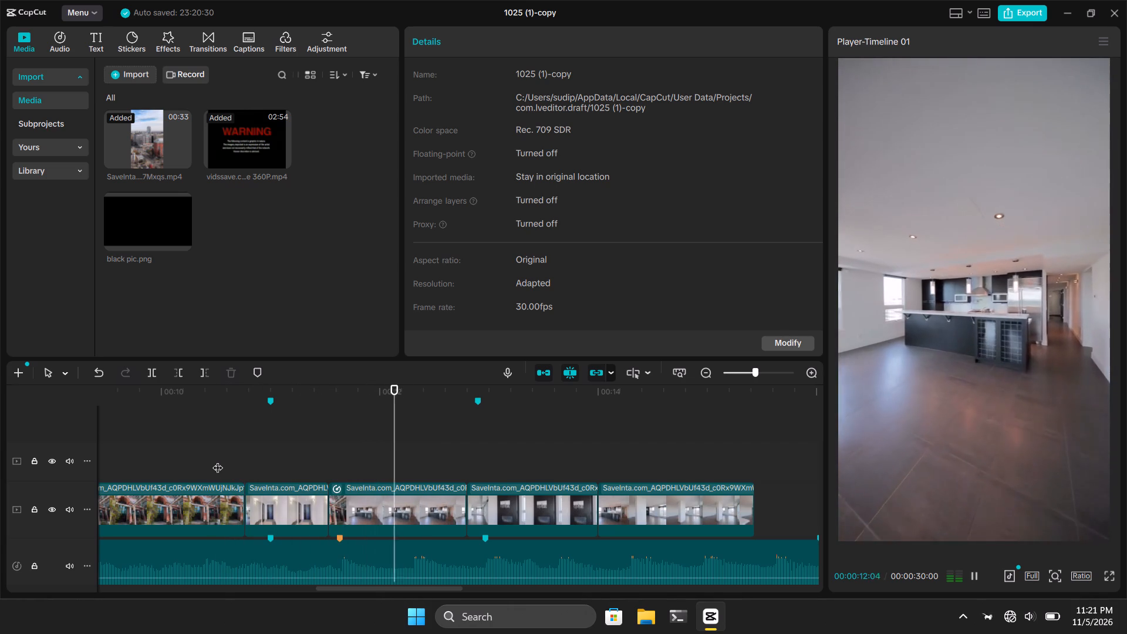
key("space")
left_click(218, 460)
key("space")
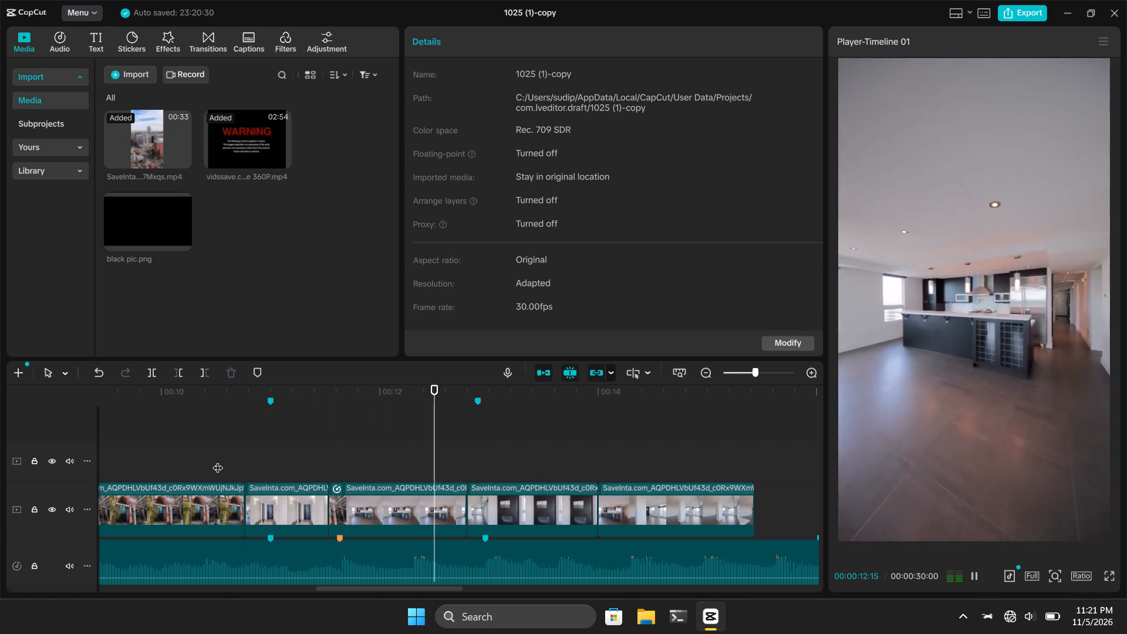
key("space")
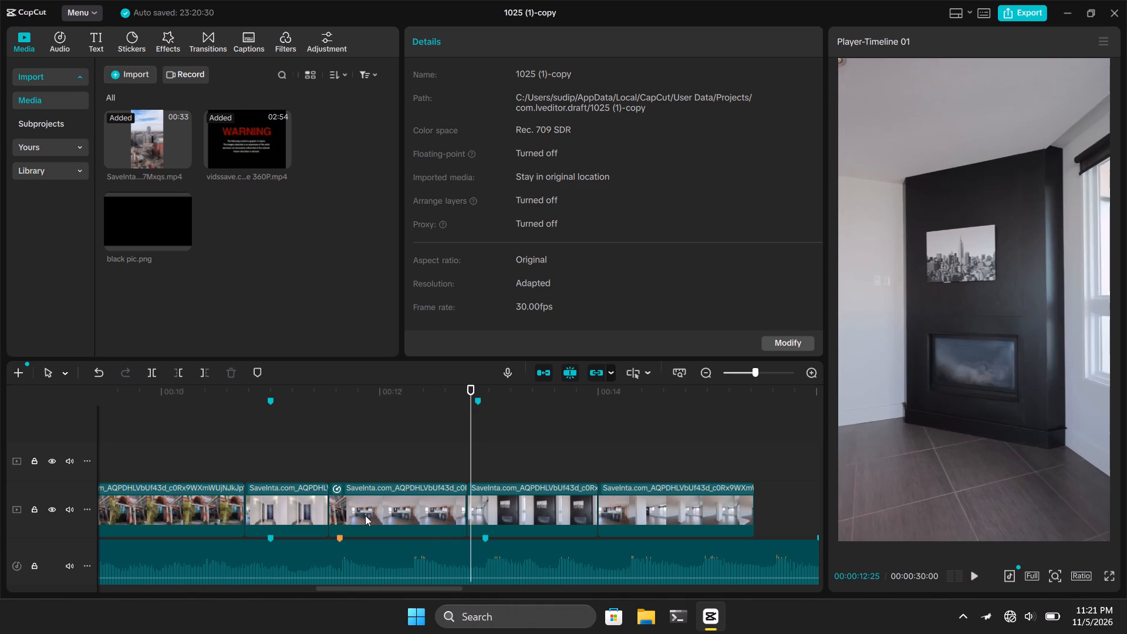
Replace the kitchen clip's custom speed curve with the Montage preset.
left_click(365, 515)
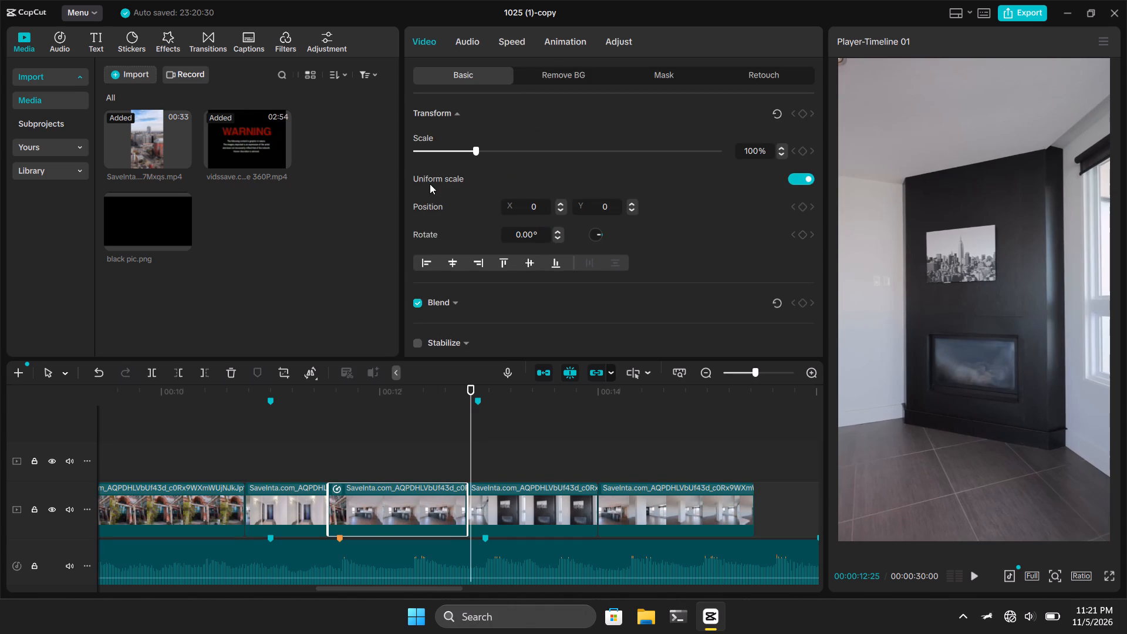
left_click(564, 39)
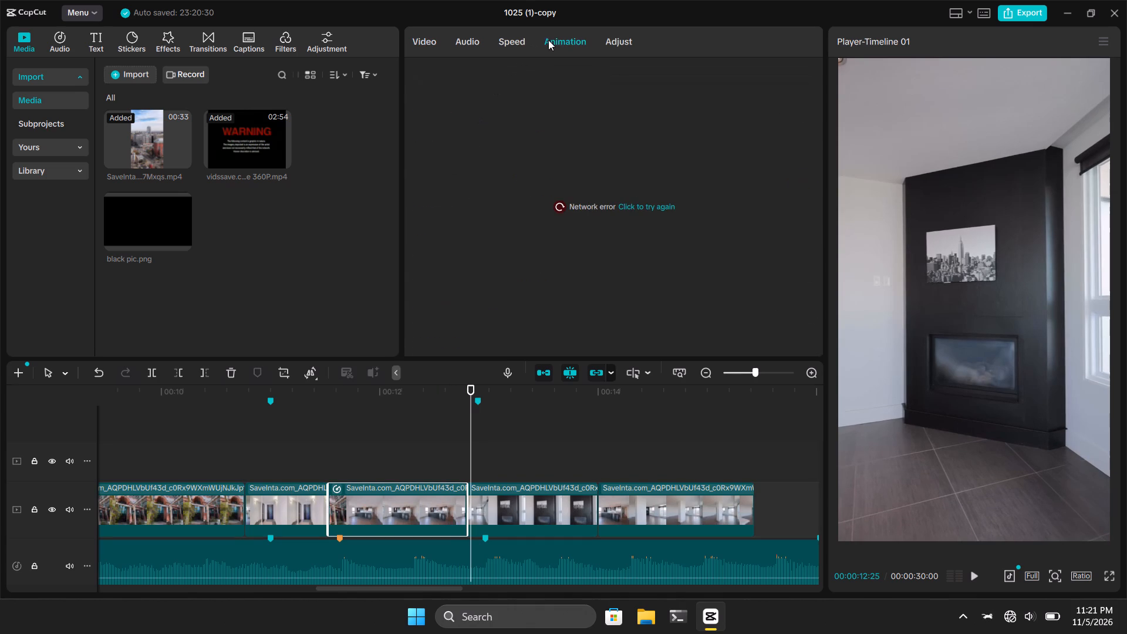
left_click(515, 40)
scroll(479, 117, "up", 4)
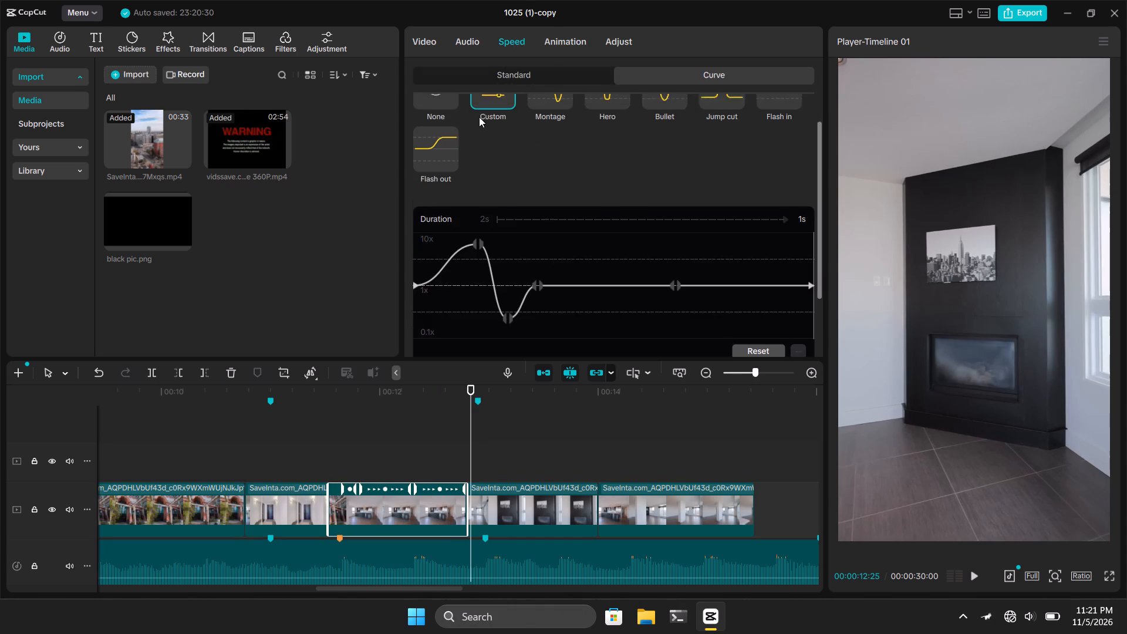
scroll(479, 117, "up", 20)
scroll(479, 117, "up", 16)
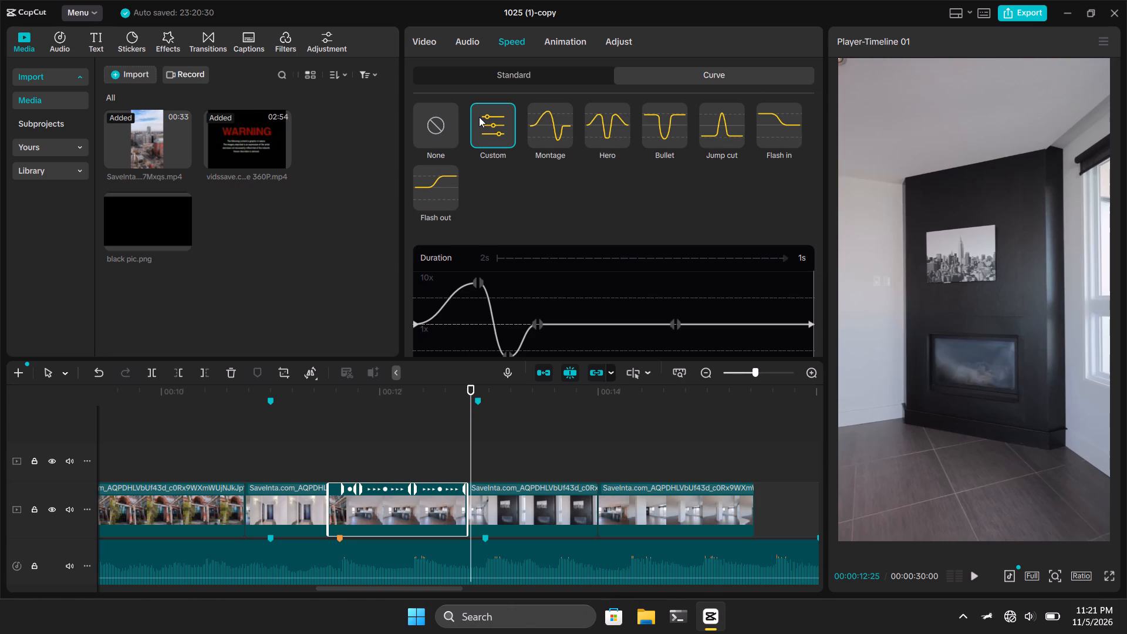
left_click(442, 123)
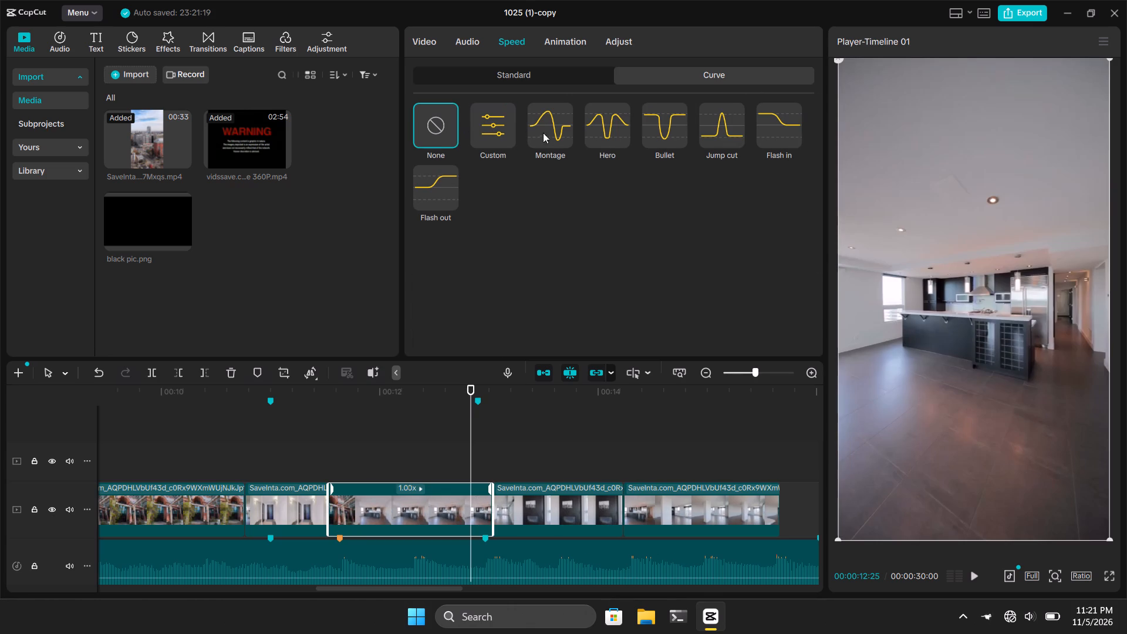
left_click(553, 134)
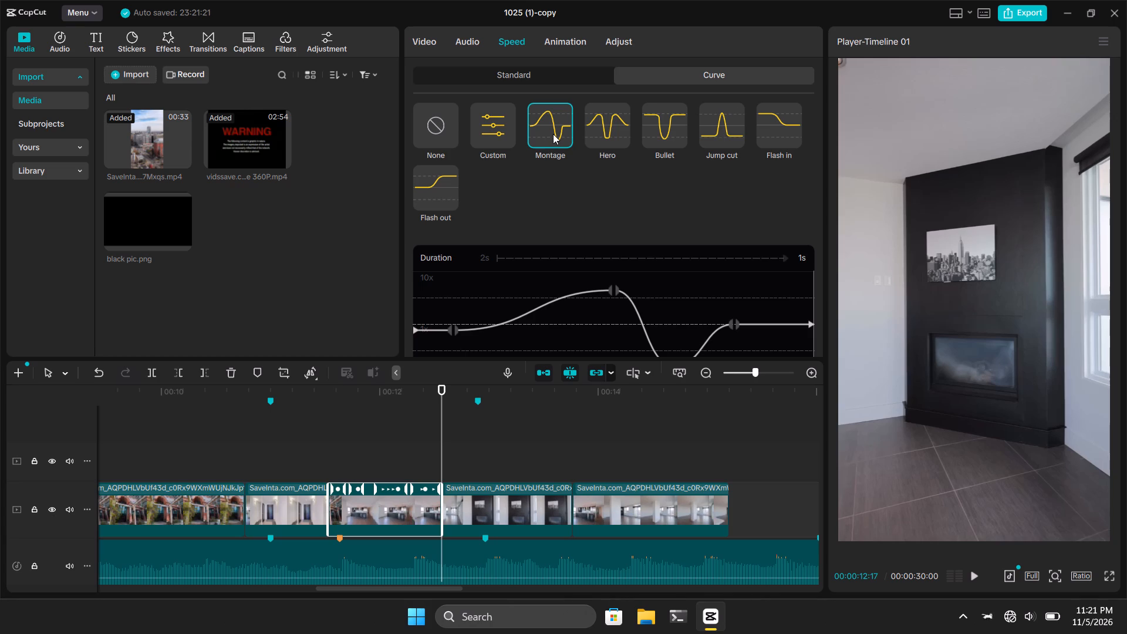
Scrub through the kitchen clip's Montage curve and play the clip from its start to review the preset's ramp.
scroll(563, 203, "down", 3)
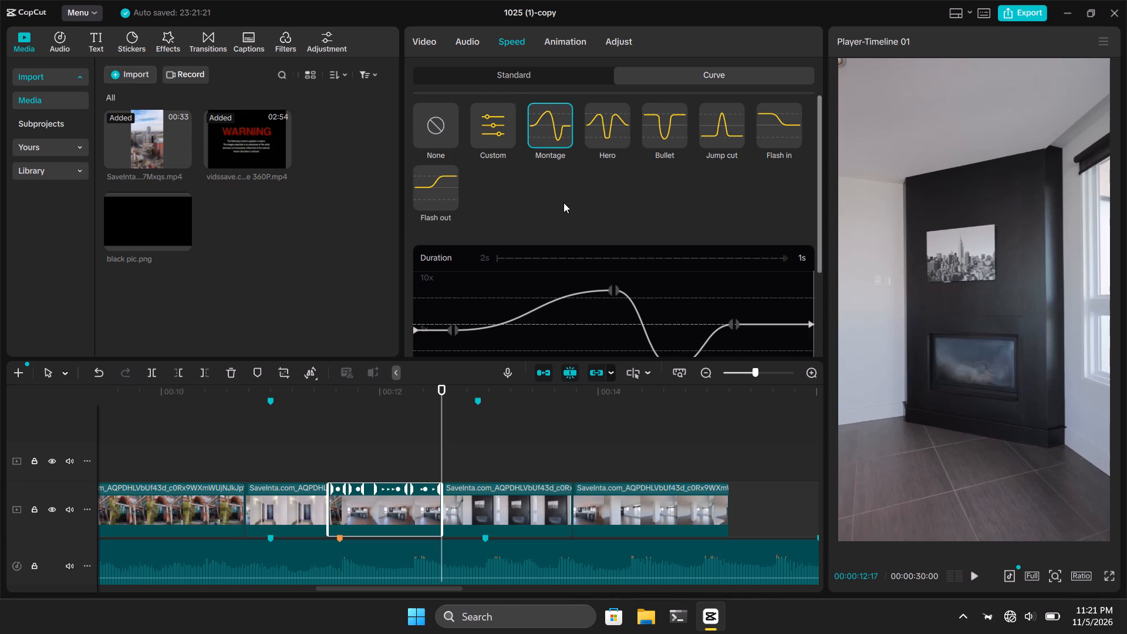
scroll(563, 203, "down", 4)
left_click(555, 211)
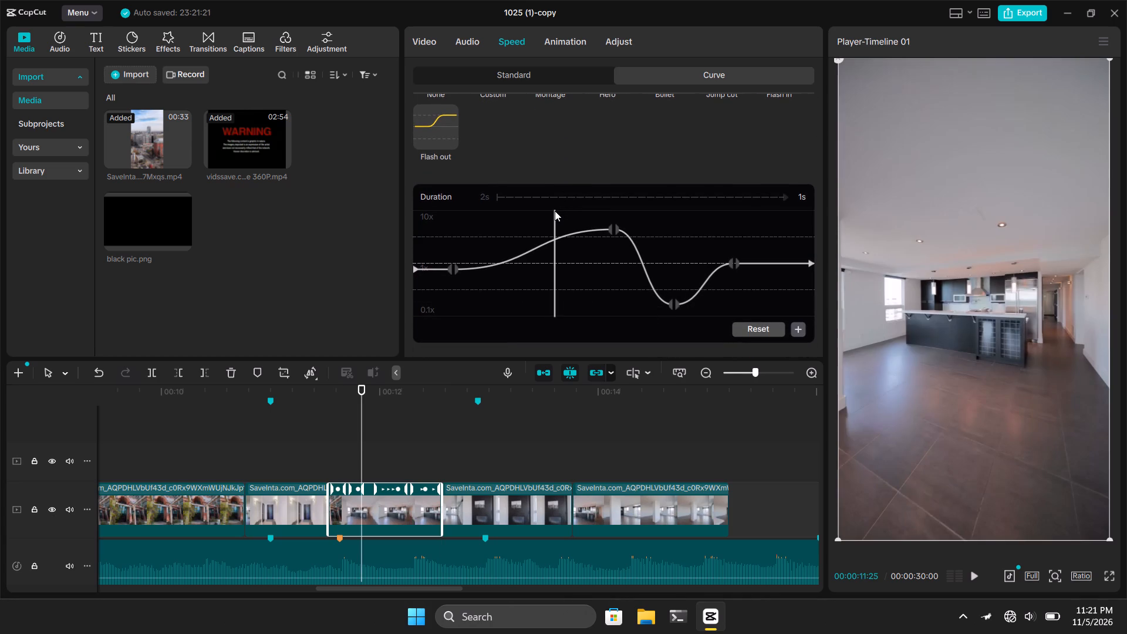
left_click_drag(555, 211, 524, 244)
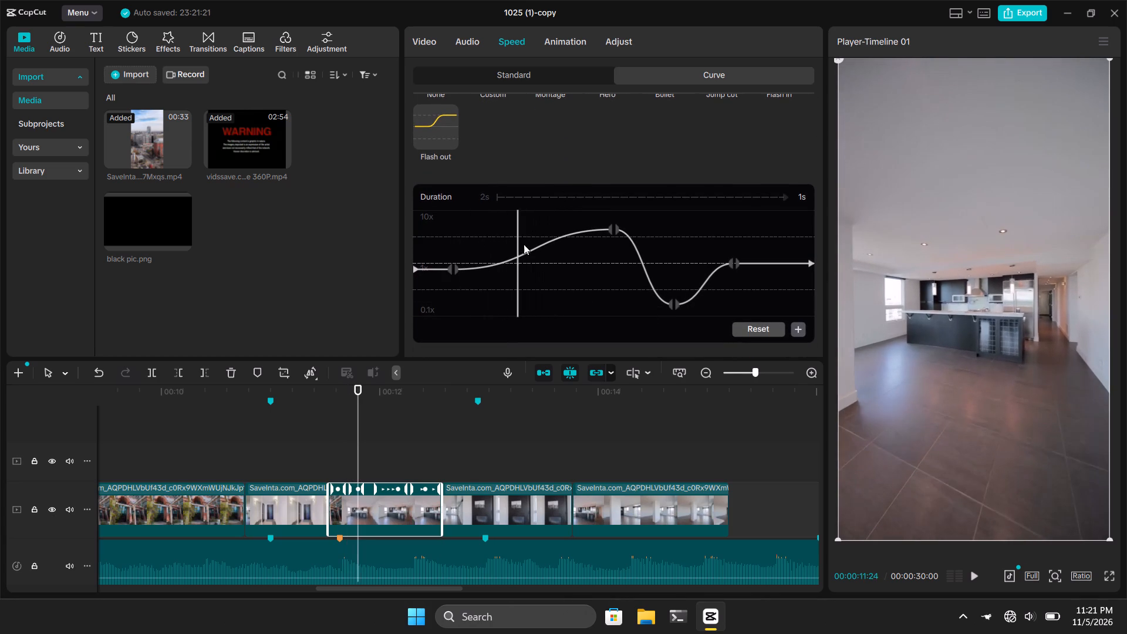
left_click_drag(524, 244, 618, 268)
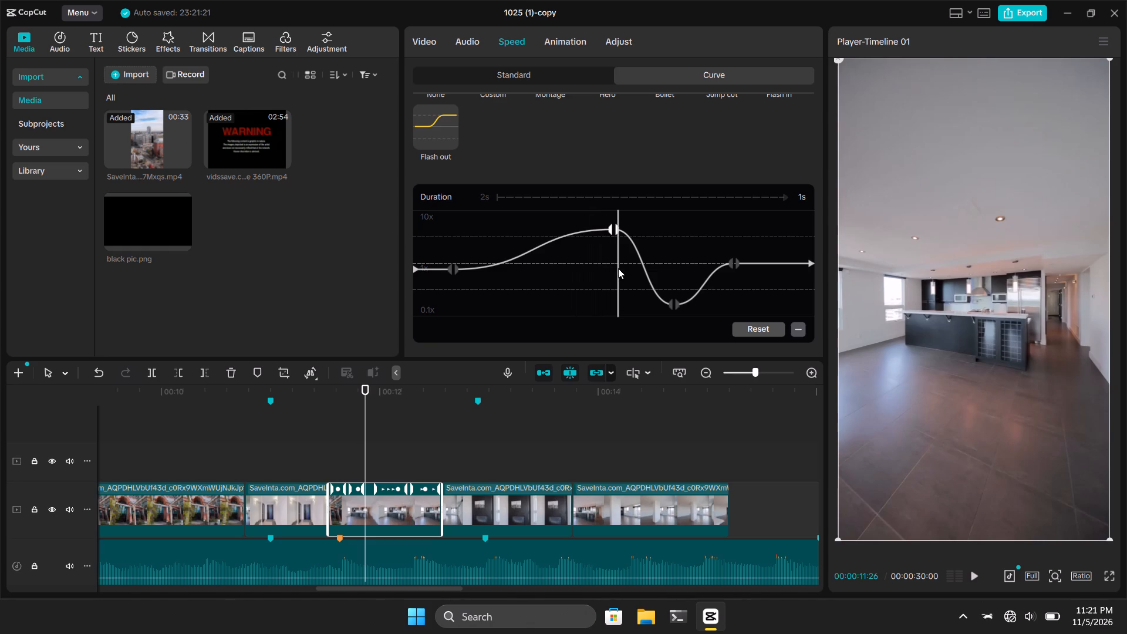
left_click_drag(618, 268, 400, 259)
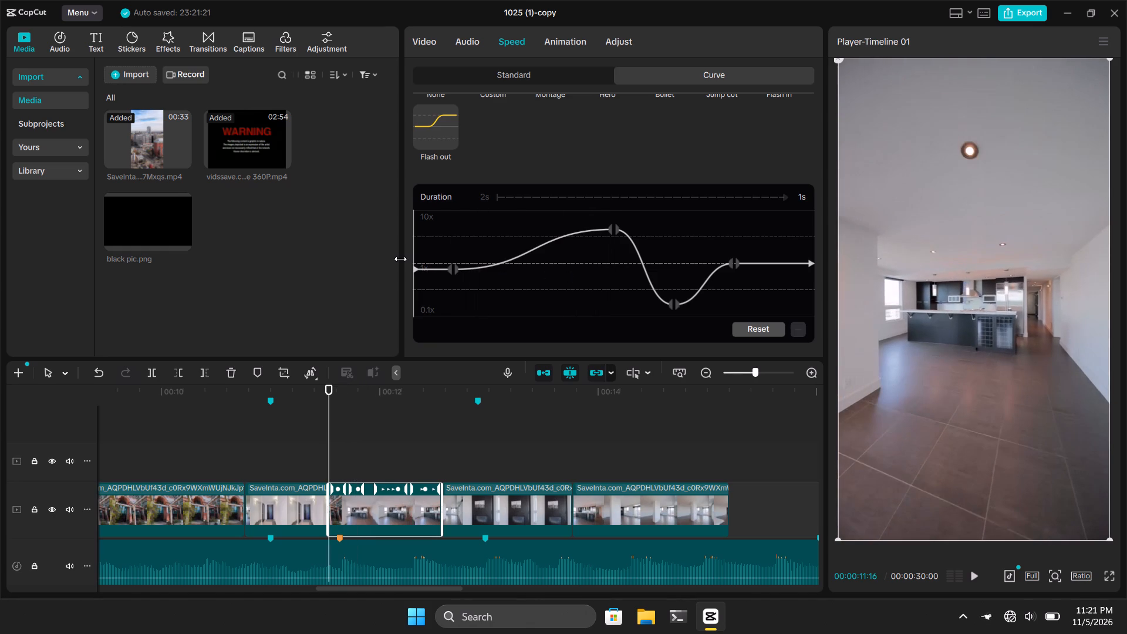
key("space")
key("space")
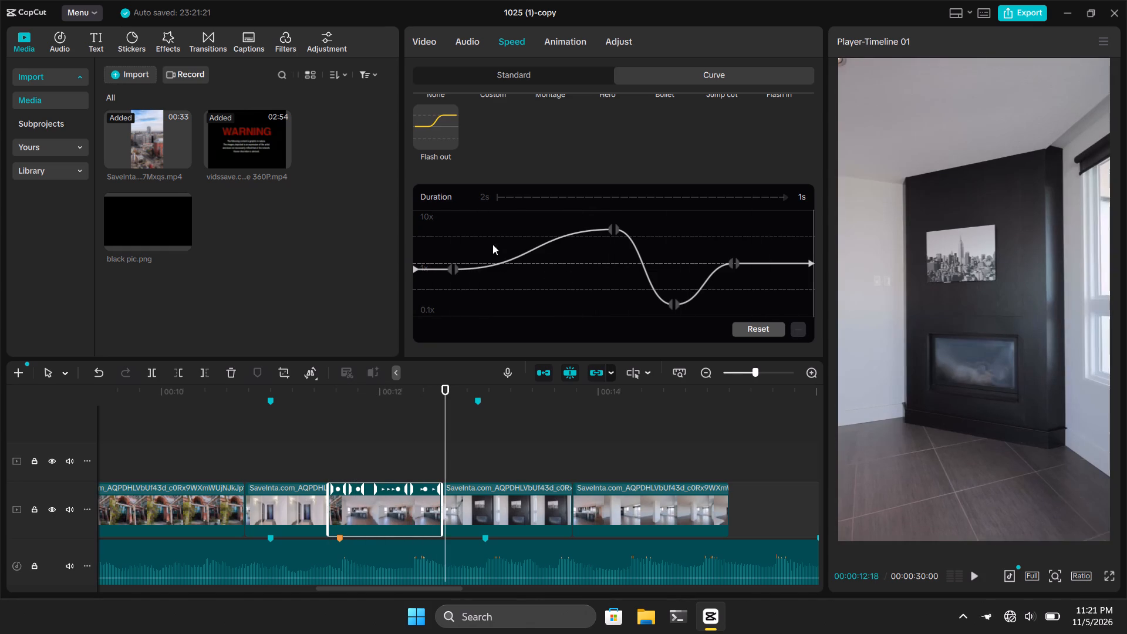
Reshape the kitchen clip's Montage curve by raising its peak to nearly 10x and moving the low point slightly earlier, towards the peak.
left_click(611, 228)
left_click_drag(611, 228, 626, 214)
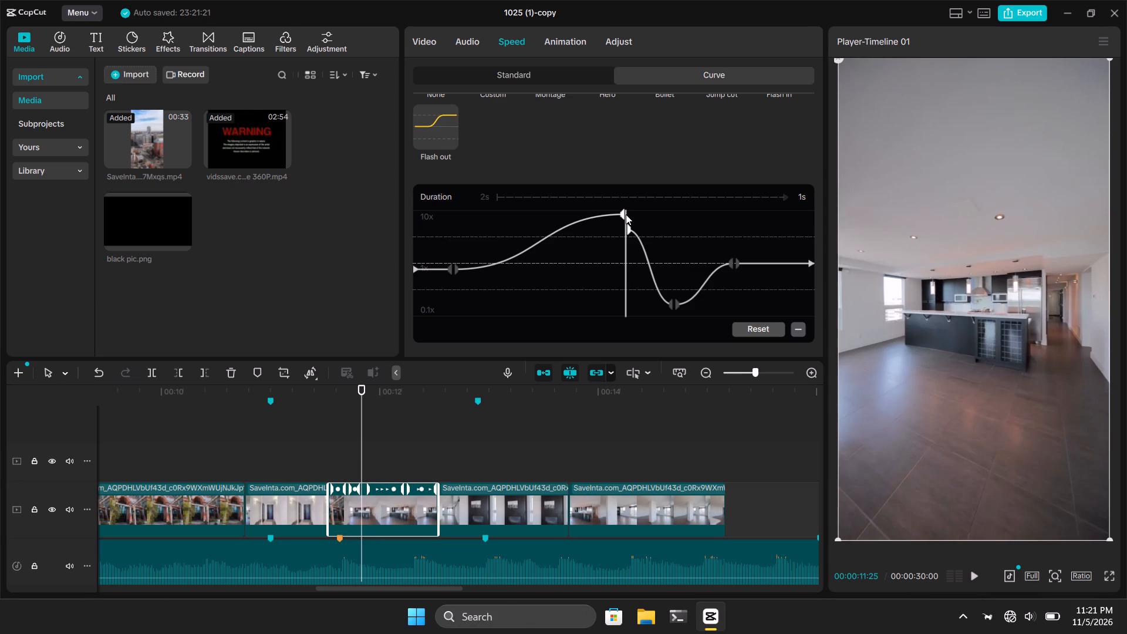
left_click_drag(627, 227, 627, 215)
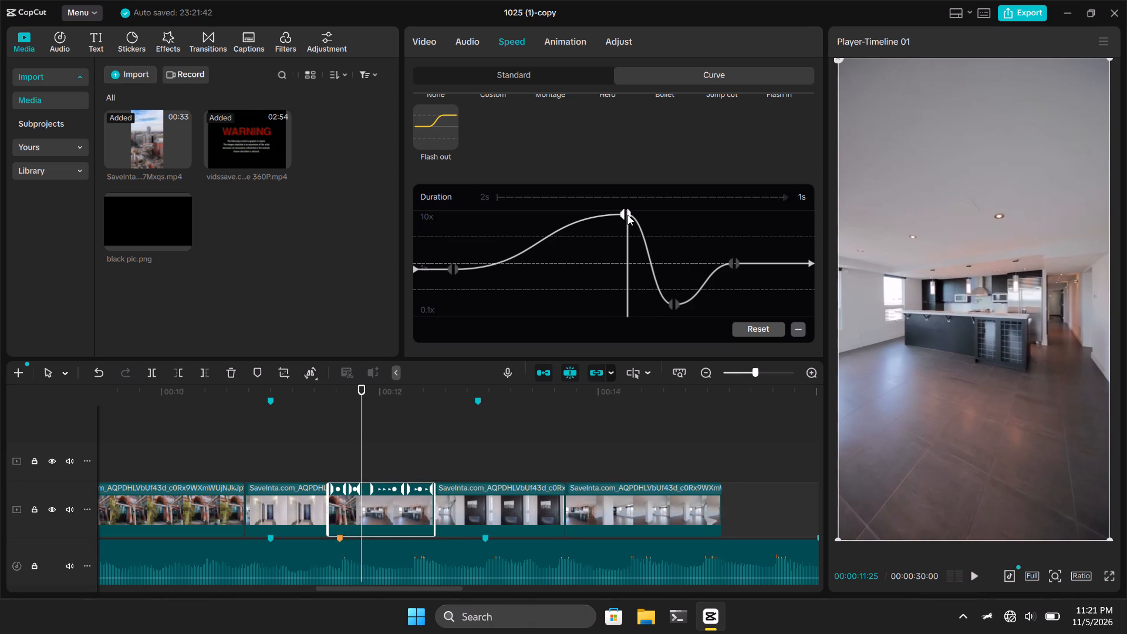
left_click(677, 300)
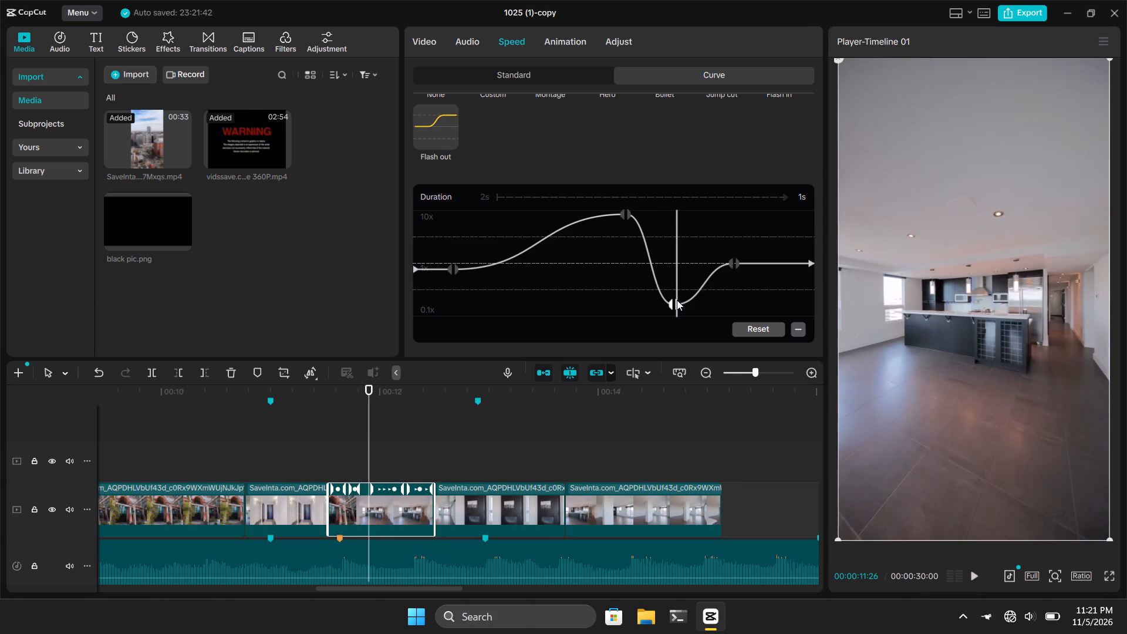
left_click_drag(671, 304, 629, 304)
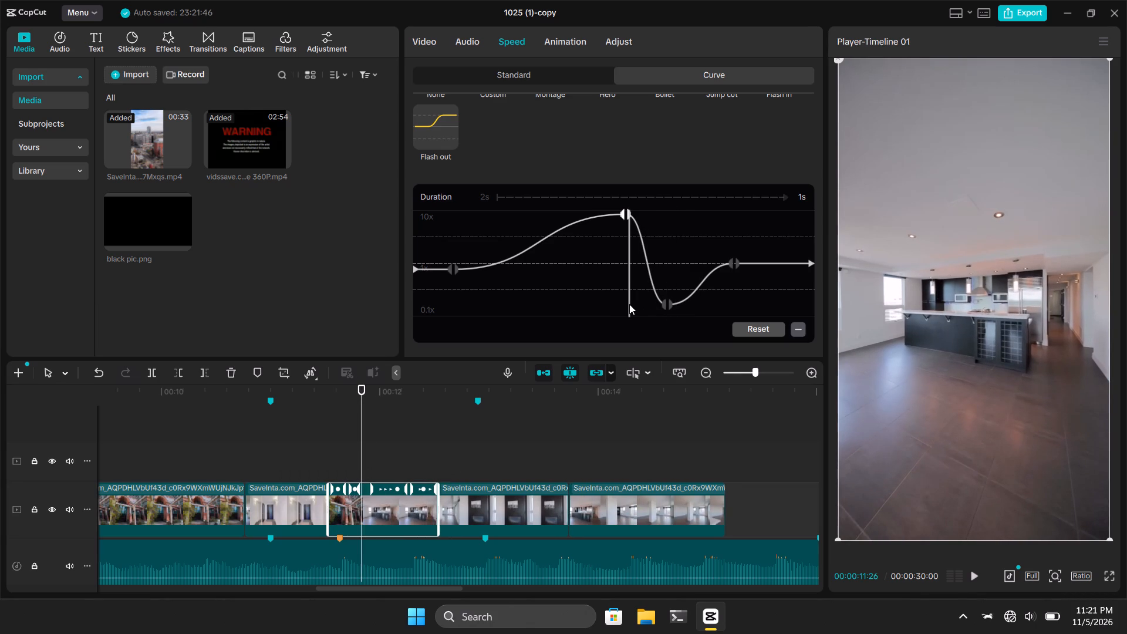
Play back the kitchen clip from its start to check the adjusted Montage curve against the music.
left_click(551, 303)
left_click_drag(551, 303, 457, 305)
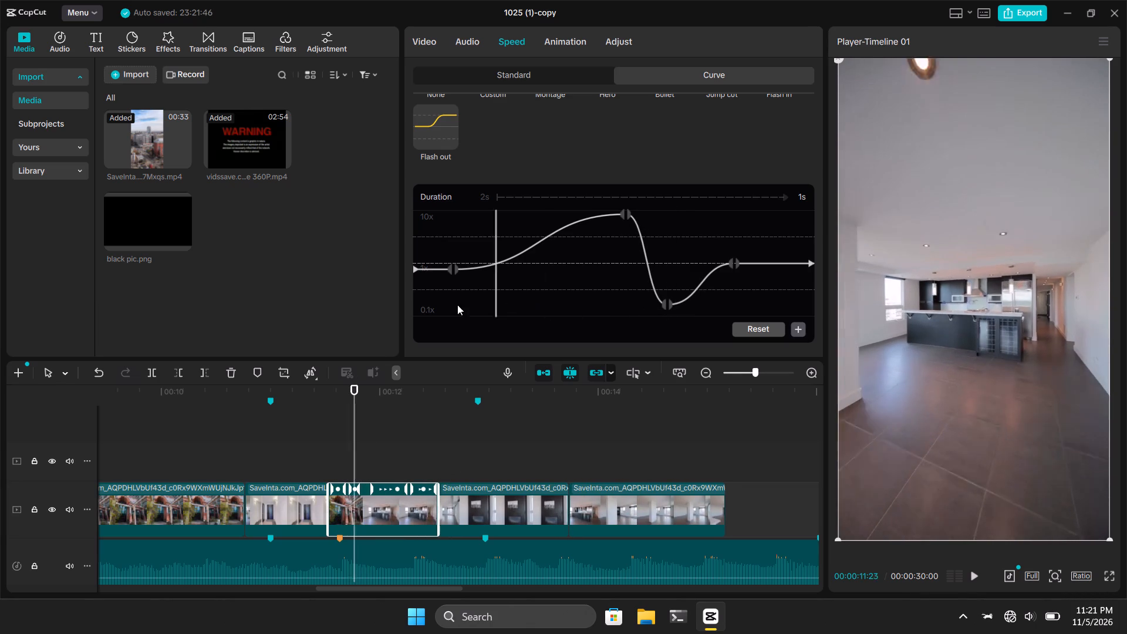
left_click_drag(457, 305, 389, 311)
key("space")
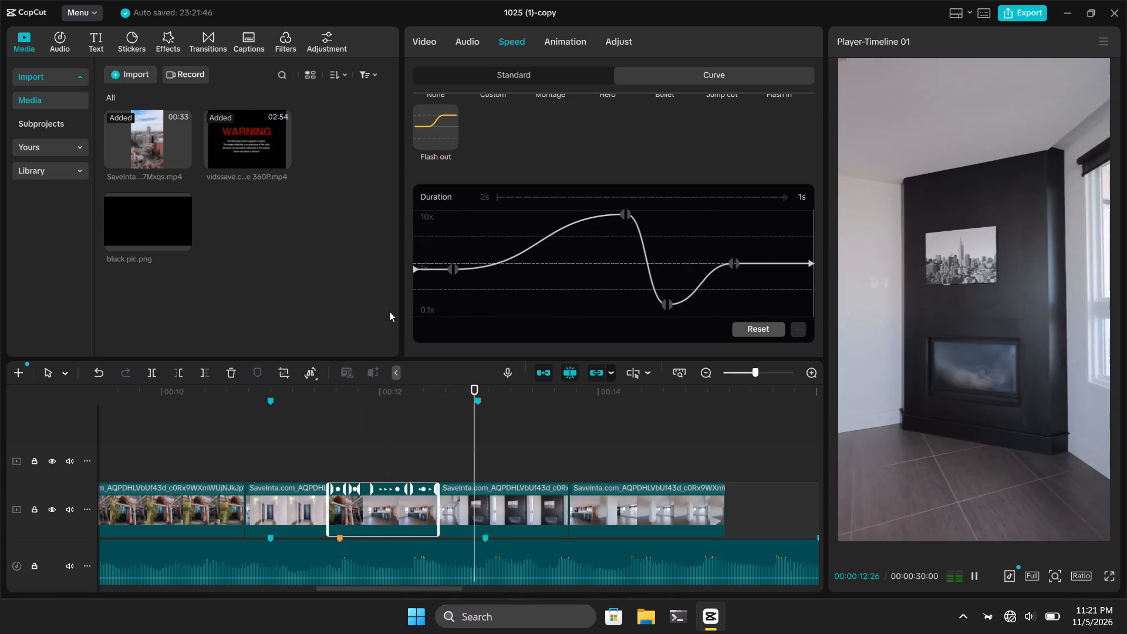
key("space")
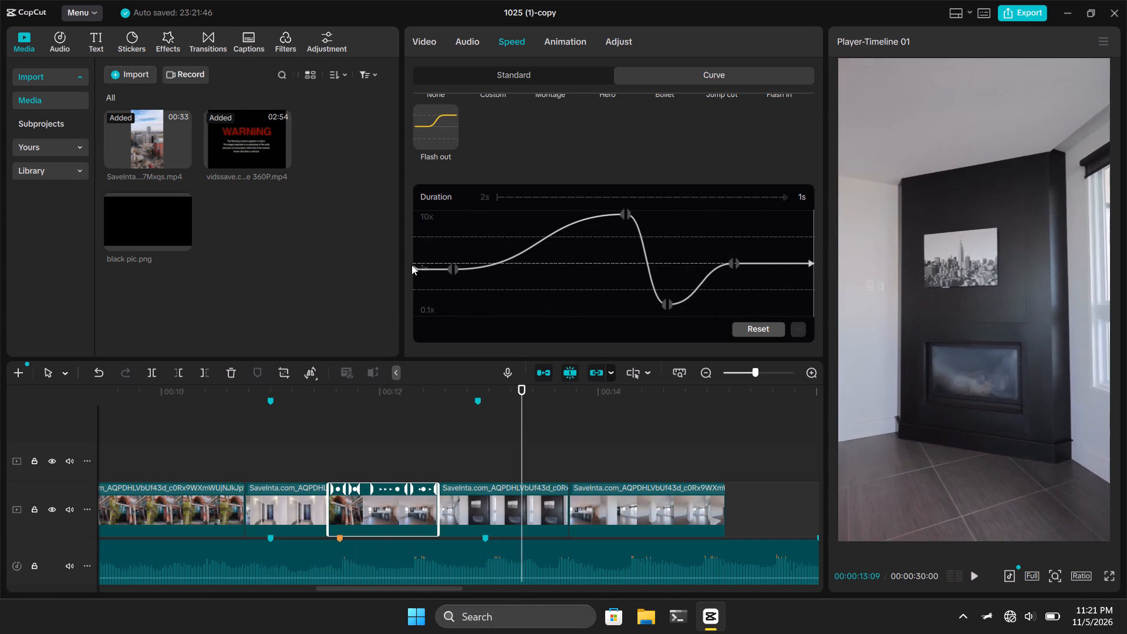
left_click(433, 245)
left_click_drag(433, 245, 389, 253)
key("space")
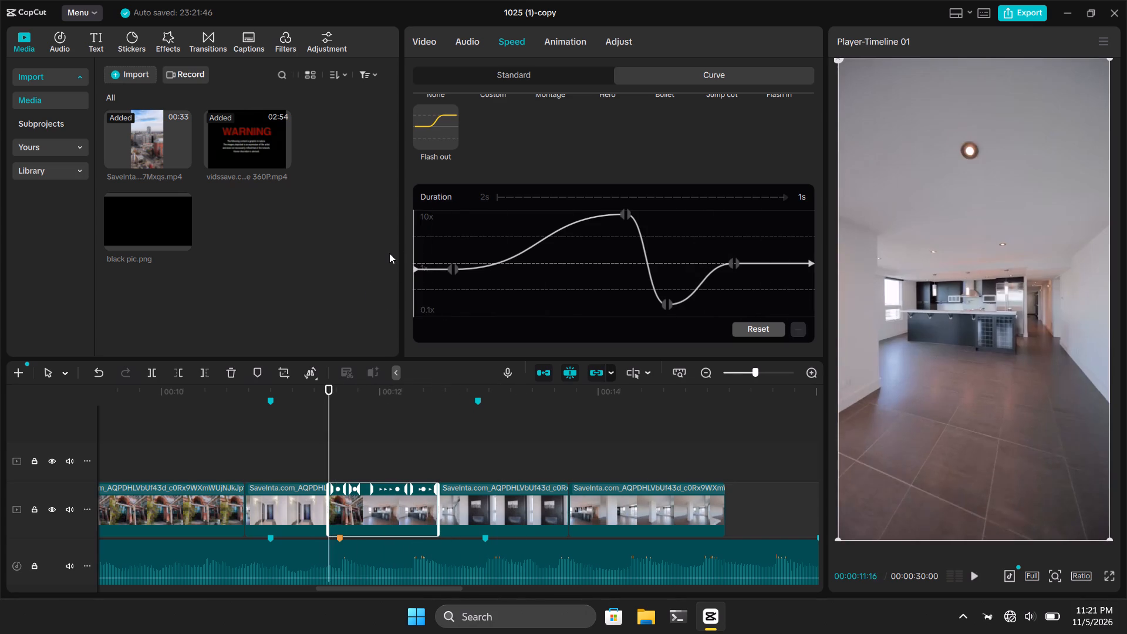
key("space")
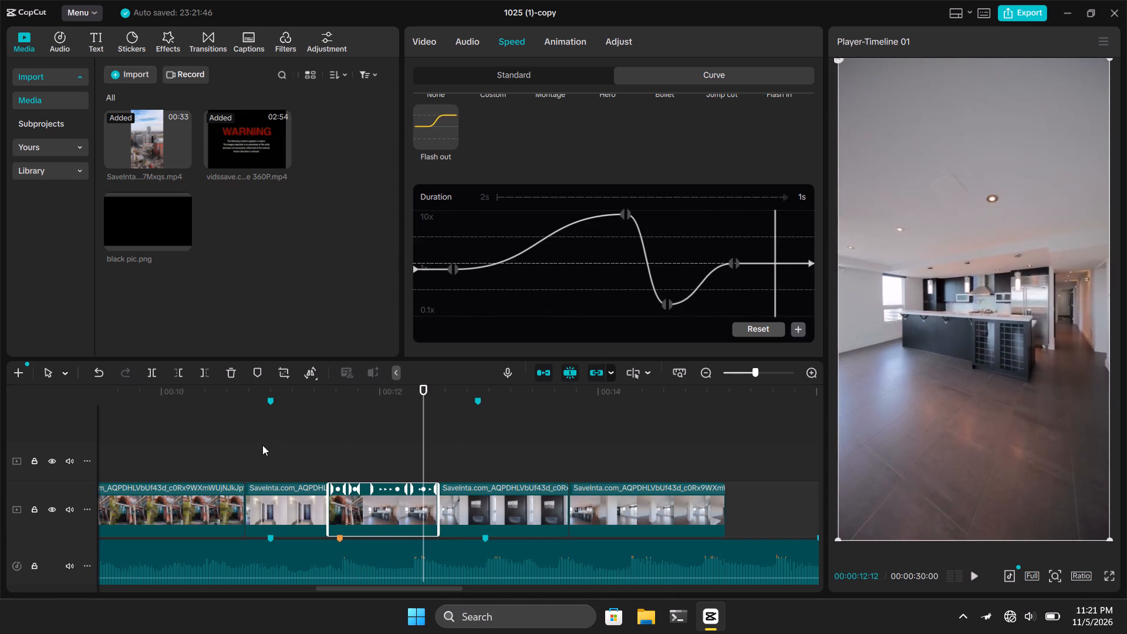
Play back from before the hallway clip through the kitchen clip into the fireplace clip to check the Montage ramp in context.
left_click(241, 457)
key("space")
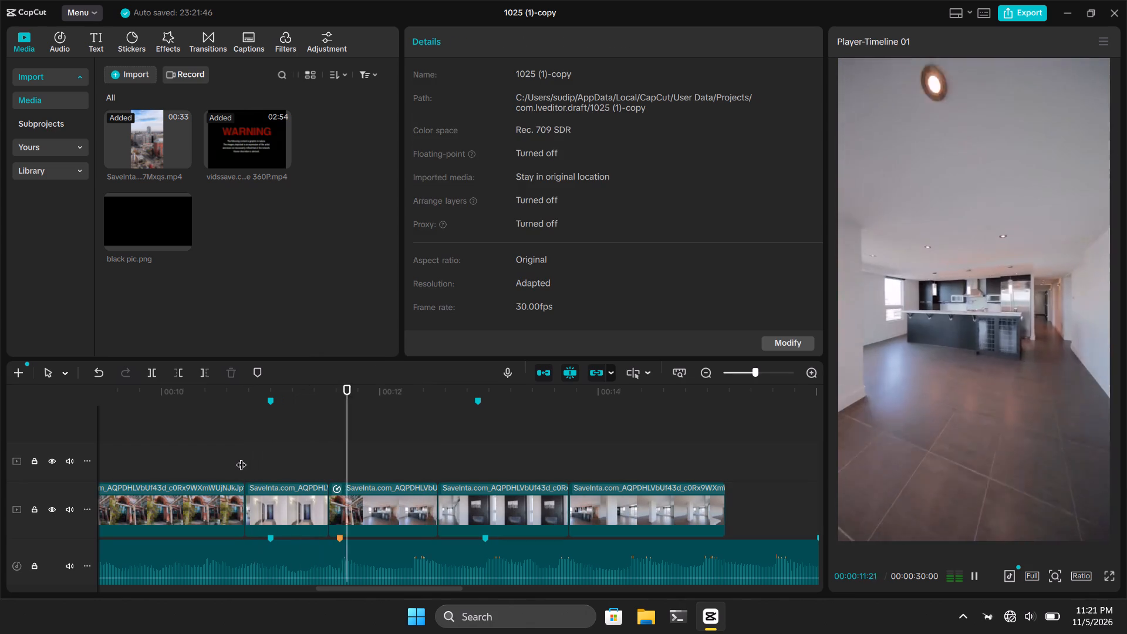
key("space")
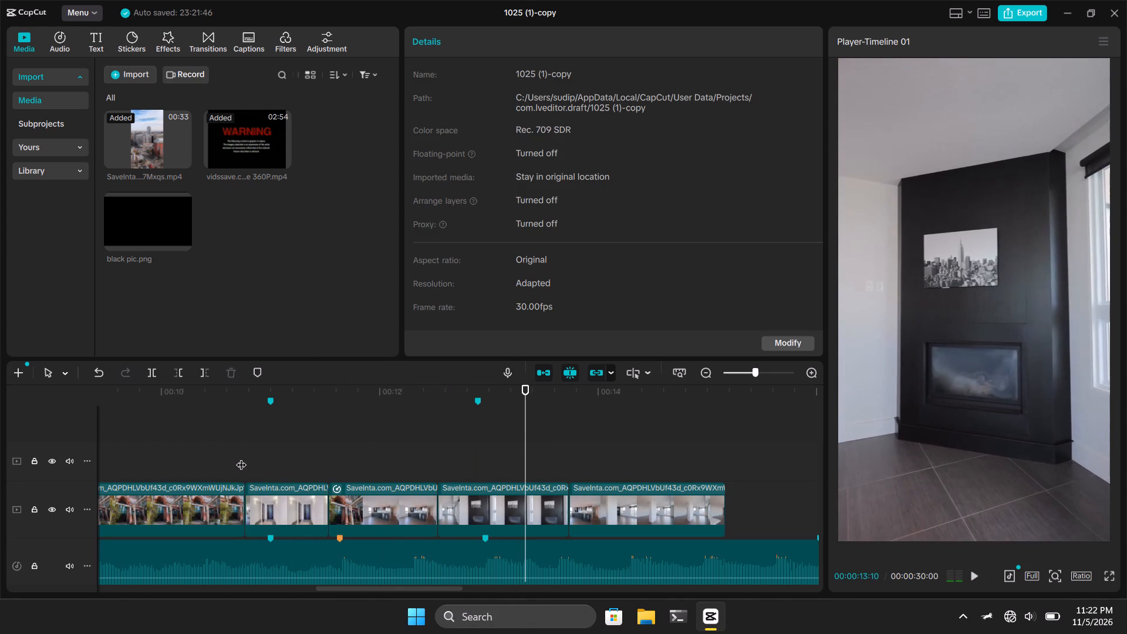
left_click(232, 455)
key("space")
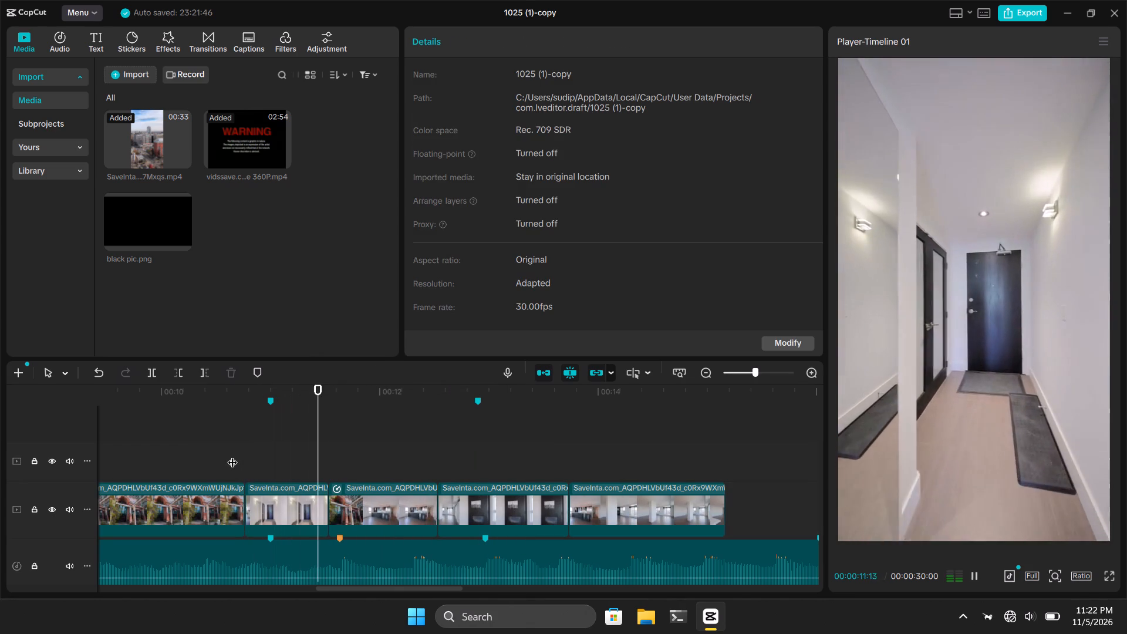
key("space")
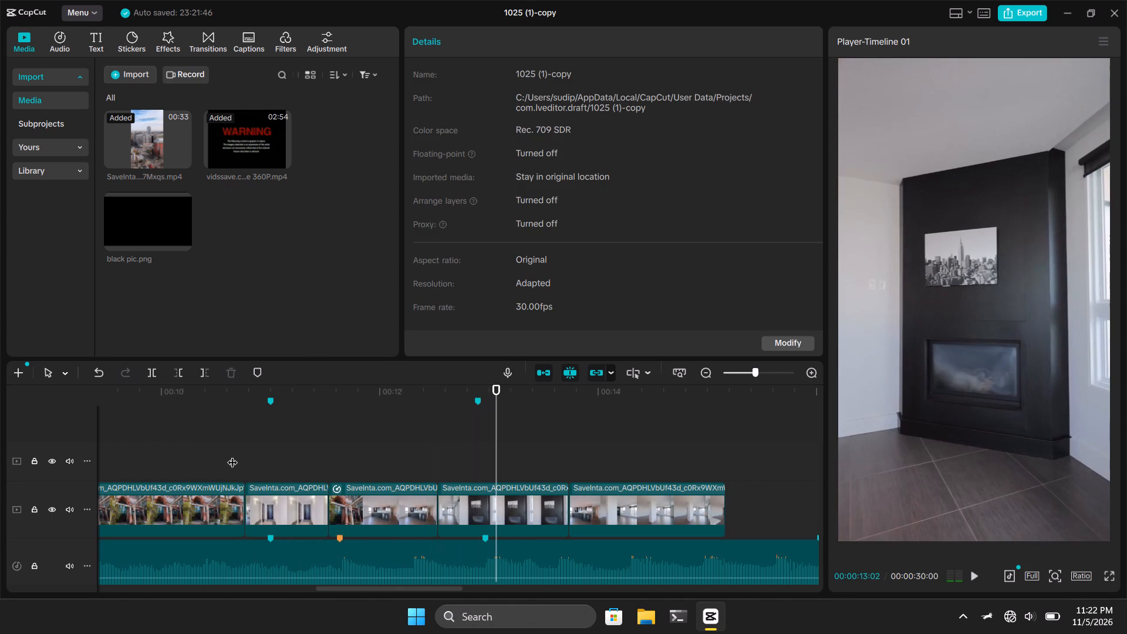
key("space")
key("space")
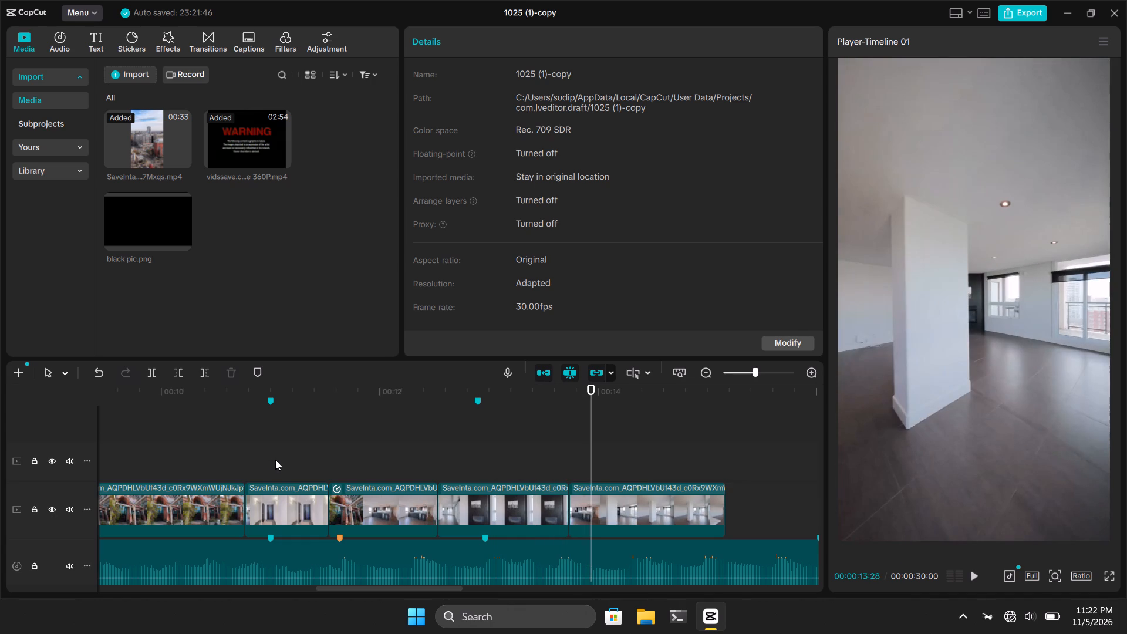
left_click(324, 457)
key("space")
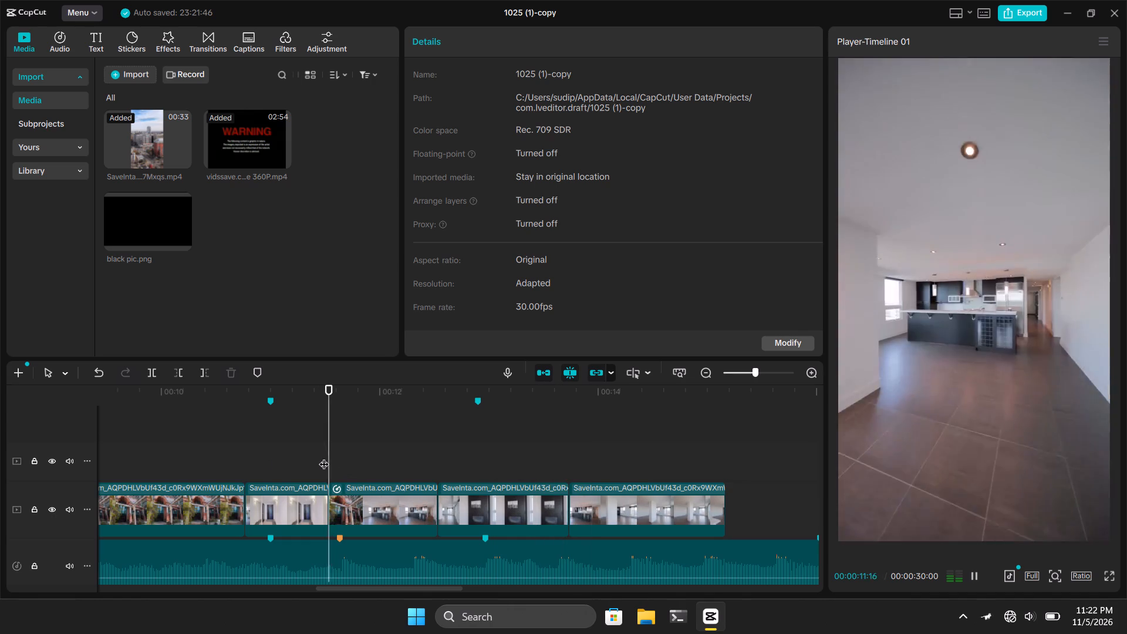
key("space")
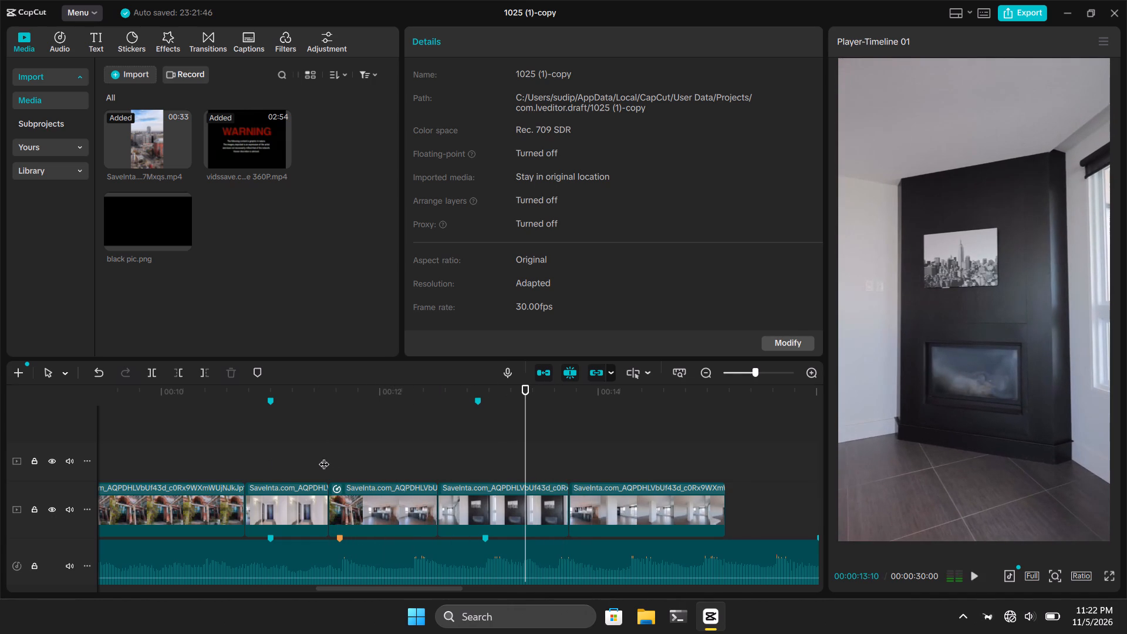
Move the peak of the kitchen clip's Montage speed curve earlier in the clip, holding it at 9.38x.
left_click(375, 510)
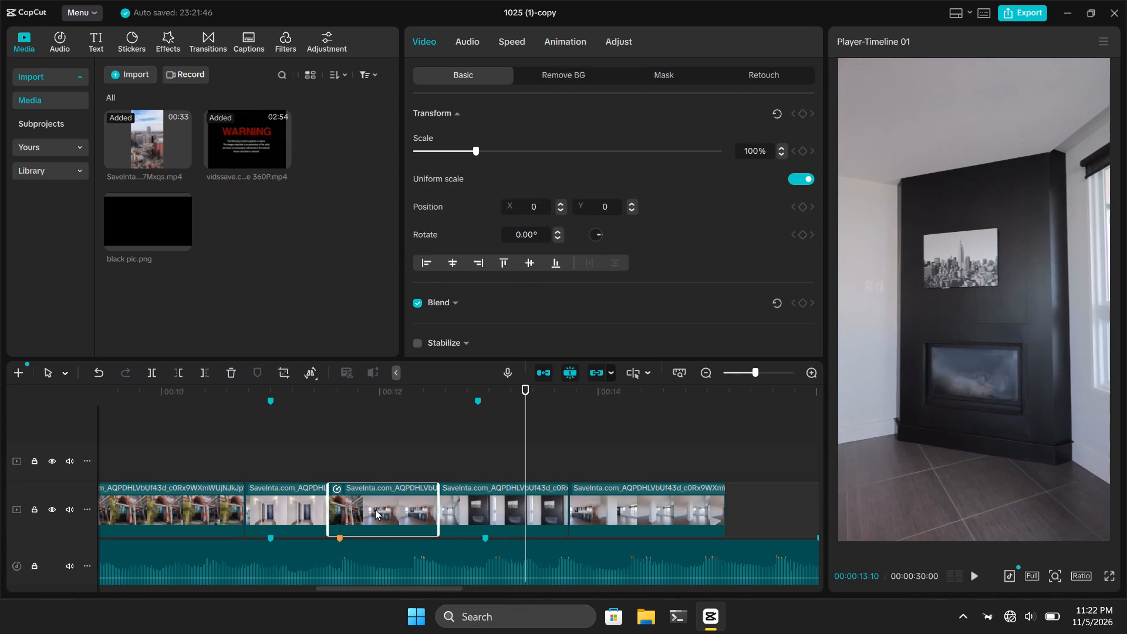
left_click(515, 46)
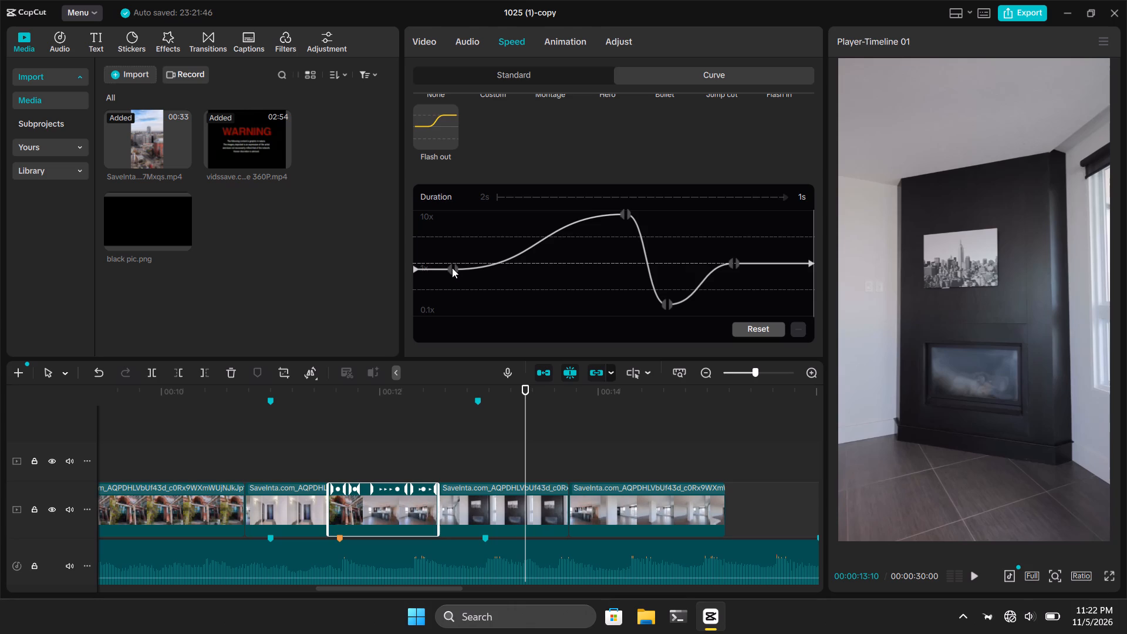
left_click(456, 249)
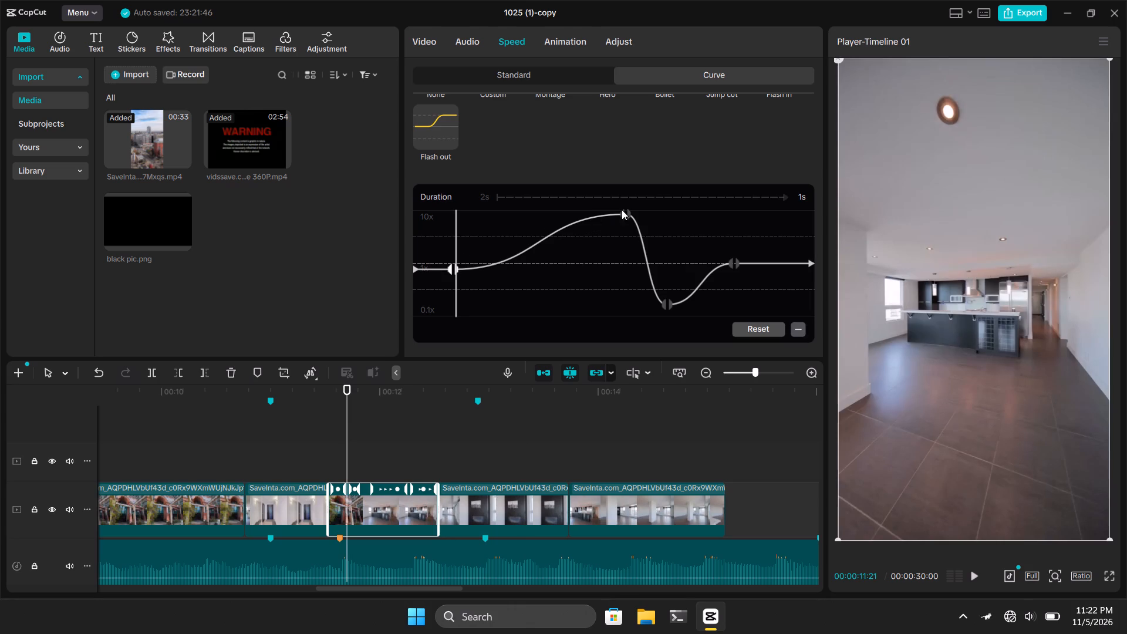
left_click(621, 214)
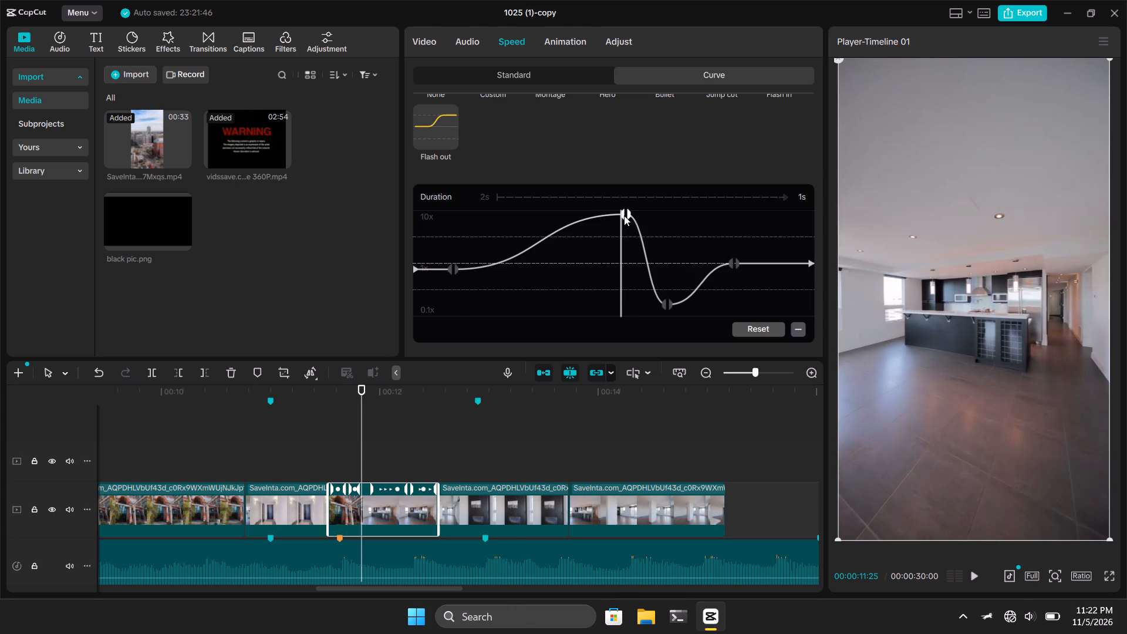
left_click_drag(624, 215, 562, 225)
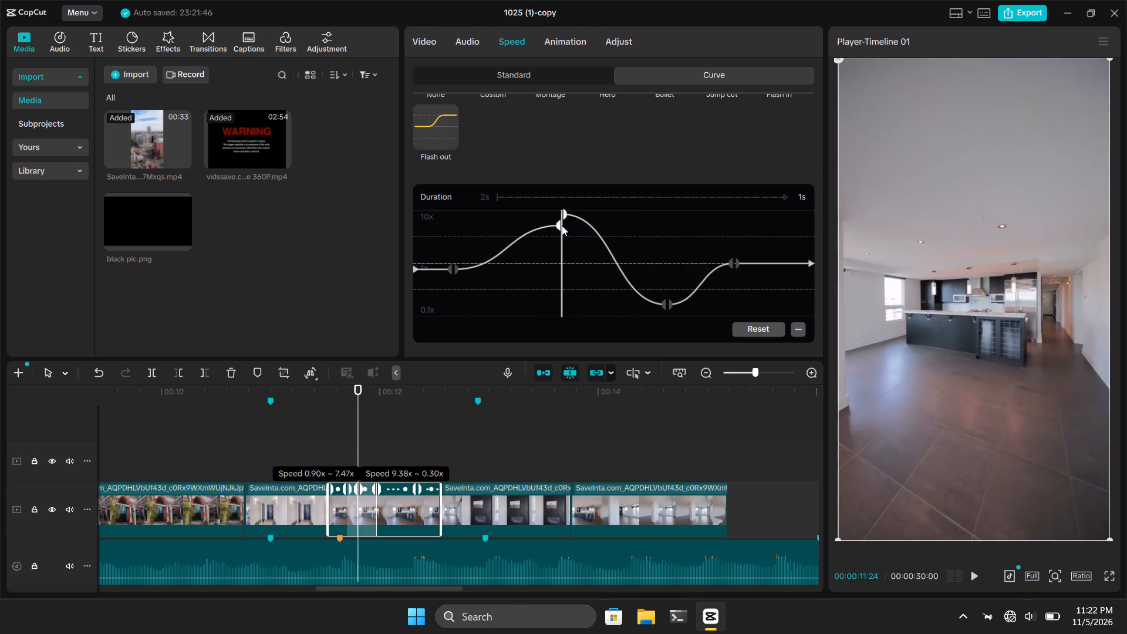
left_click_drag(562, 225, 556, 218)
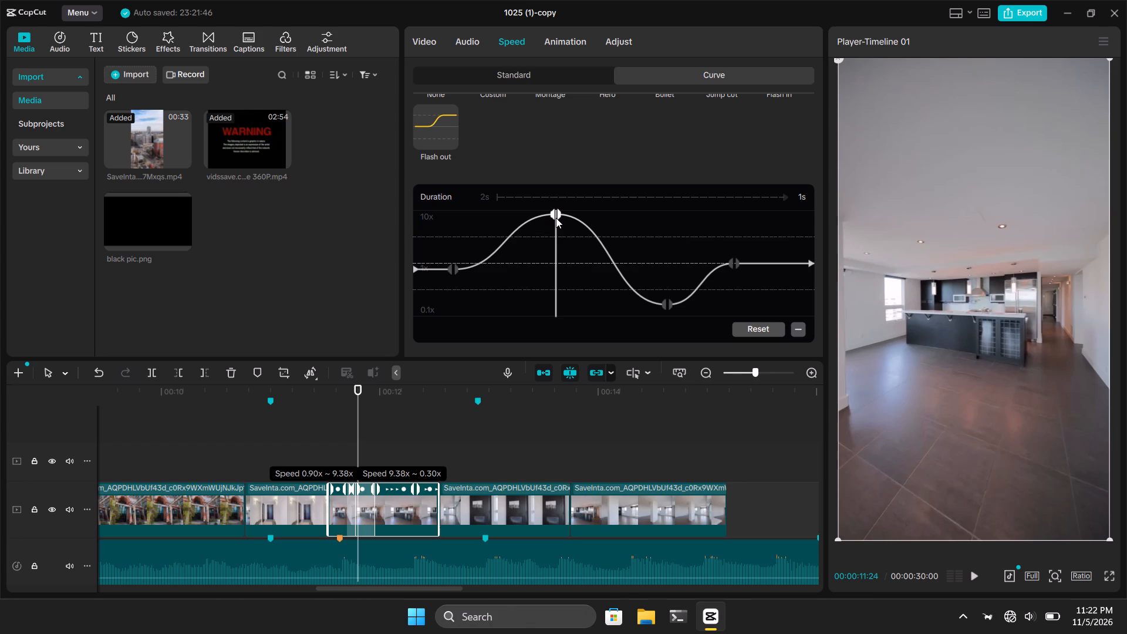
left_click_drag(556, 218, 577, 211)
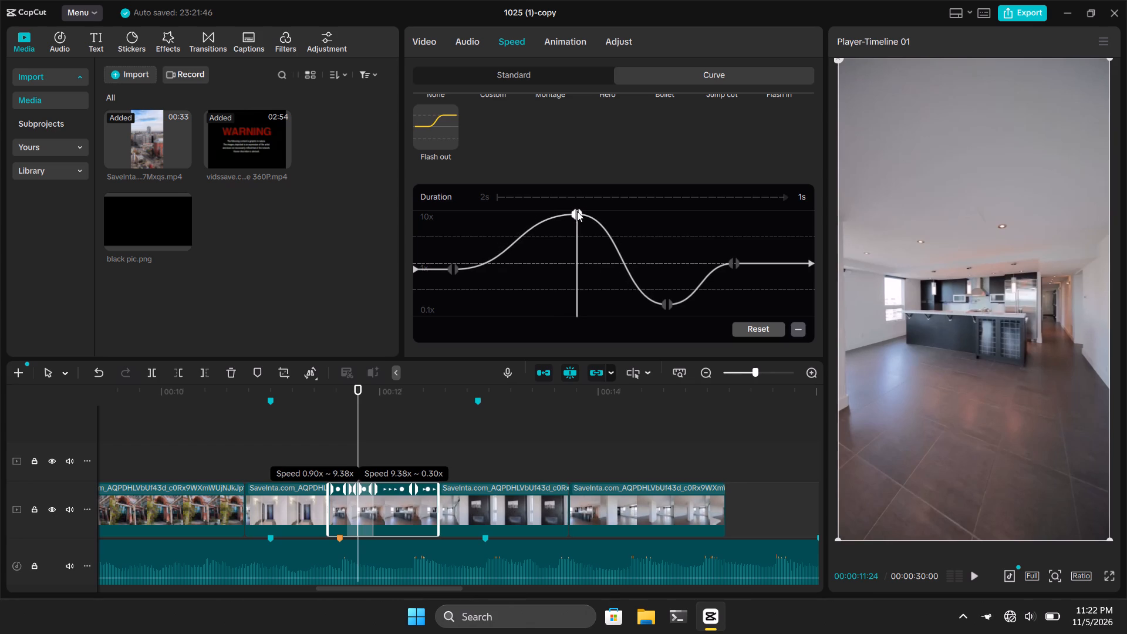
left_click_drag(577, 211, 575, 211)
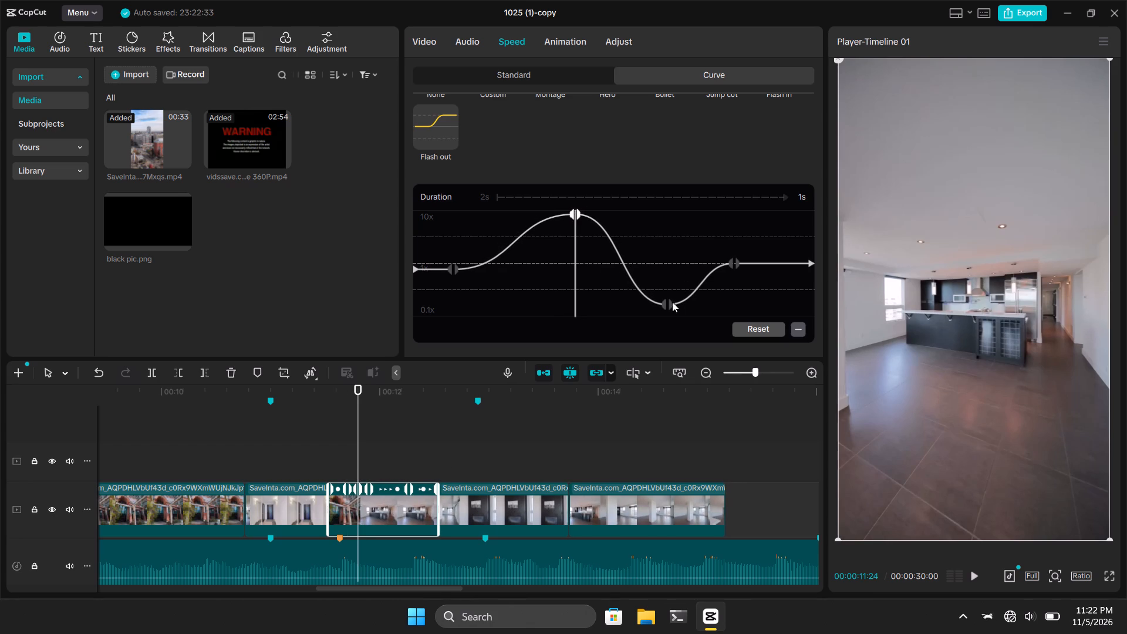
Shift the Montage curve's 0.30x low point and the following 1.00x recovery point earlier, closer behind the peak.
left_click_drag(665, 302, 609, 304)
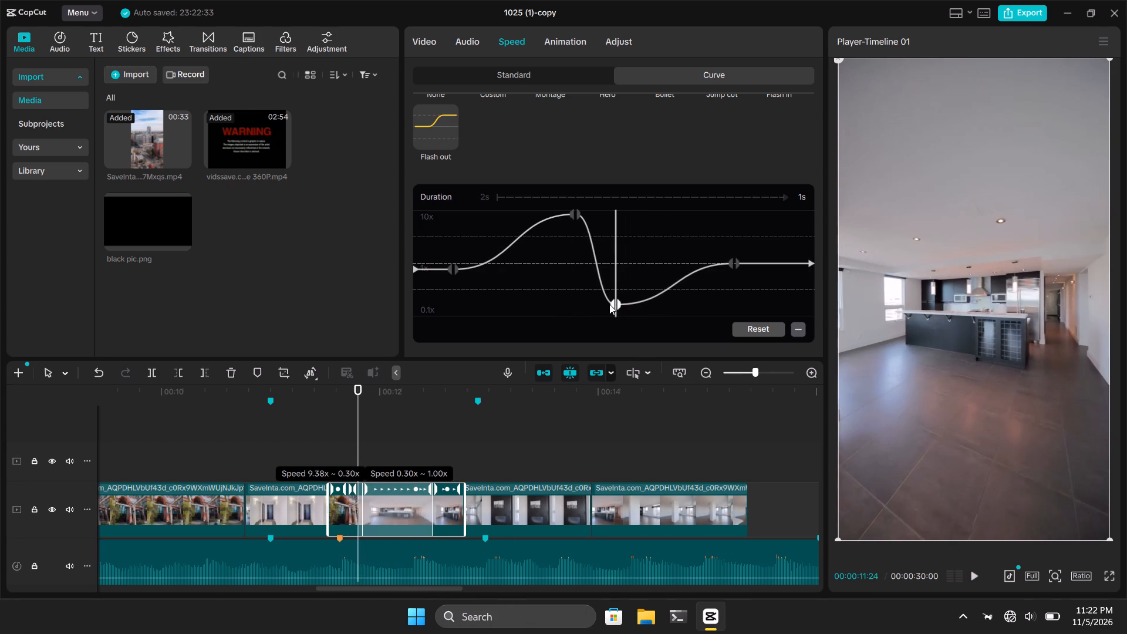
left_click_drag(609, 304, 598, 307)
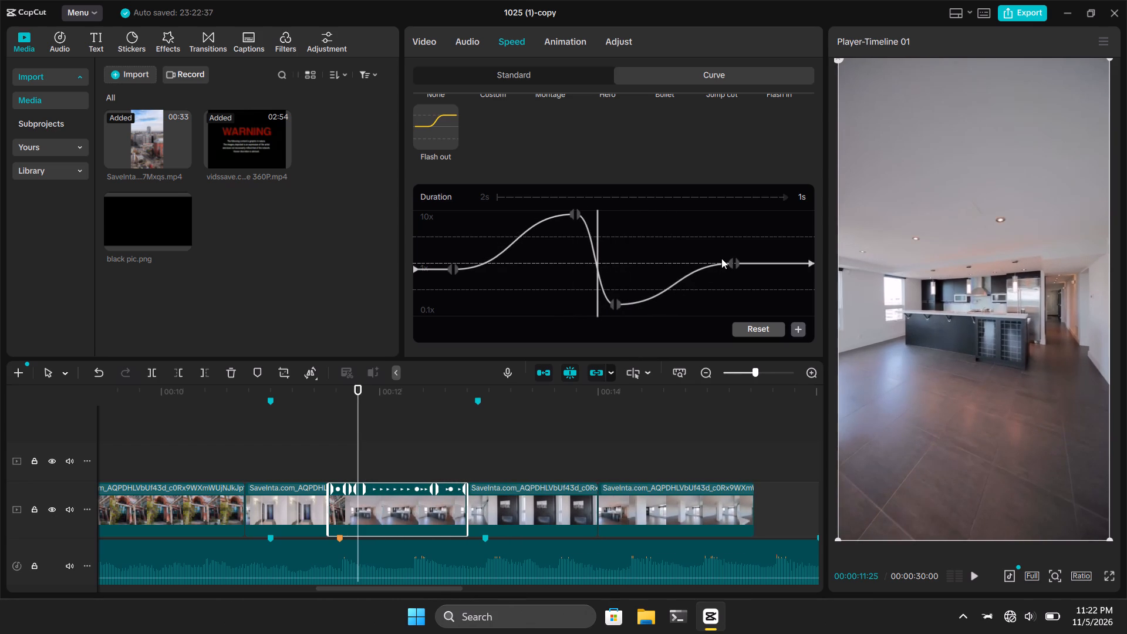
left_click_drag(734, 263, 686, 268)
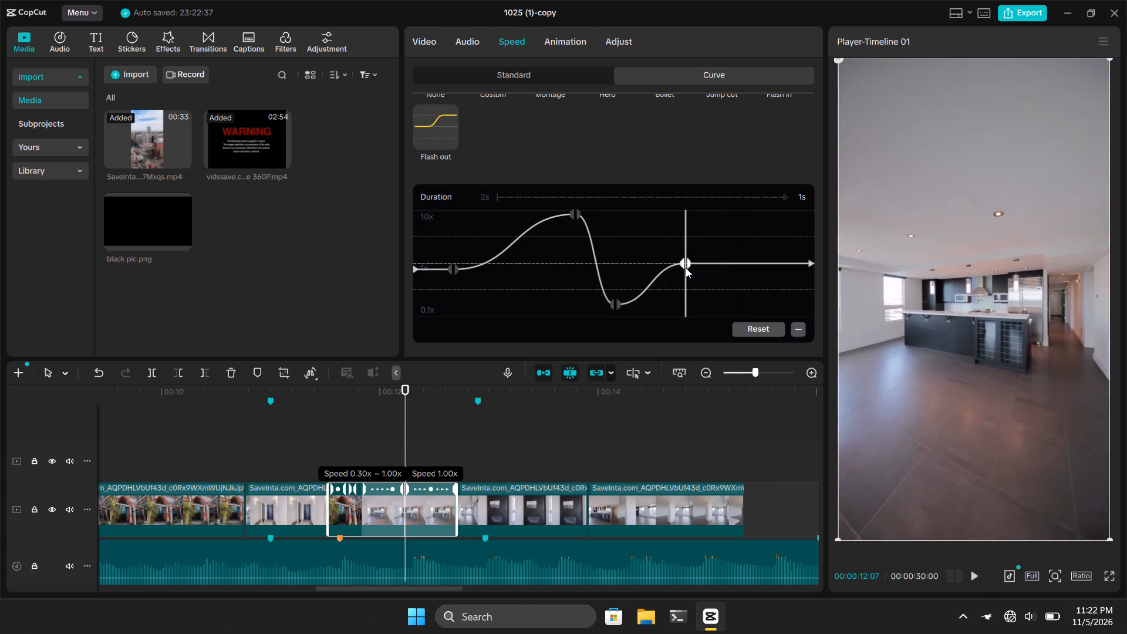
left_click_drag(686, 268, 685, 266)
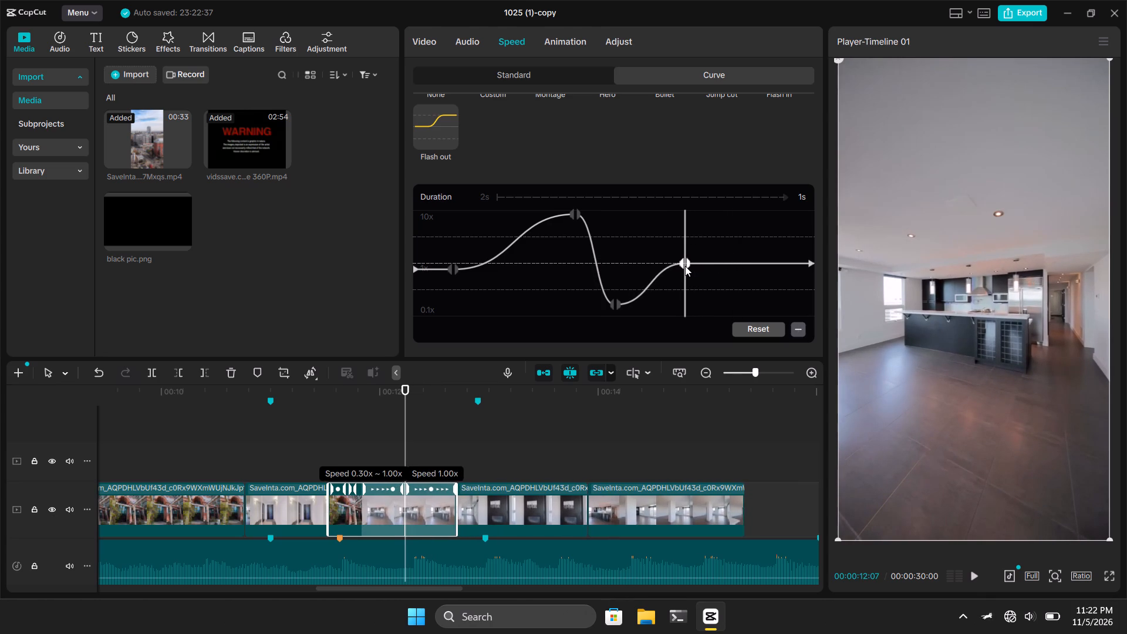
left_click_drag(685, 266, 689, 264)
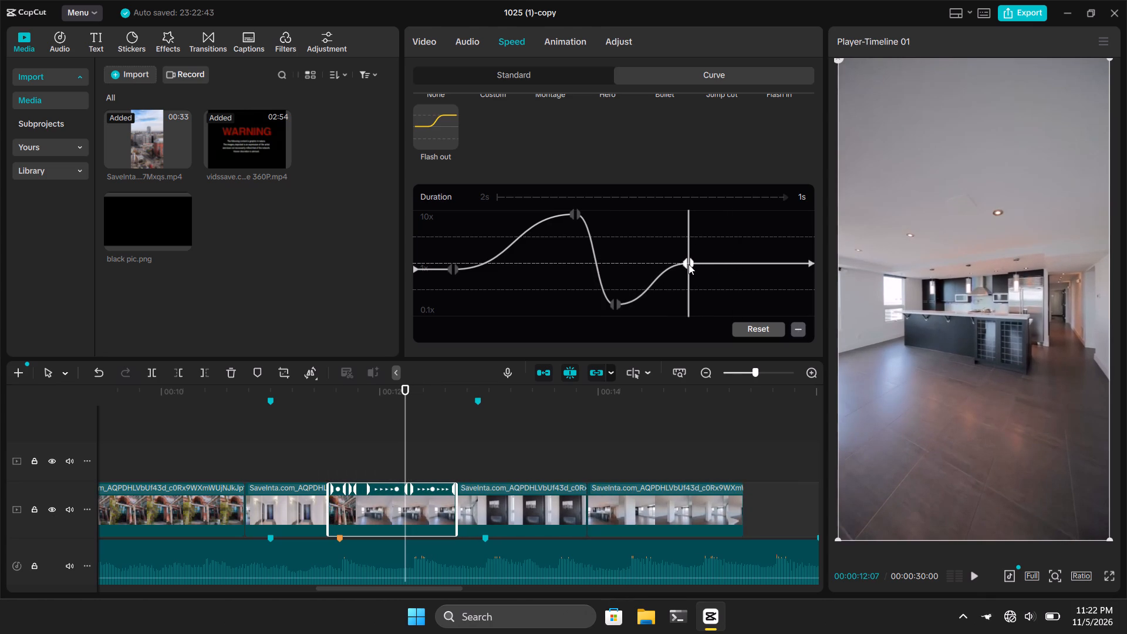
Play back repeatedly from the end of the hallway clip and from mid-kitchen clip to check the reshaped Montage ramp against the music.
left_click(324, 452)
left_click(324, 452)
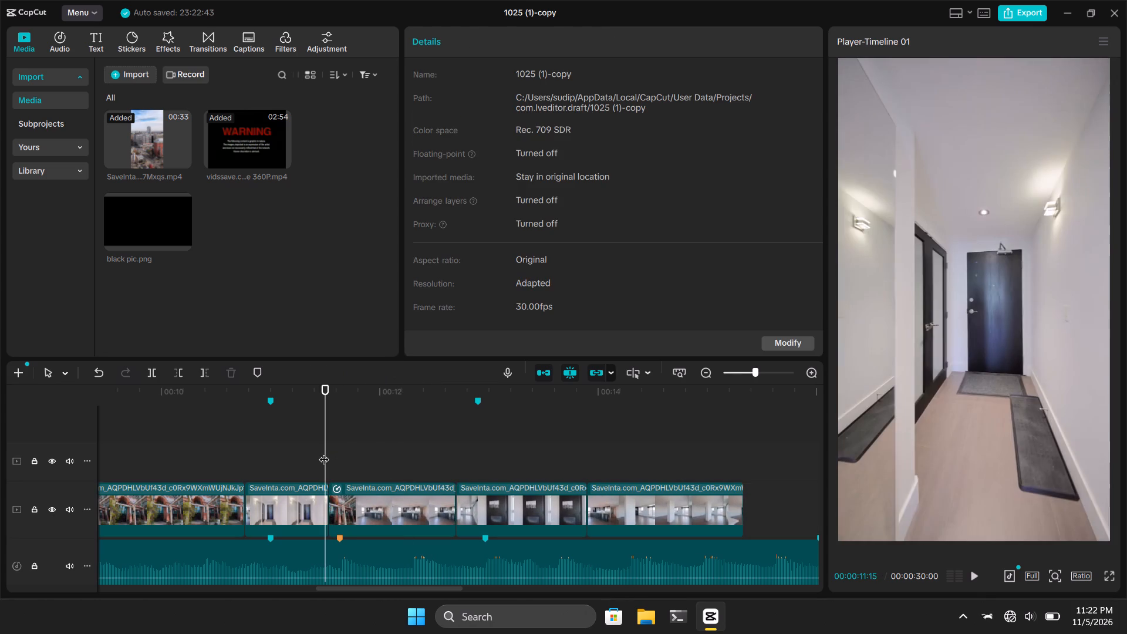
key("space")
key("space")
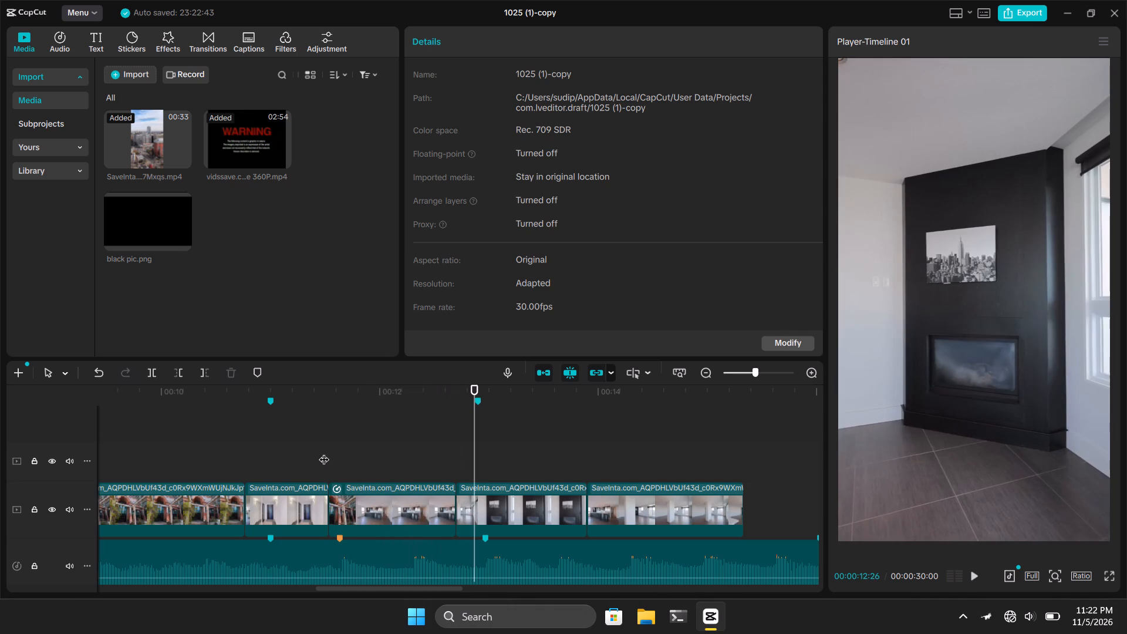
left_click(413, 463)
key("space")
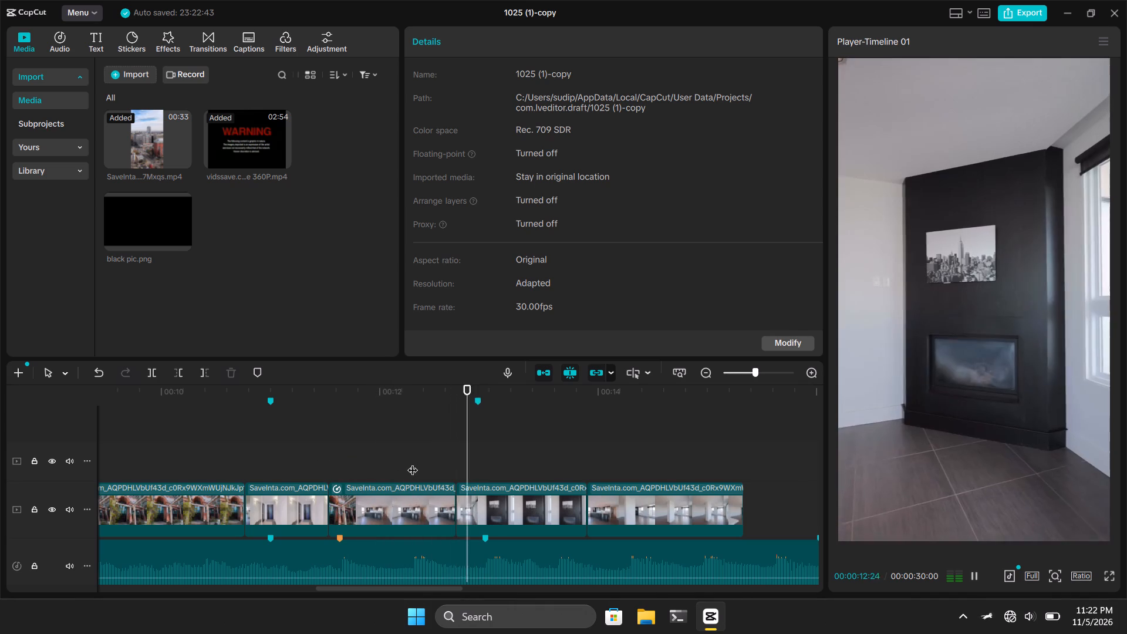
key("space")
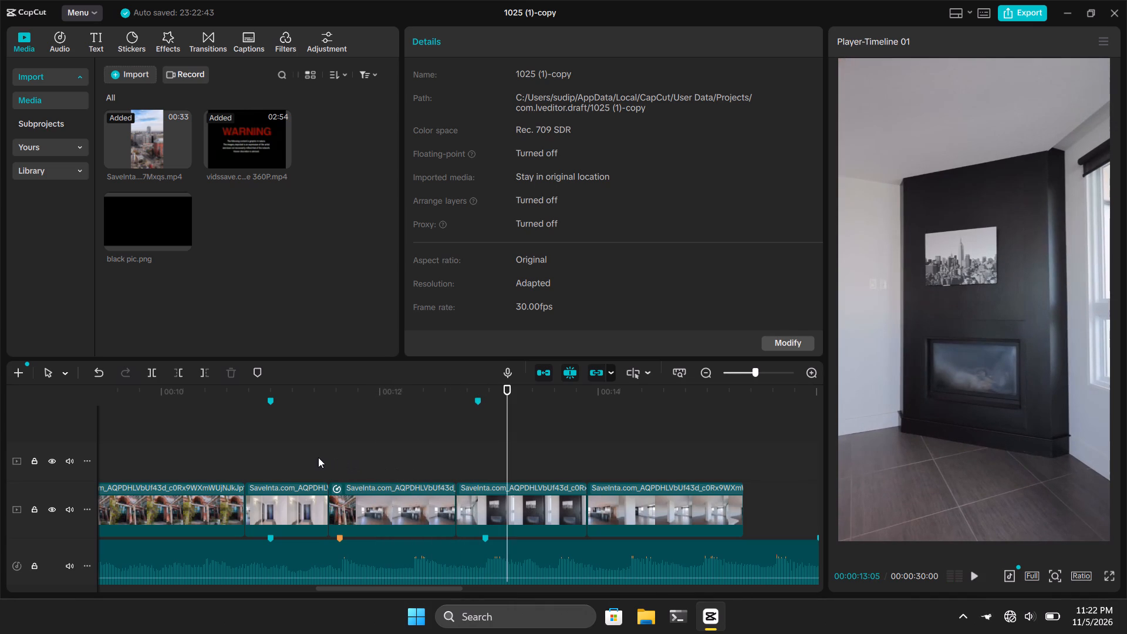
left_click(330, 457)
key("space")
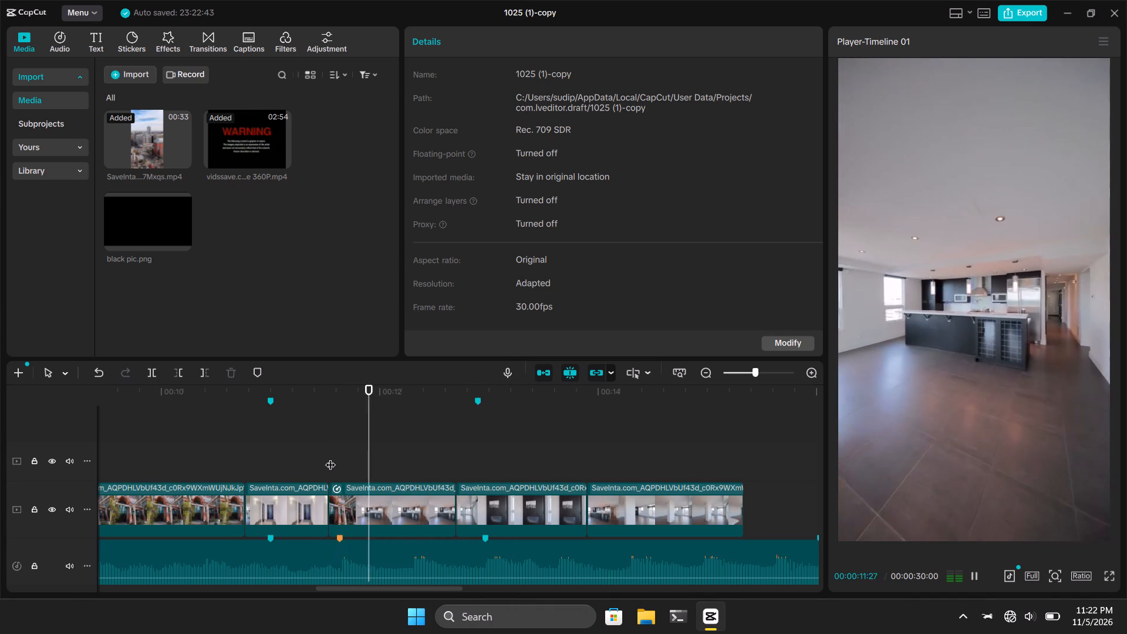
key("space")
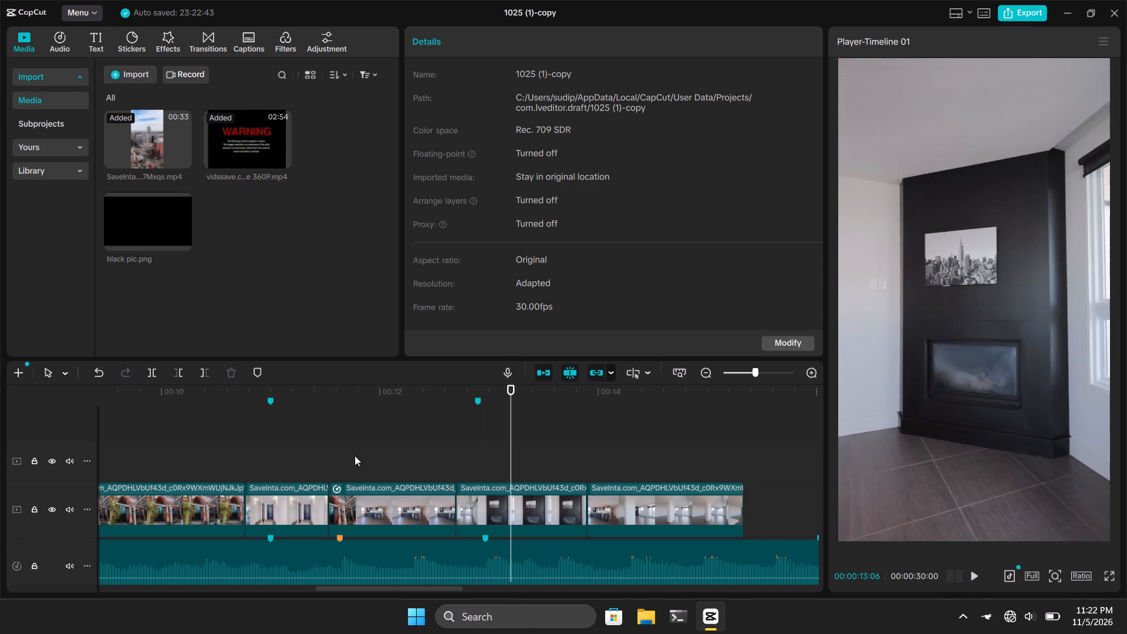
left_click(411, 465)
key("space")
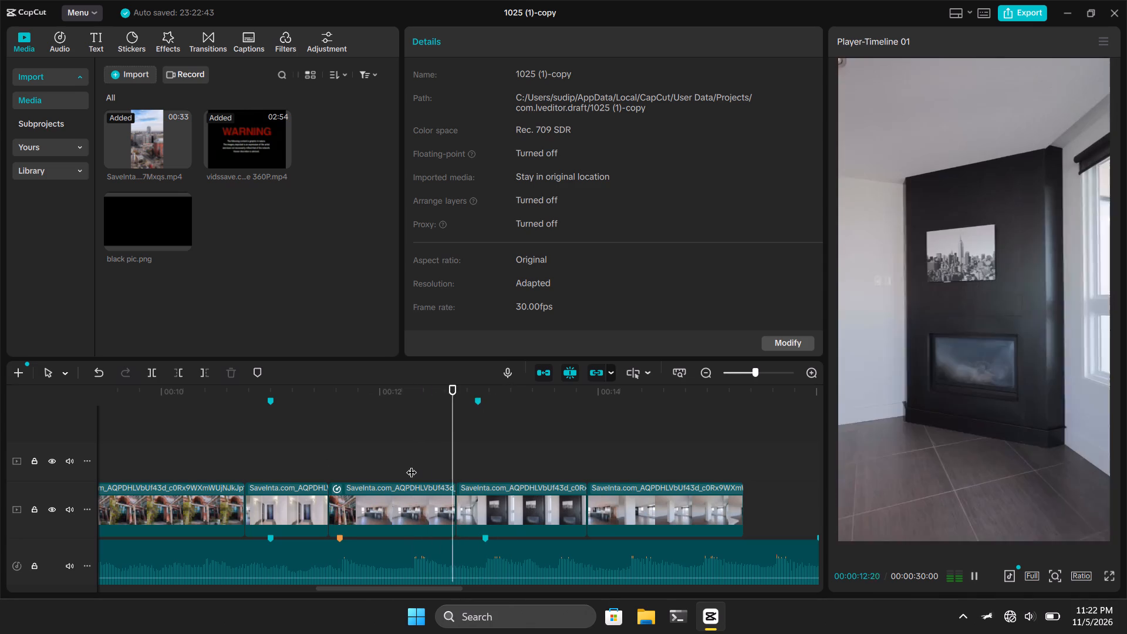
key("space")
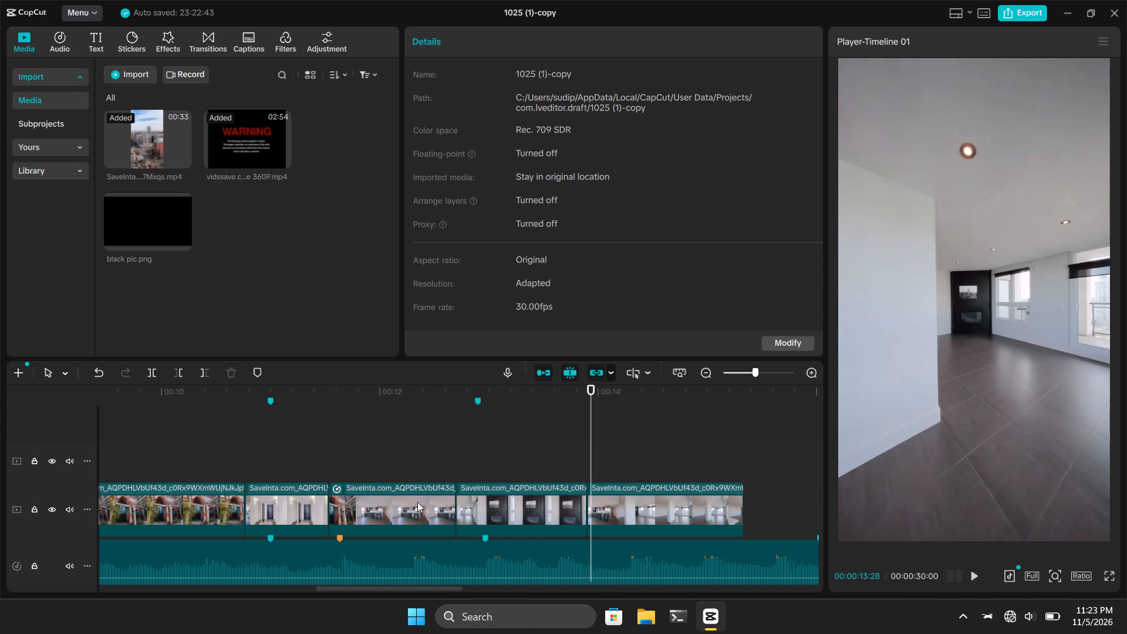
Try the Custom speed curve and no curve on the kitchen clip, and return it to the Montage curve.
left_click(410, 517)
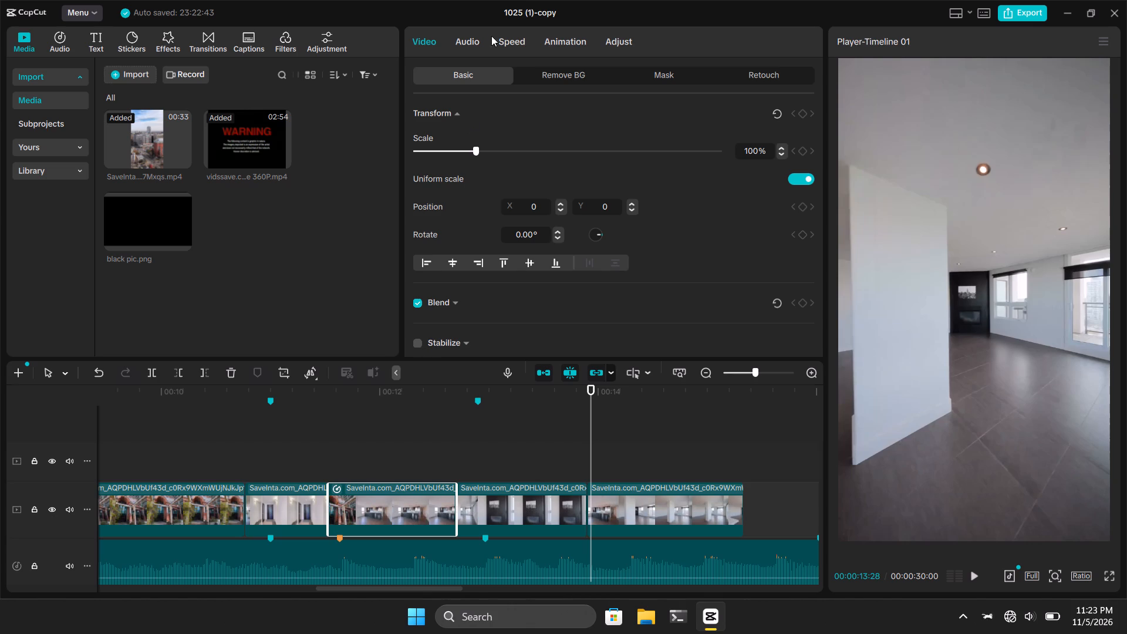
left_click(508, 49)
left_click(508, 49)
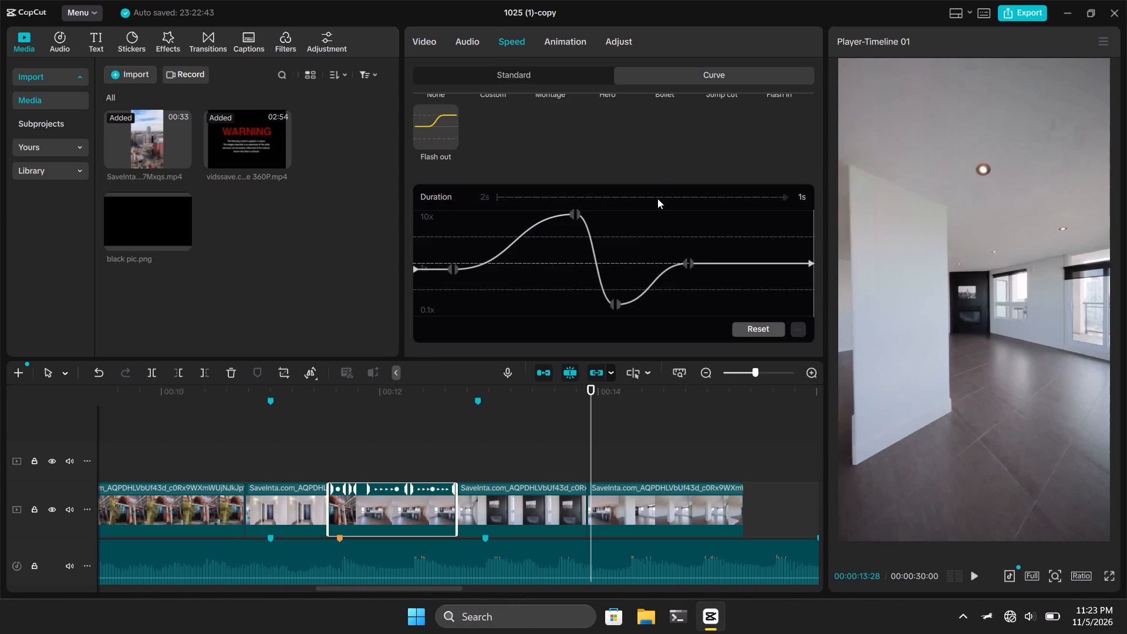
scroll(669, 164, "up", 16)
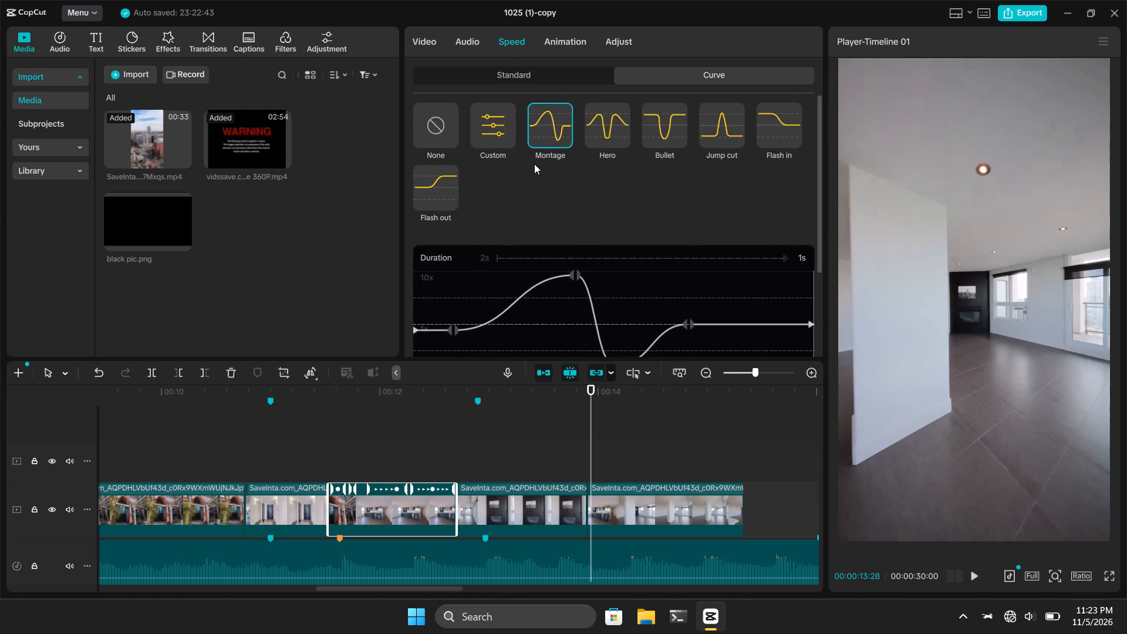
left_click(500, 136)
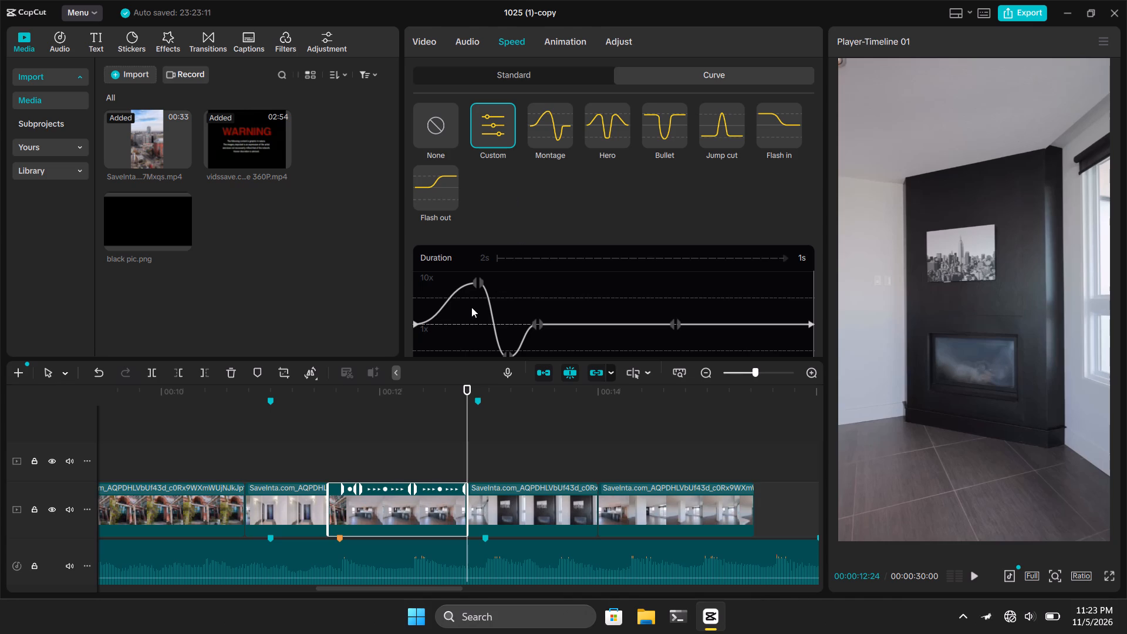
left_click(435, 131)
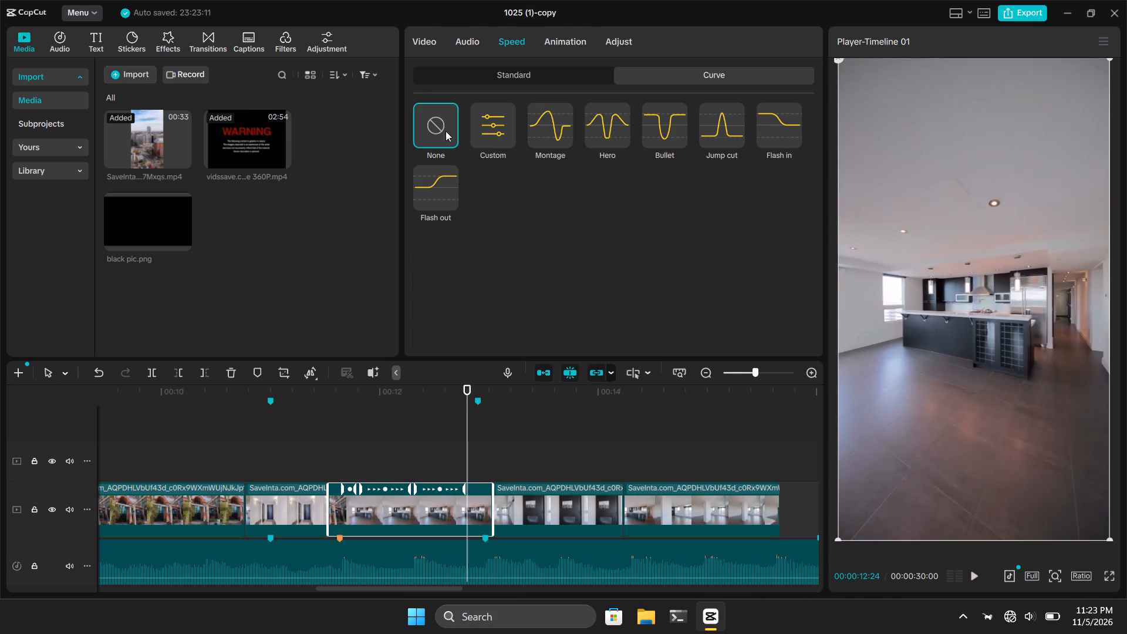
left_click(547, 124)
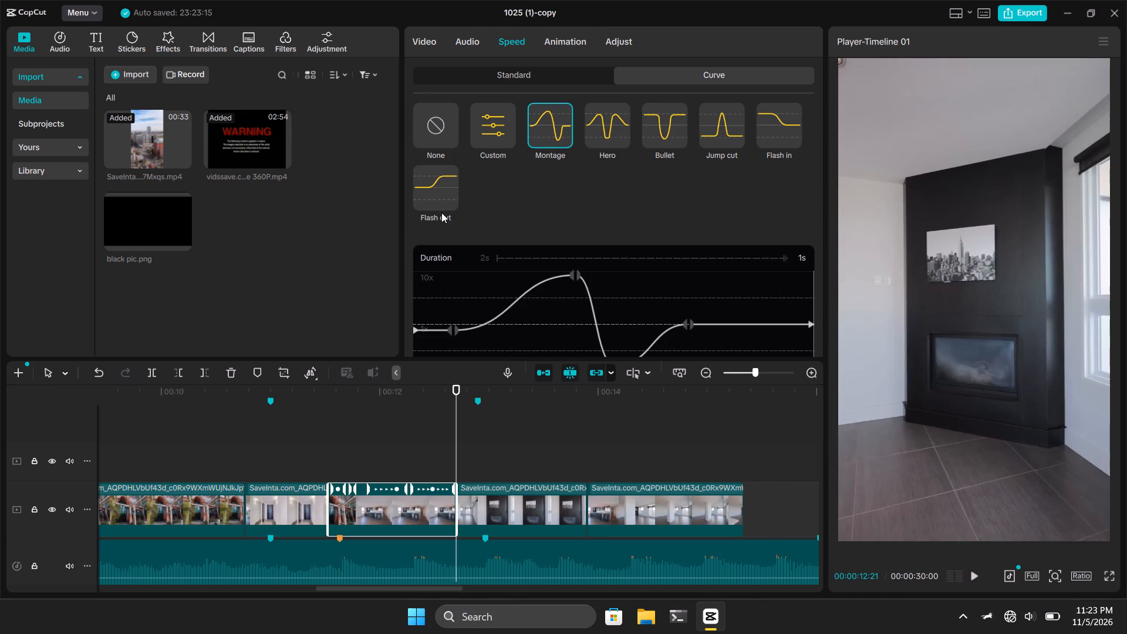
Play back from the end of the hallway clip and from mid-kitchen clip to check the Montage ramp and following cuts against the music.
left_click(317, 461)
key("space")
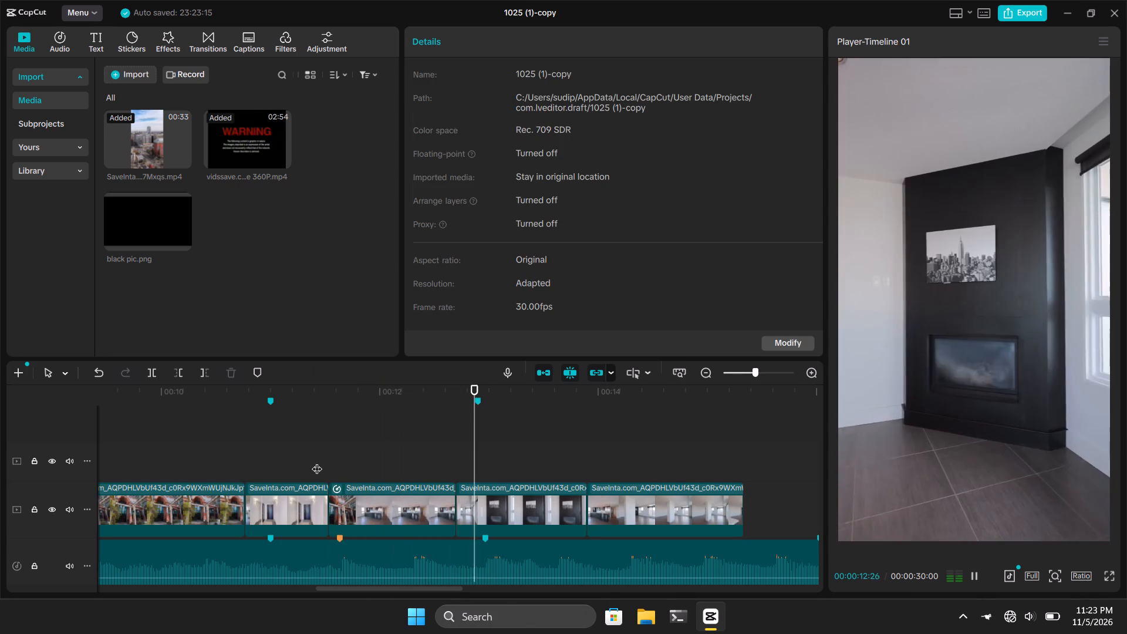
key("space")
left_click(317, 461)
key("space")
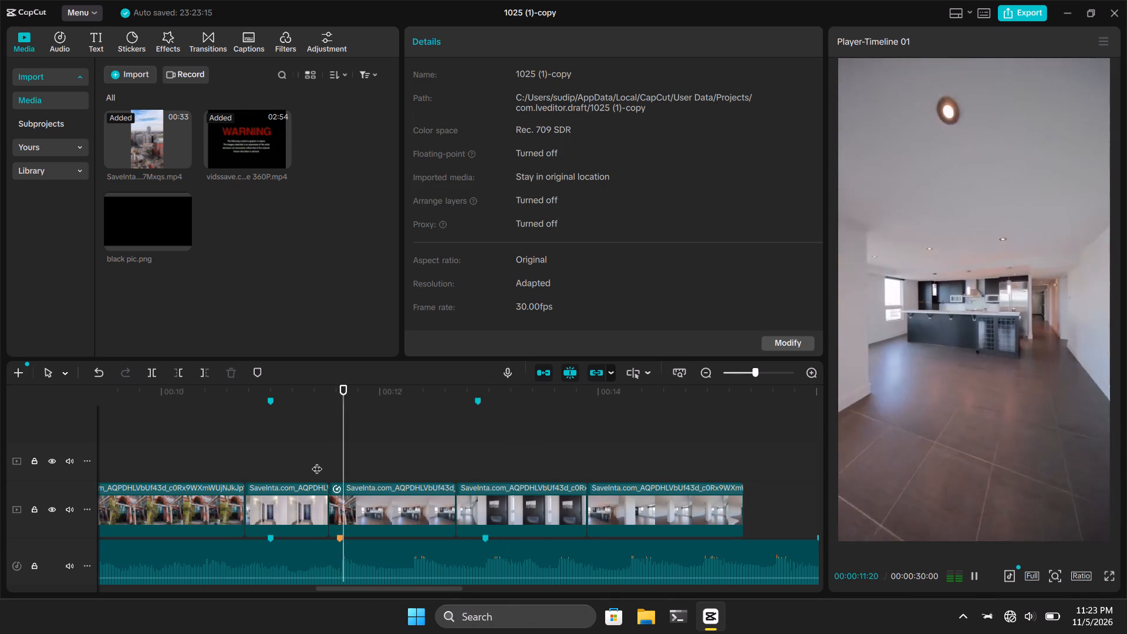
key("space")
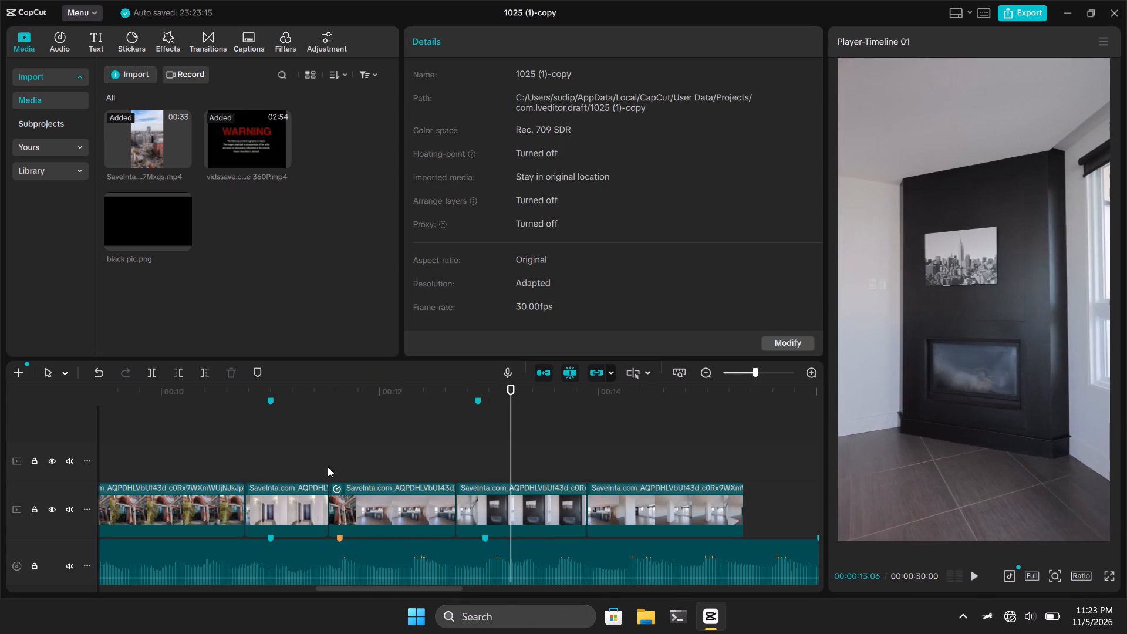
left_click(406, 469)
key("space")
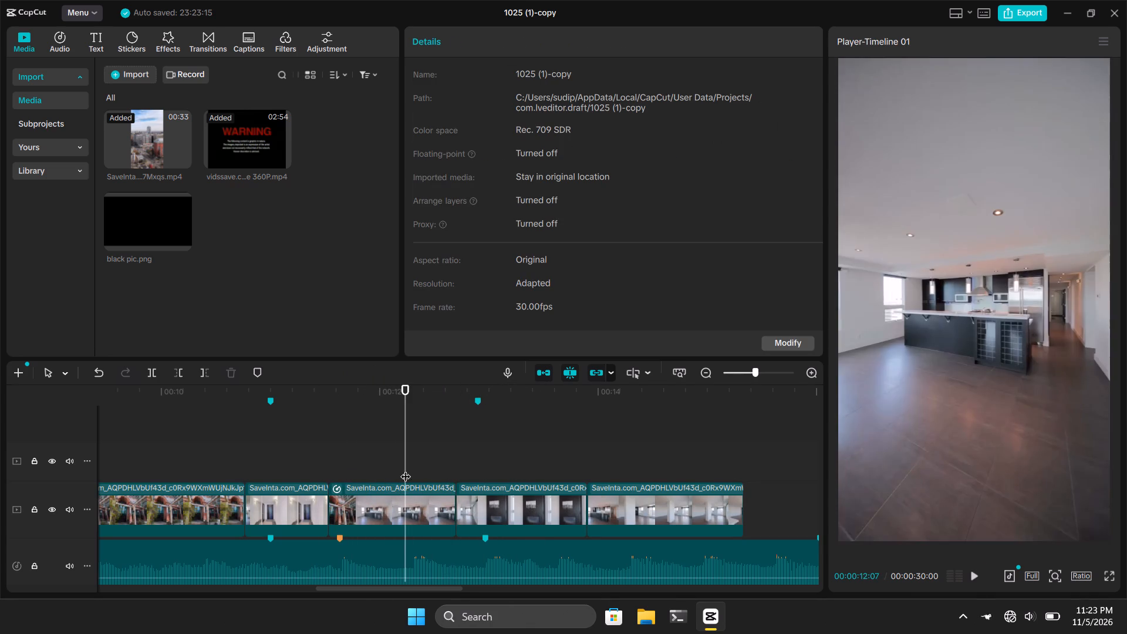
key("space")
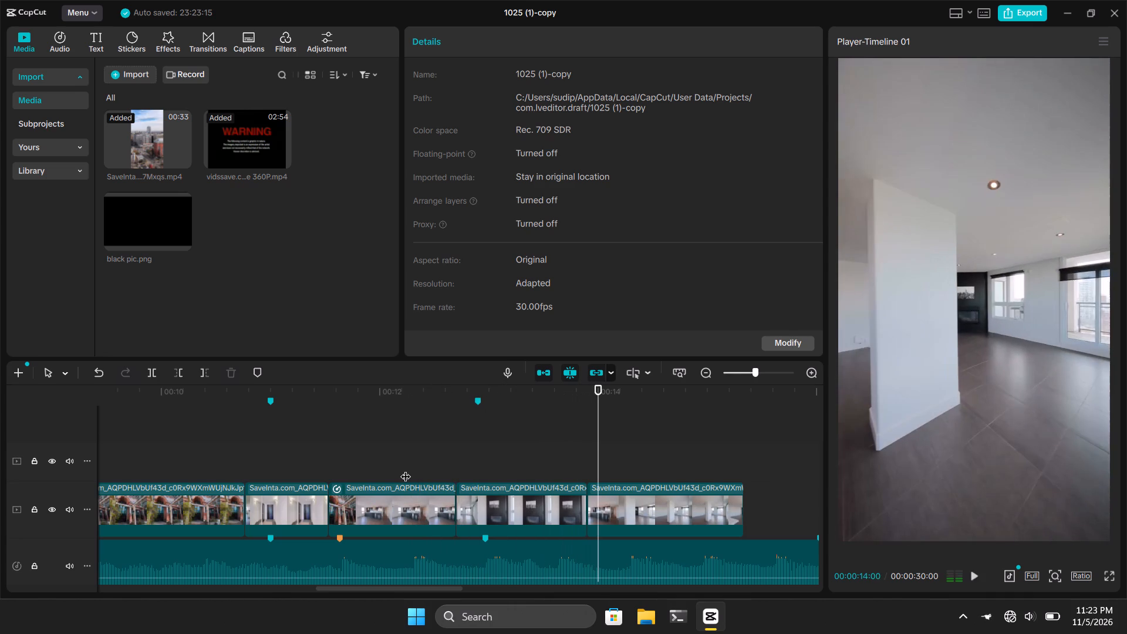
key("space")
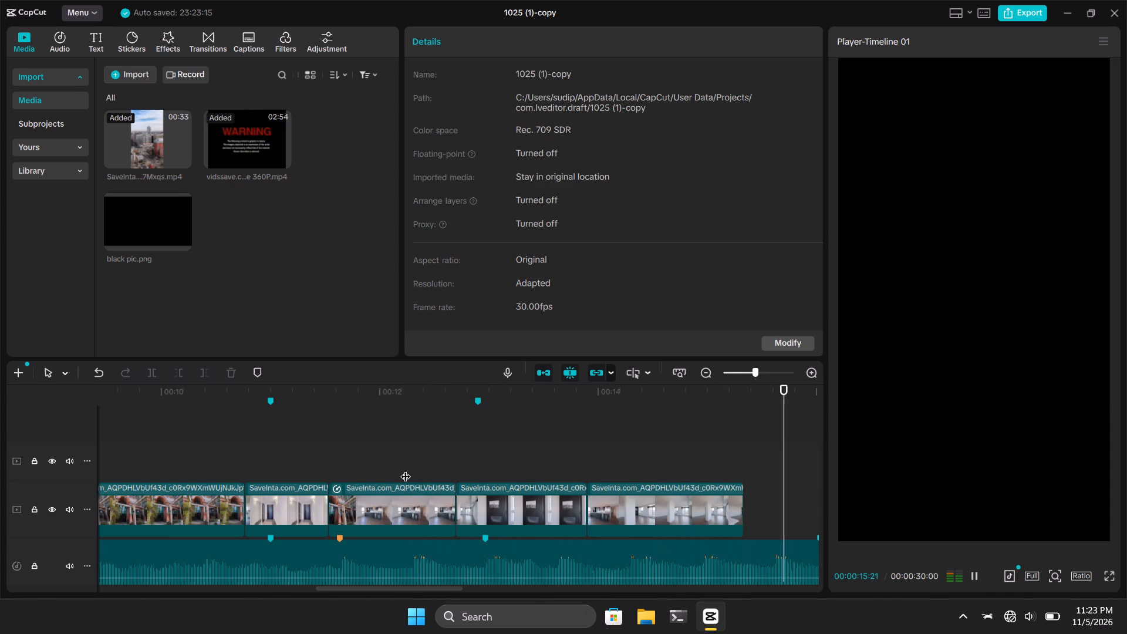
key("space")
left_click(413, 466)
key("space")
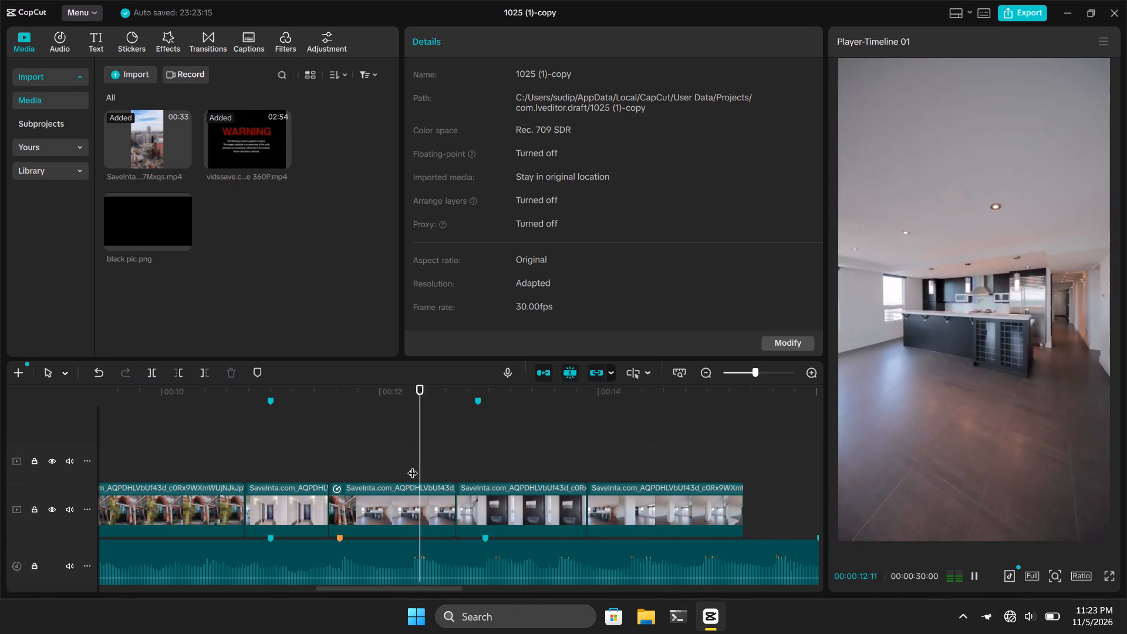
key("space")
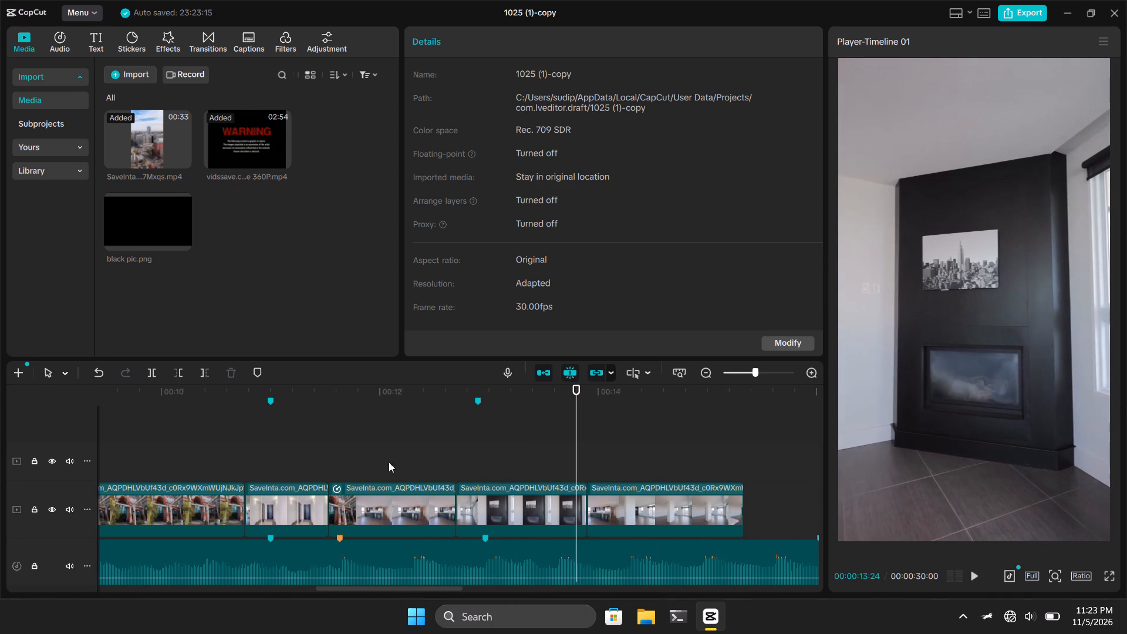
Replay the transition from the end of the hallway clip through the kitchen clip into the fireplace clip to judge its timing.
left_click(328, 461)
key("space")
key("space")
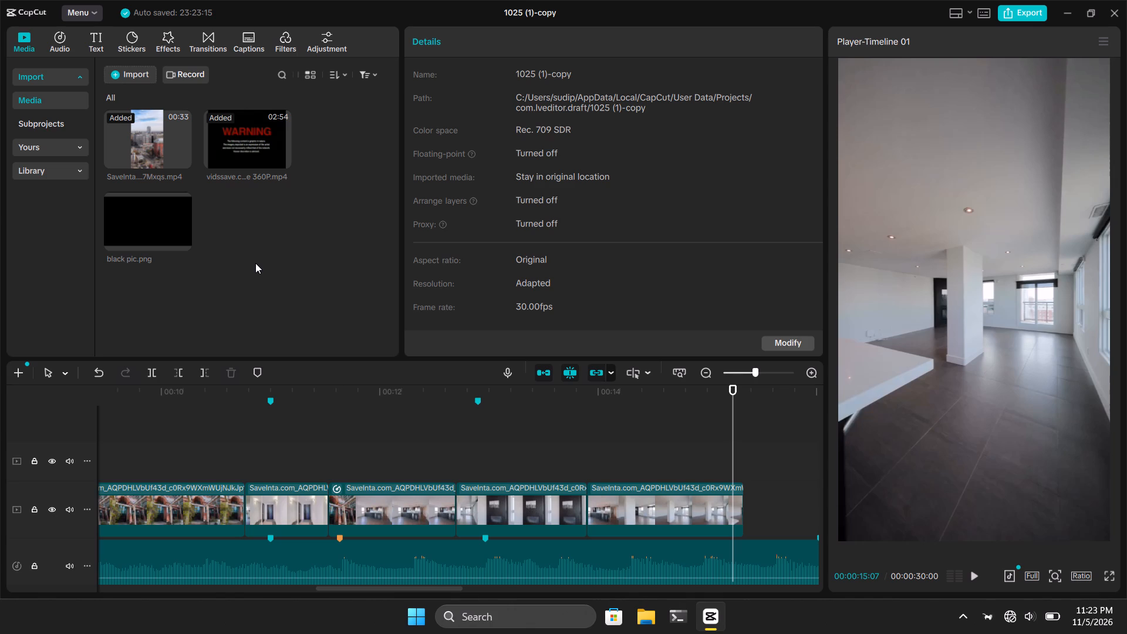
left_click(324, 450)
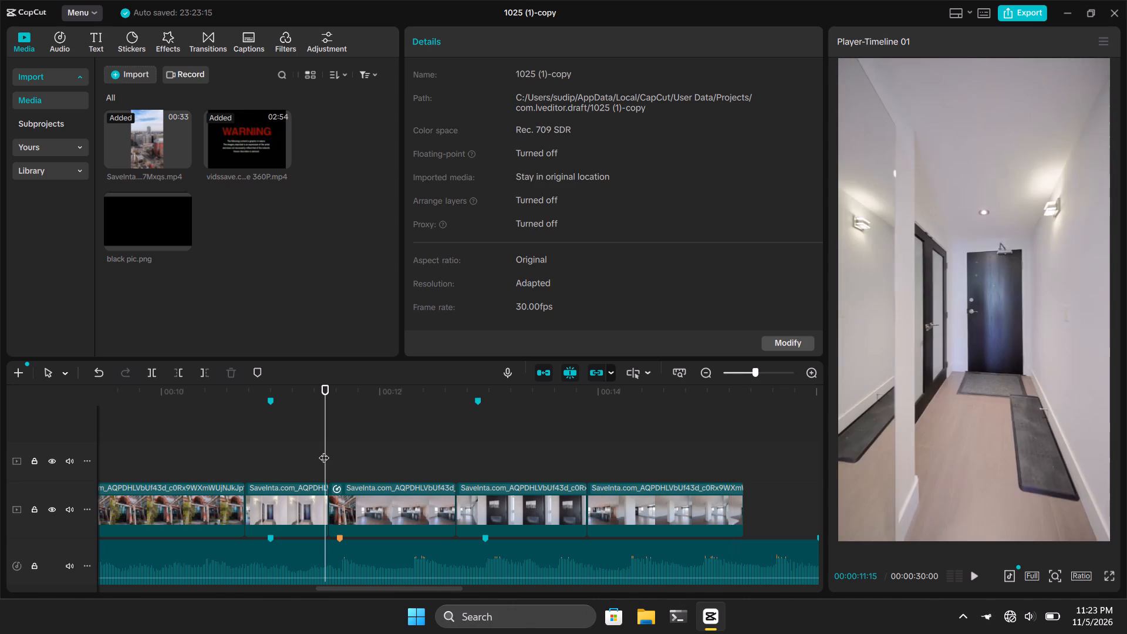
key("space")
key("space")
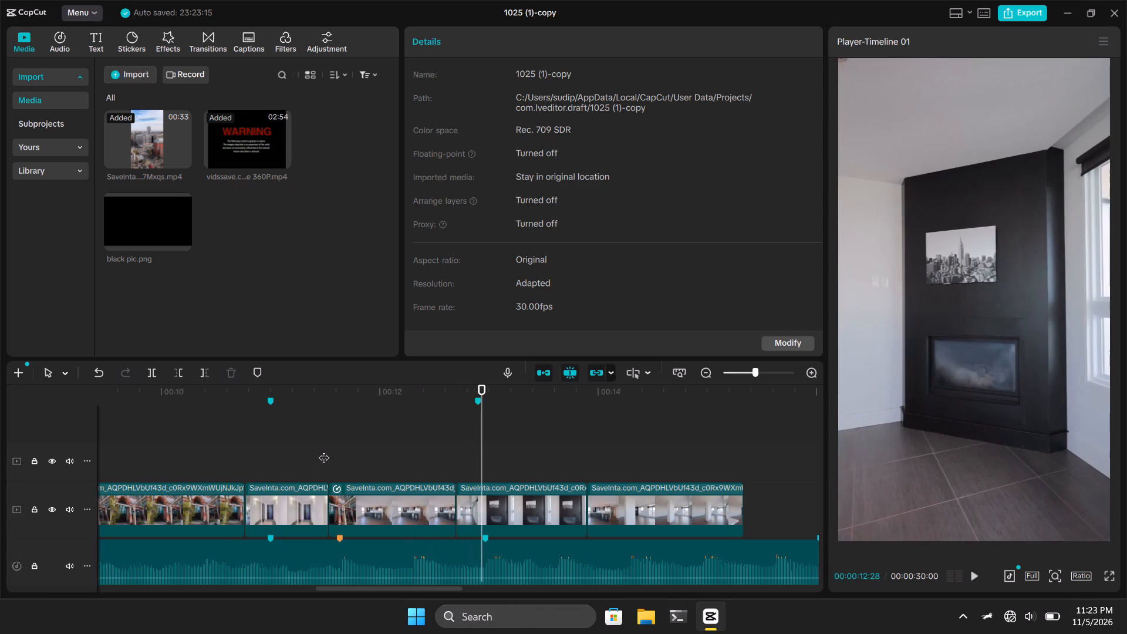
left_click(324, 450)
key("space")
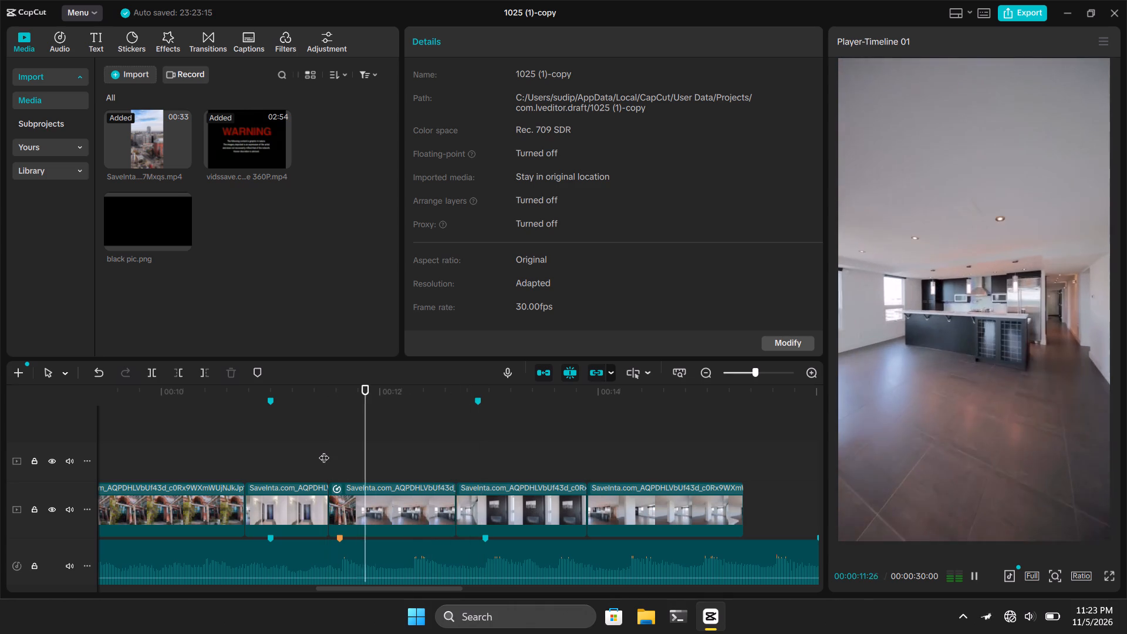
key("space")
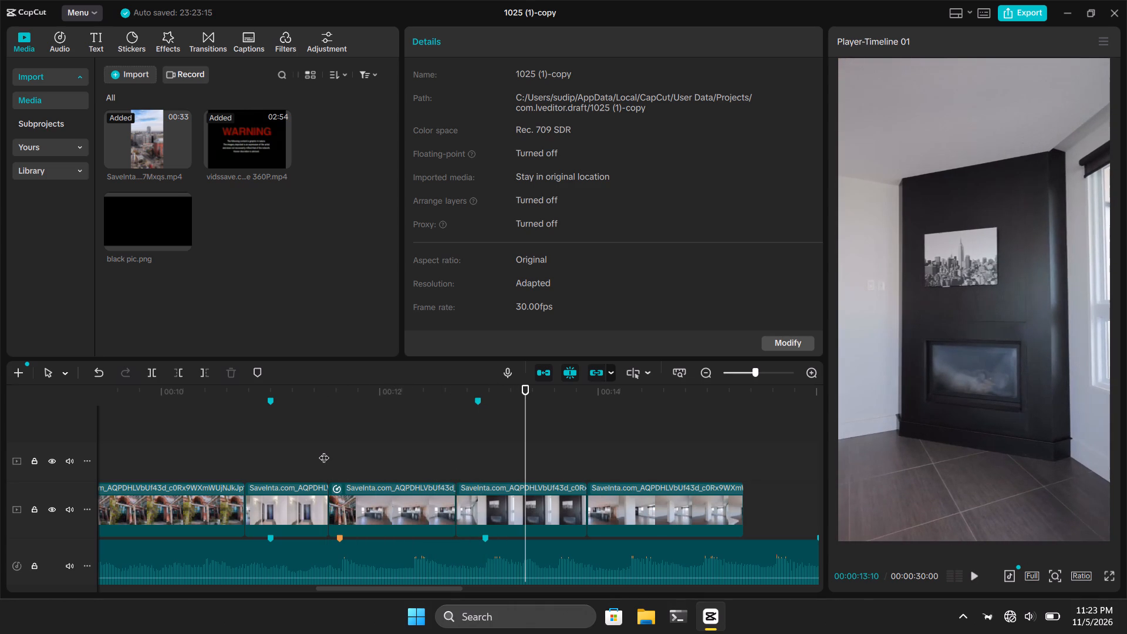
left_click(324, 450)
key("space")
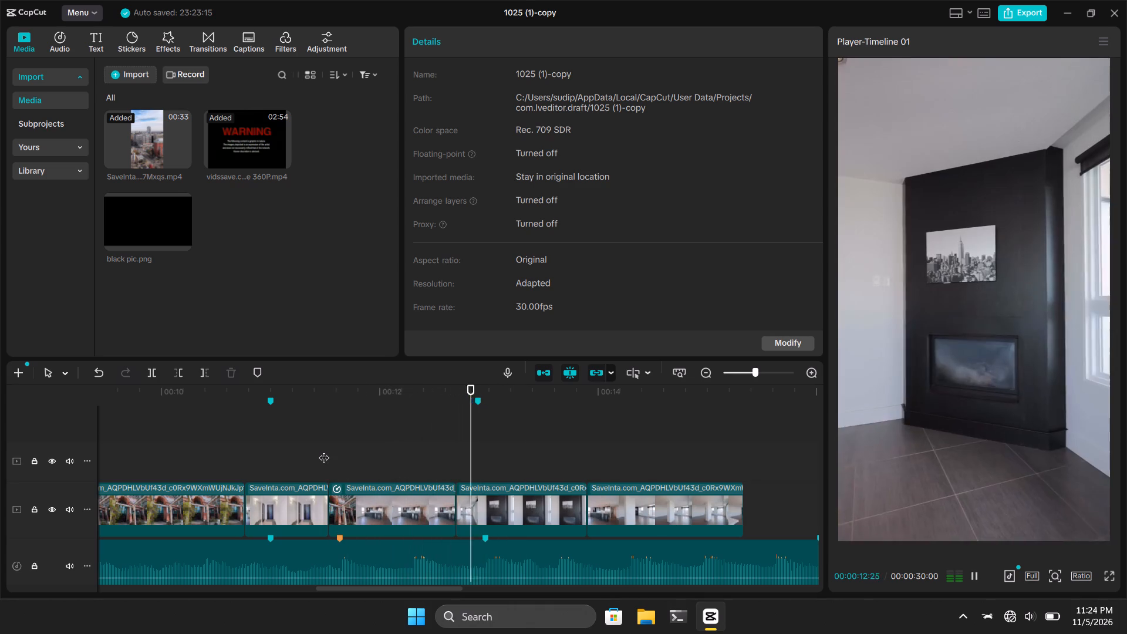
key("space")
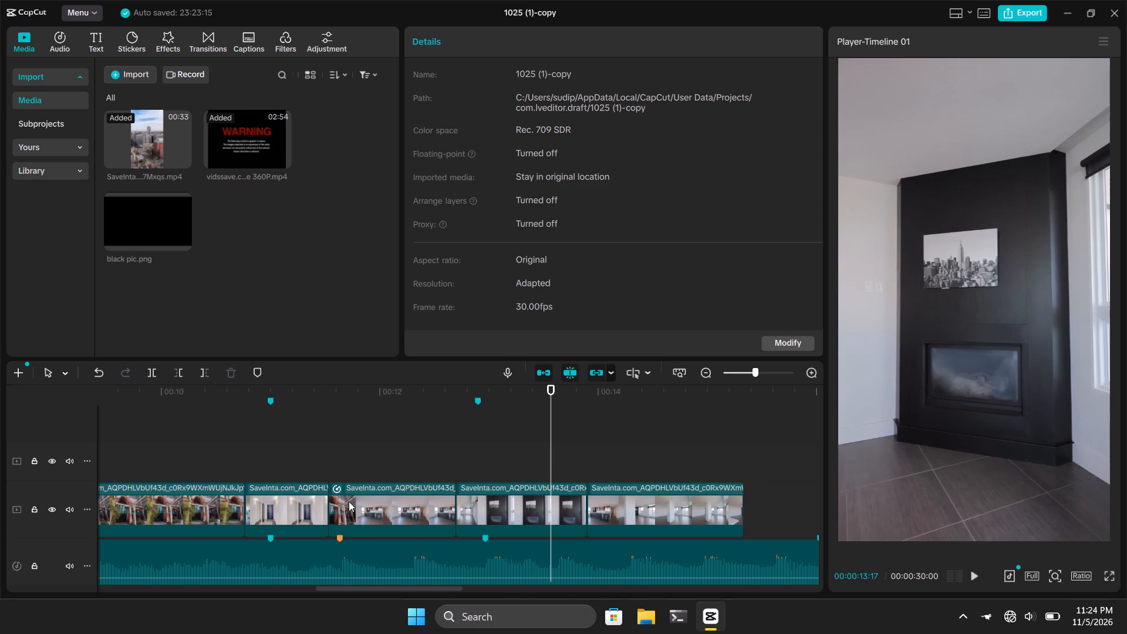
Scrub the kitchen clip for the spot where its speed ramp settles, and split it at 00:00:12:08.
left_click(349, 501)
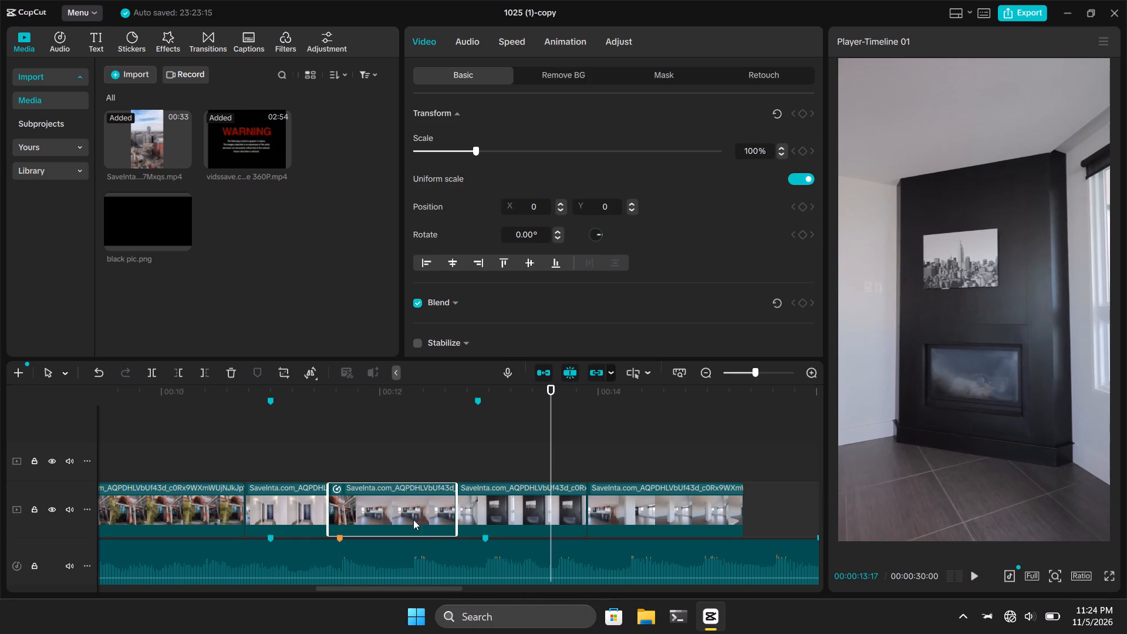
left_click(400, 466)
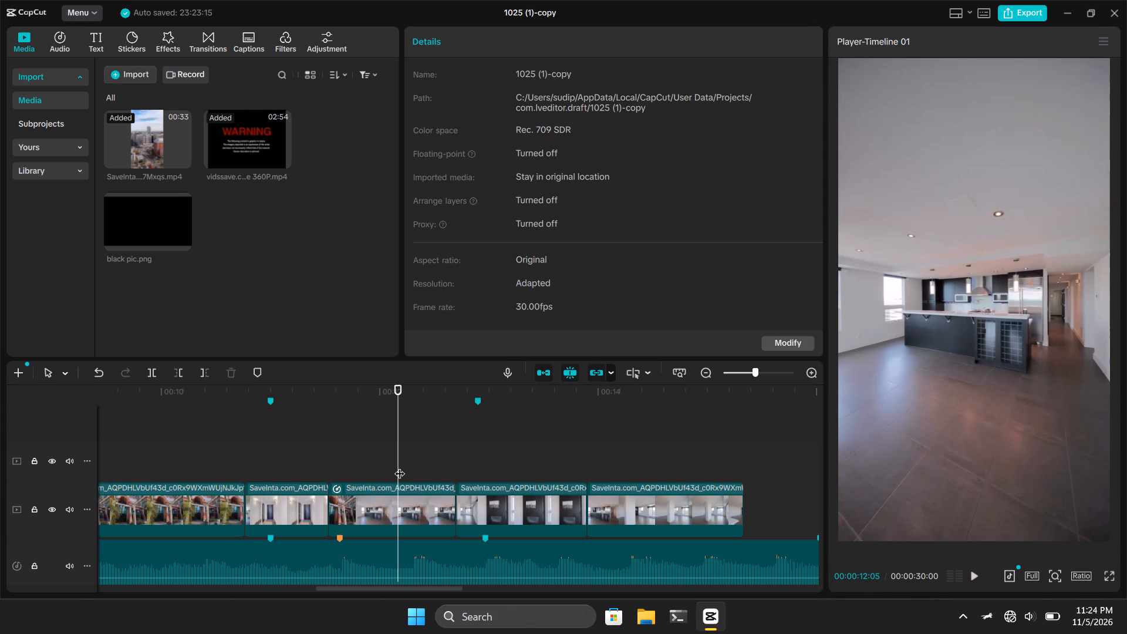
left_click_drag(400, 466, 345, 447)
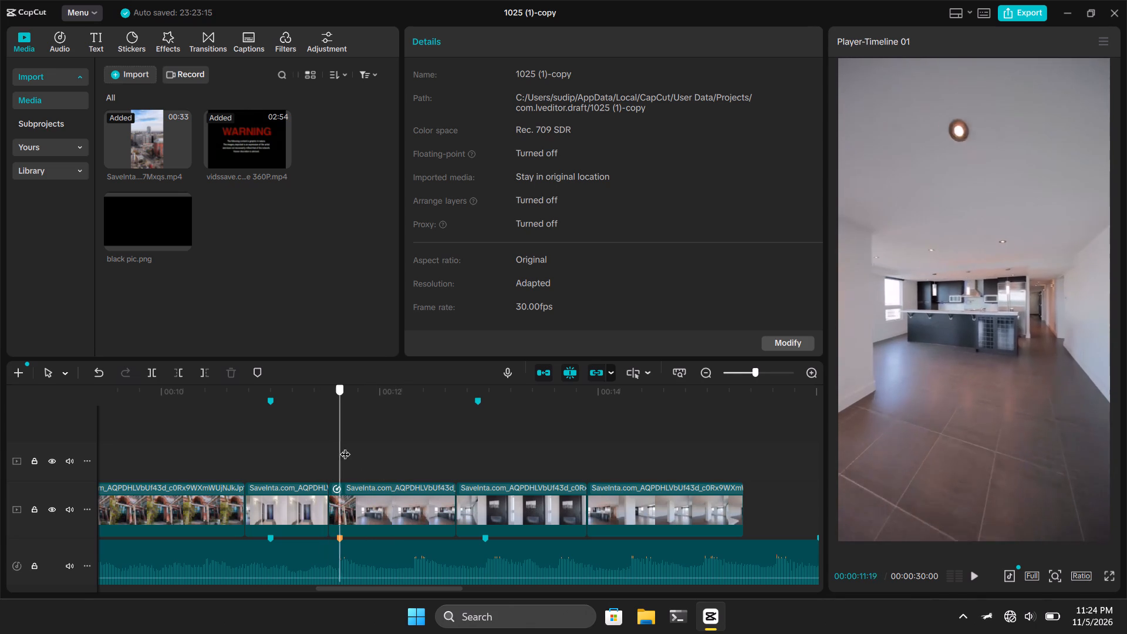
left_click_drag(345, 447, 396, 456)
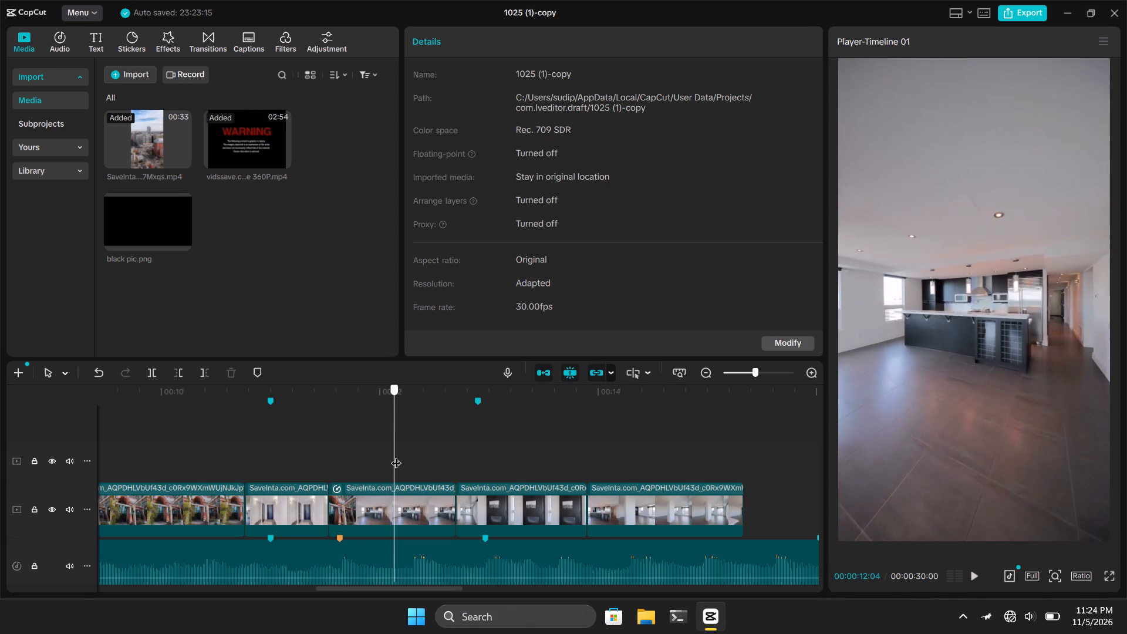
left_click_drag(396, 456, 409, 456)
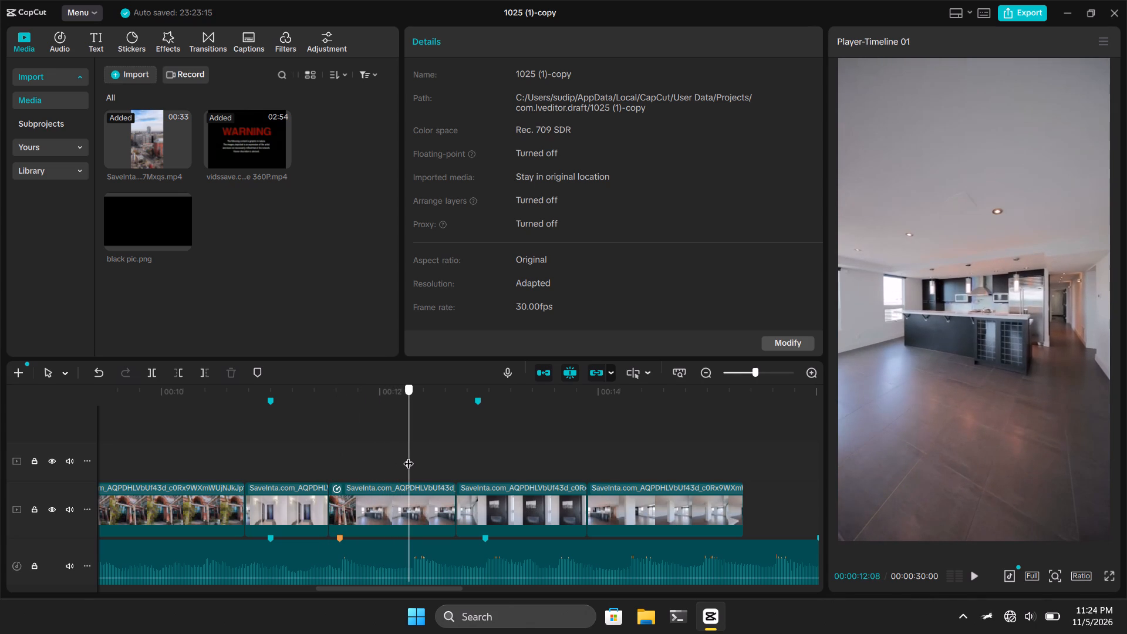
left_click_drag(409, 456, 410, 456)
left_click_drag(410, 456, 410, 457)
left_click_drag(410, 457, 338, 444)
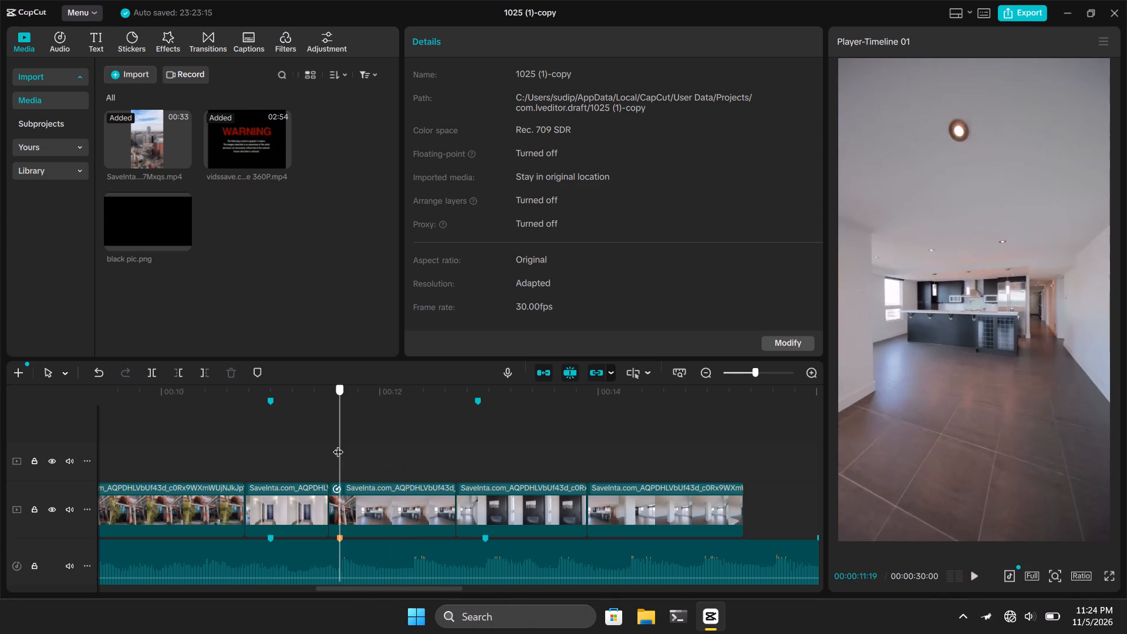
left_click_drag(338, 444, 404, 443)
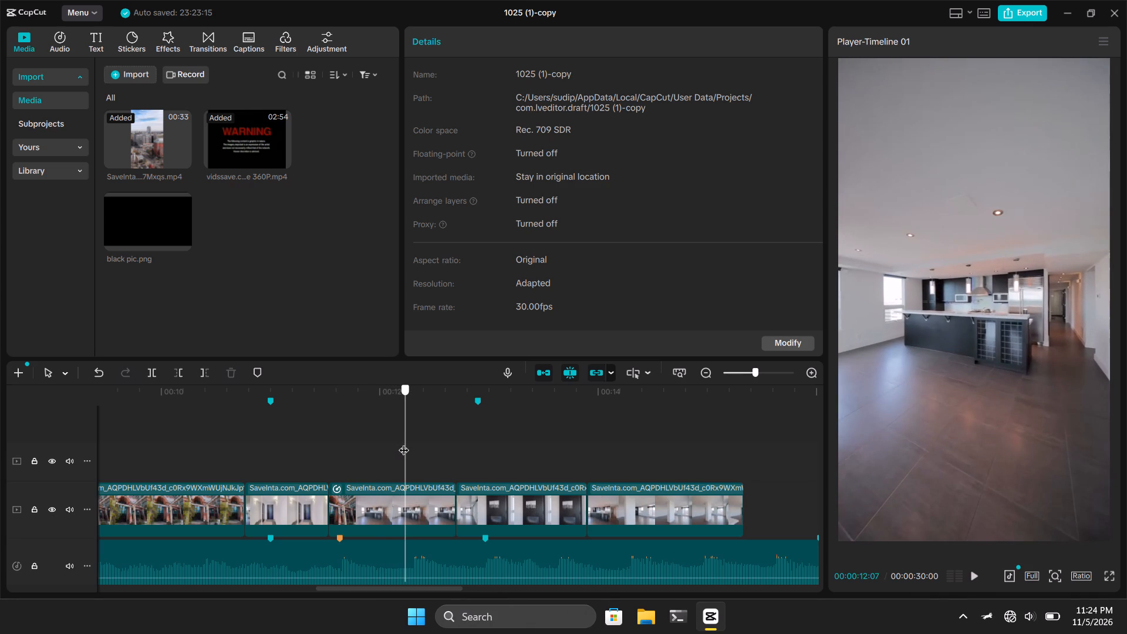
left_click_drag(404, 443, 410, 445)
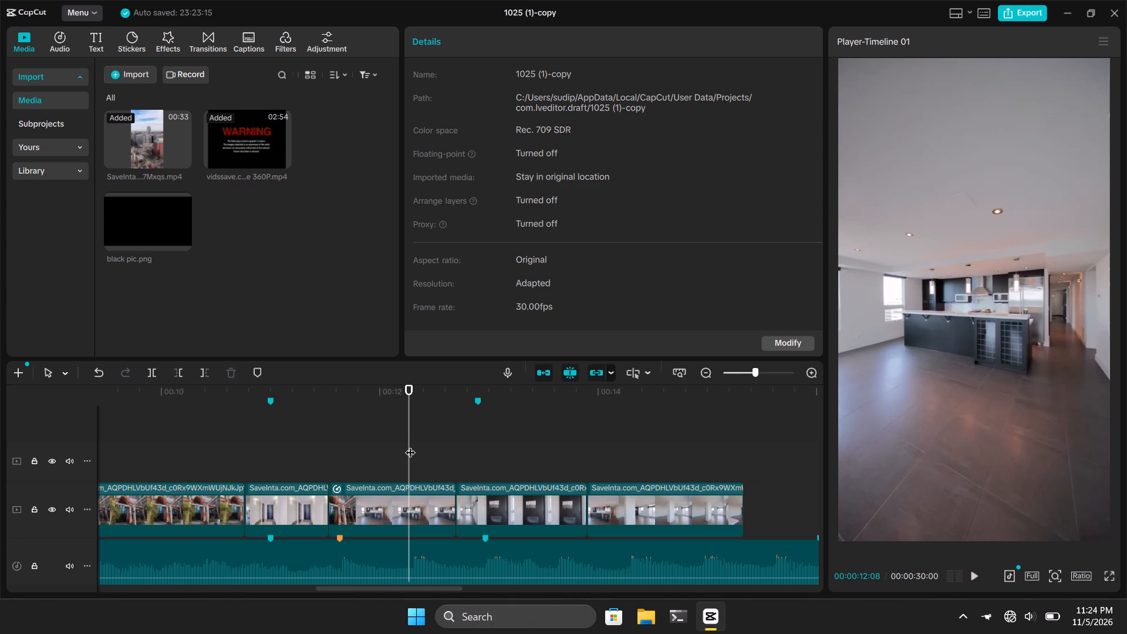
left_click(410, 503)
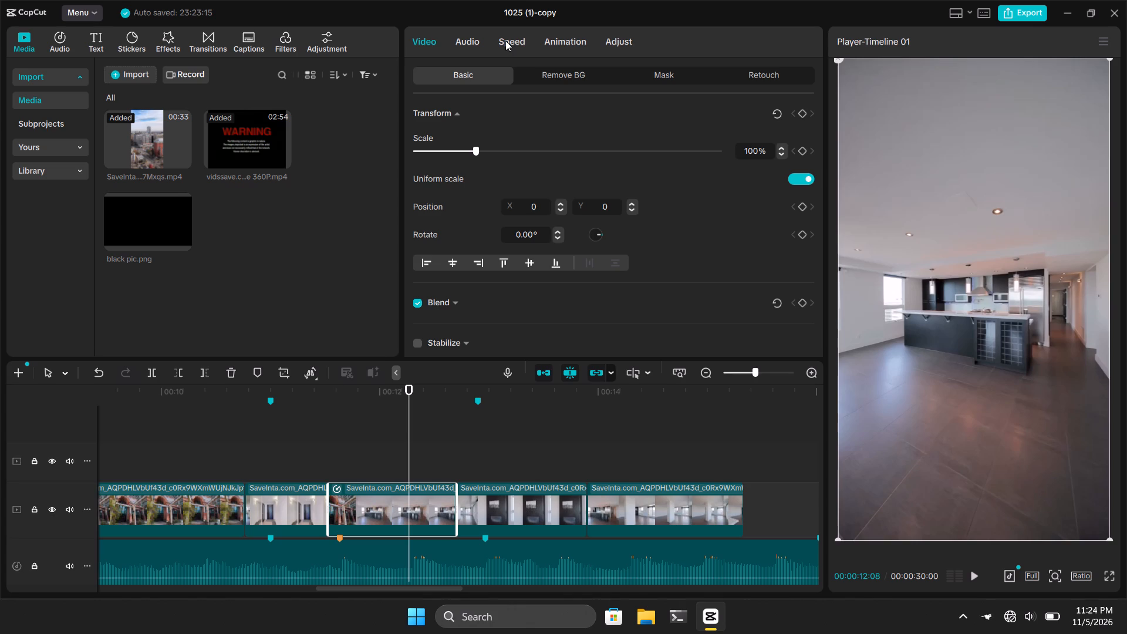
key("ctrl+b")
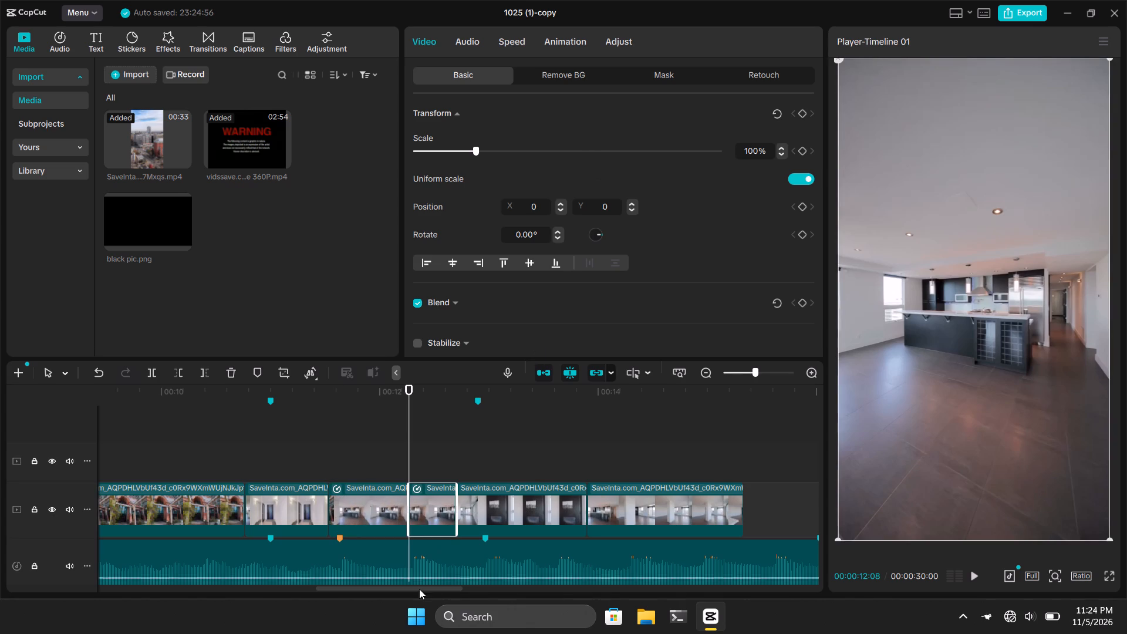
Duplicate the first kitchen segment and place the copy between the two halves of the split kitchen clip.
left_click(381, 497)
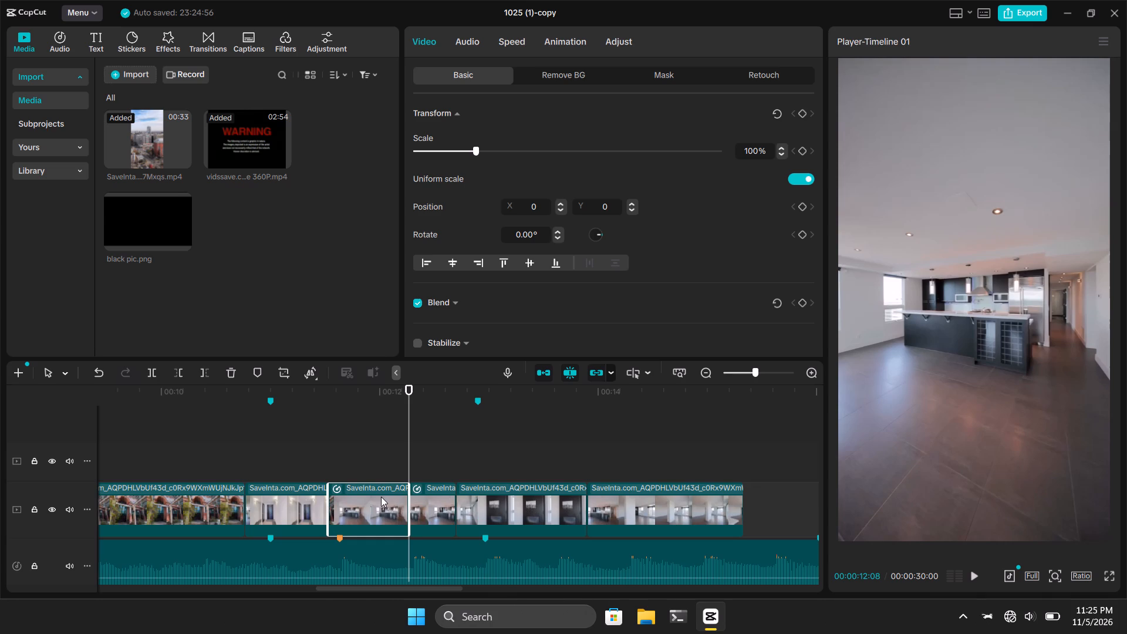
key("ctrl+c")
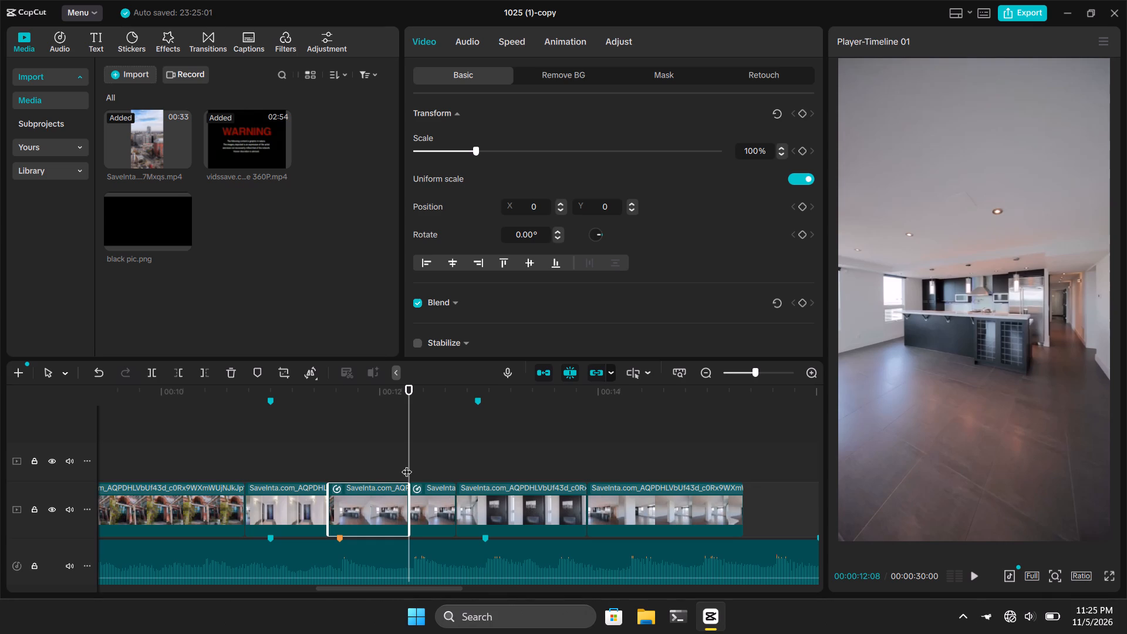
left_click(414, 461)
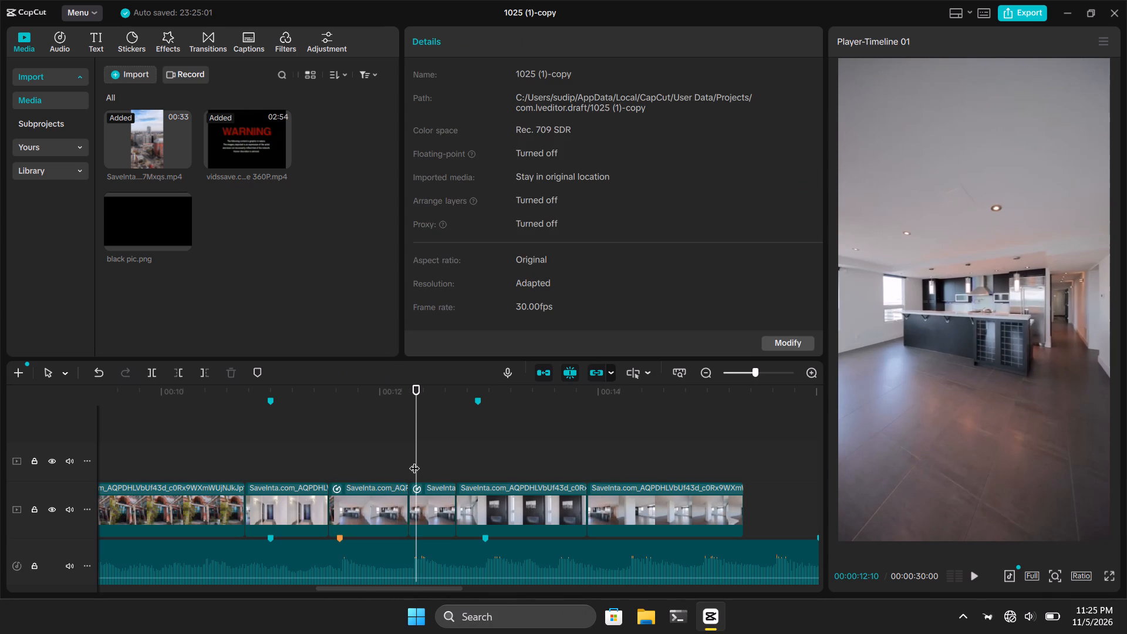
key("ctrl+v")
left_click_drag(434, 461, 409, 512)
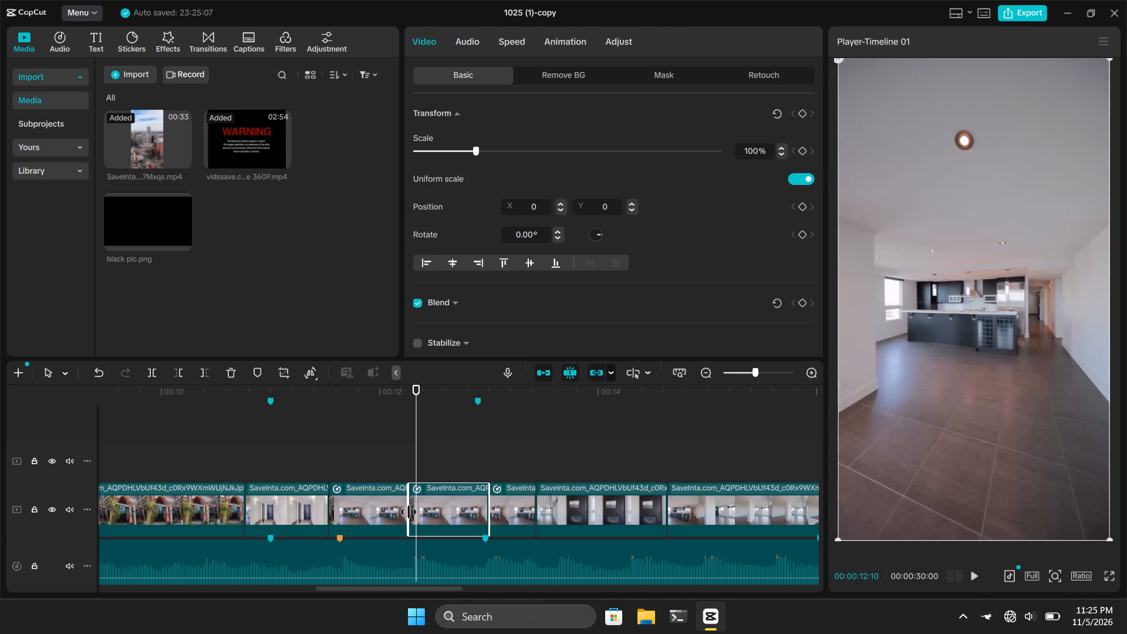
Play back from the end of the hallway clip through the original and duplicated kitchen segments to check the repeated ramp.
left_click(318, 458)
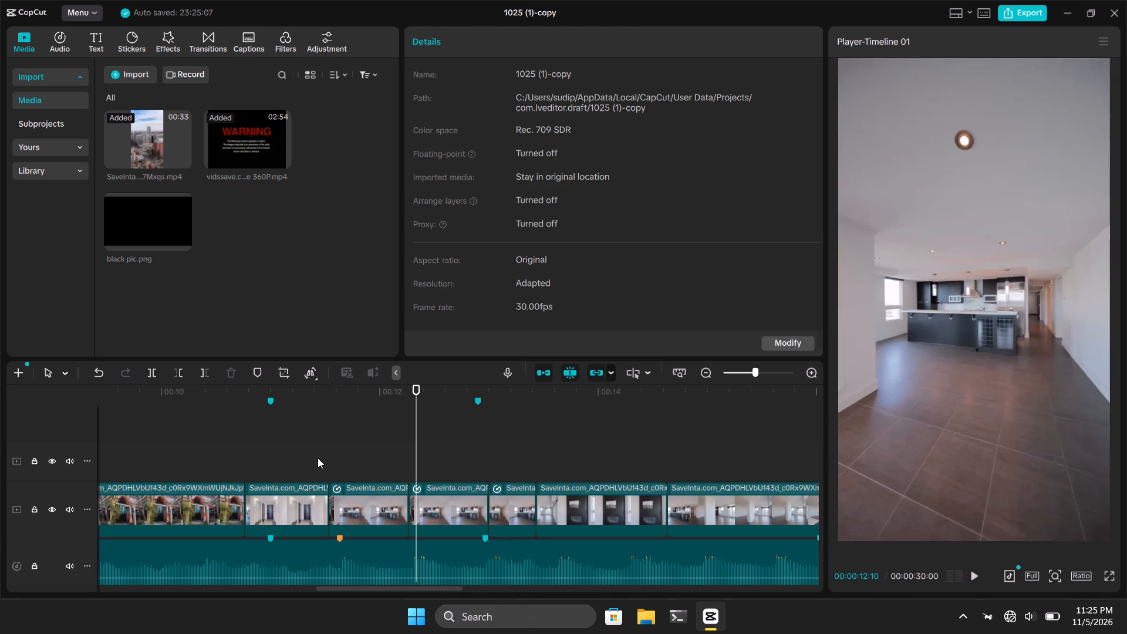
key("space")
key("space")
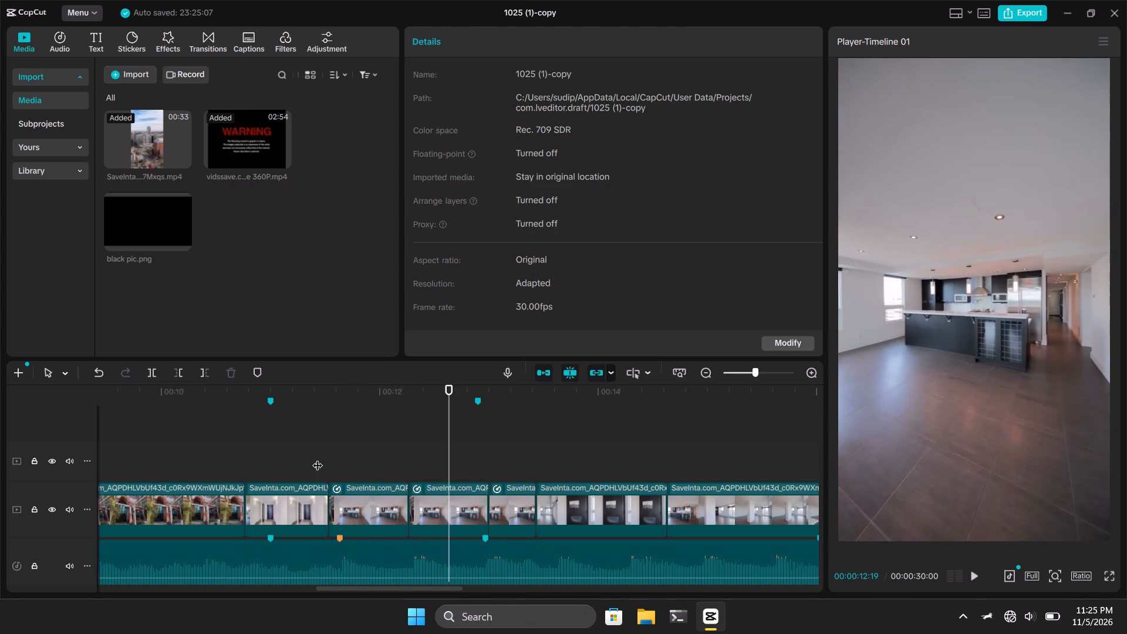
Reverse the duplicated kitchen segment and replay from the end of the hallway clip into the fireplace clip.
left_click(420, 511)
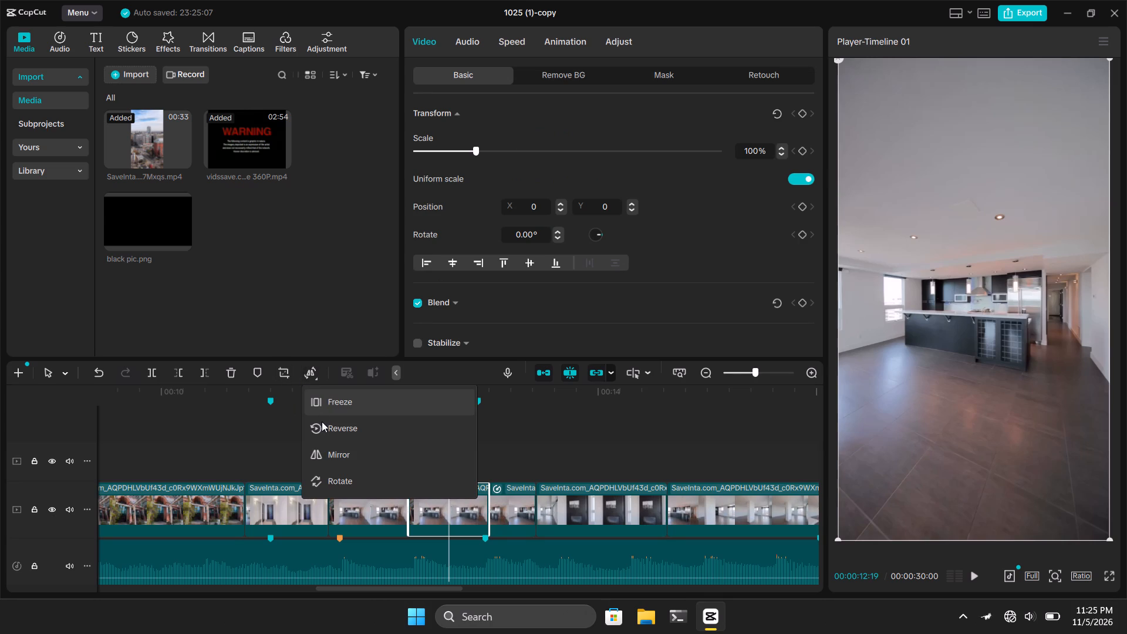
left_click(323, 430)
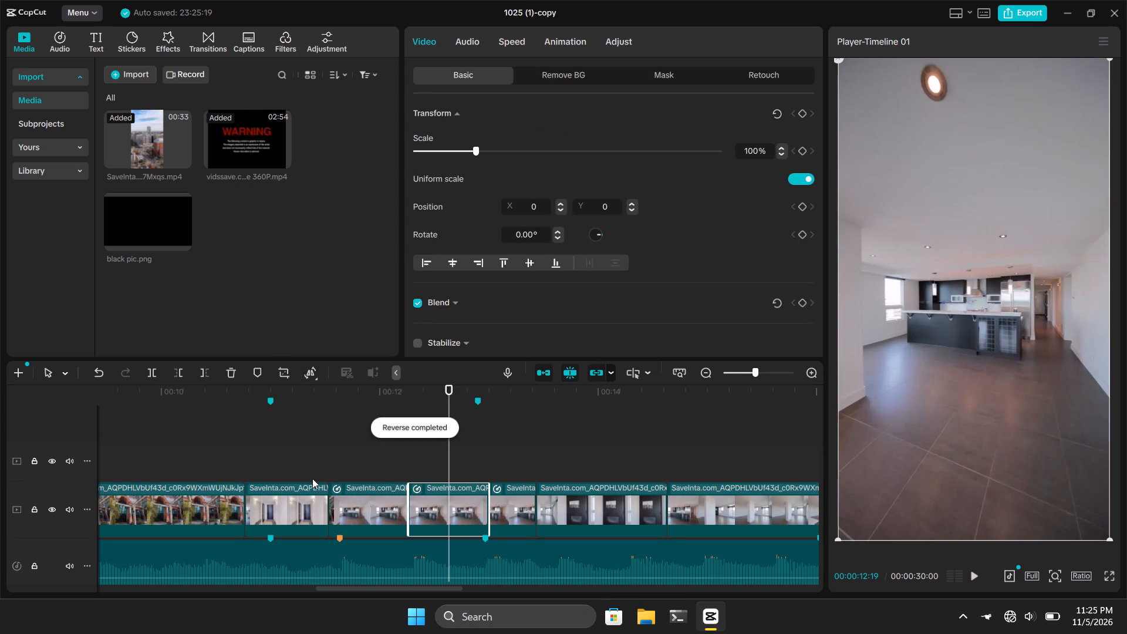
left_click(301, 464)
key("space")
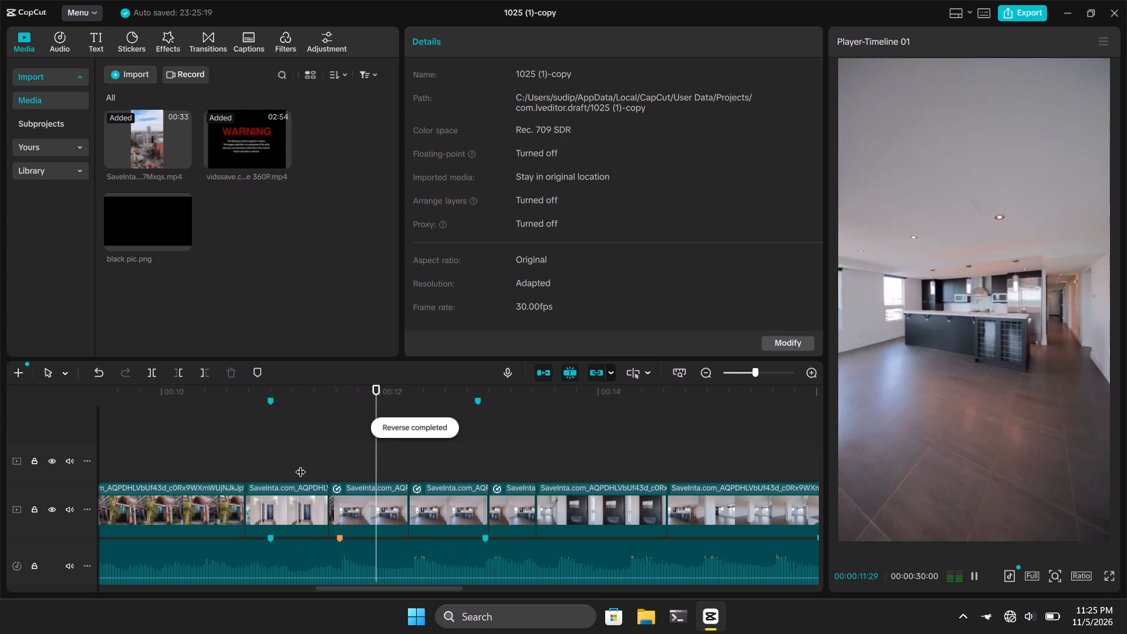
key("space")
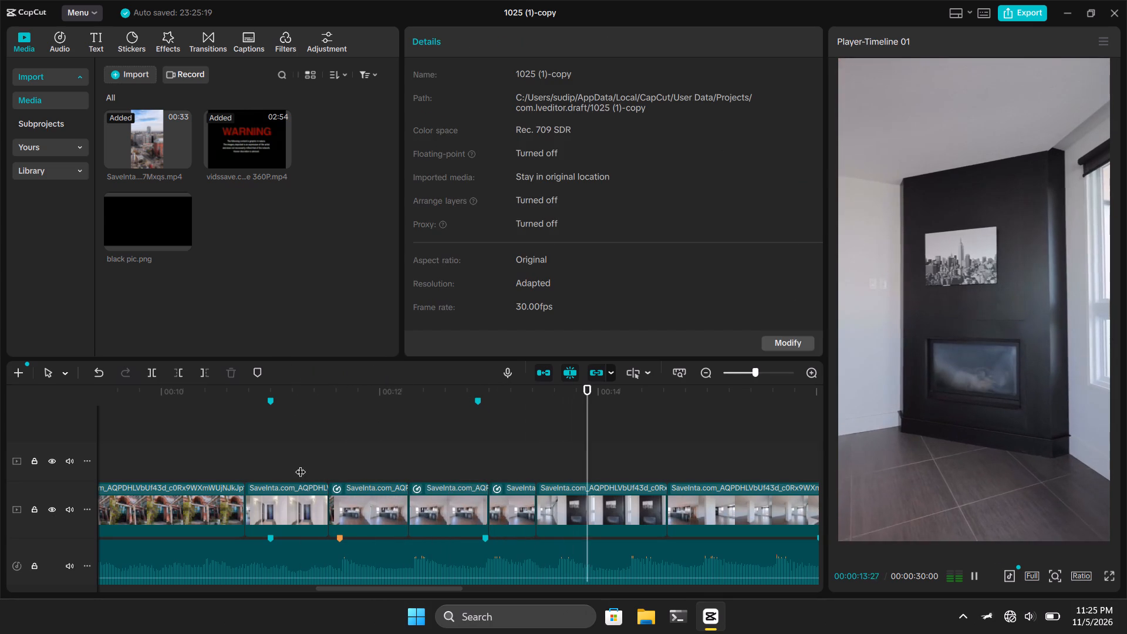
left_click(308, 459)
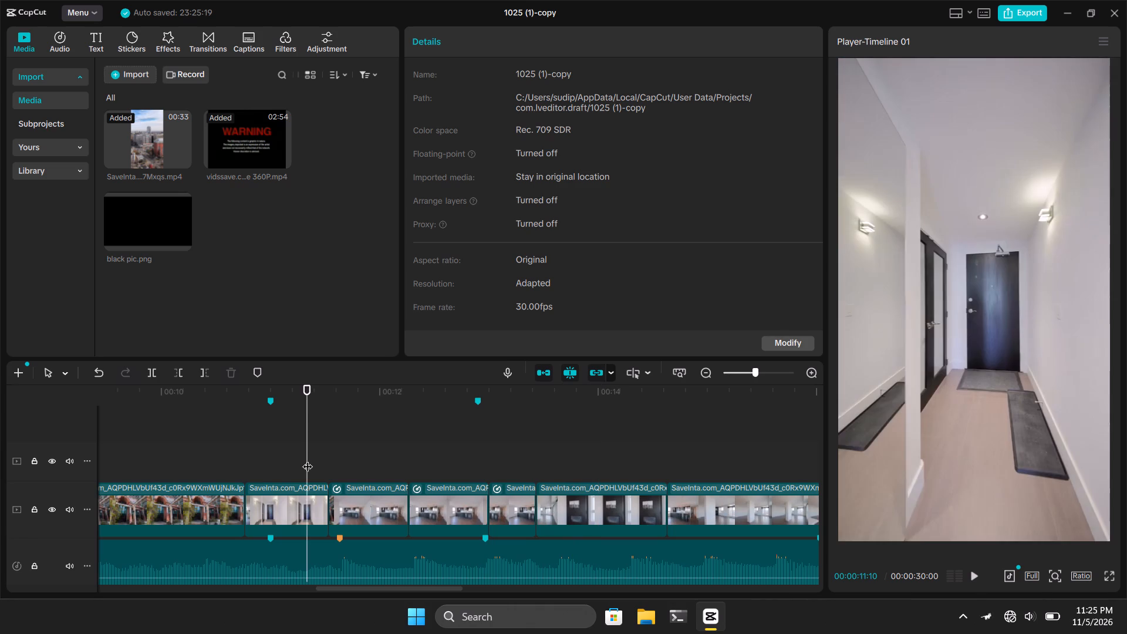
key("space")
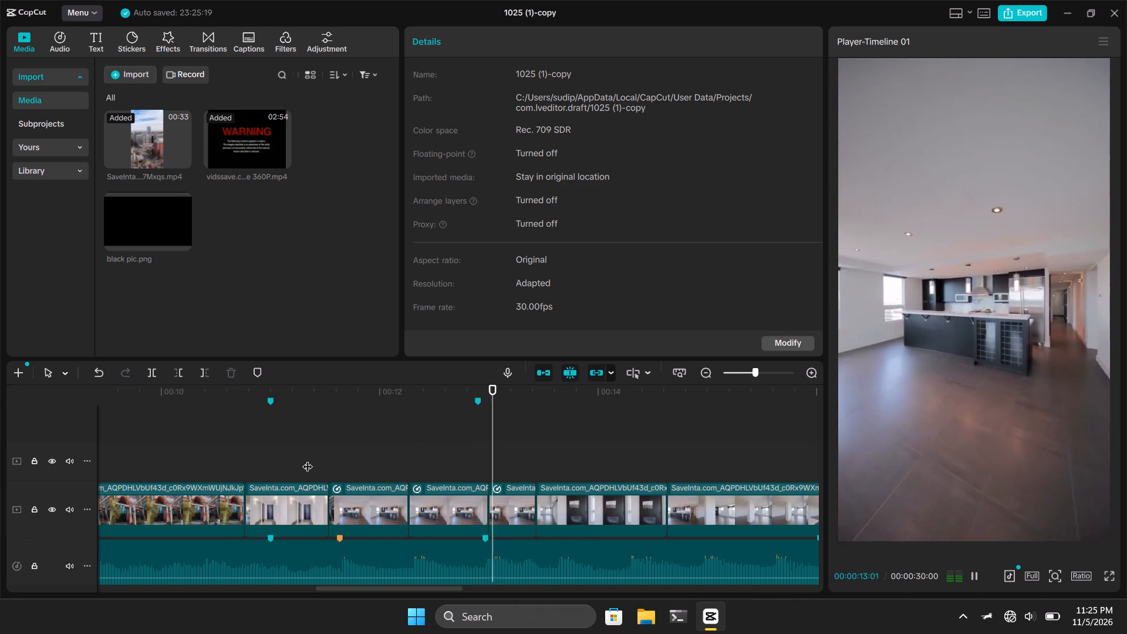
key("space")
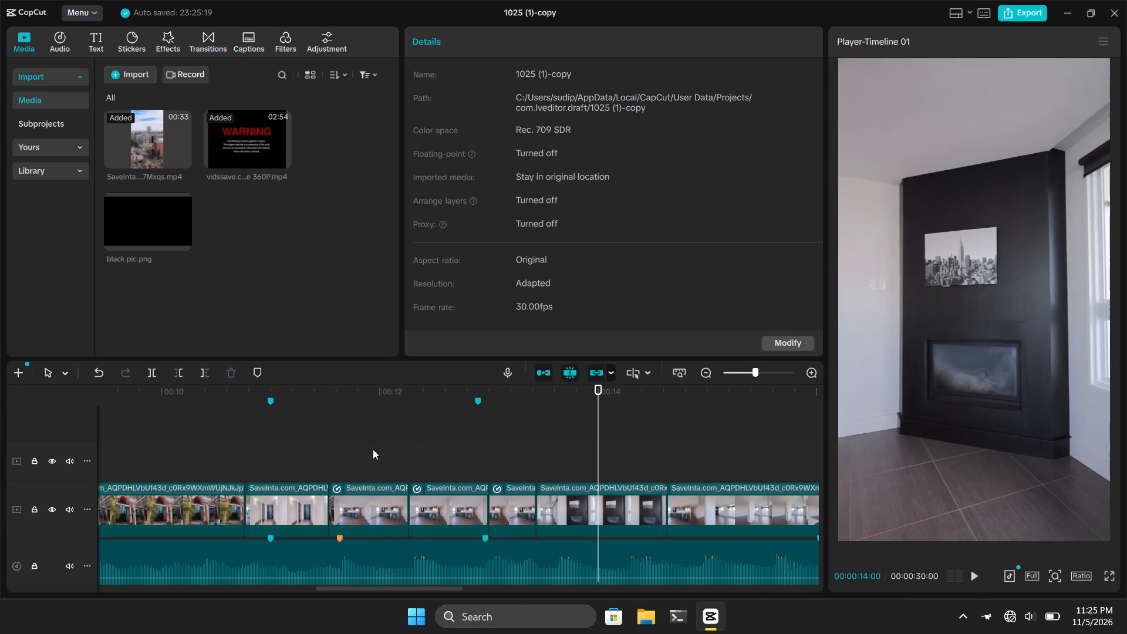
Delete the leftover kitchen segment between the reversed copy and the fireplace clip, and replay the transition from the hallway clip.
left_click(498, 495)
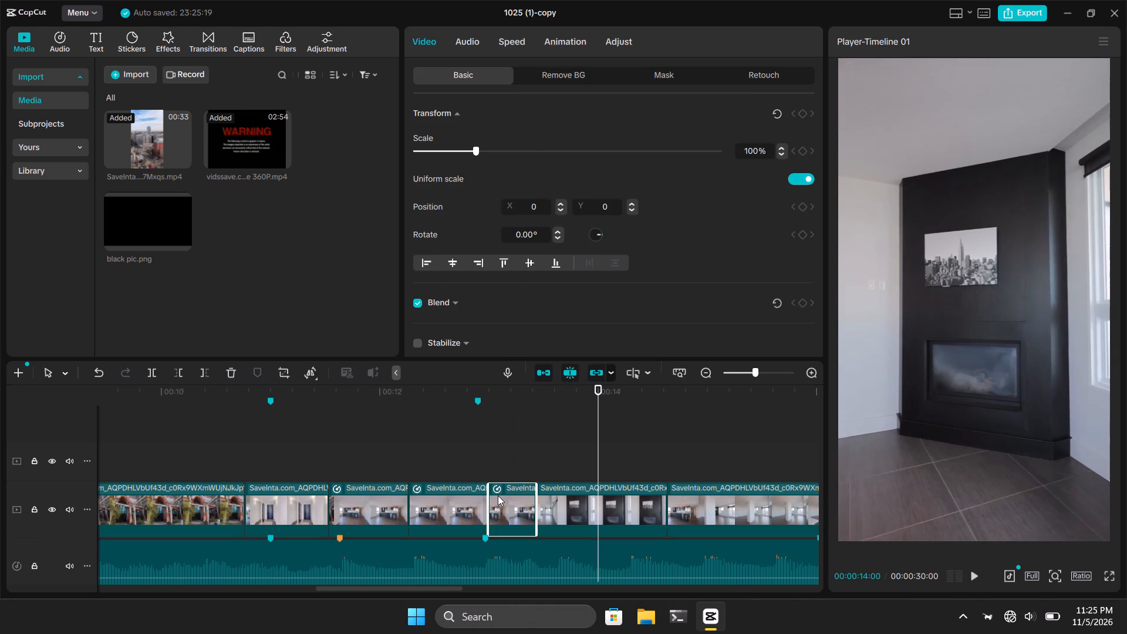
key("Delete")
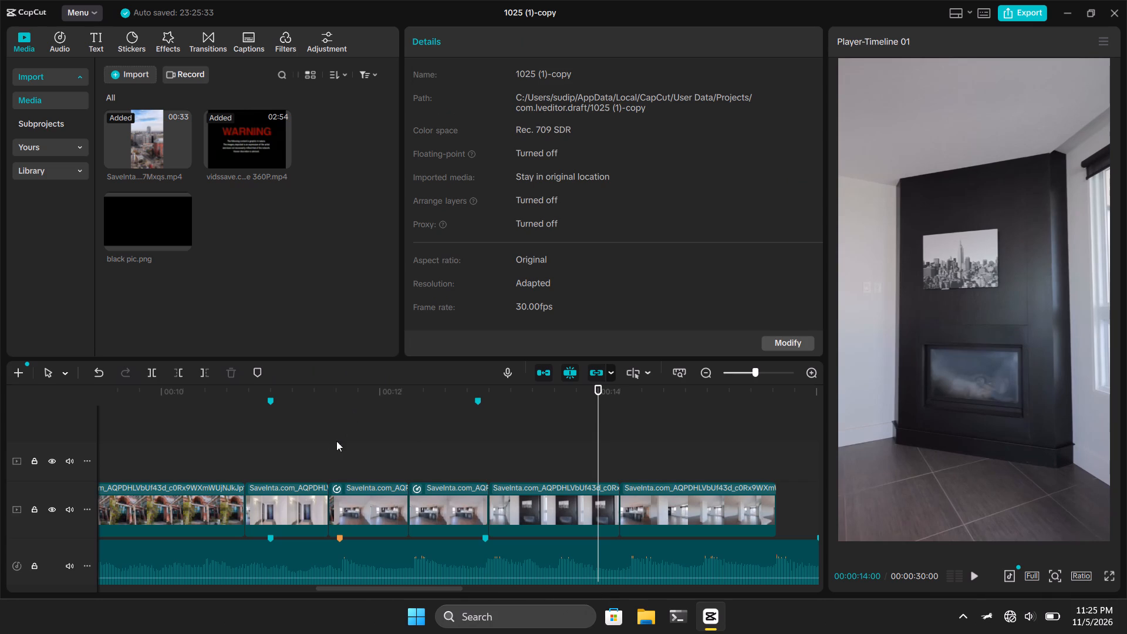
left_click(312, 460)
key("space")
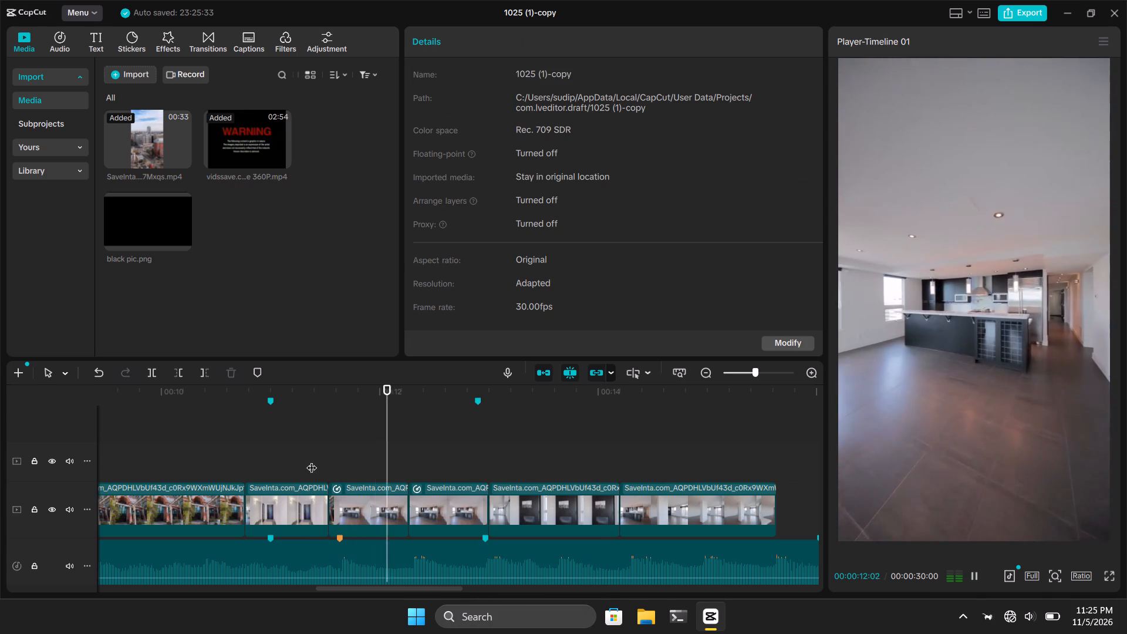
key("space")
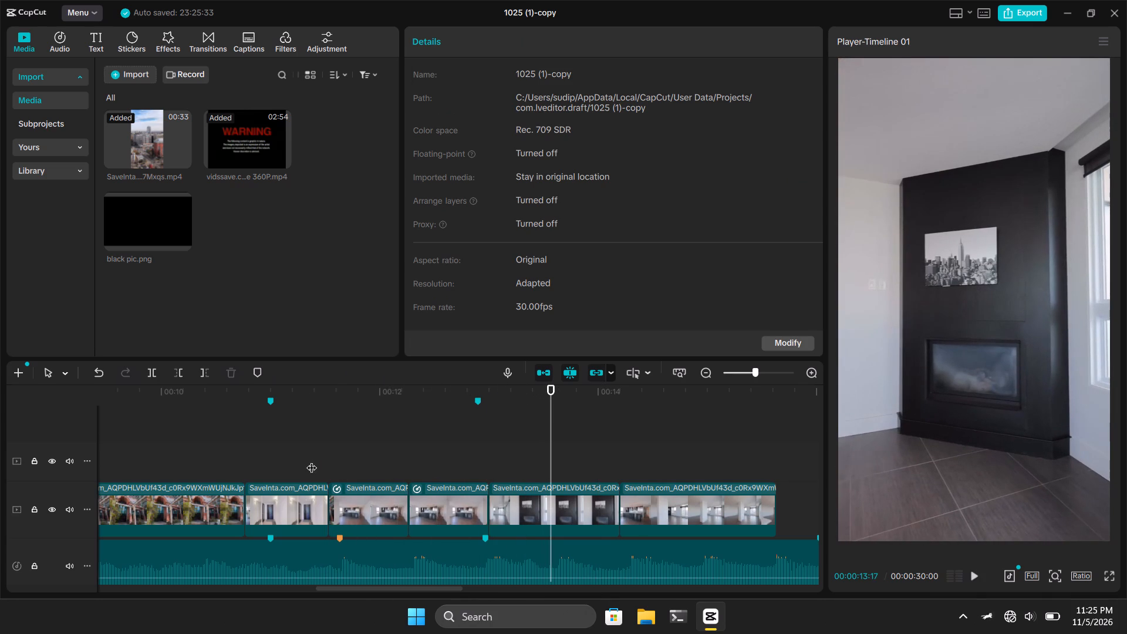
left_click(317, 460)
key("space")
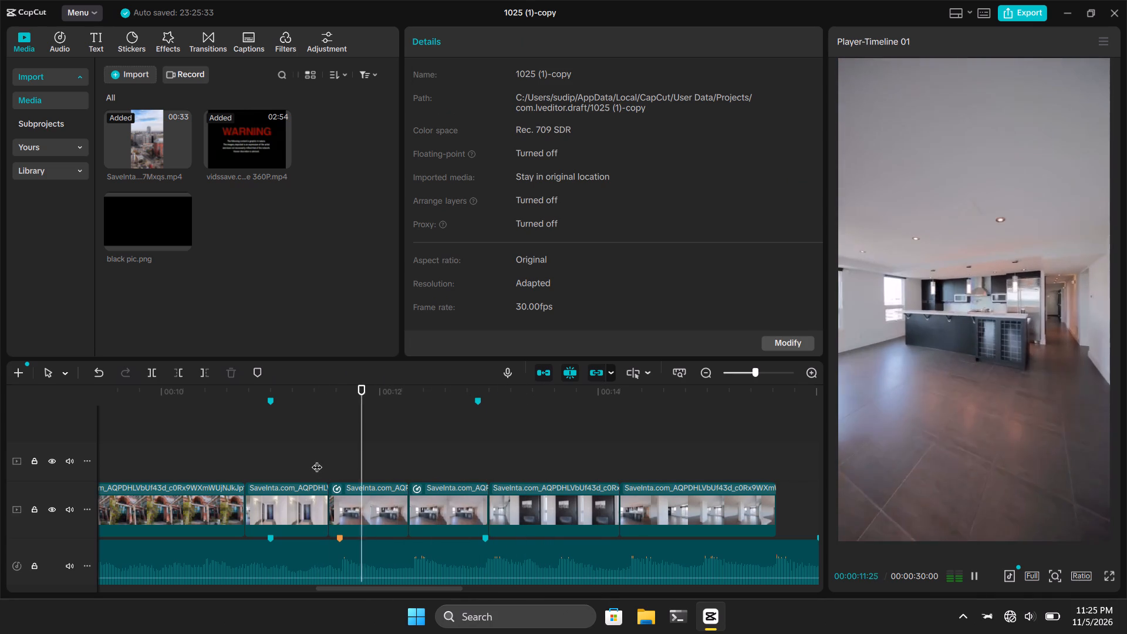
key("space")
Scrub the first kitchen segment's Montage speed curve and shift its first control point slightly earlier at 0.90x.
left_click(356, 502)
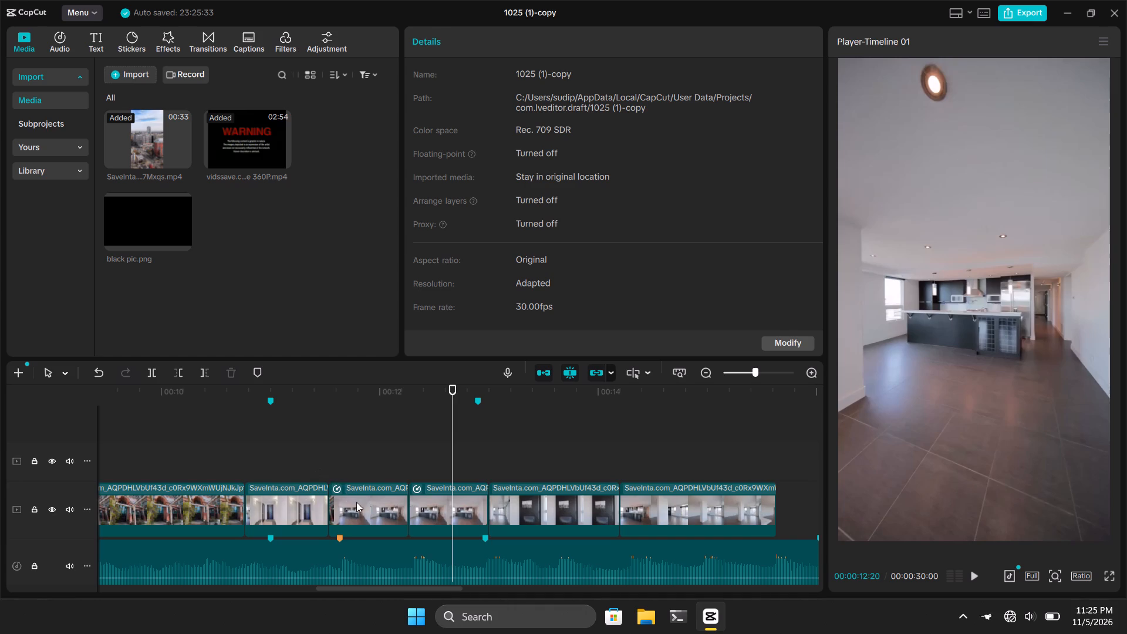
left_click(521, 44)
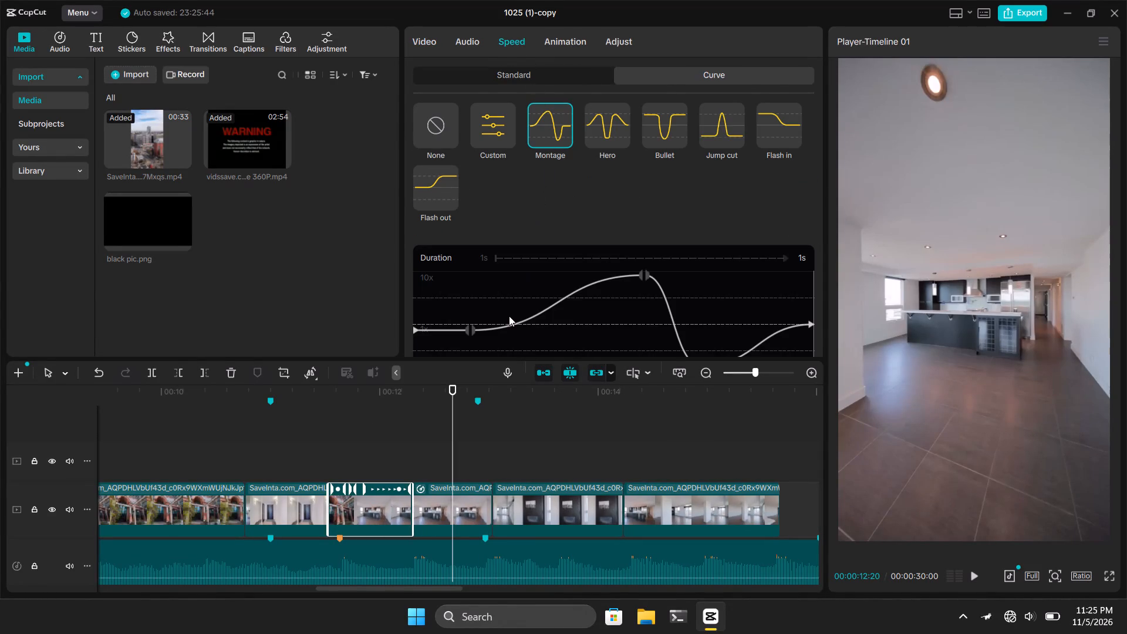
scroll(535, 279, "down", 7)
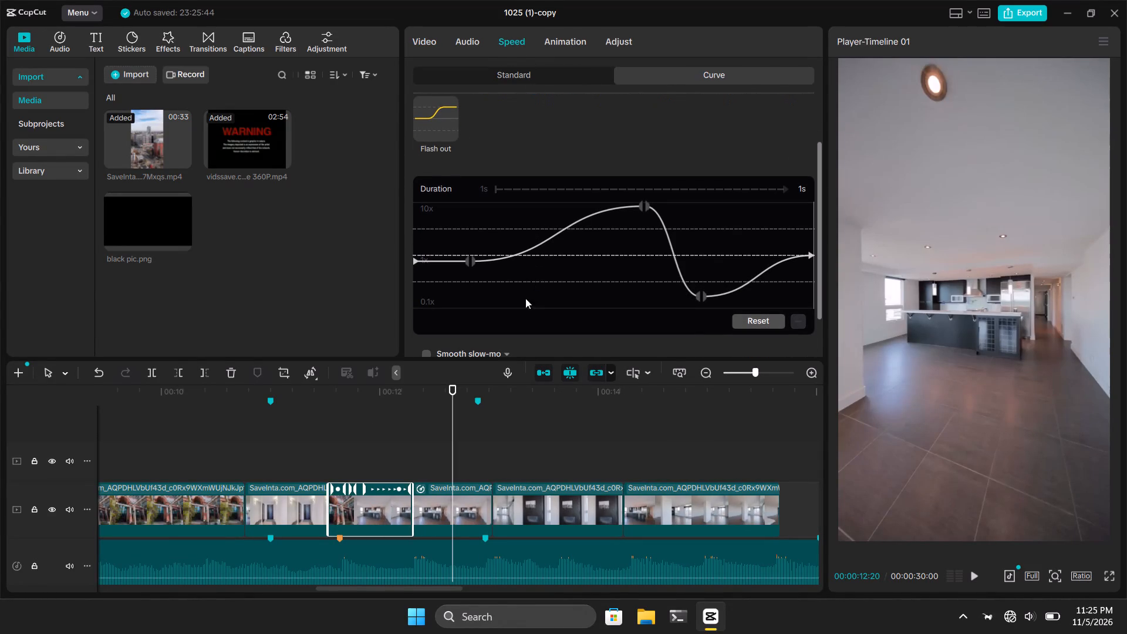
left_click(573, 257)
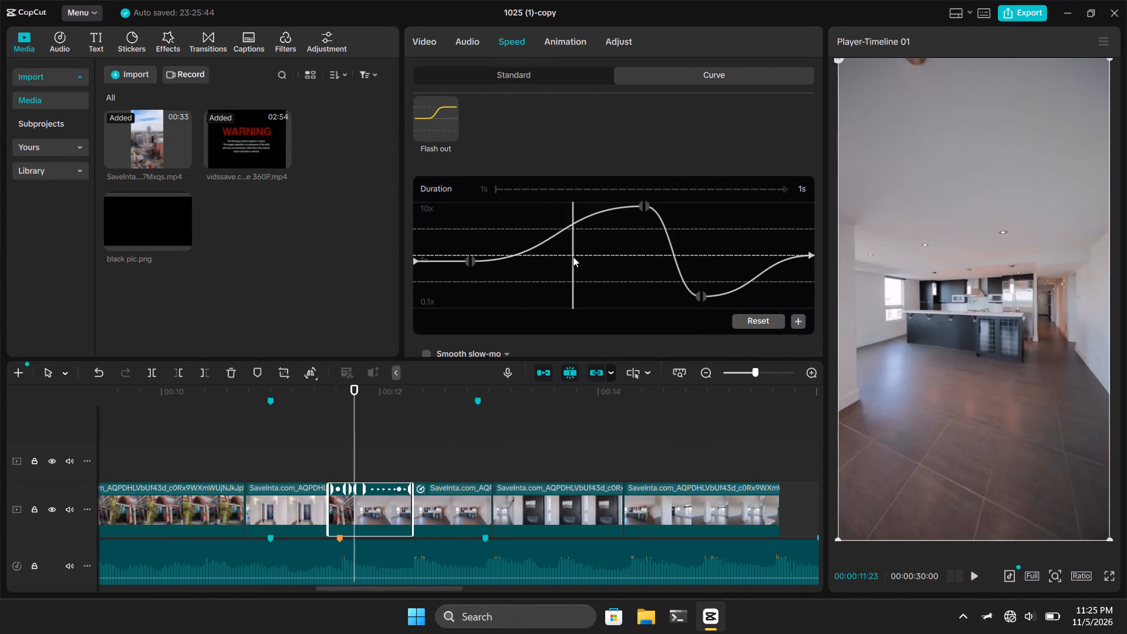
left_click_drag(573, 257, 478, 269)
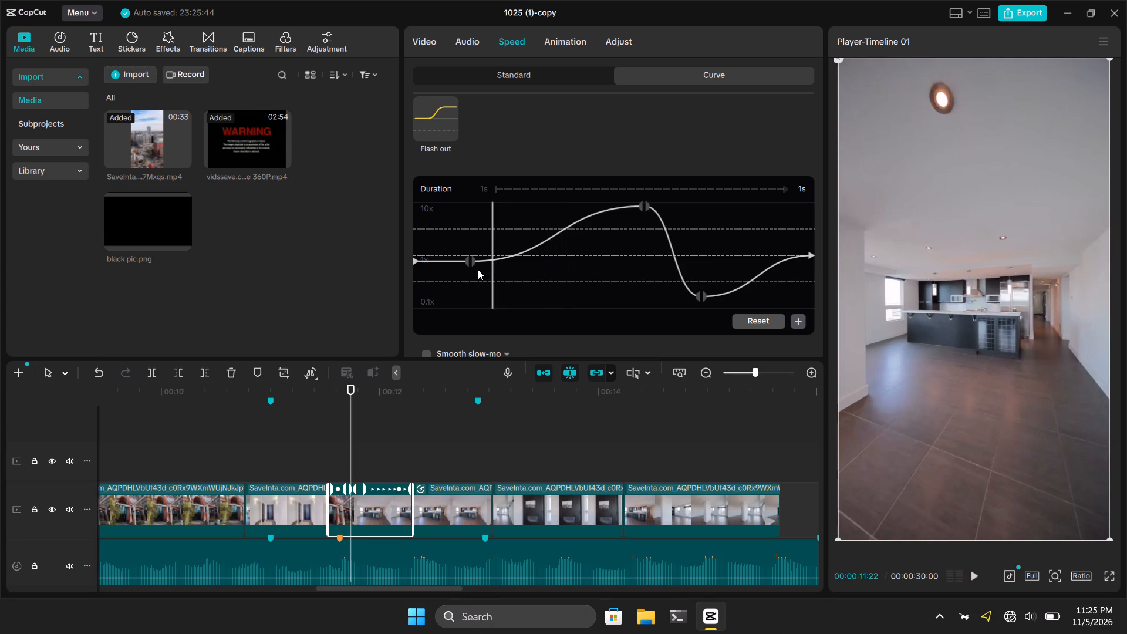
left_click_drag(478, 269, 645, 254)
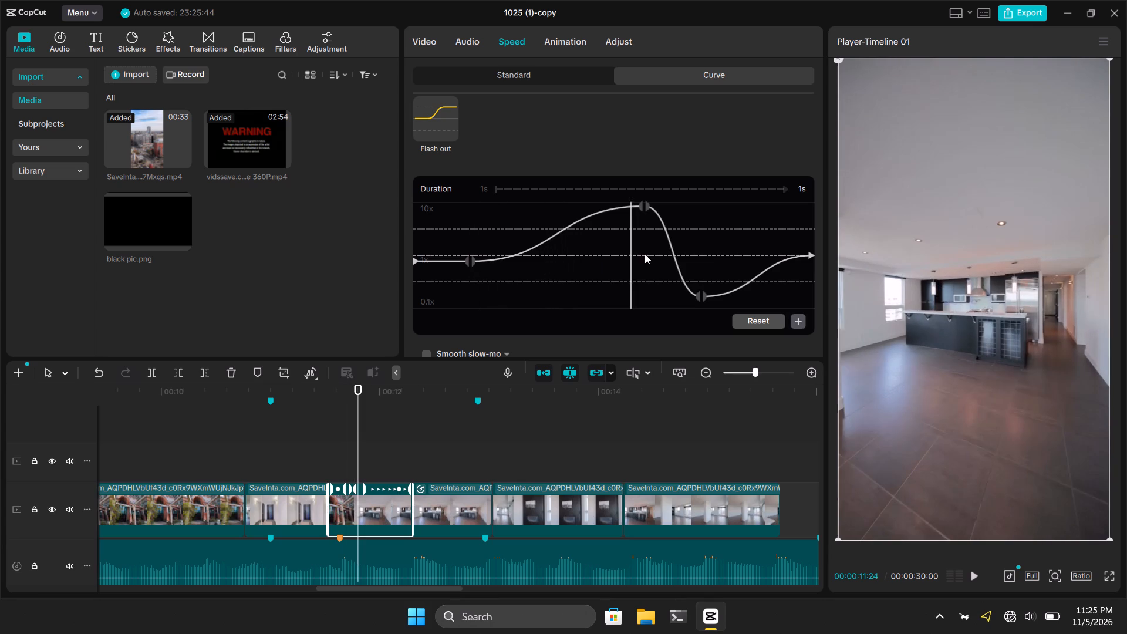
left_click_drag(645, 254, 497, 261)
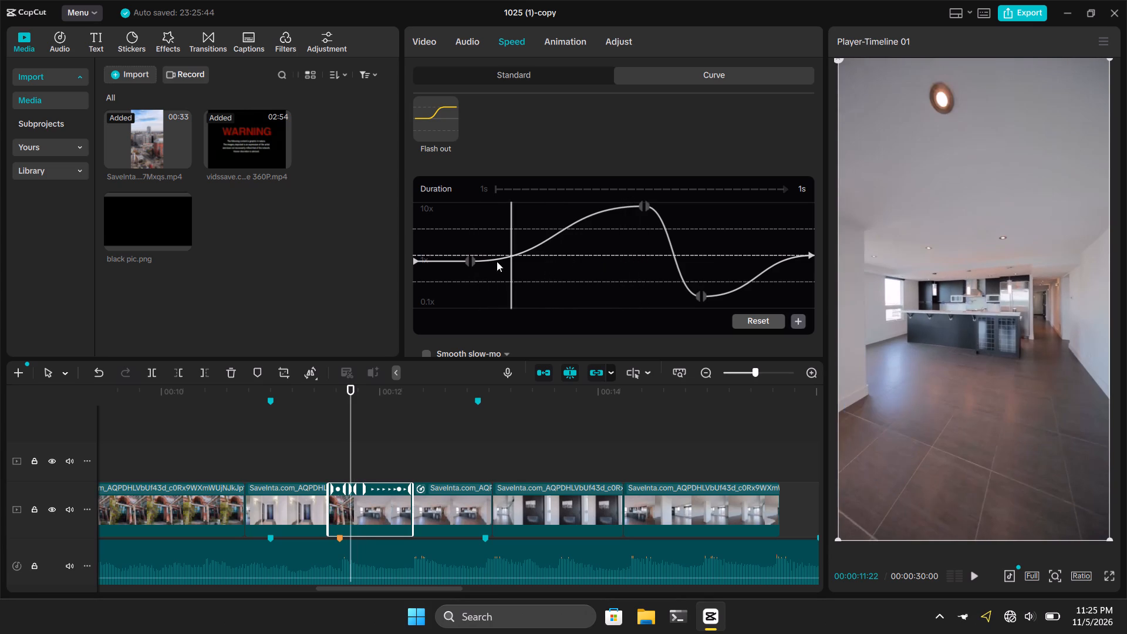
left_click_drag(497, 261, 474, 258)
left_click_drag(474, 258, 466, 259)
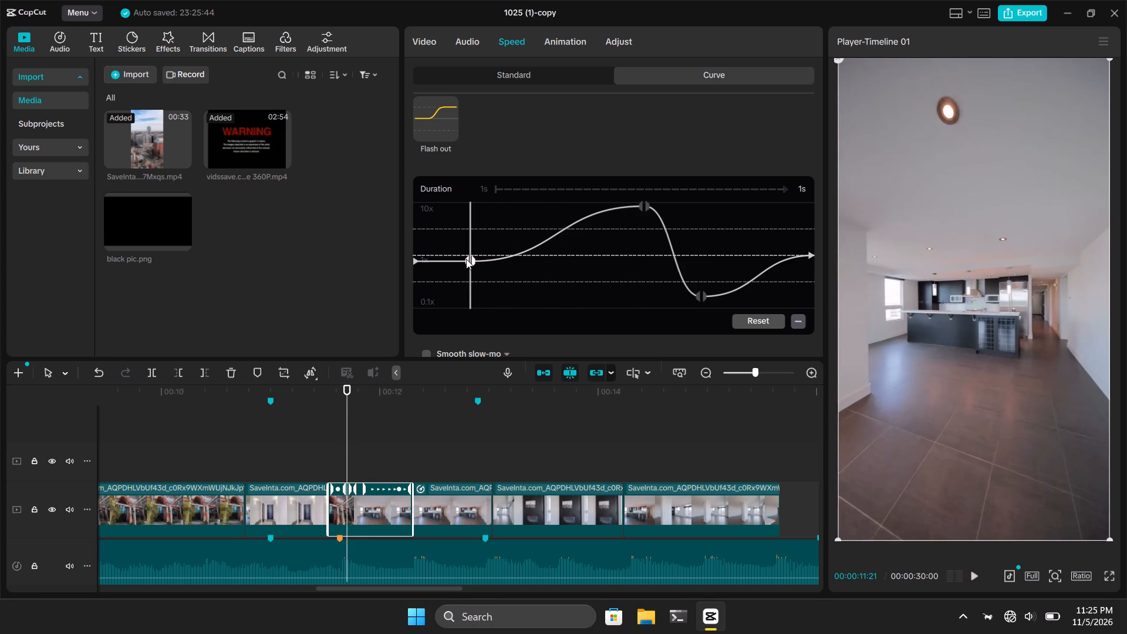
left_click_drag(466, 259, 451, 259)
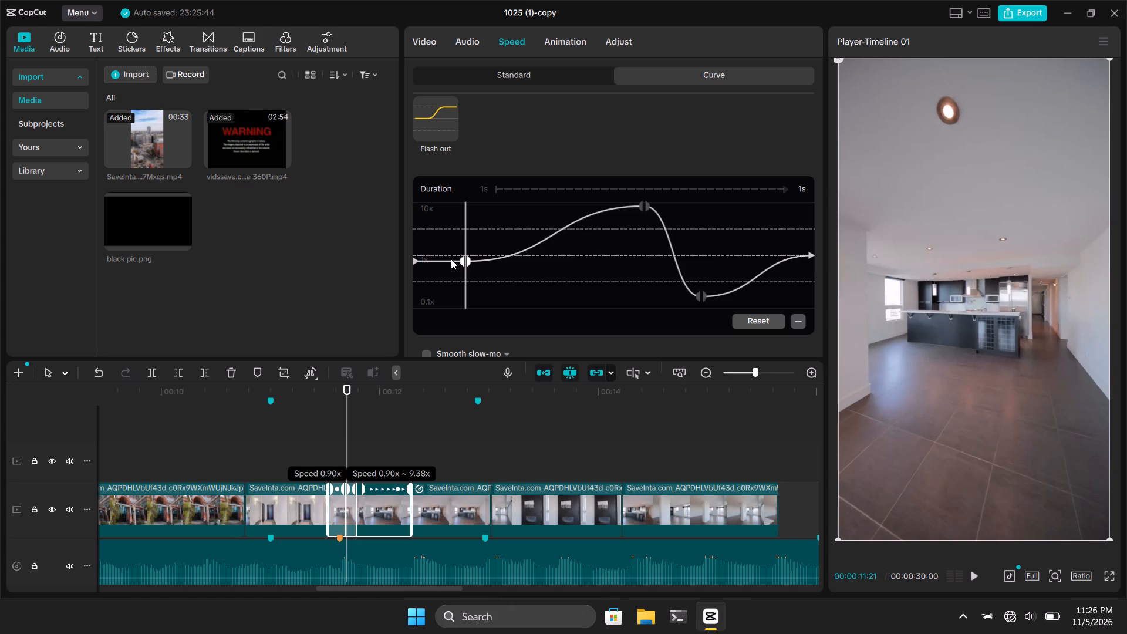
left_click_drag(451, 259, 450, 259)
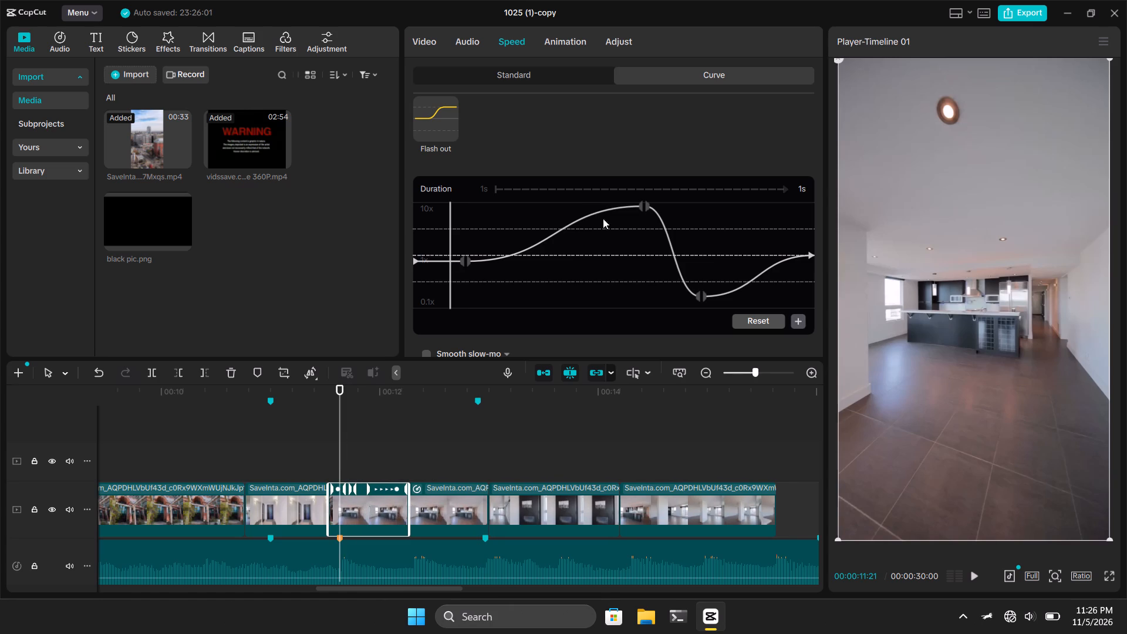
Replay the kitchen segments and move the Montage curve's peak point earlier, to just before the curve's midpoint, at 9.38x.
left_click(642, 207)
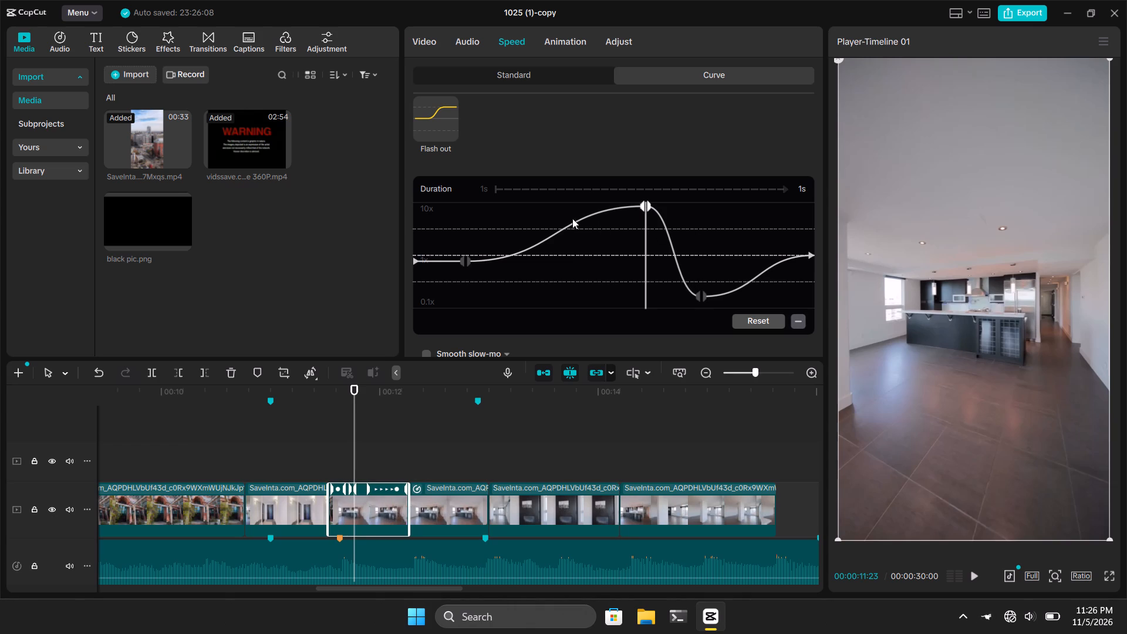
left_click(541, 213)
left_click_drag(541, 213, 488, 221)
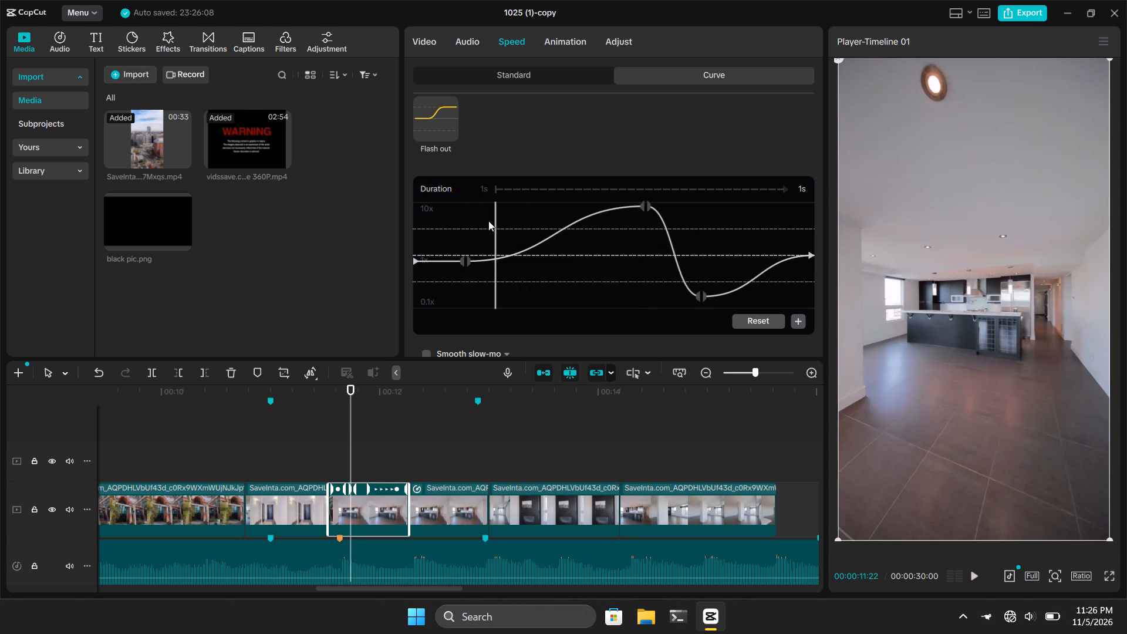
left_click_drag(488, 221, 405, 218)
key("space")
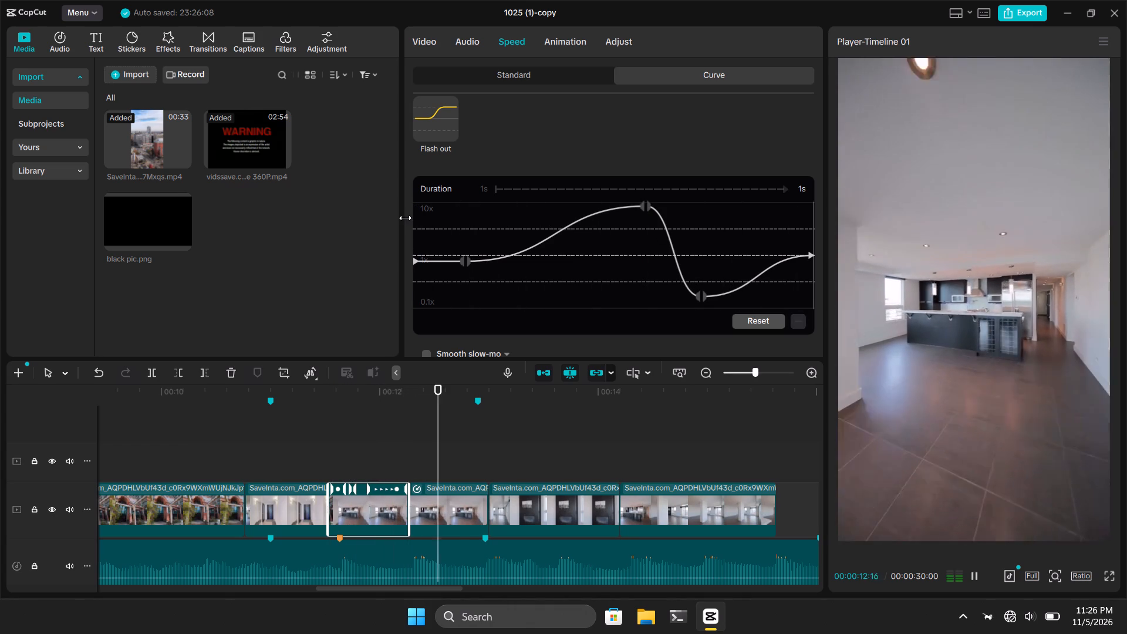
key("space")
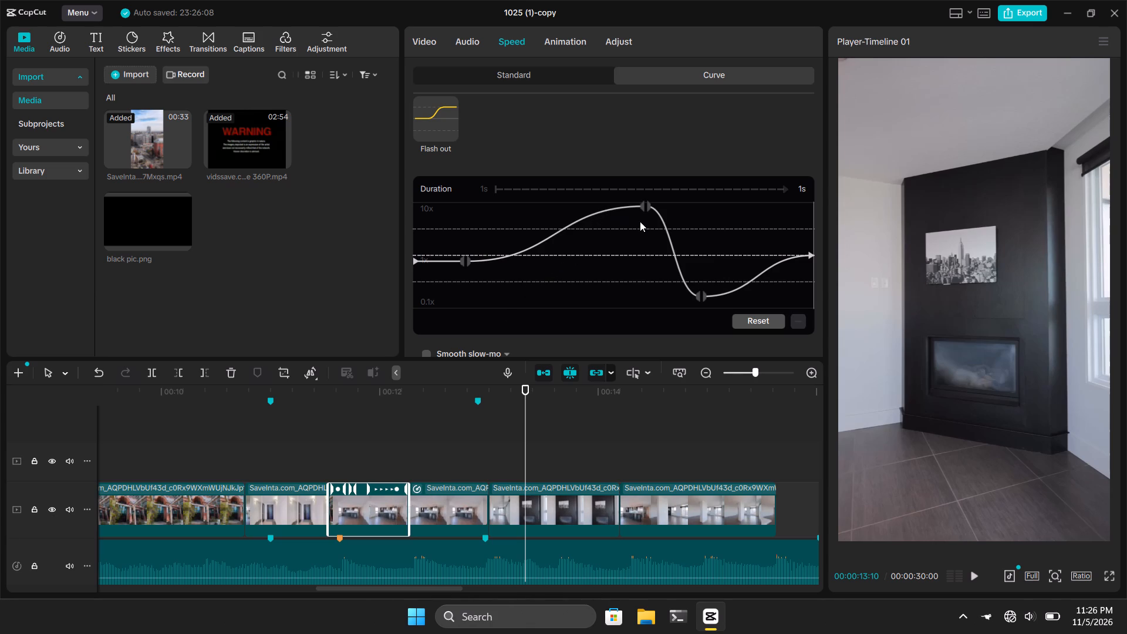
left_click_drag(645, 208, 635, 207)
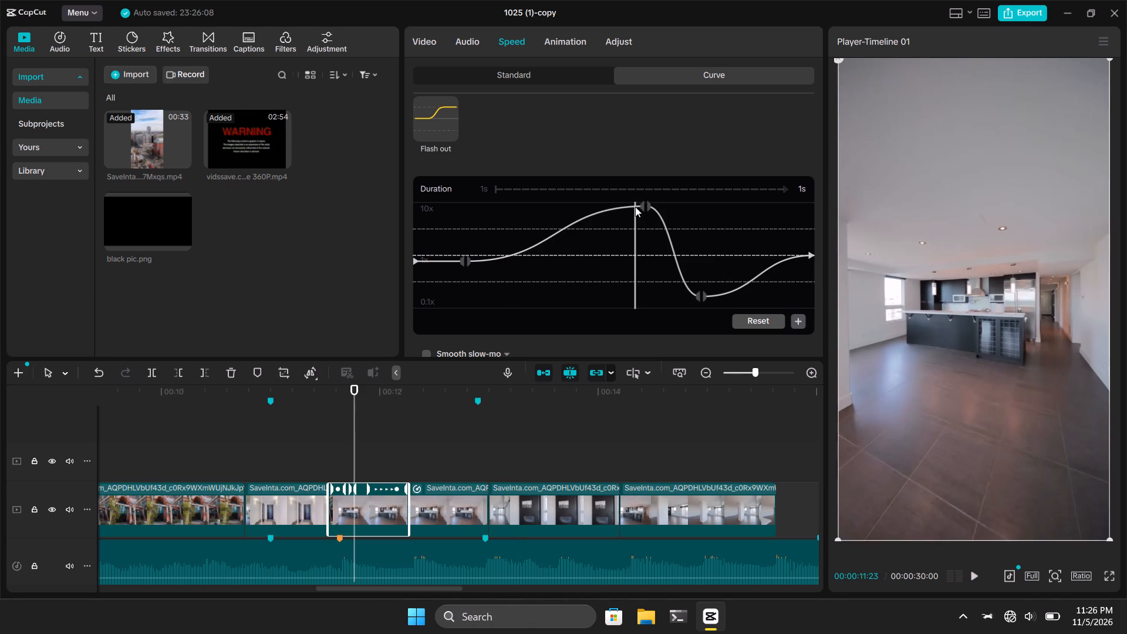
left_click_drag(635, 207, 650, 207)
left_click_drag(650, 207, 647, 208)
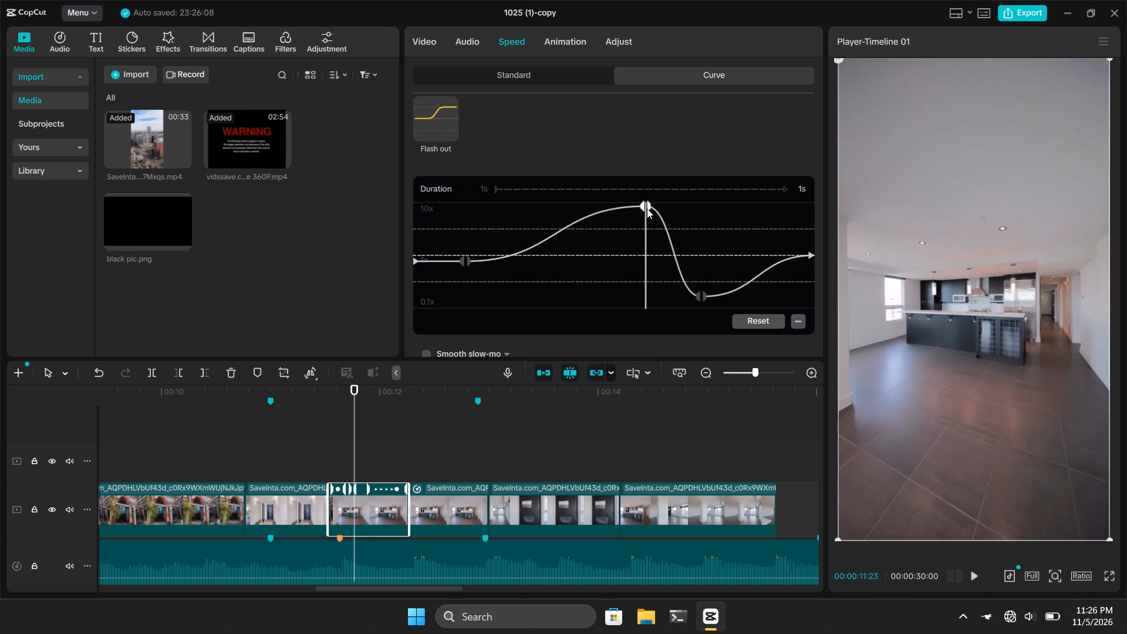
left_click_drag(647, 208, 618, 213)
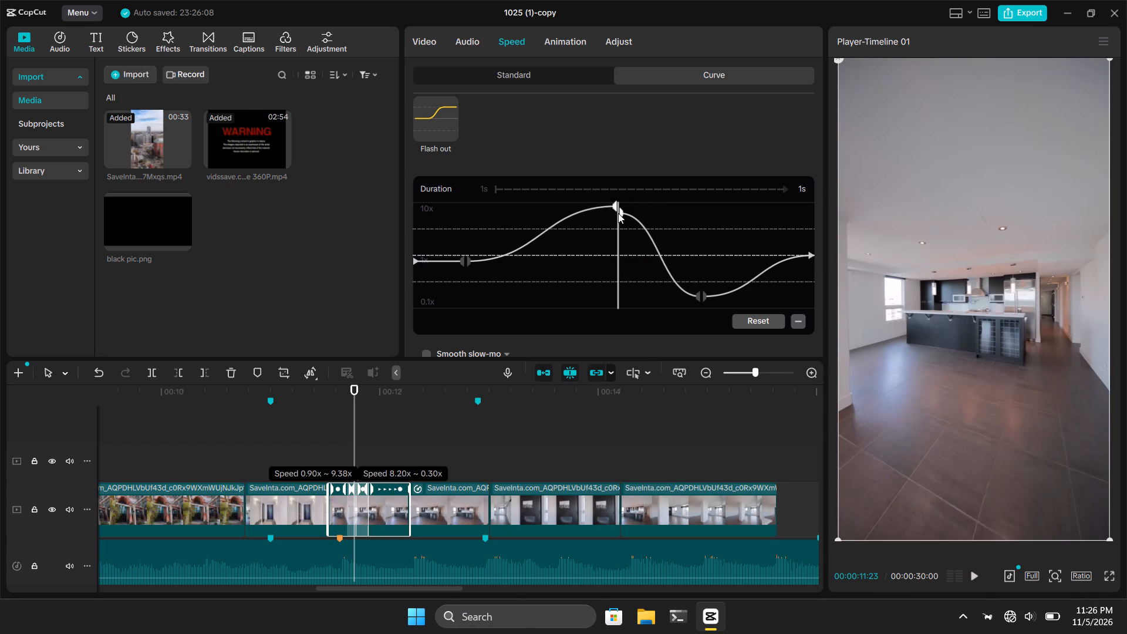
left_click_drag(618, 213, 575, 214)
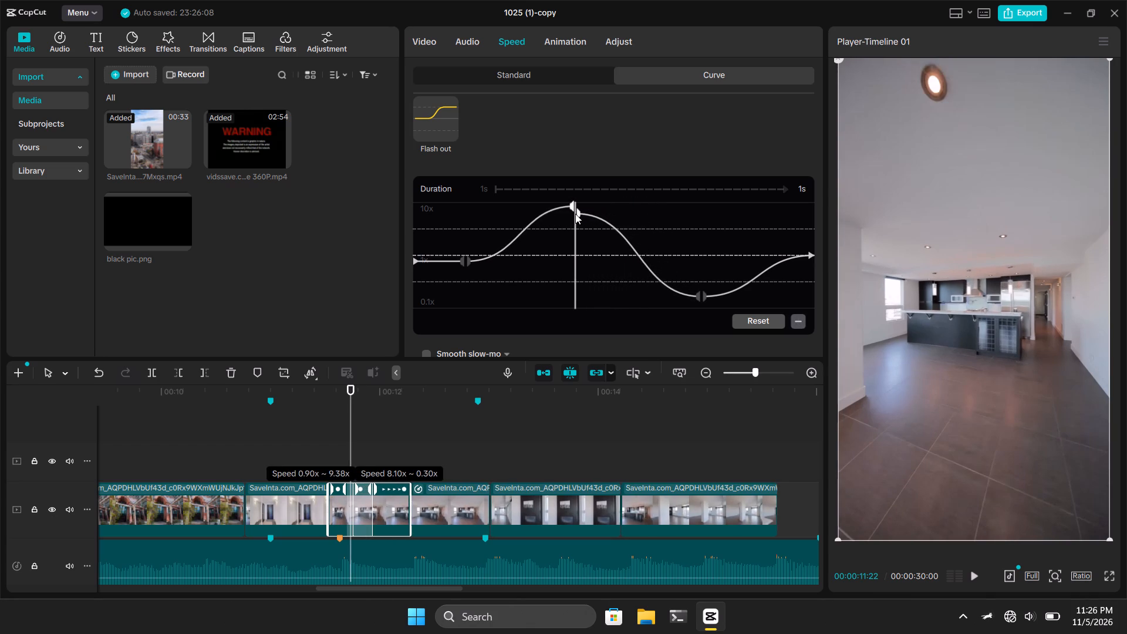
left_click_drag(575, 214, 616, 211)
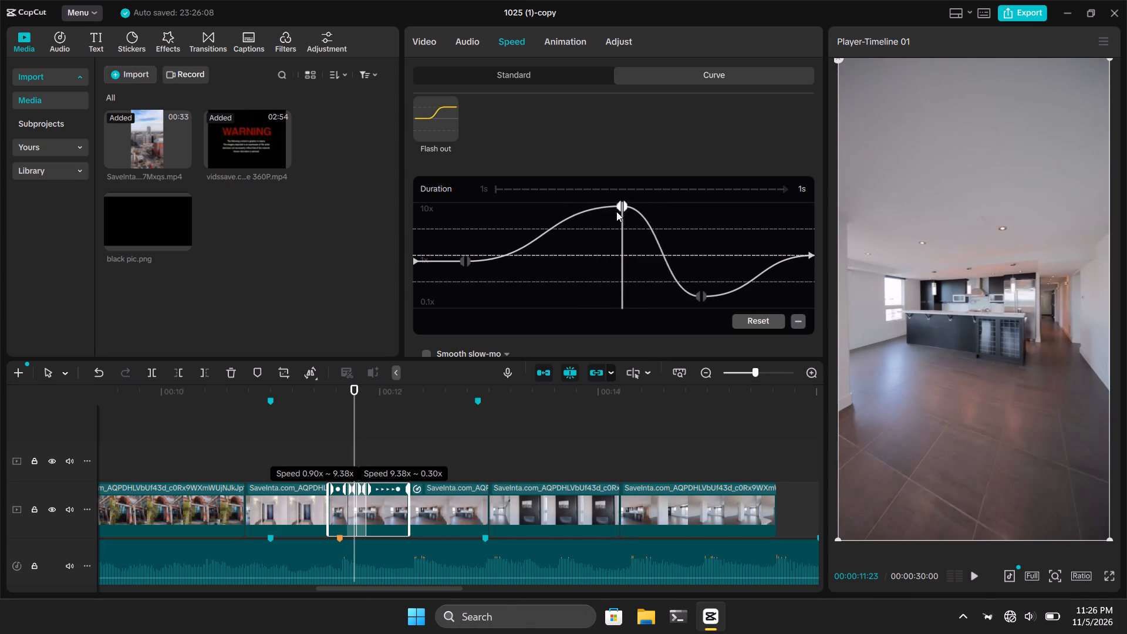
left_click_drag(616, 211, 571, 211)
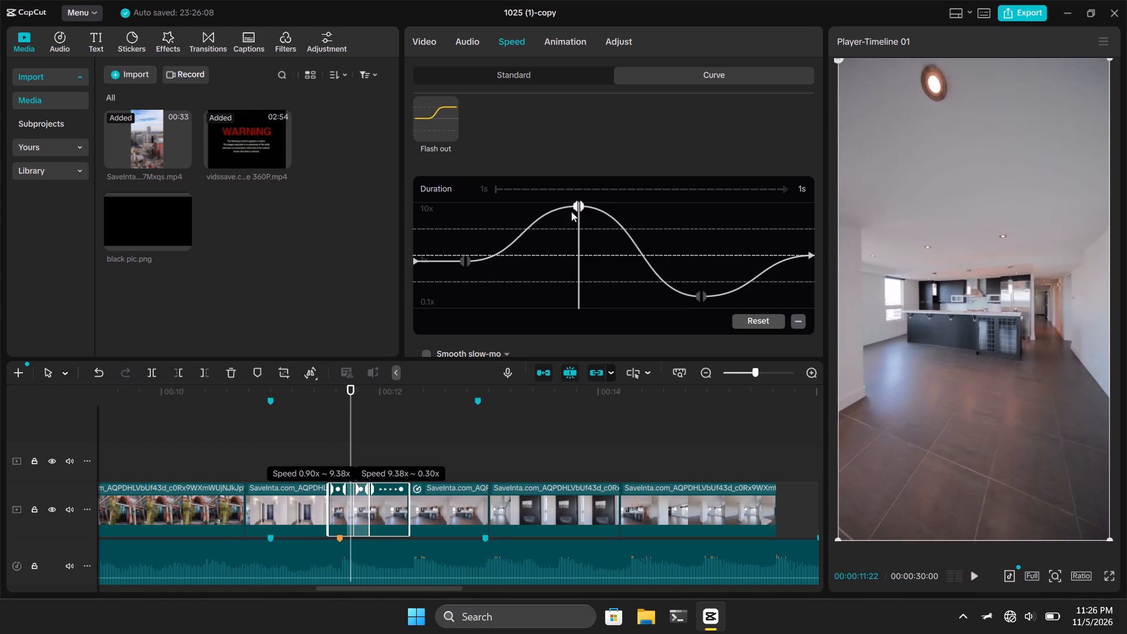
left_click_drag(571, 211, 585, 211)
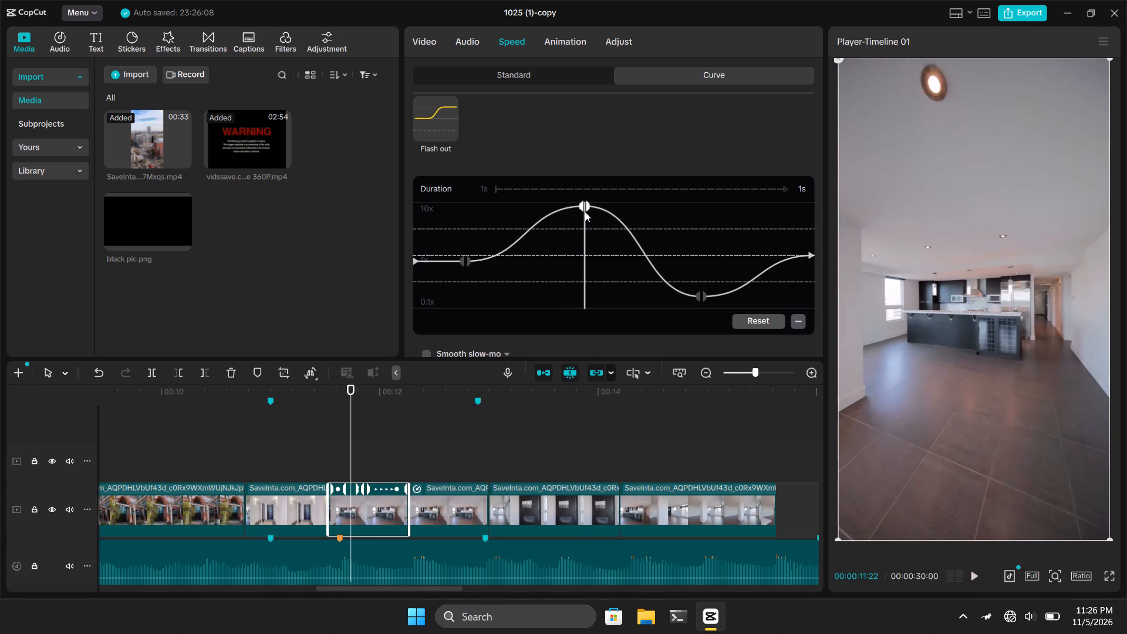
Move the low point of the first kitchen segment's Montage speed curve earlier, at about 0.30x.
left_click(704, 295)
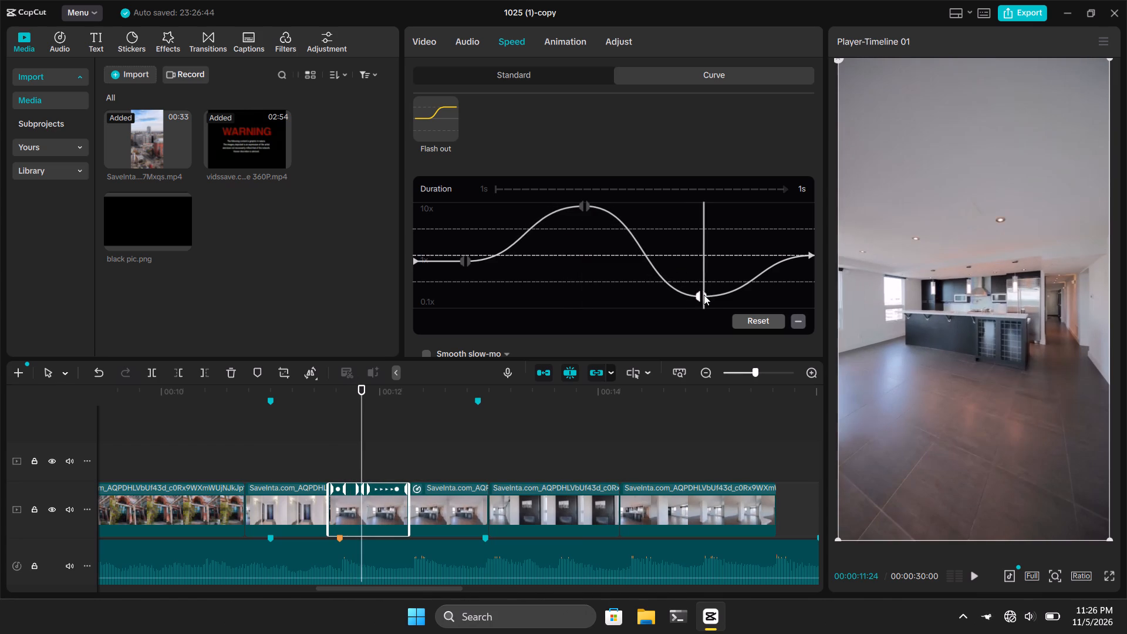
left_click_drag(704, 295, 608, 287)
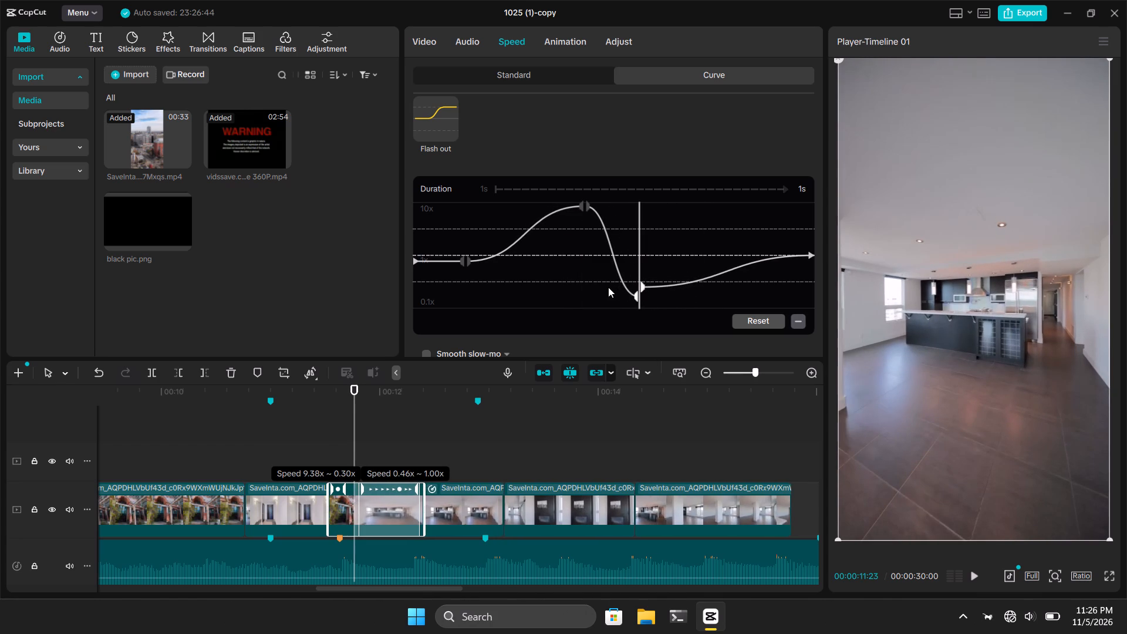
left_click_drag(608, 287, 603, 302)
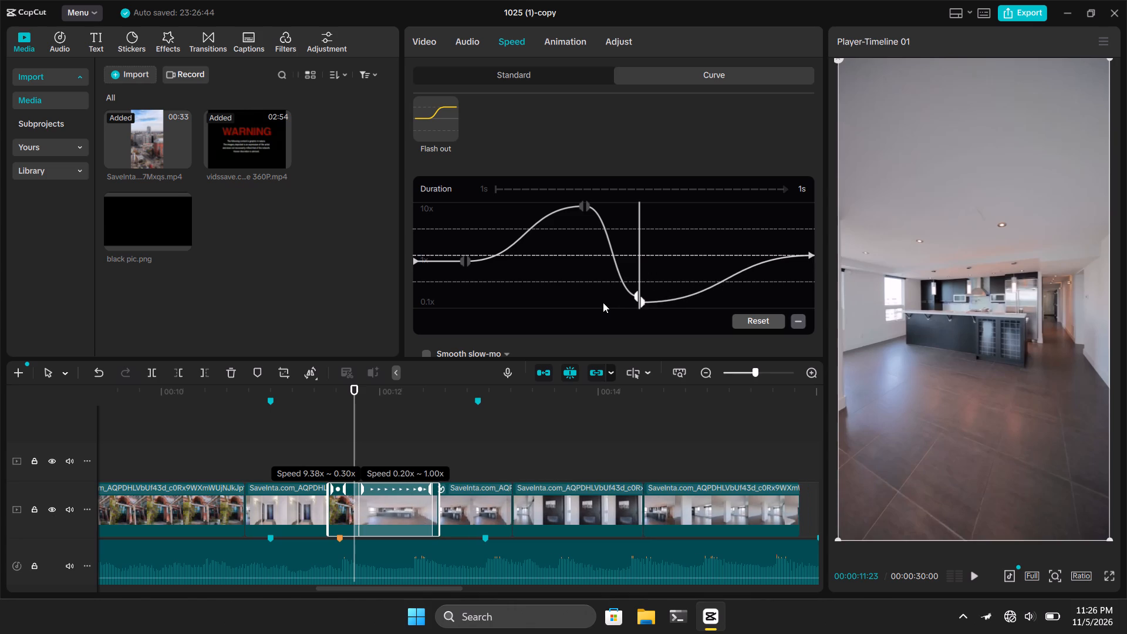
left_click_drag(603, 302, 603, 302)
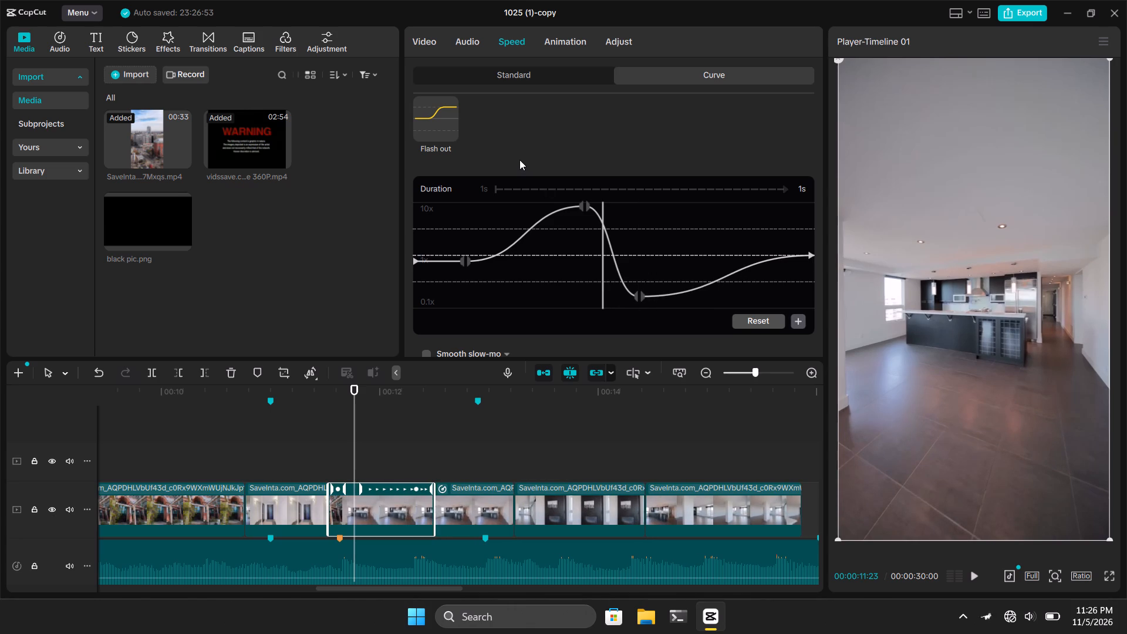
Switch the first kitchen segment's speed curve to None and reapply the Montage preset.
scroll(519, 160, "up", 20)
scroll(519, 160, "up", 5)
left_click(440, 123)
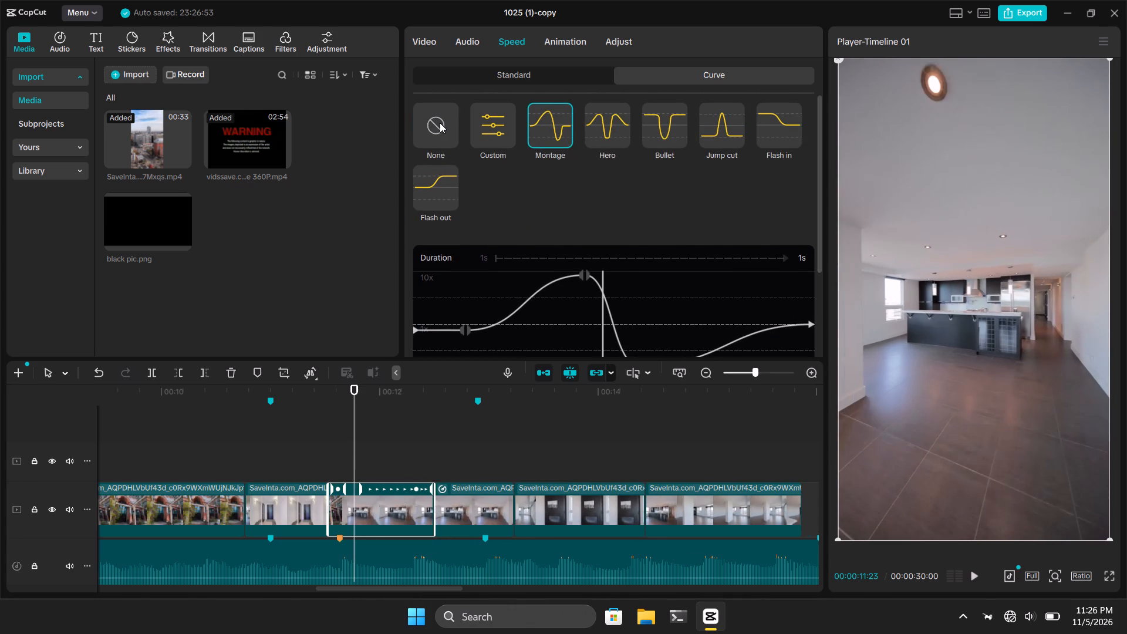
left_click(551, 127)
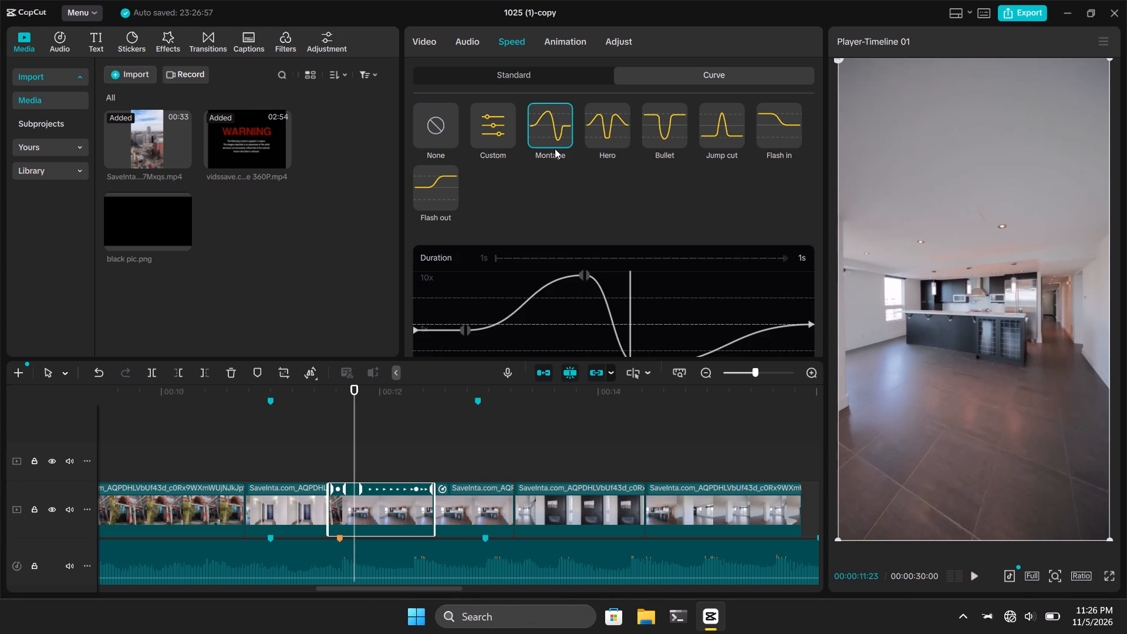
Return to the start of the first kitchen segment's Montage curve, then shift its peak point slightly earlier and raise it to 10.00x.
scroll(574, 213, "down", 7)
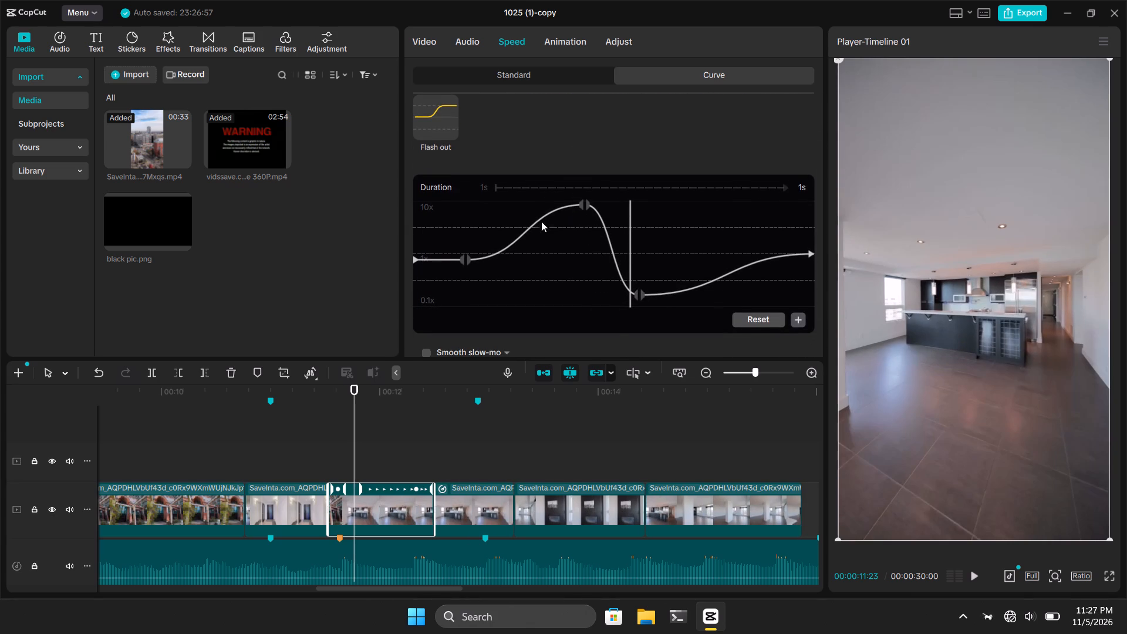
left_click(417, 258)
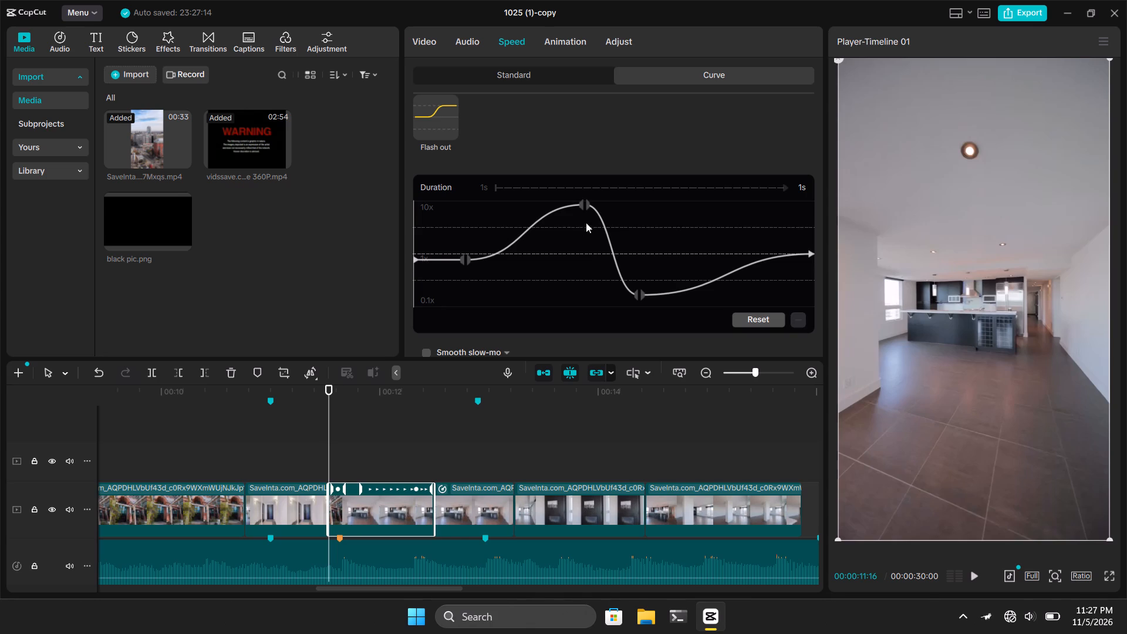
left_click_drag(582, 202, 568, 203)
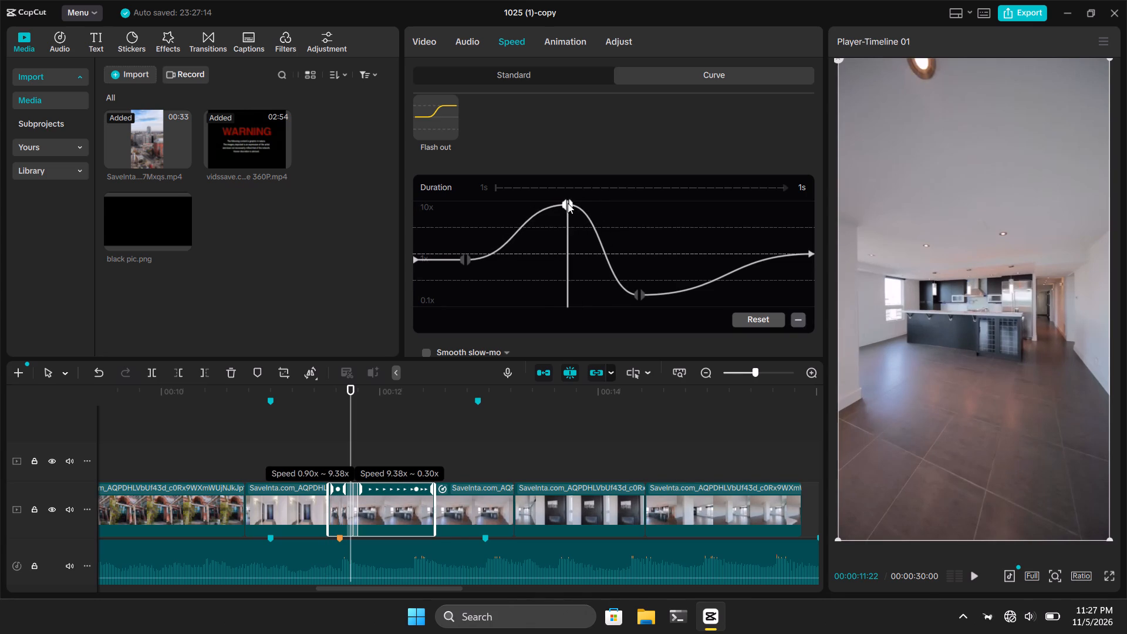
left_click_drag(568, 203, 564, 190)
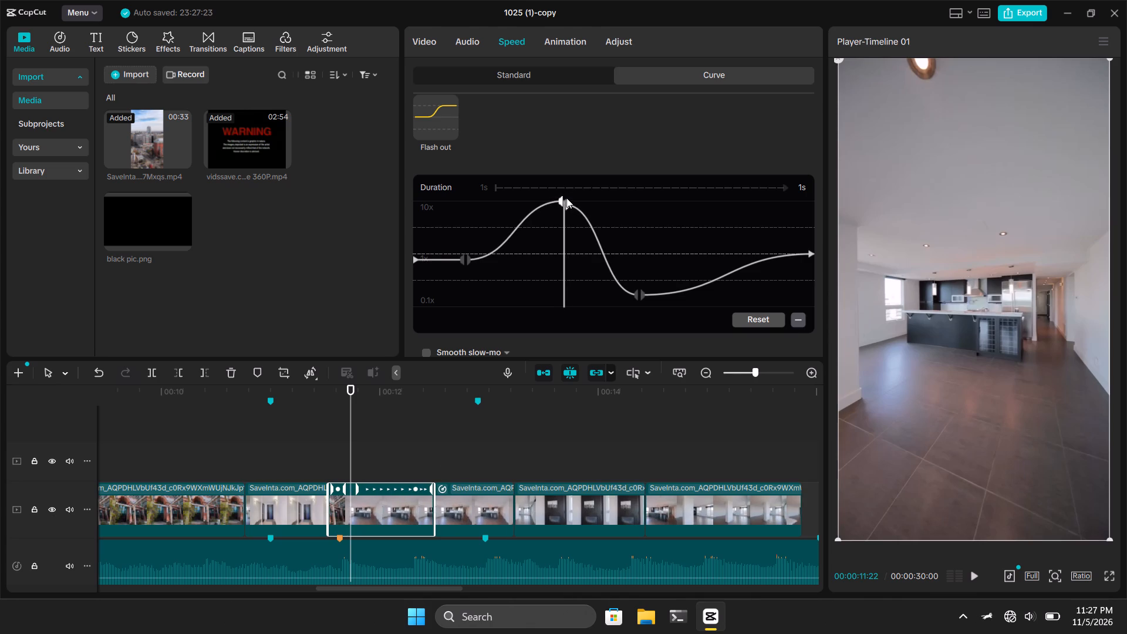
left_click_drag(566, 201, 566, 195)
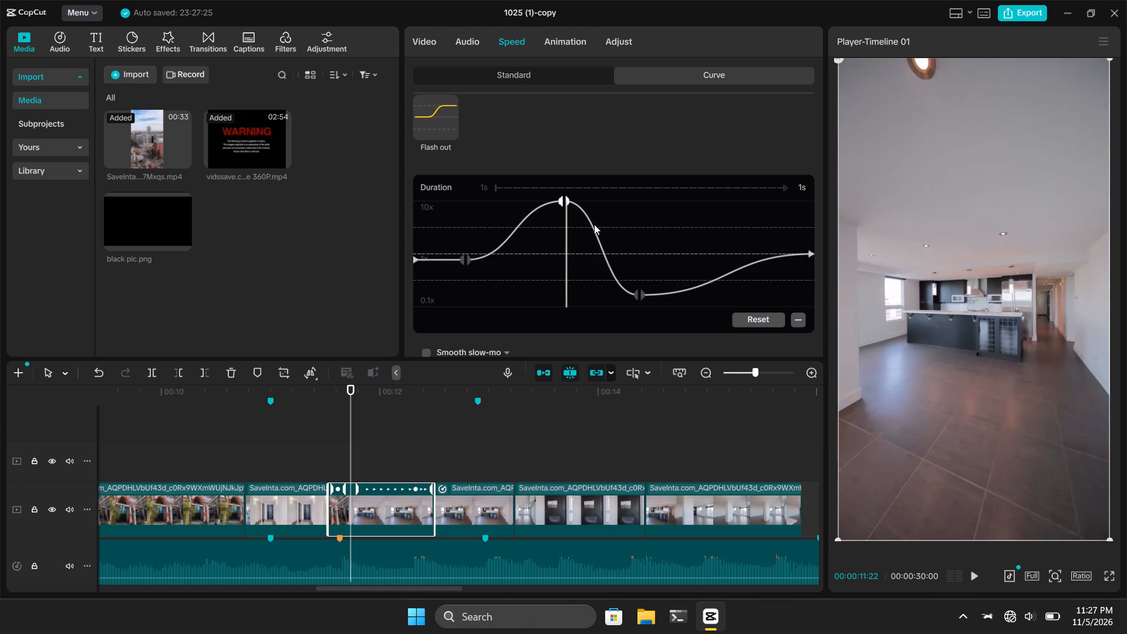
Move the Montage curve's low point earlier, to just before the curve's midpoint, at about 0.33x.
left_click_drag(632, 293, 645, 259)
scroll(645, 259, "up", 15)
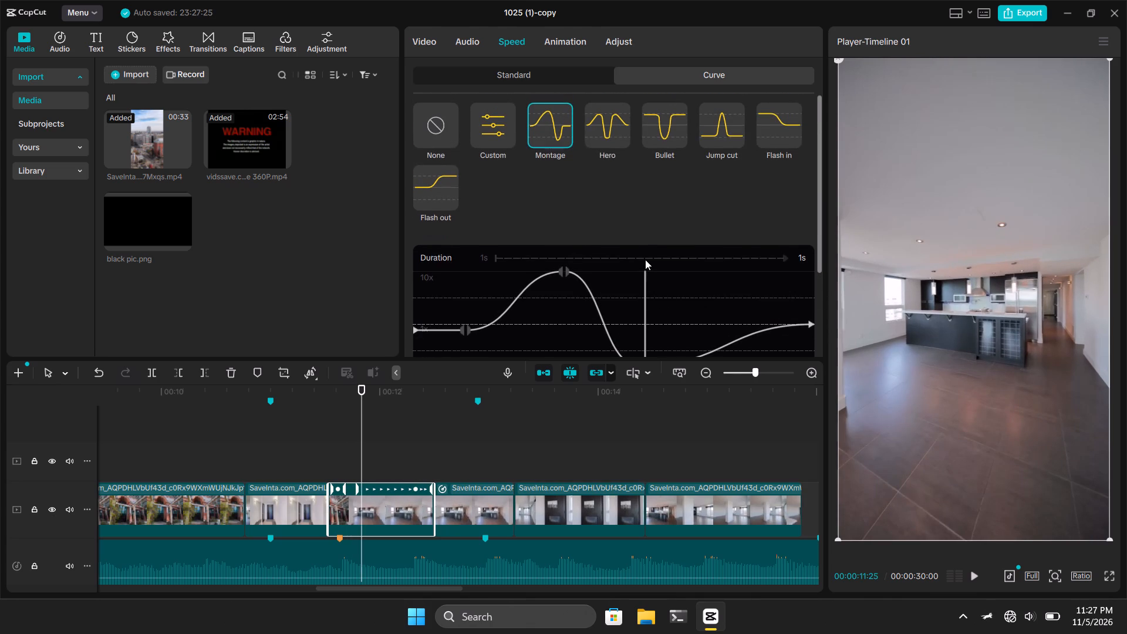
scroll(645, 259, "down", 10)
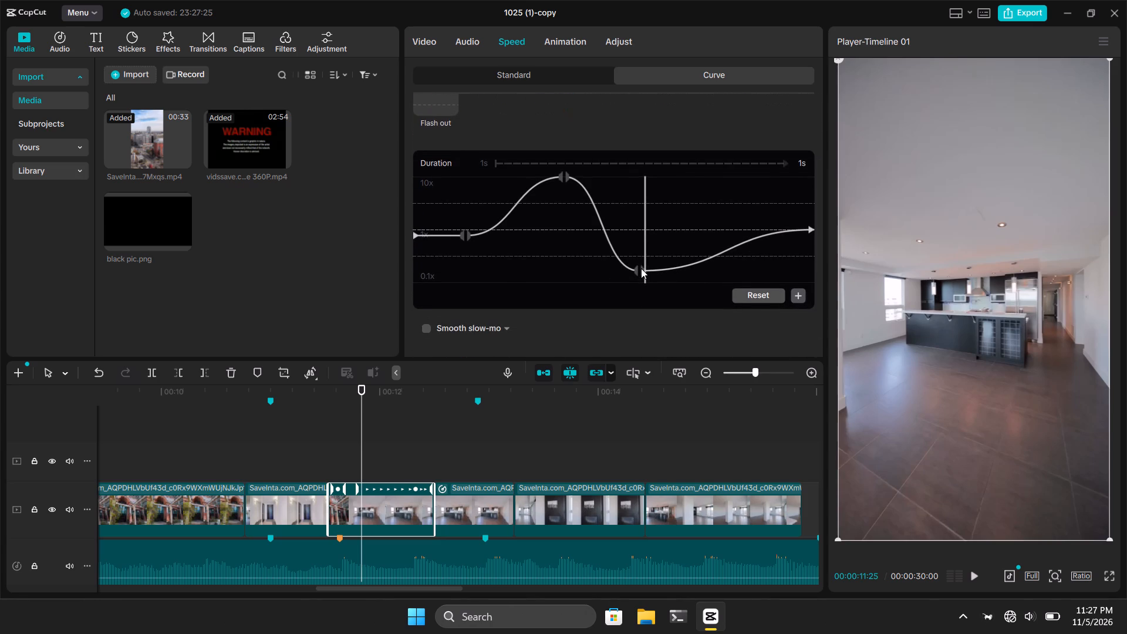
left_click(641, 268)
left_click_drag(639, 269, 658, 272)
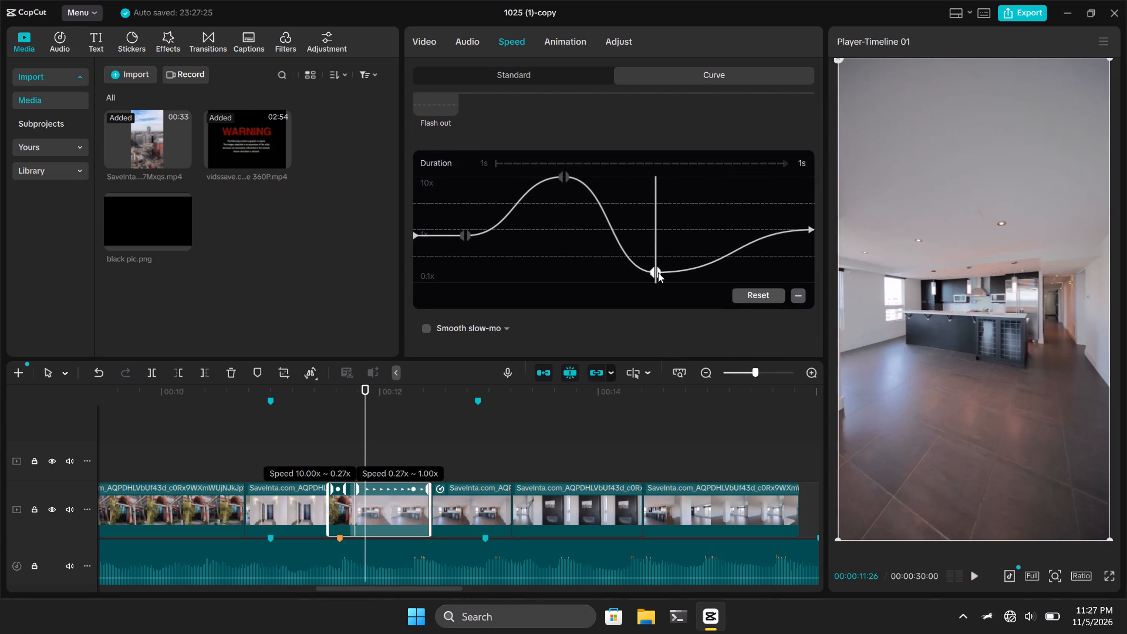
left_click_drag(658, 272, 626, 273)
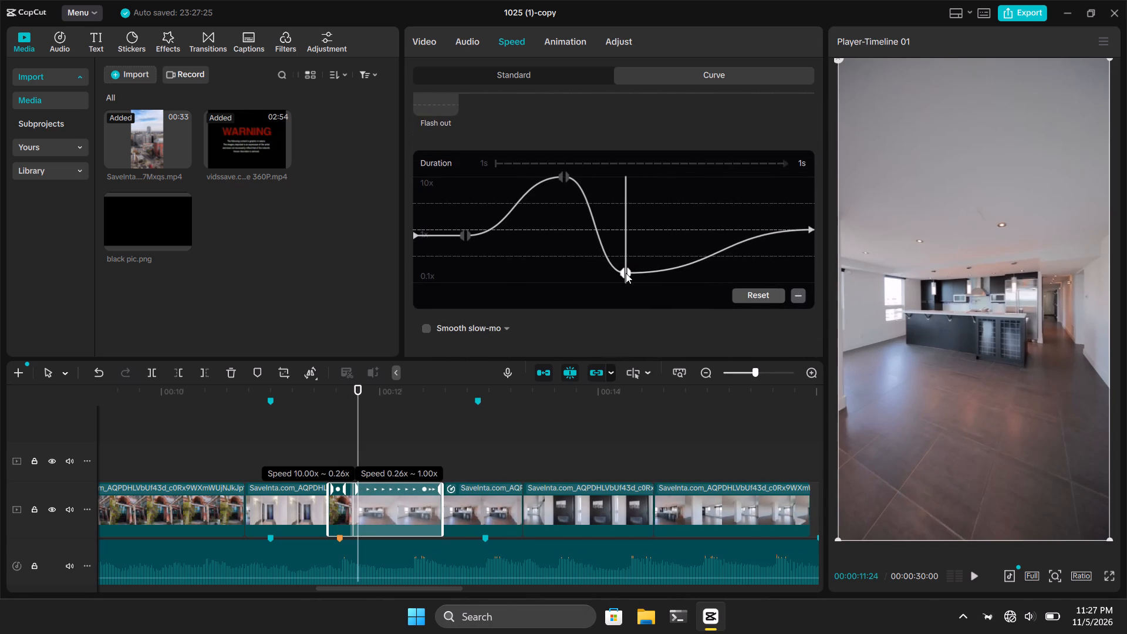
left_click_drag(626, 273, 609, 269)
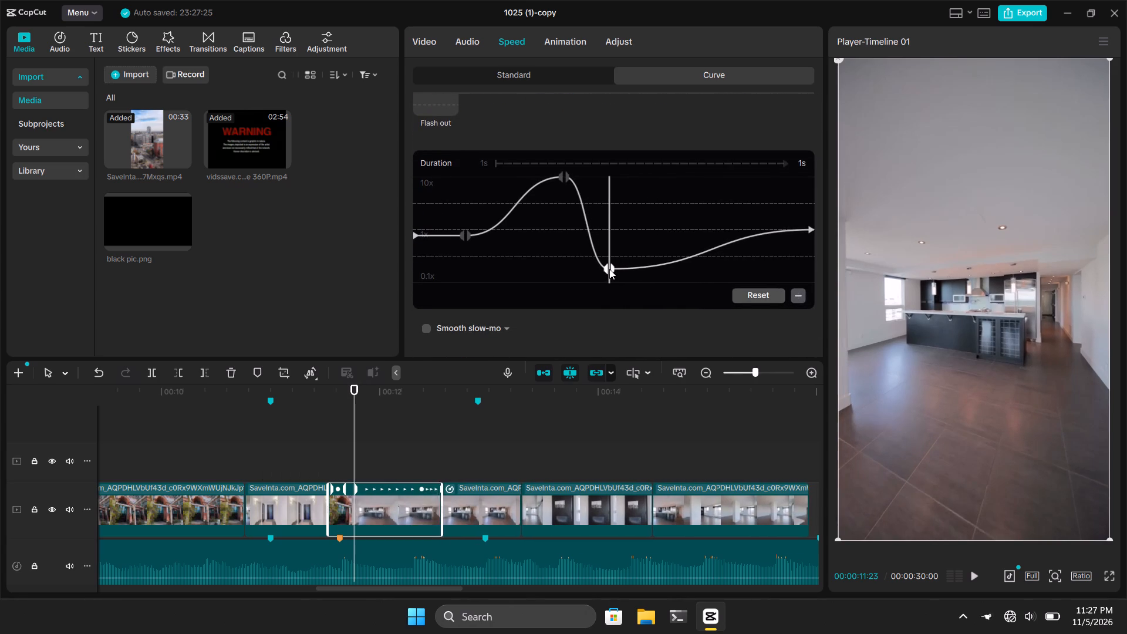
Move the Montage curve's peak point further earlier, close after the first control point, at 10.00x.
scroll(612, 215, "up", 20)
scroll(612, 215, "up", 8)
scroll(612, 215, "down", 6)
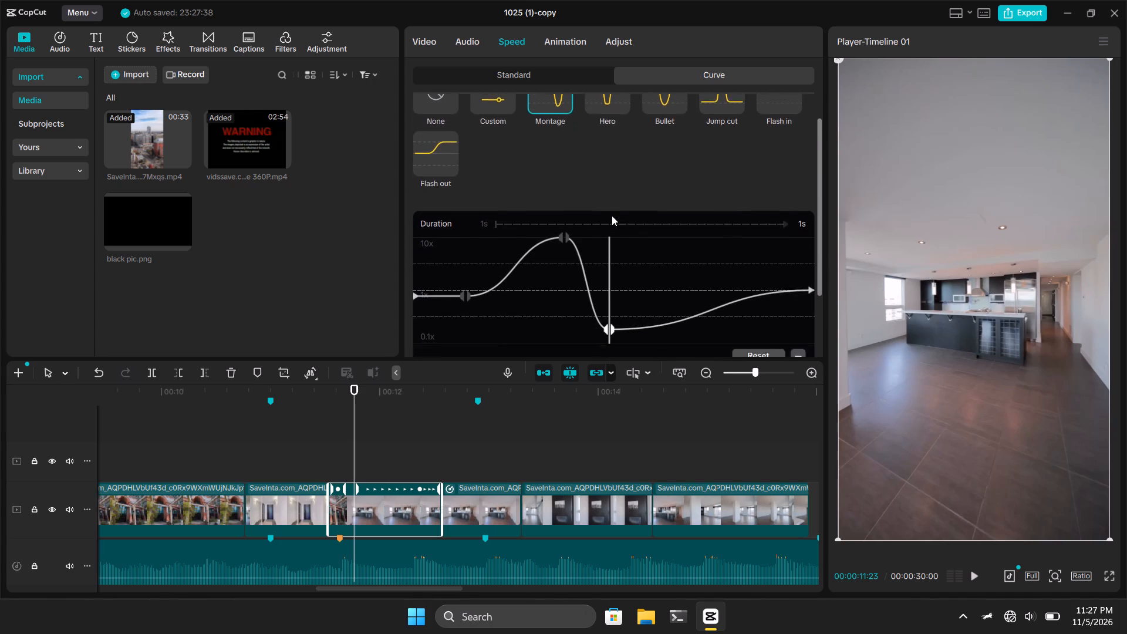
scroll(612, 215, "down", 7)
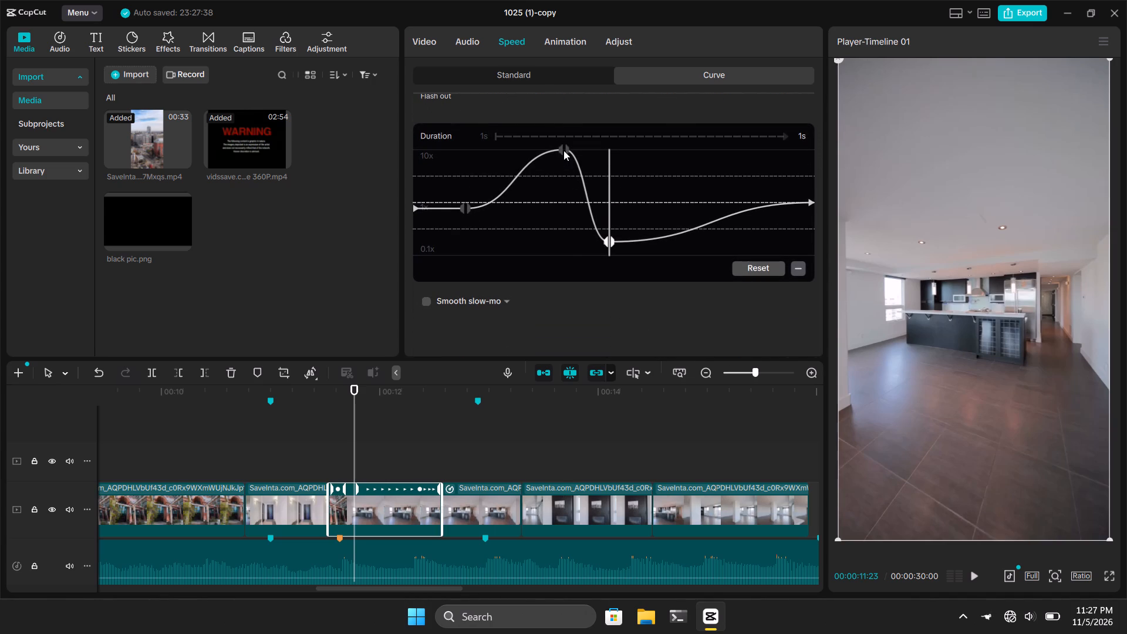
left_click(563, 150)
left_click_drag(563, 150, 534, 150)
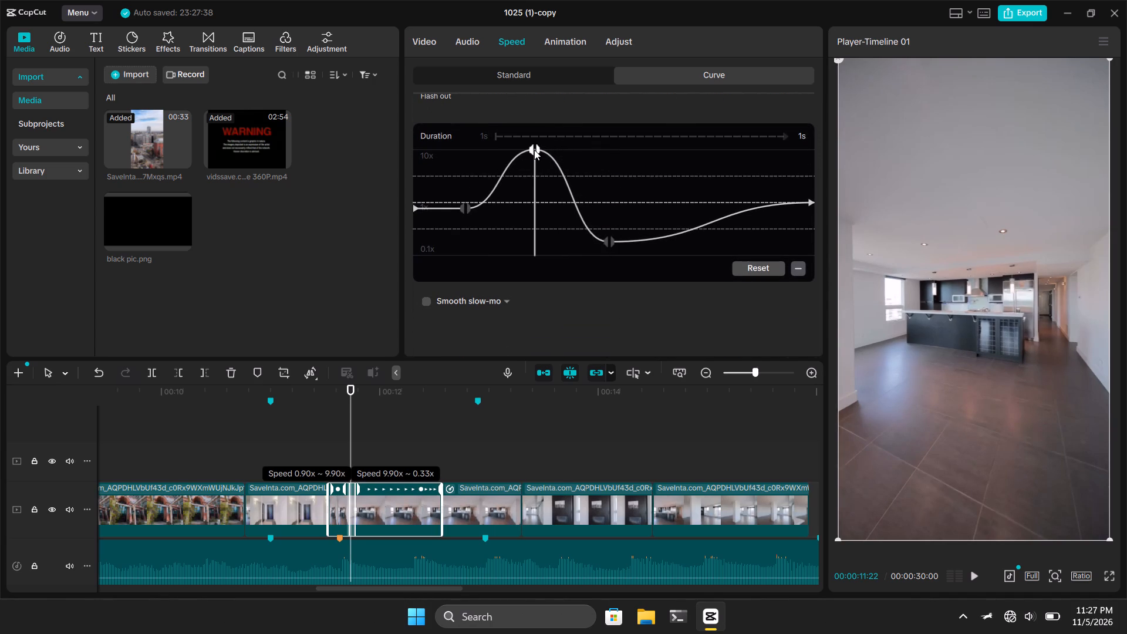
left_click_drag(534, 150, 532, 147)
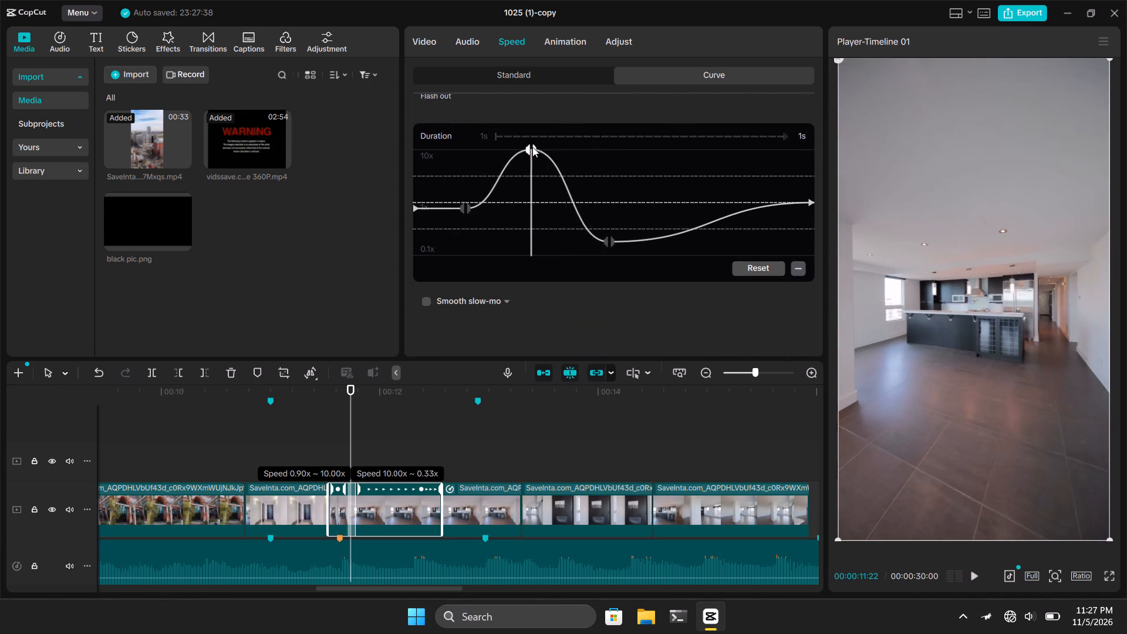
left_click_drag(532, 147, 524, 143)
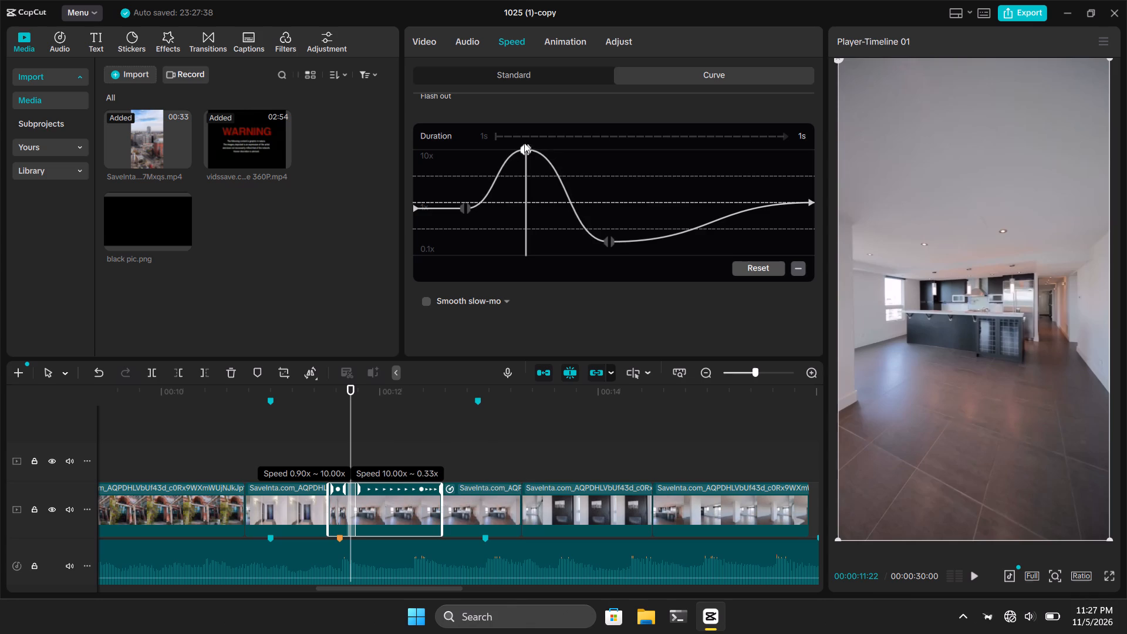
left_click_drag(524, 143, 520, 143)
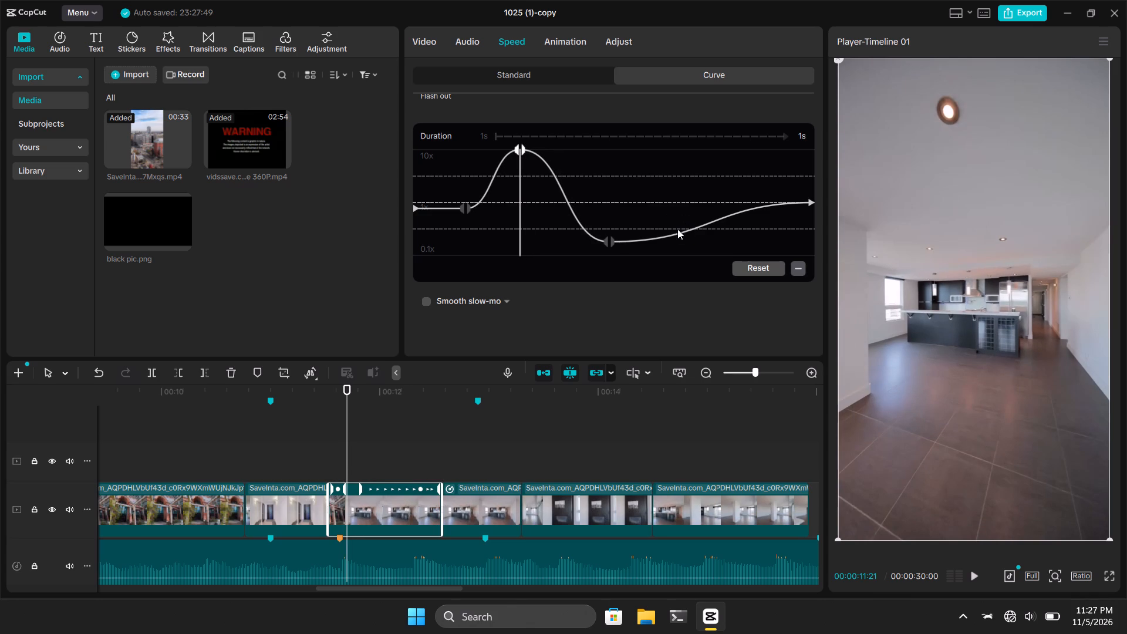
Add a control point after the Montage curve's low point, shift it slightly earlier and raise both its handles to the 1x line.
left_click(666, 231)
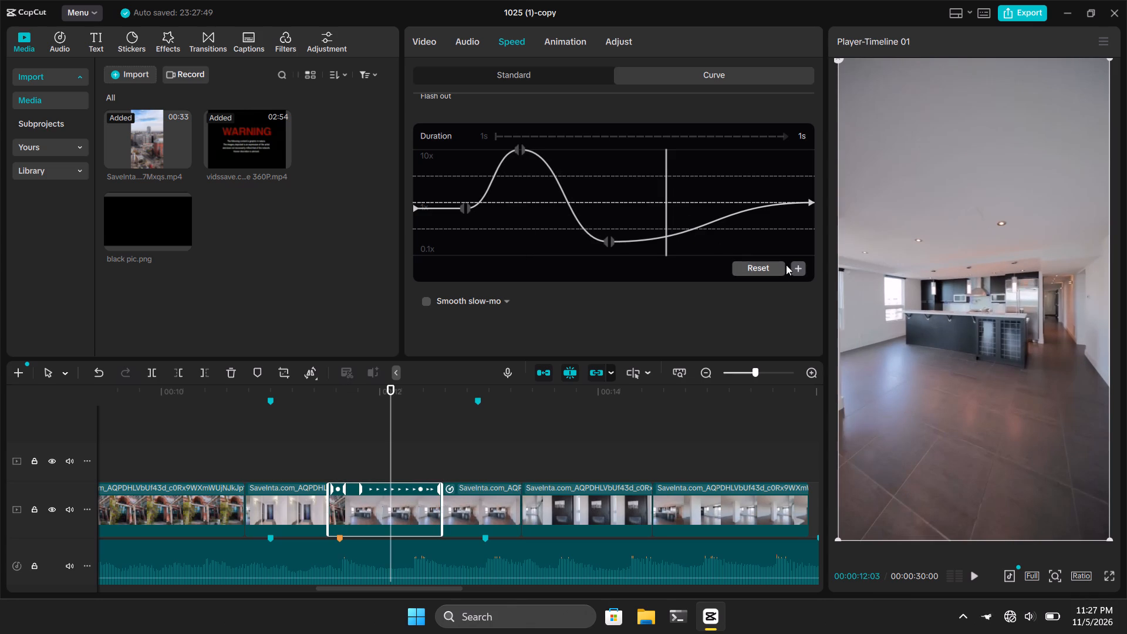
left_click(794, 267)
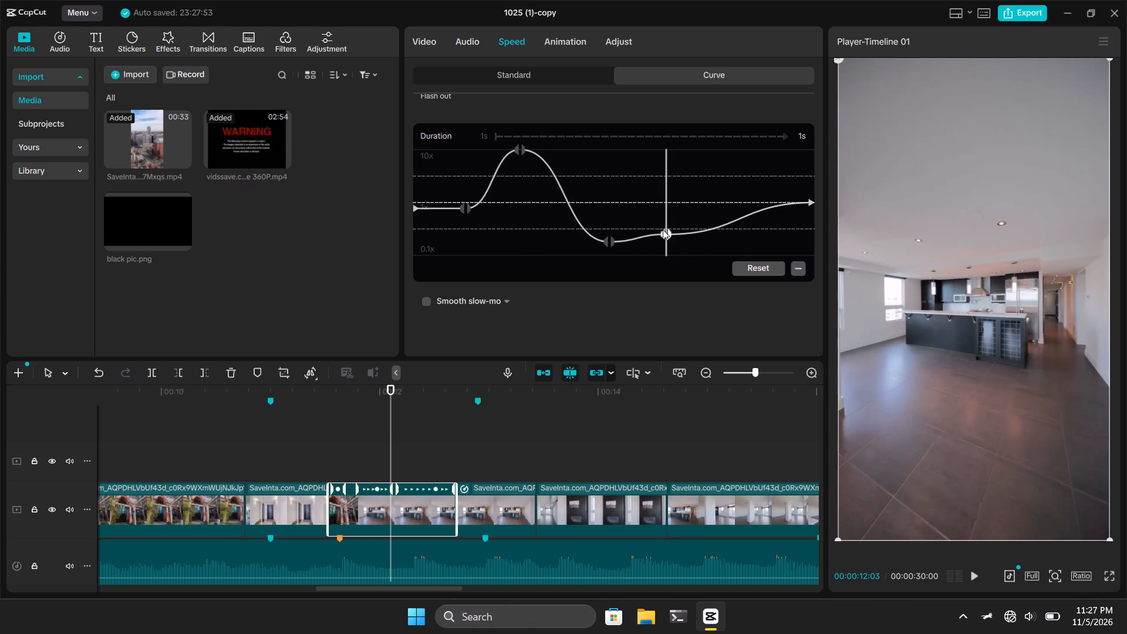
left_click_drag(669, 231, 658, 220)
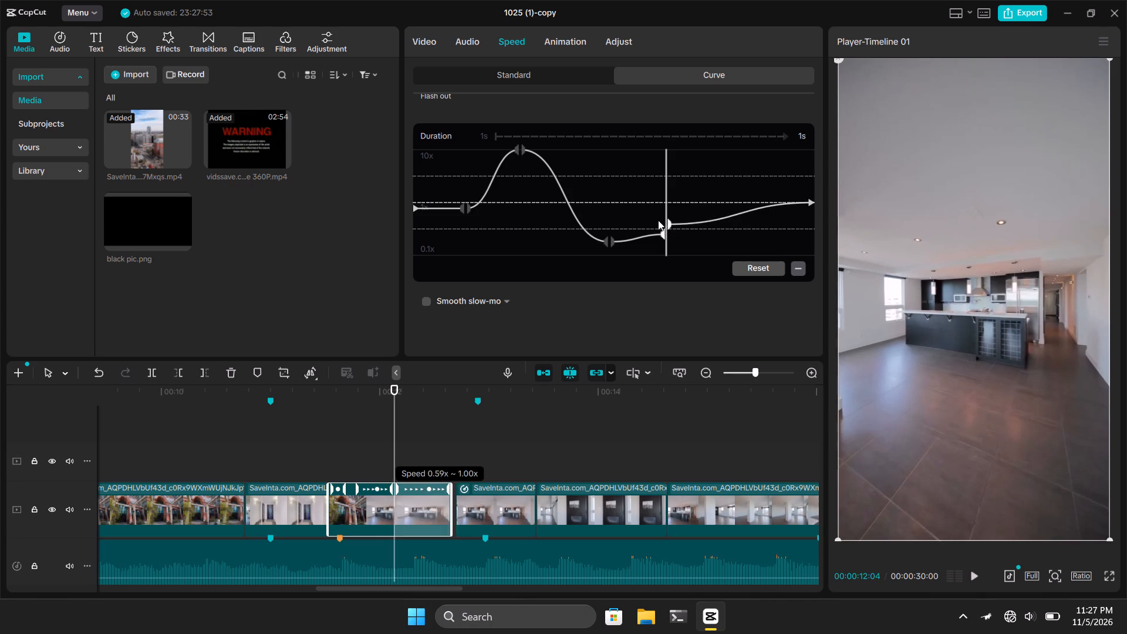
left_click_drag(658, 220, 644, 204)
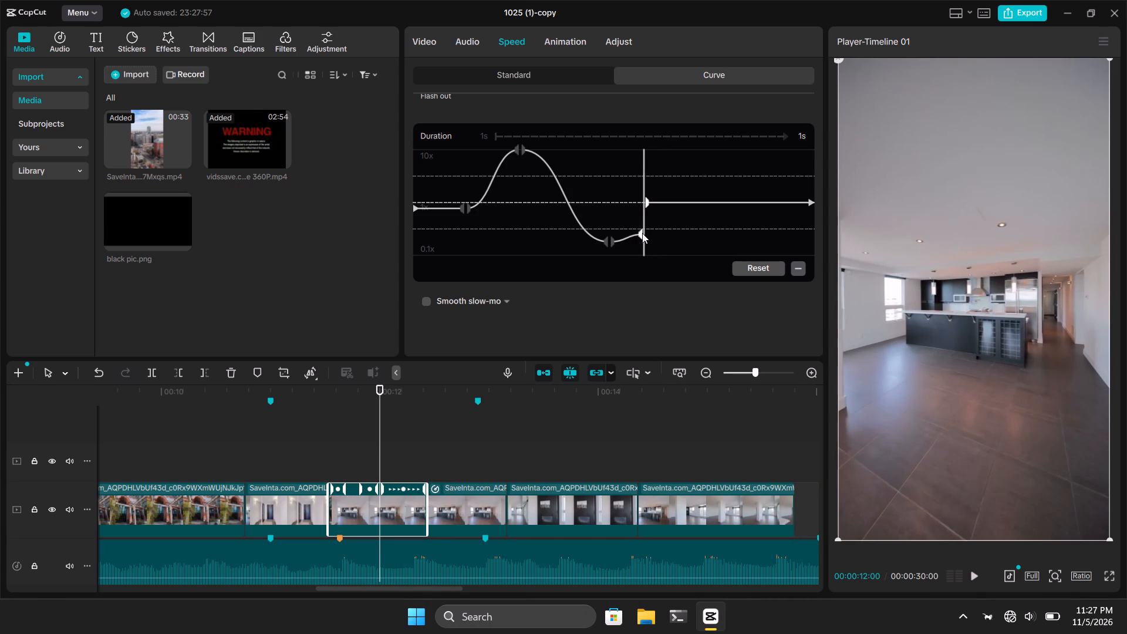
left_click_drag(640, 234, 642, 204)
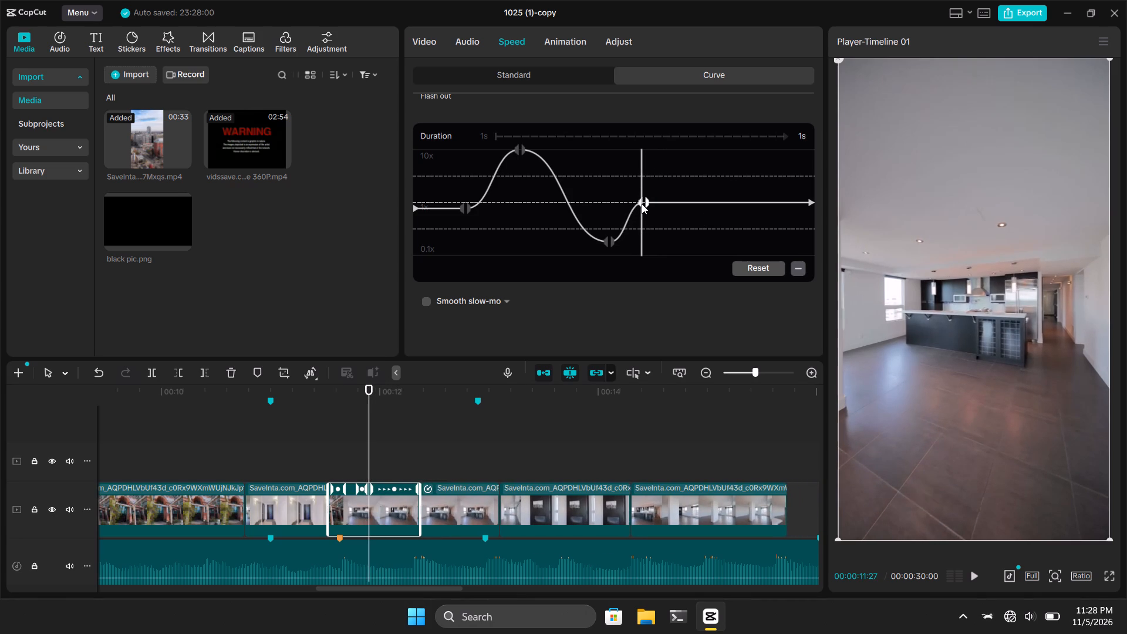
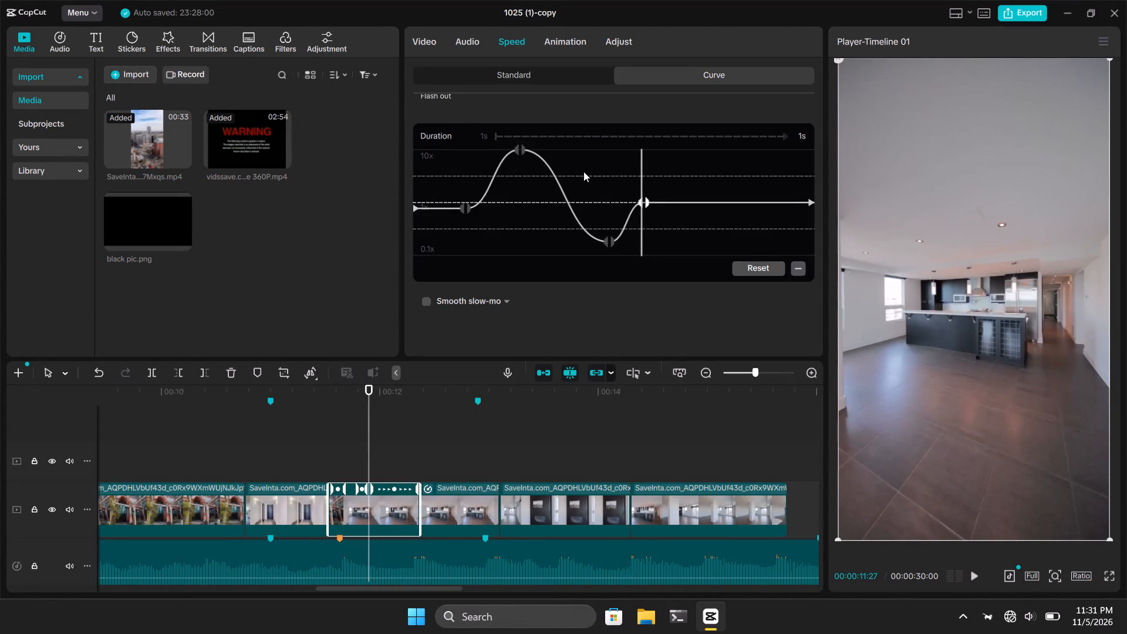
Deselect the kitchen segment and return the playhead to the start of the hallway clip before it, at about 00:00:10:23.
left_click(245, 454)
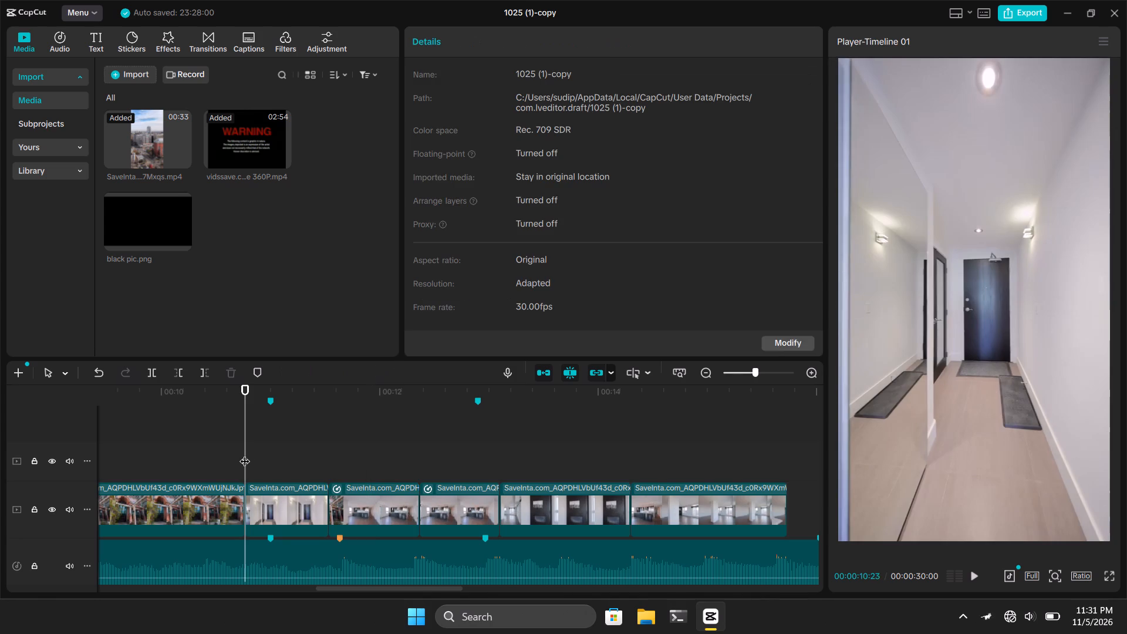
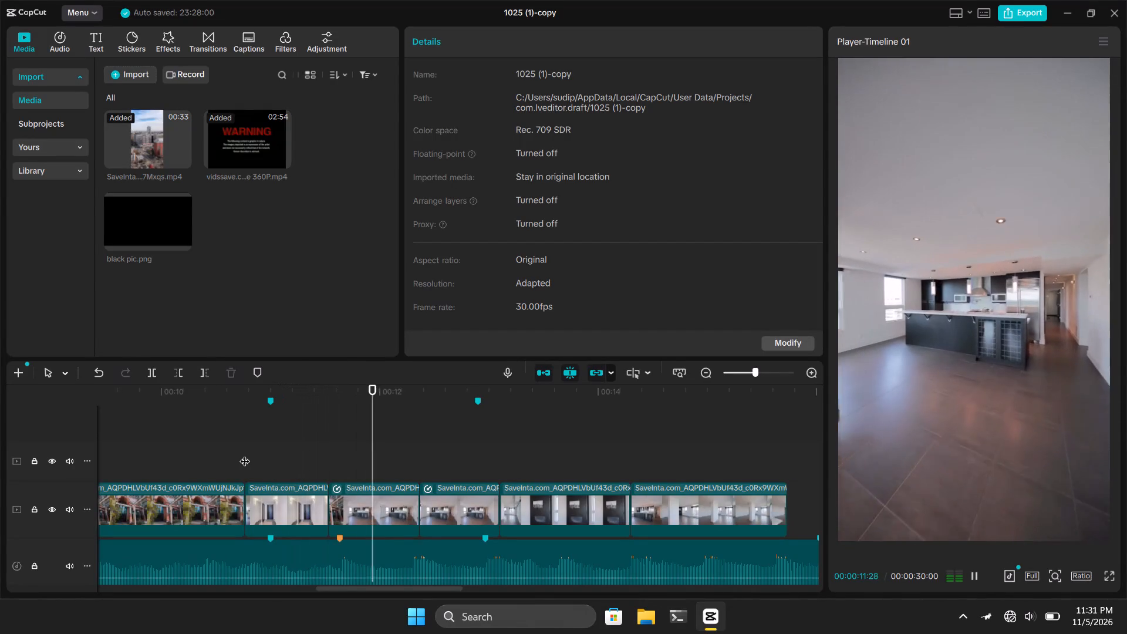
Review the playback through the kitchen segments and pause in the black fireplace clip at about 00:00:13:09.
key("space")
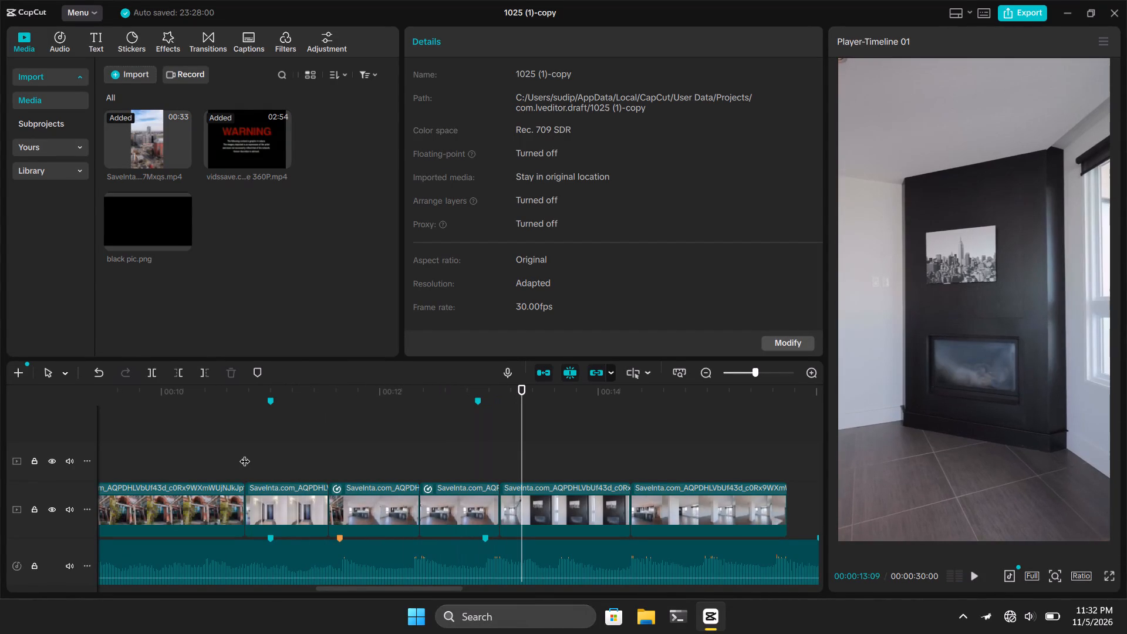
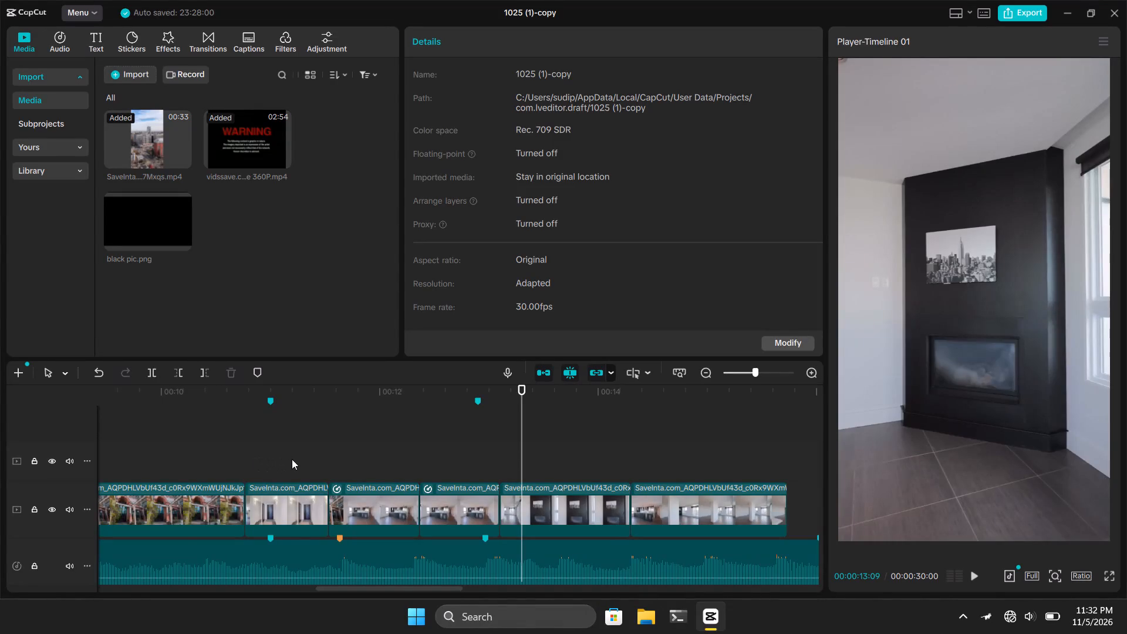
Replay the cut from the hallway clip at about 00:00:11:07 through the two kitchen clips to check it against the beats.
left_click(292, 459)
key("space")
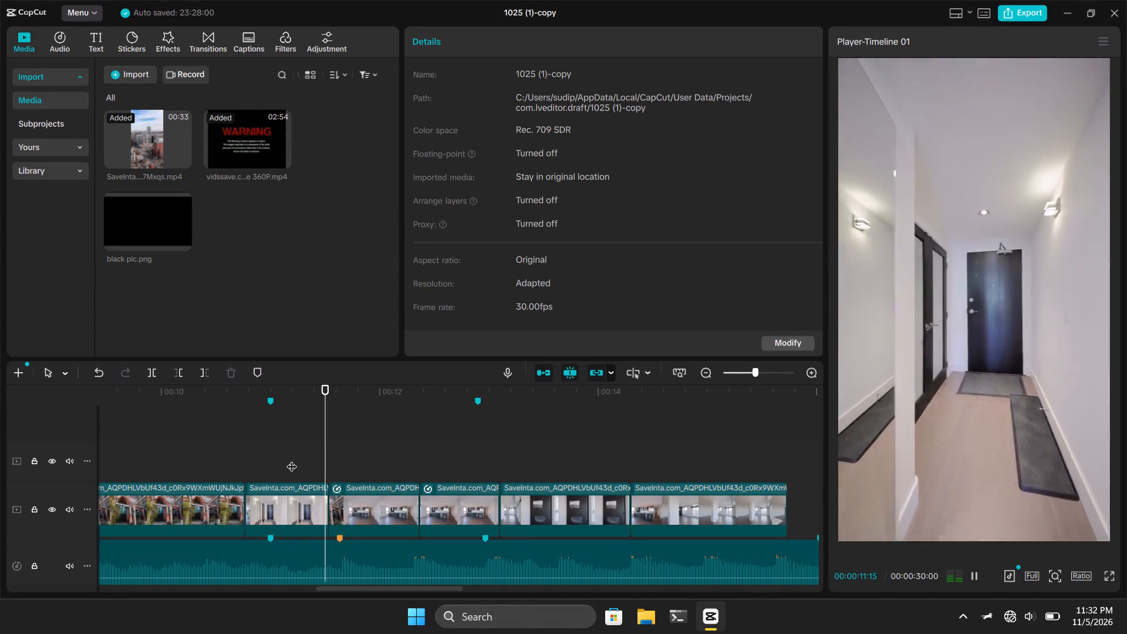
key("space")
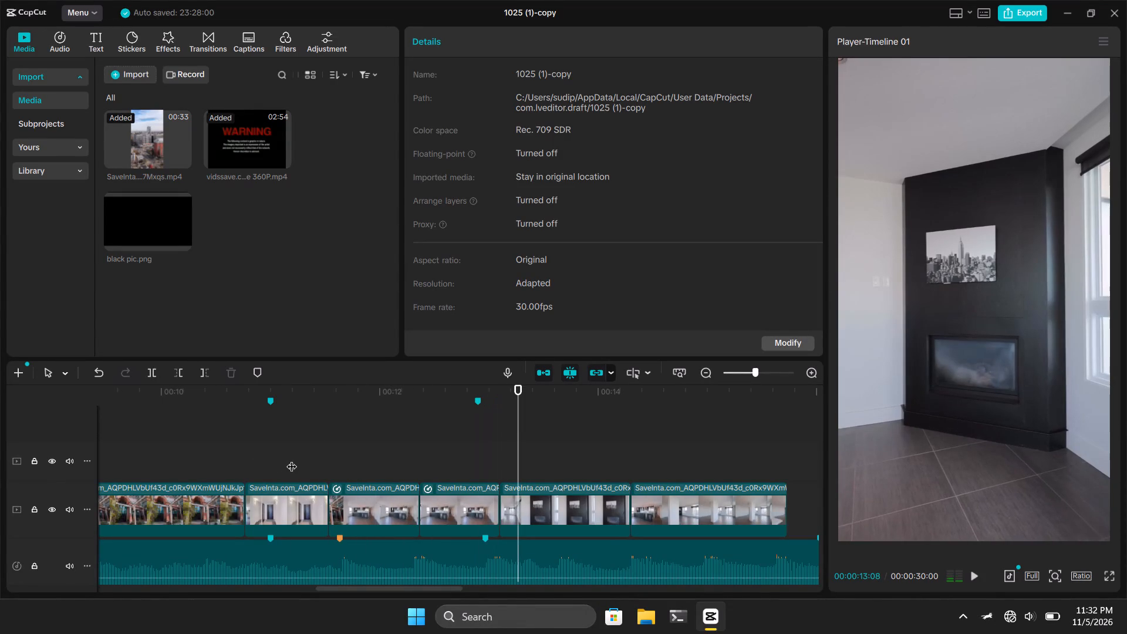
left_click(296, 459)
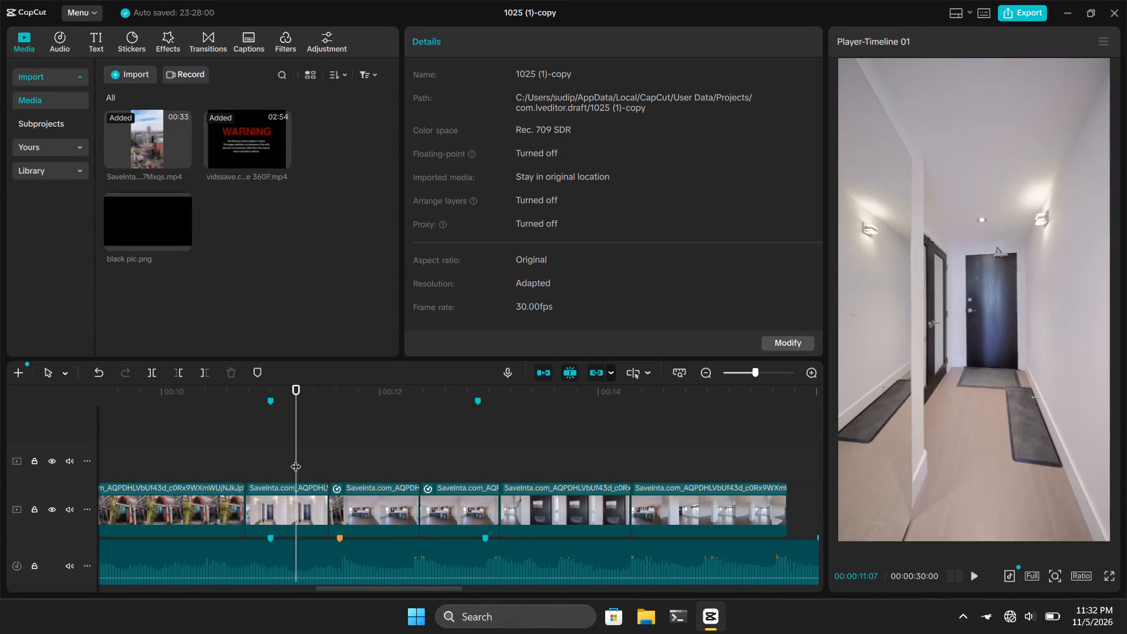
key("space")
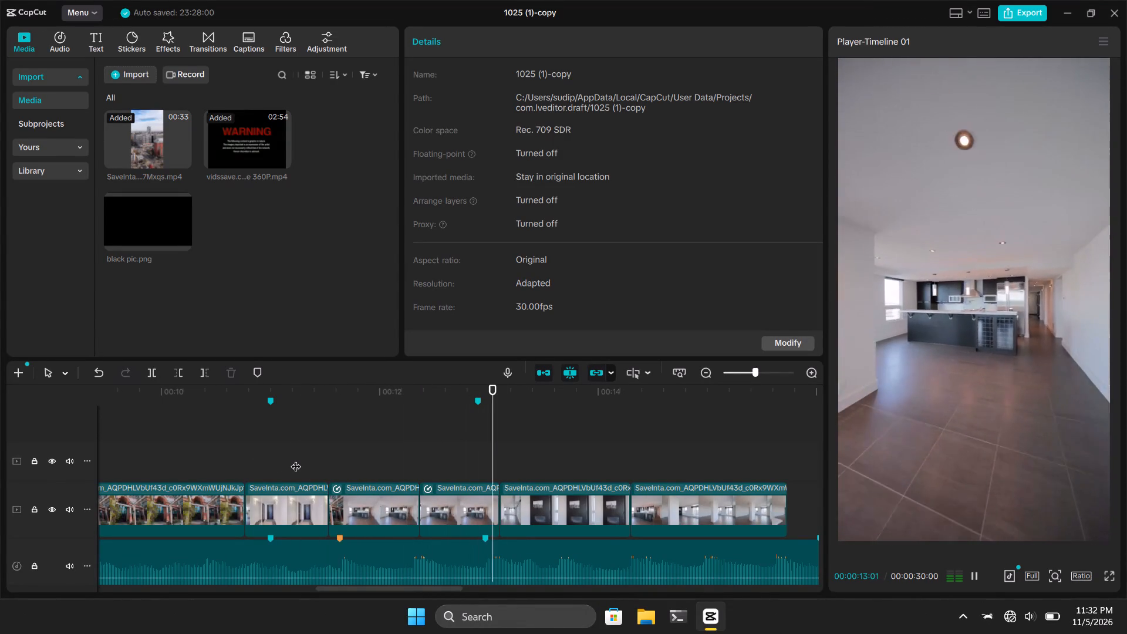
key("space")
left_click(296, 459)
key("space")
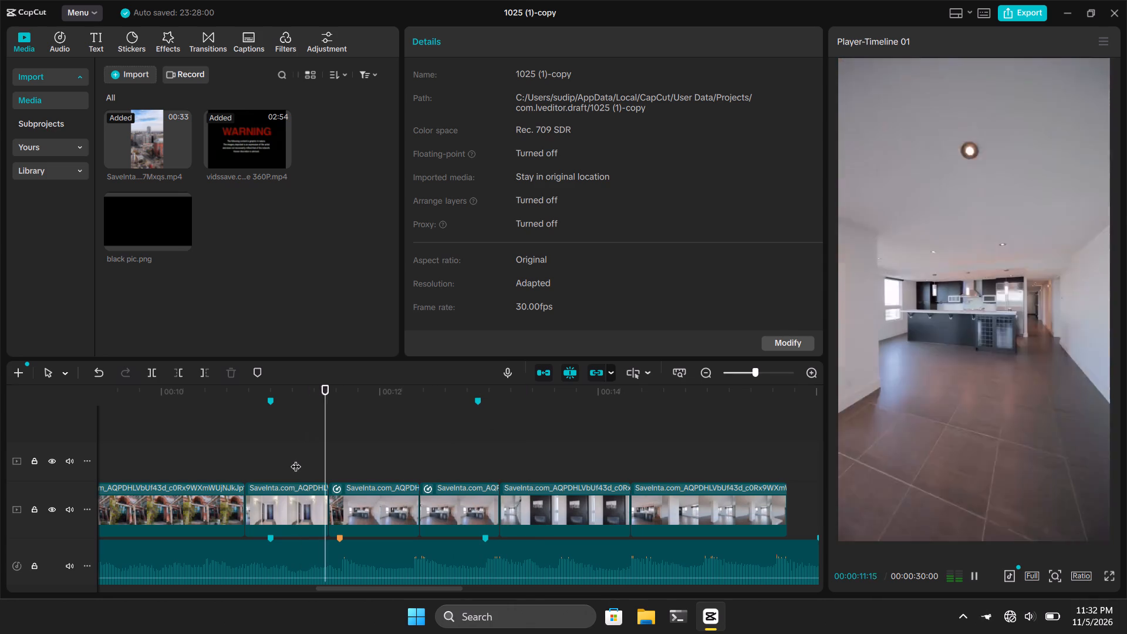
key("space")
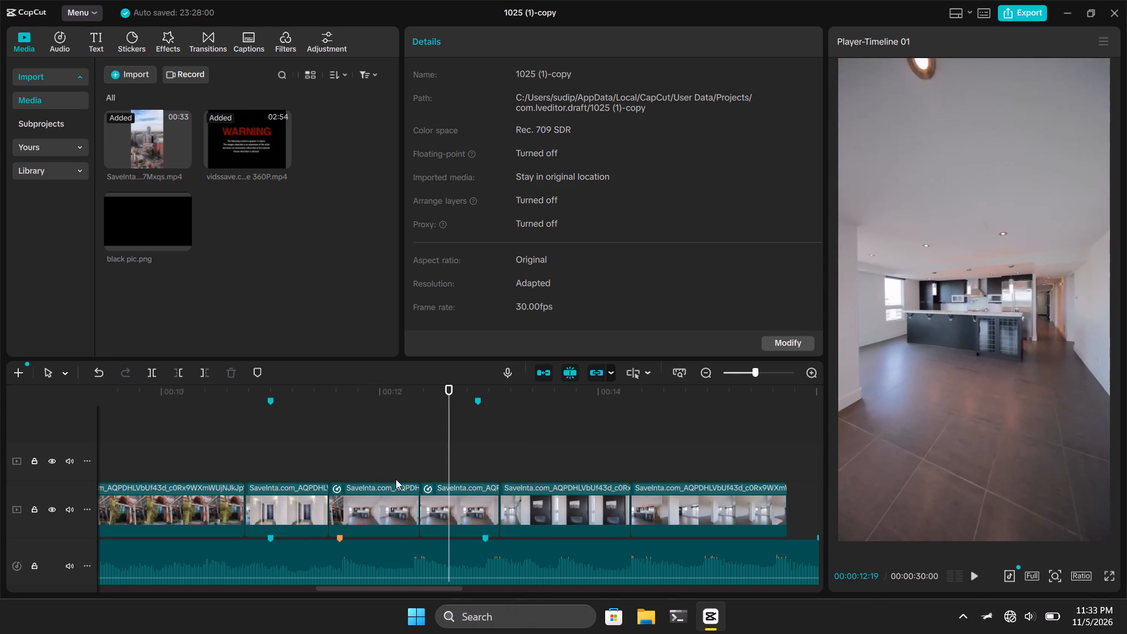
Delete the second kitchen clip, just before the black fireplace clip.
left_click(438, 500)
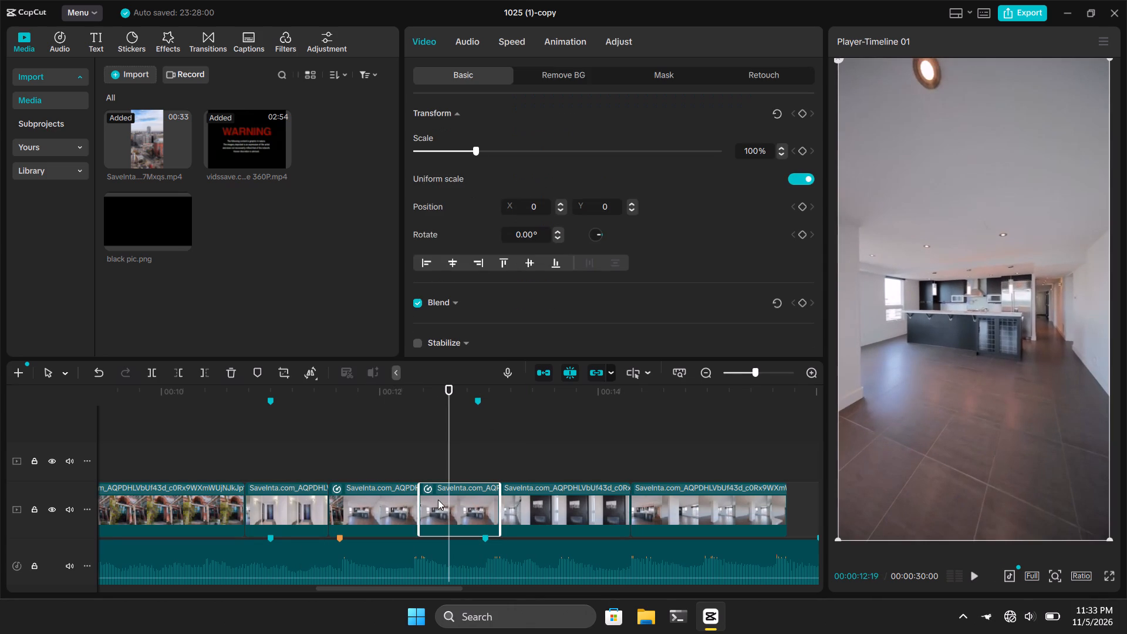
key("Delete")
Duplicate the remaining kitchen clip and insert the copy on the main track directly after it, before the fireplace clip.
left_click(403, 506)
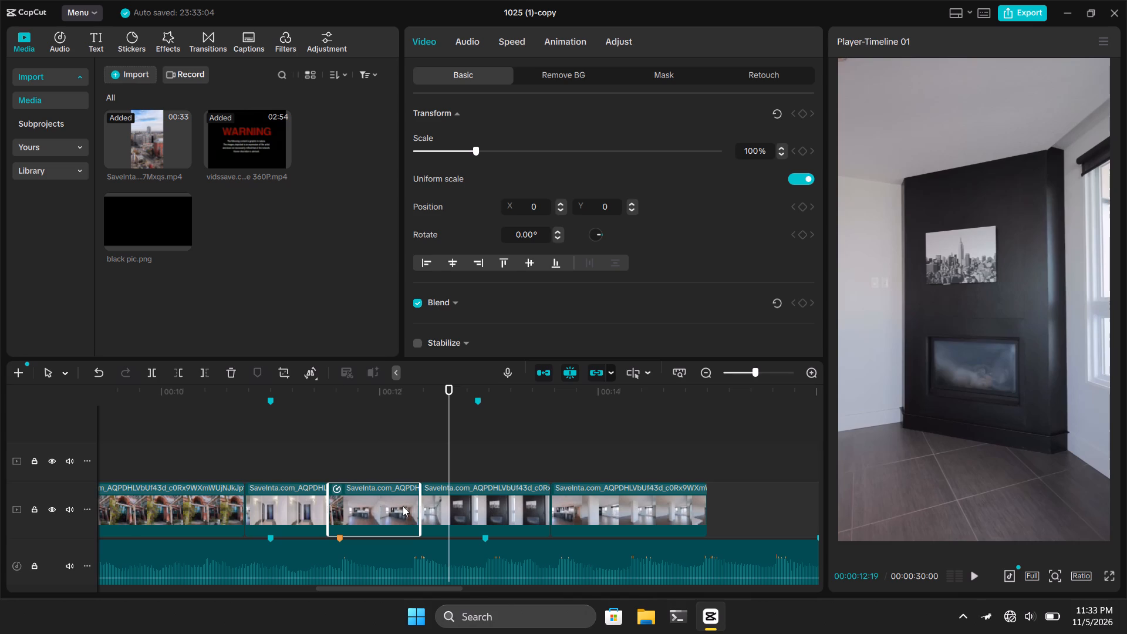
key("ctrl+c")
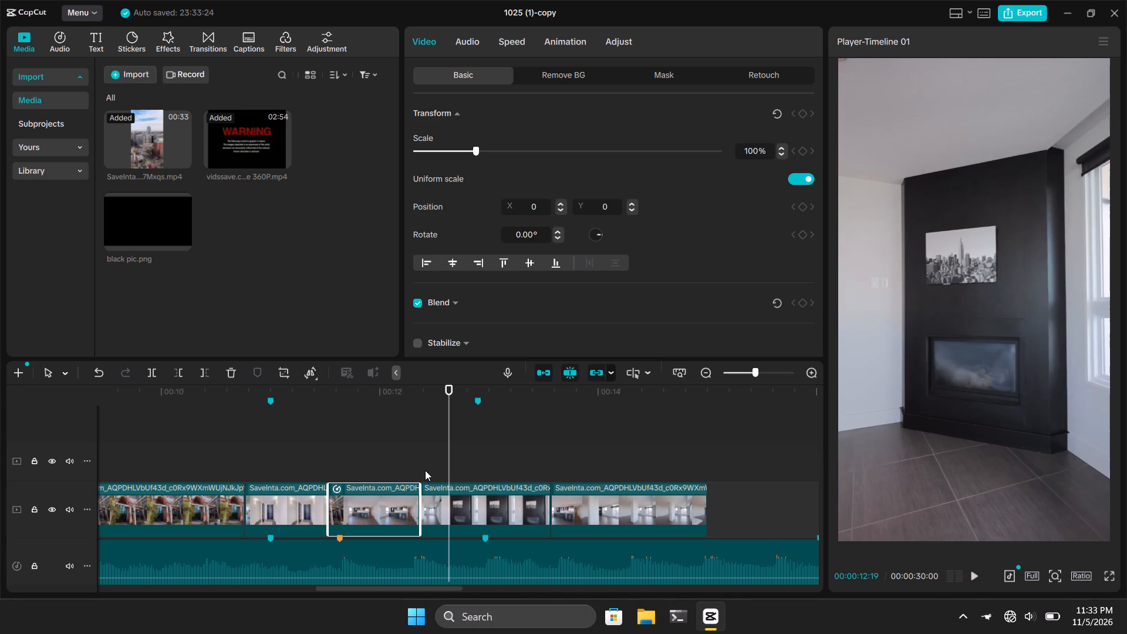
left_click(425, 470)
key("ctrl+v")
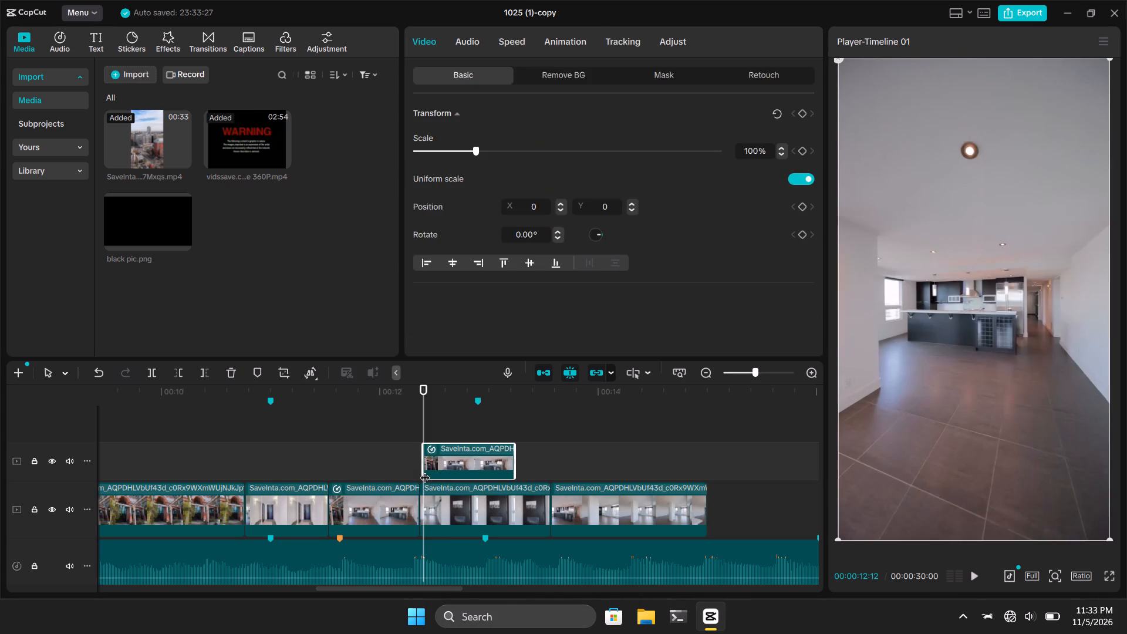
left_click(448, 458)
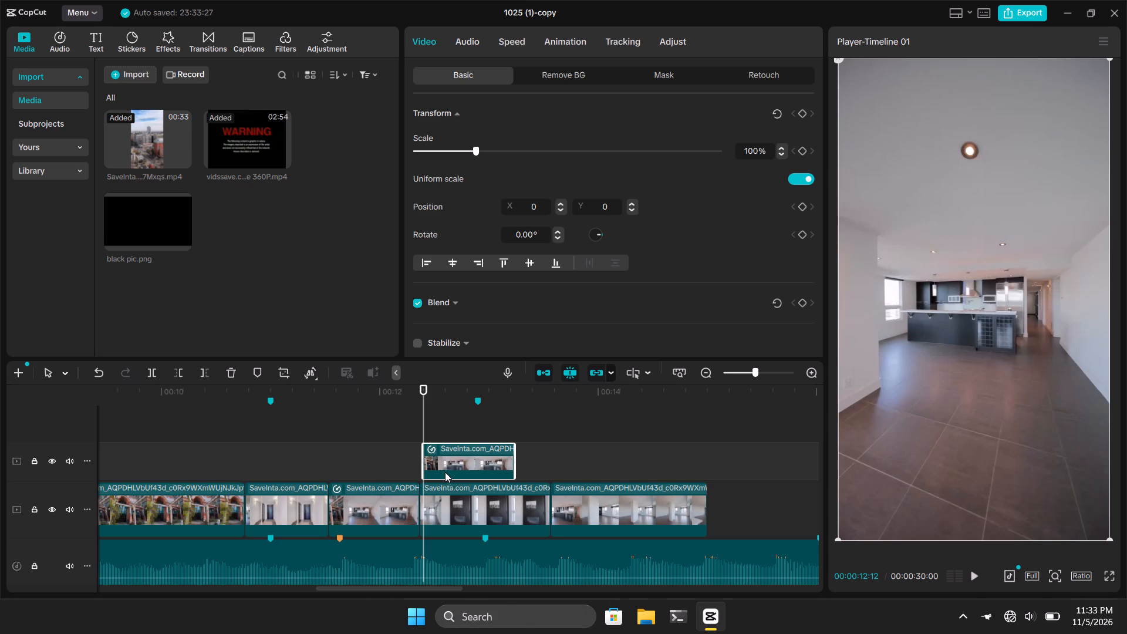
left_click_drag(446, 470, 432, 508)
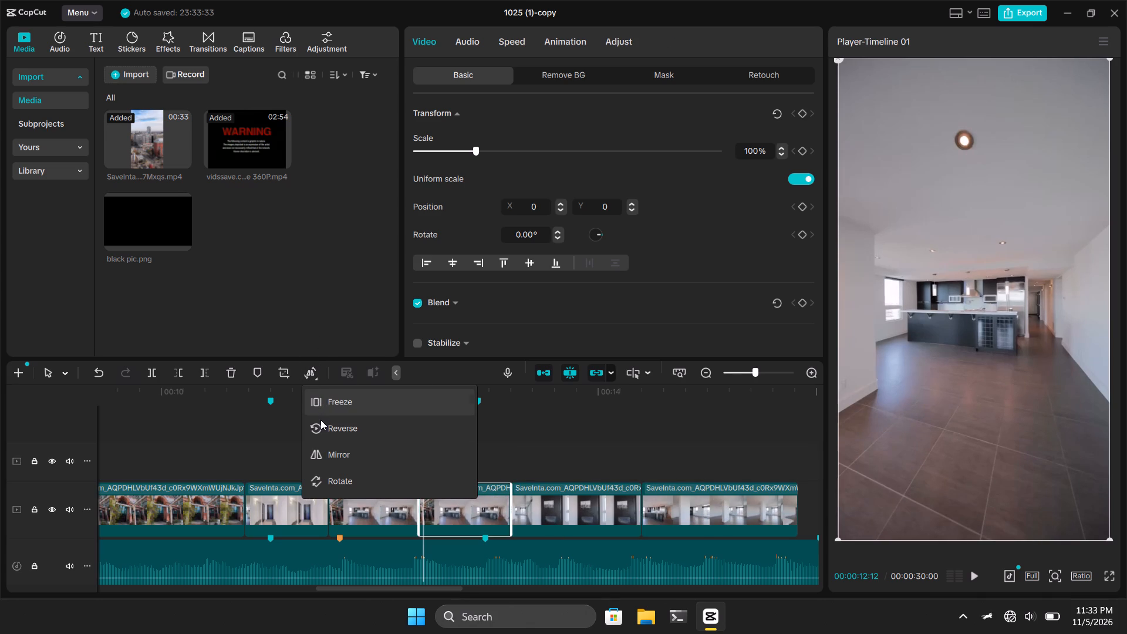
Reverse the duplicated kitchen clip and play back both kitchen clips into the fireplace clip.
left_click(320, 422)
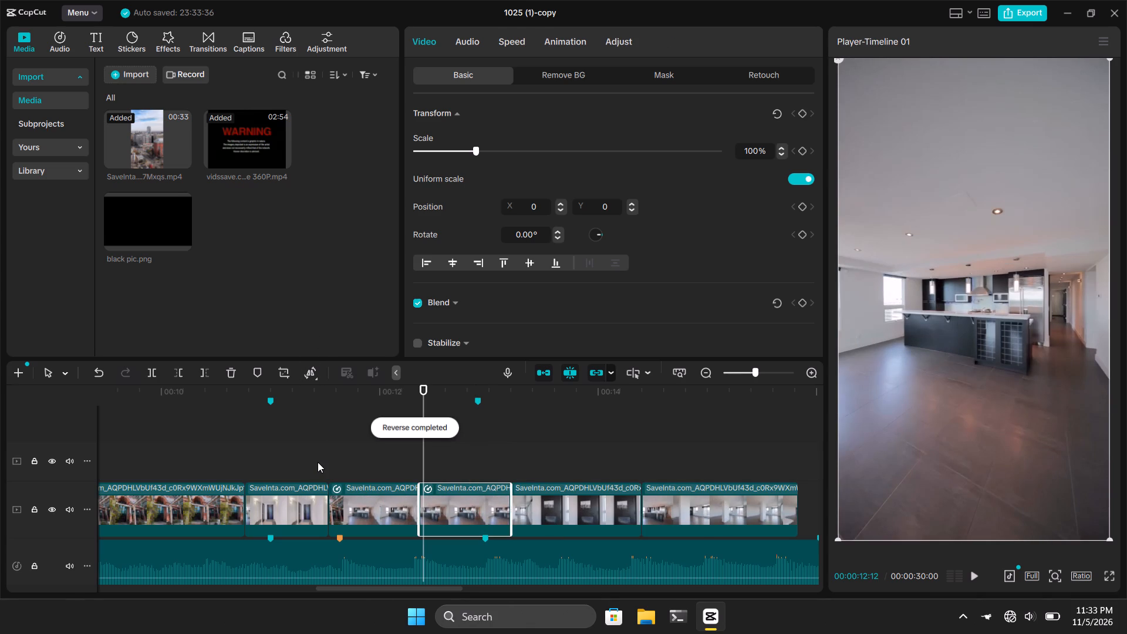
left_click(318, 462)
key("space")
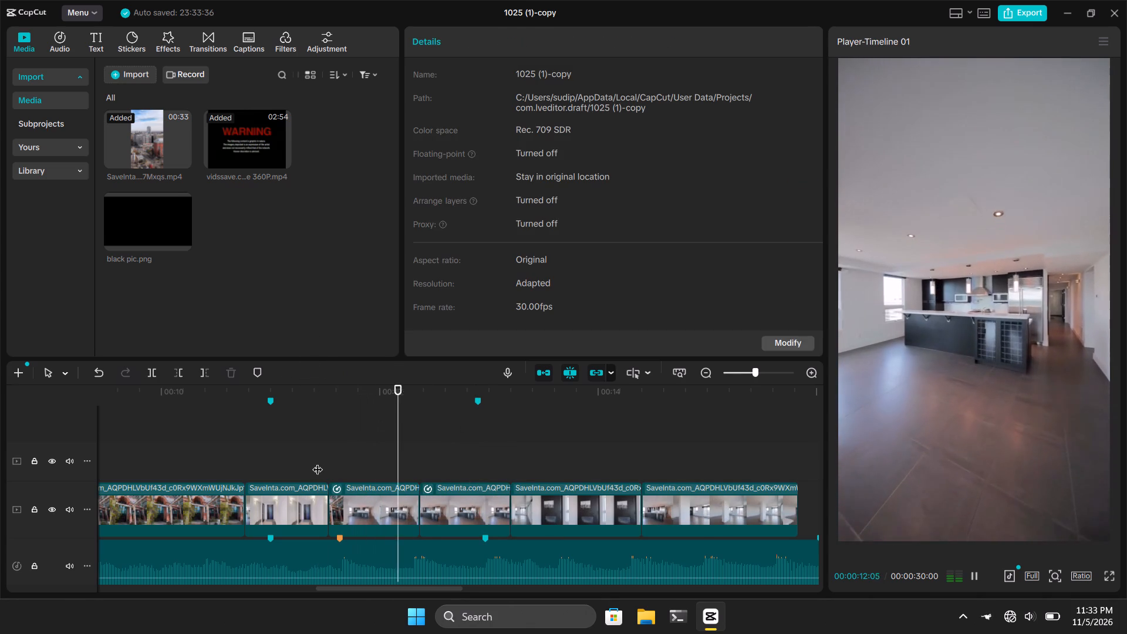
key("space")
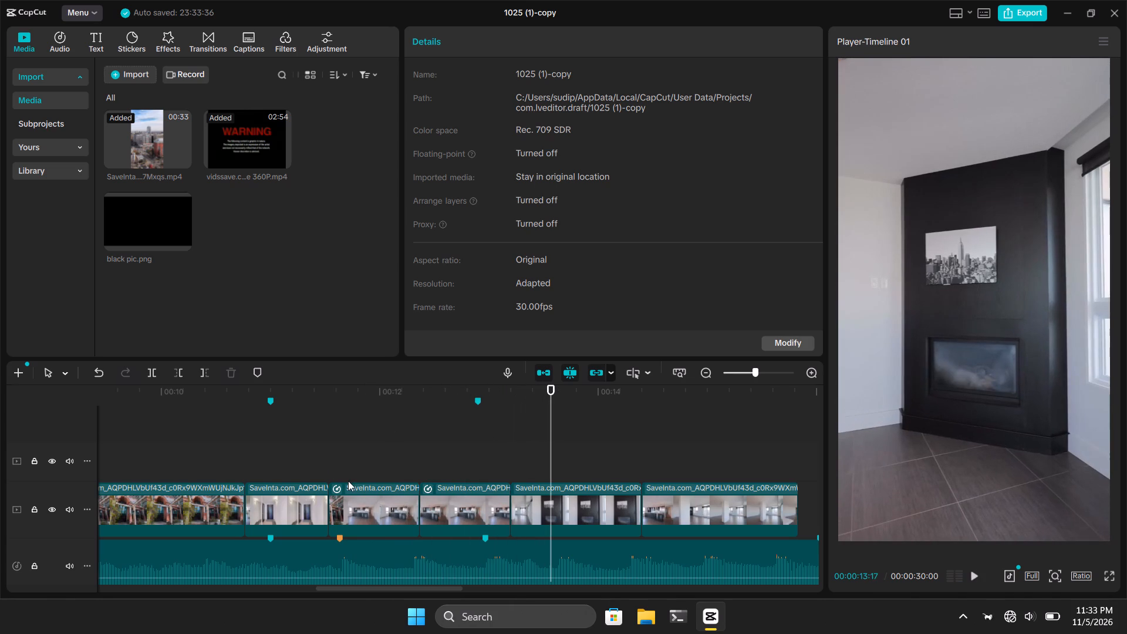
left_click(398, 465)
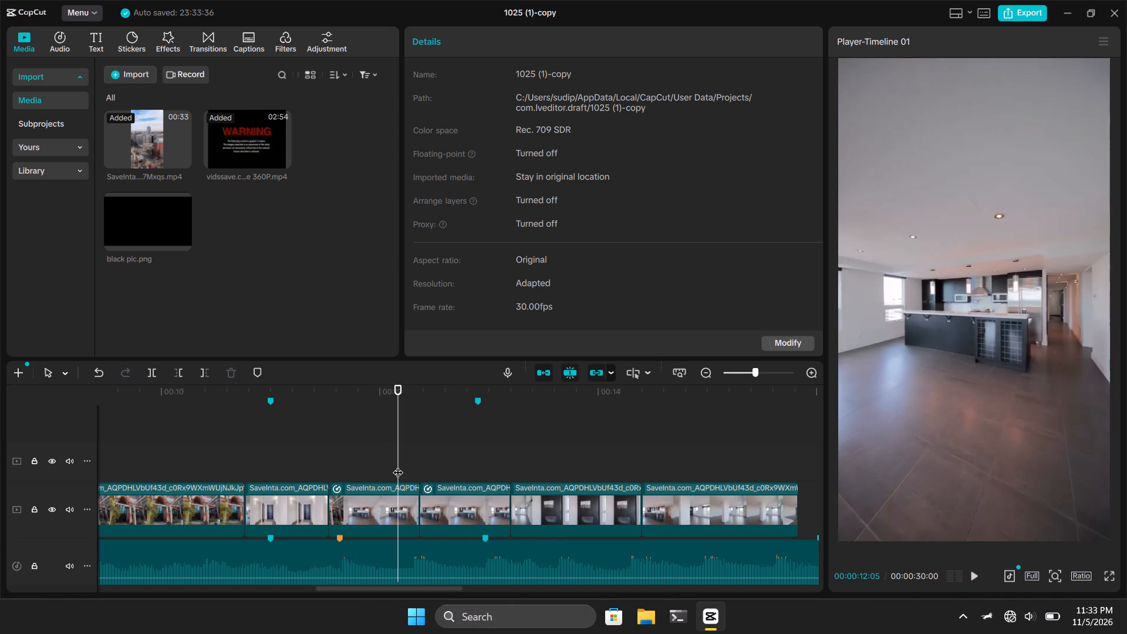
key("space")
key("space")
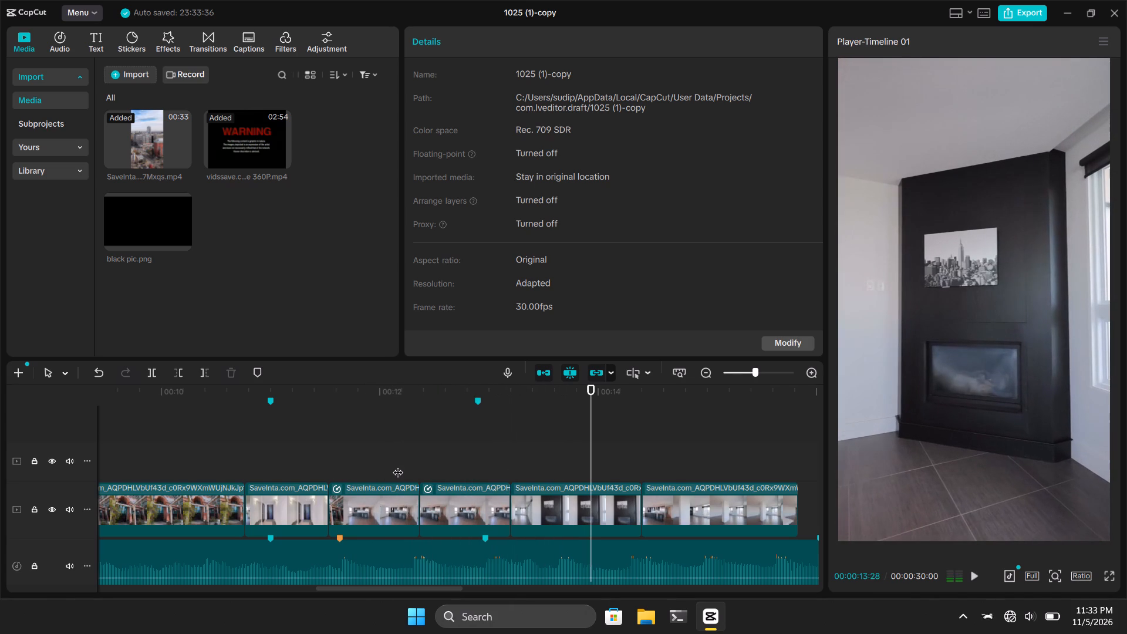
Examine the reversed kitchen clip's speed curve around its peak and the slope down to the slow section.
left_click(431, 488)
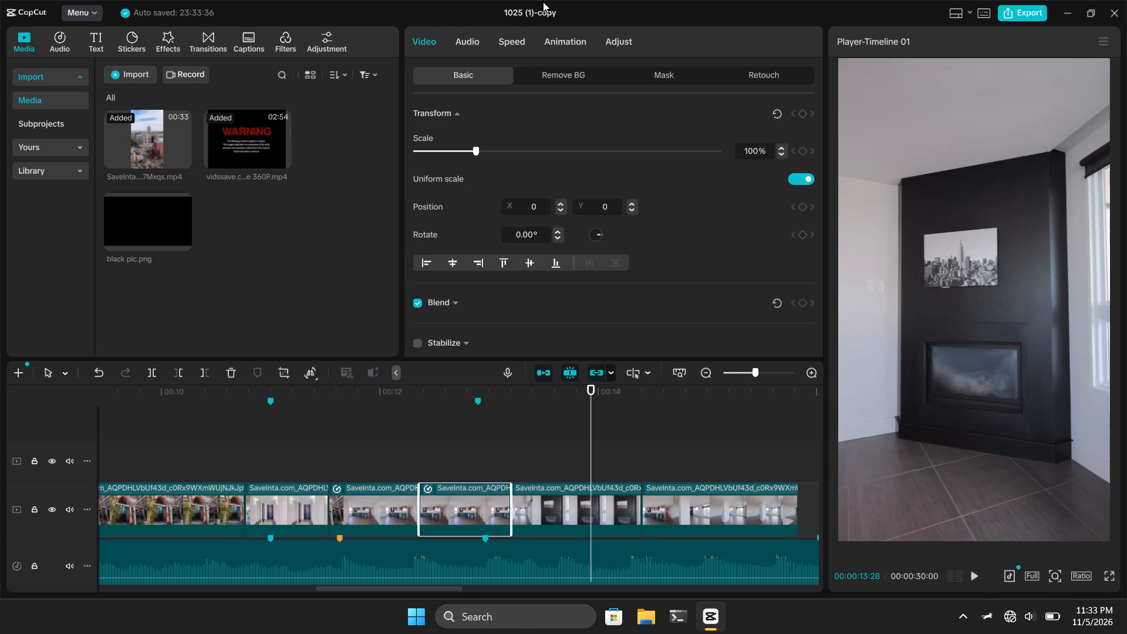
left_click(518, 40)
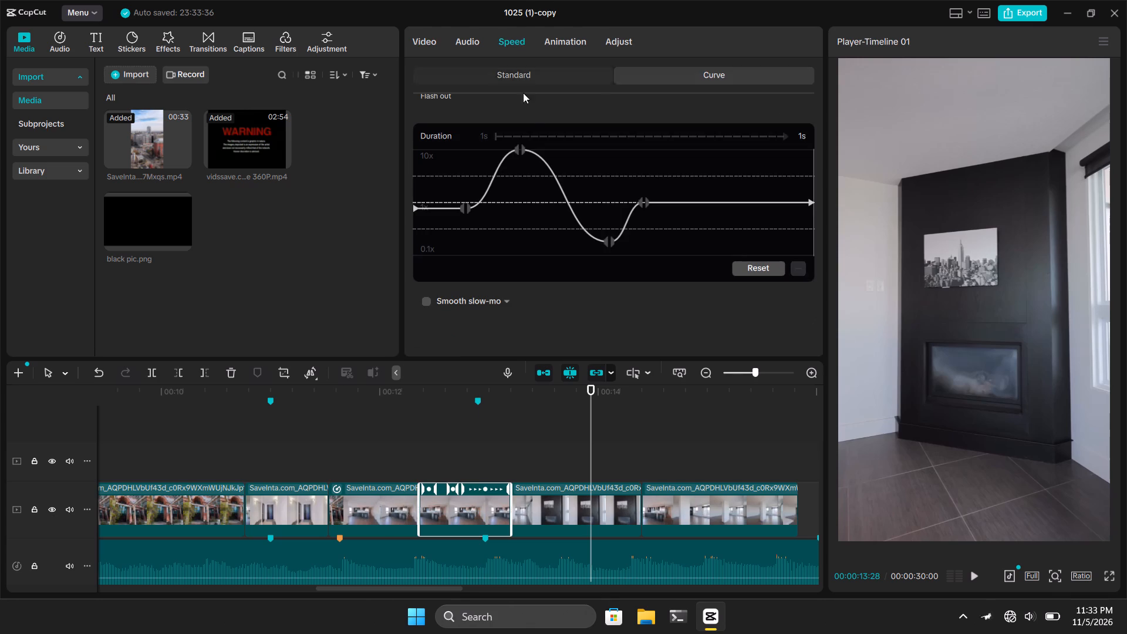
left_click(518, 164)
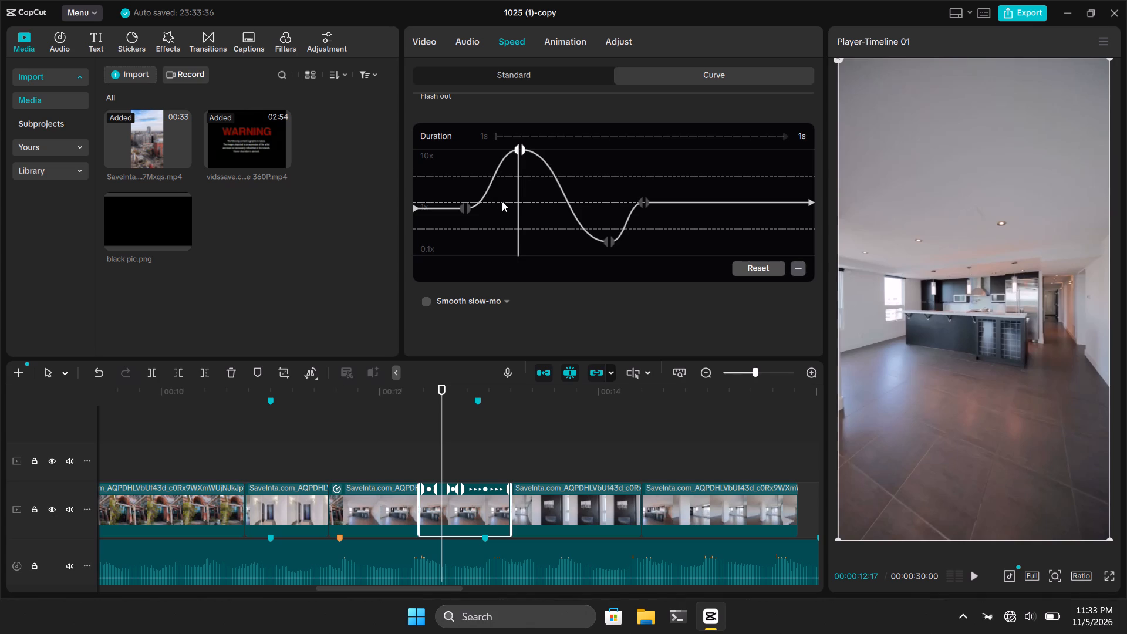
left_click_drag(515, 207, 568, 219)
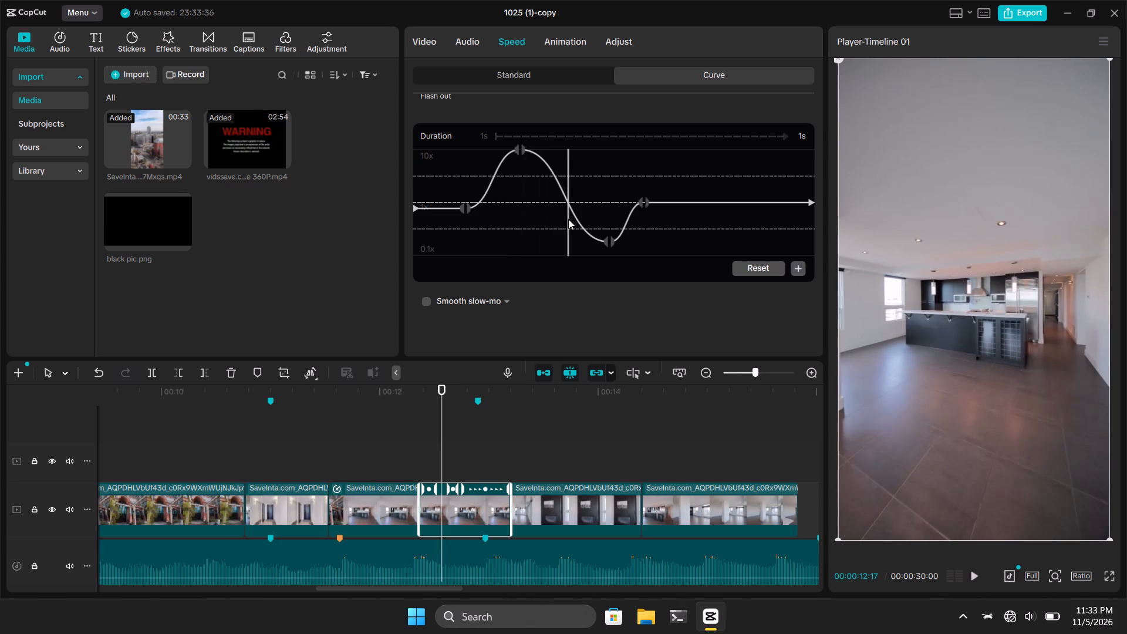
left_click_drag(568, 219, 539, 227)
left_click_drag(539, 227, 507, 222)
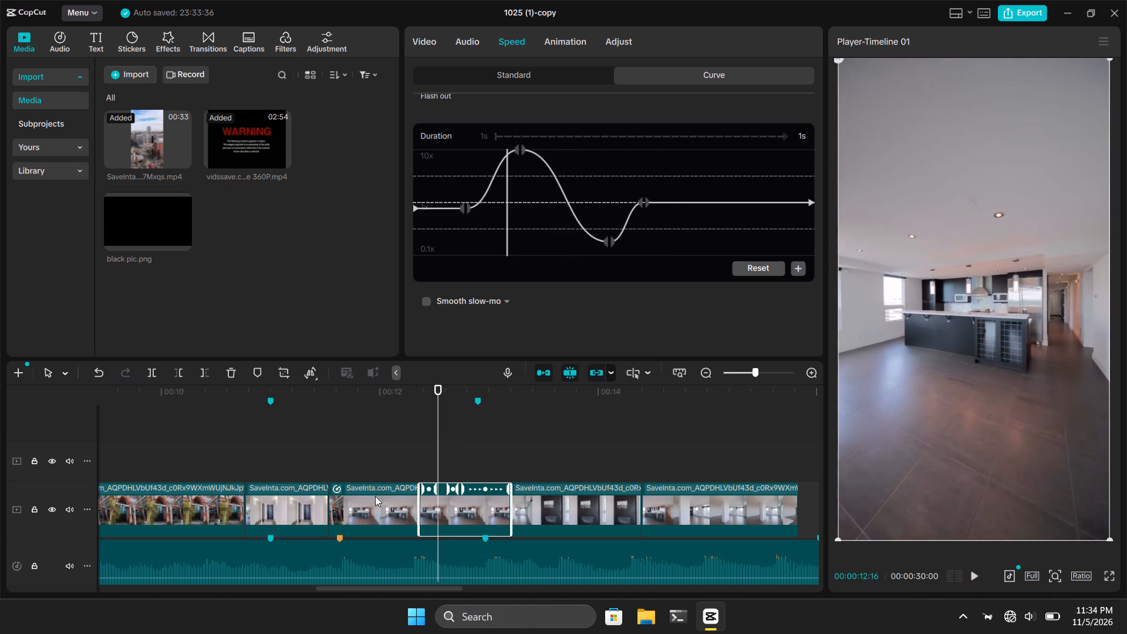
Step frame by frame through the first kitchen clip from the orange beat marker at 00:00:11:19 to 00:00:11:28.
left_click(319, 459)
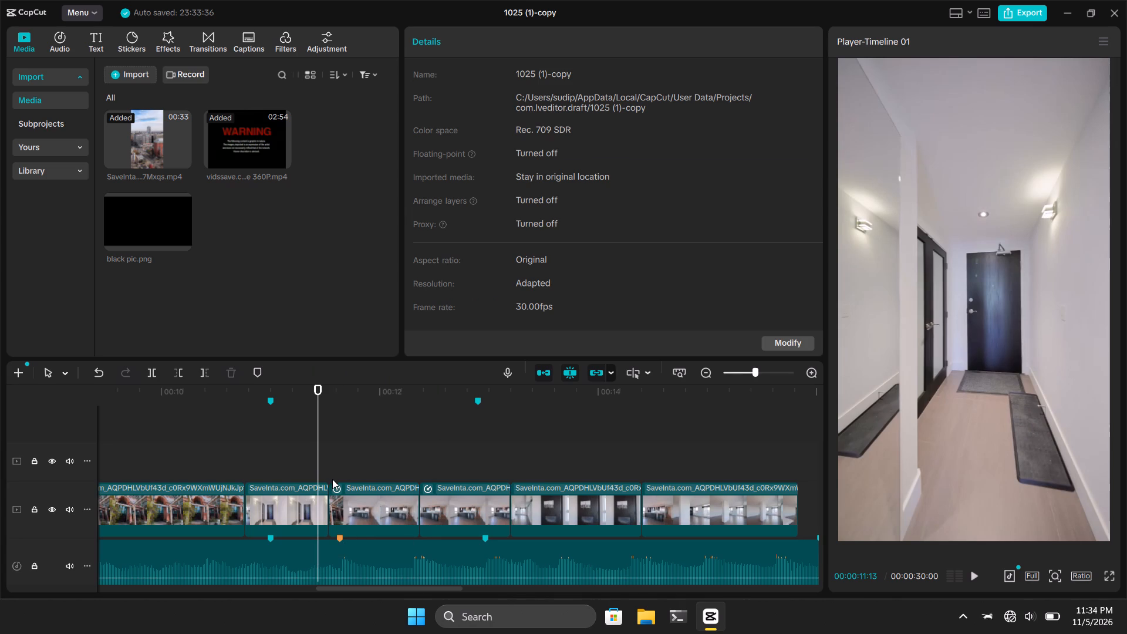
left_click(339, 462)
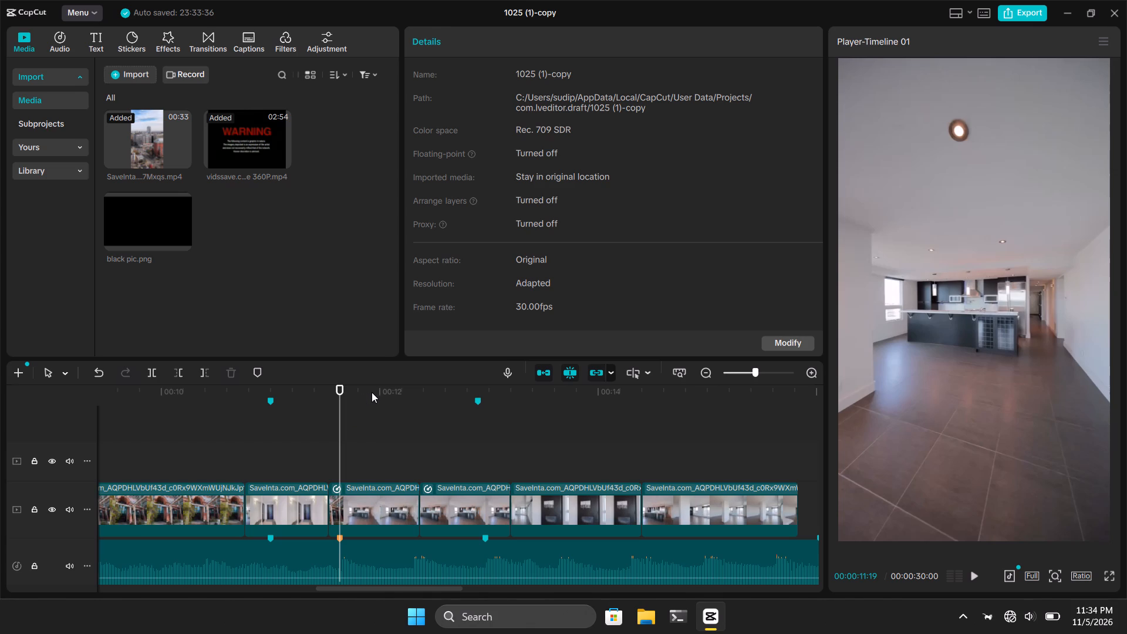
key("Right")
key("Right")
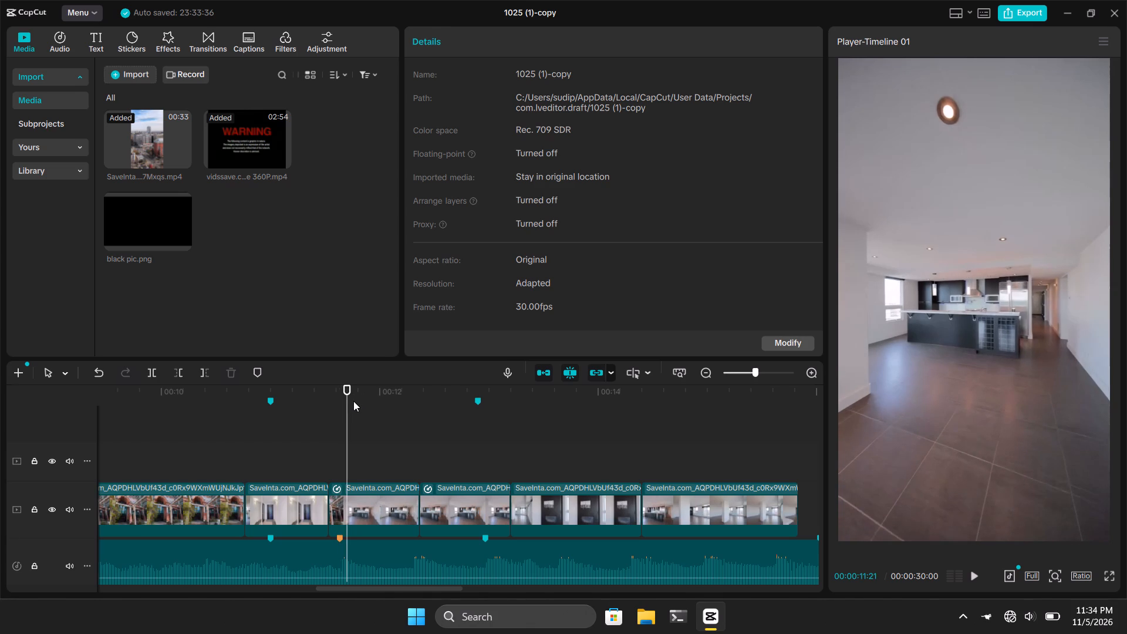
key("Right")
key("Right")
key("Right")
key("Right")
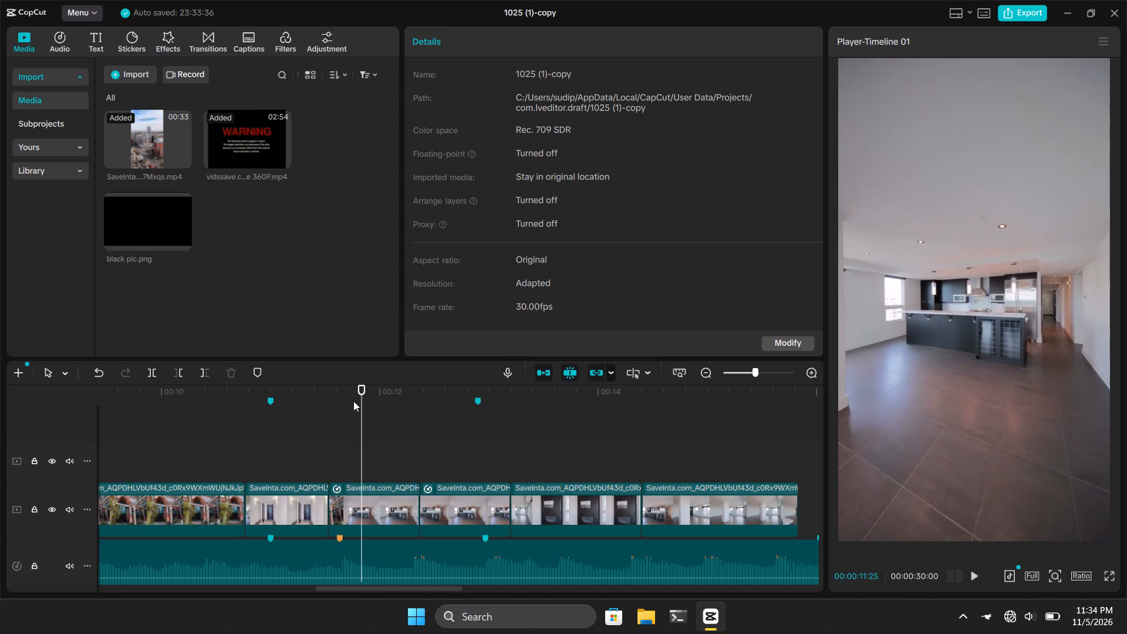
key("Right")
key("Right")
key("Right")
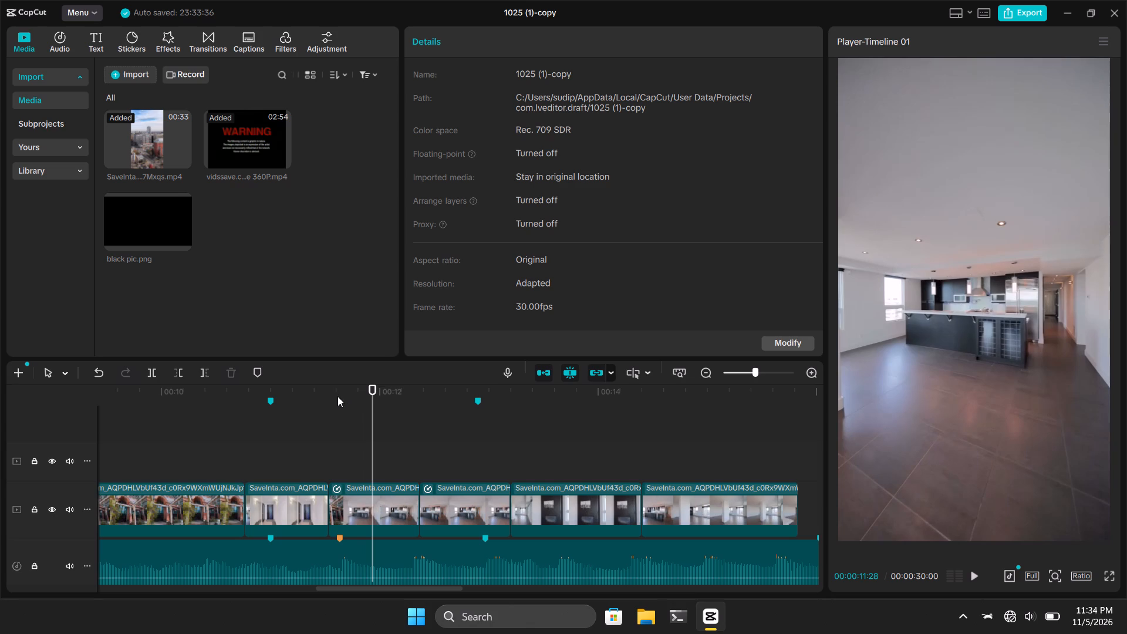
Check the frames at the 00:00:11:00 marker and the first kitchen clip's start, ending on the orange beat marker at 00:00:11:19.
left_click(333, 396)
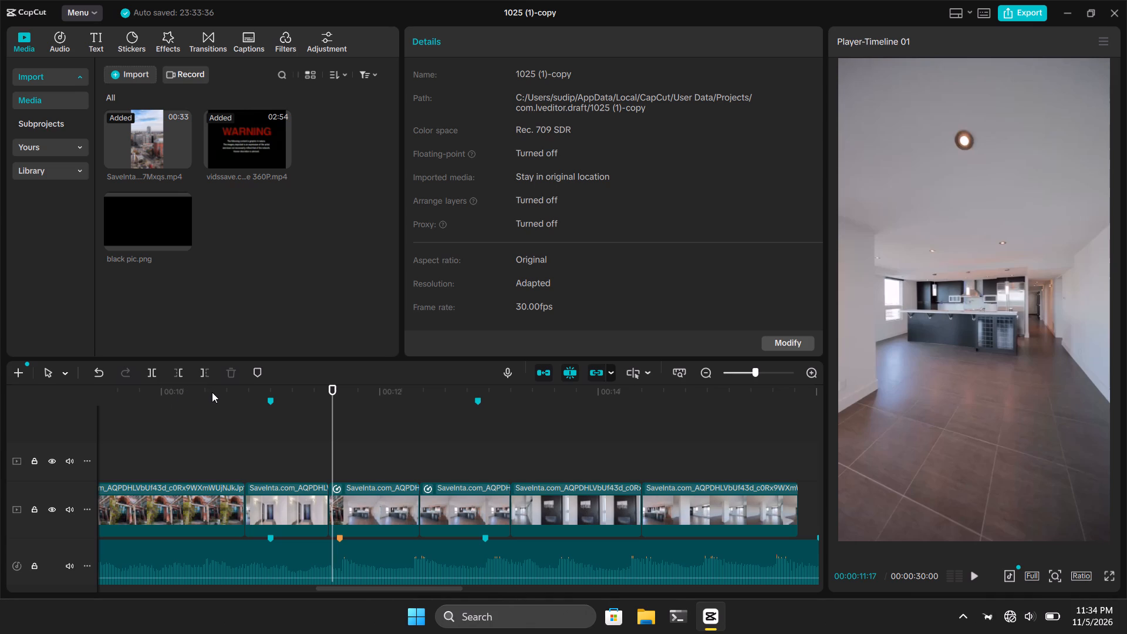
double_click(272, 411)
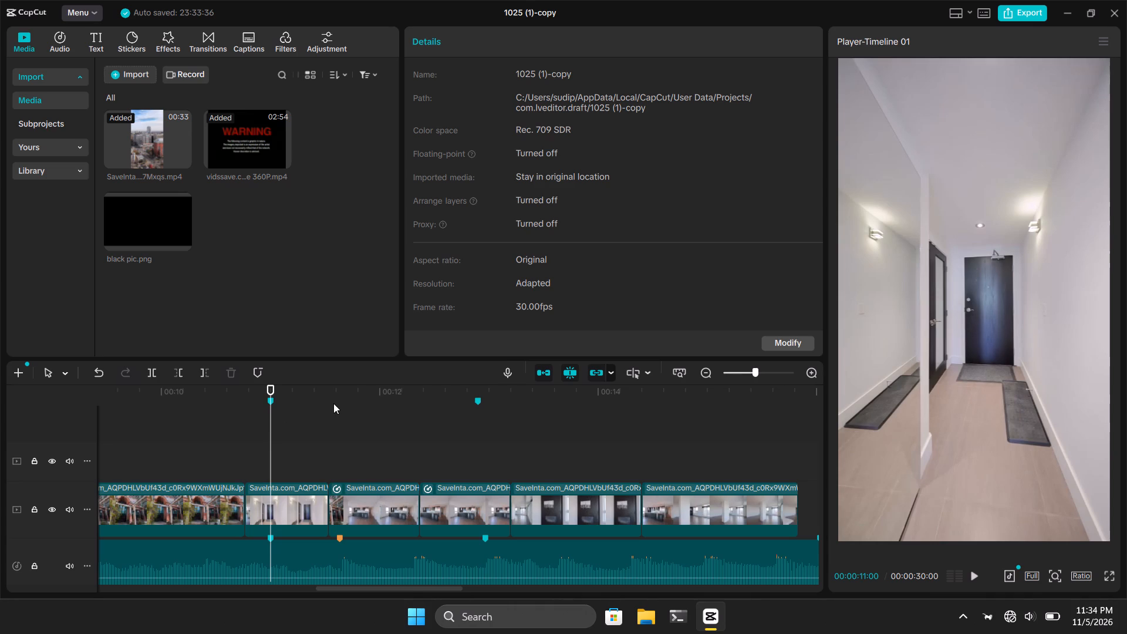
left_click(336, 426)
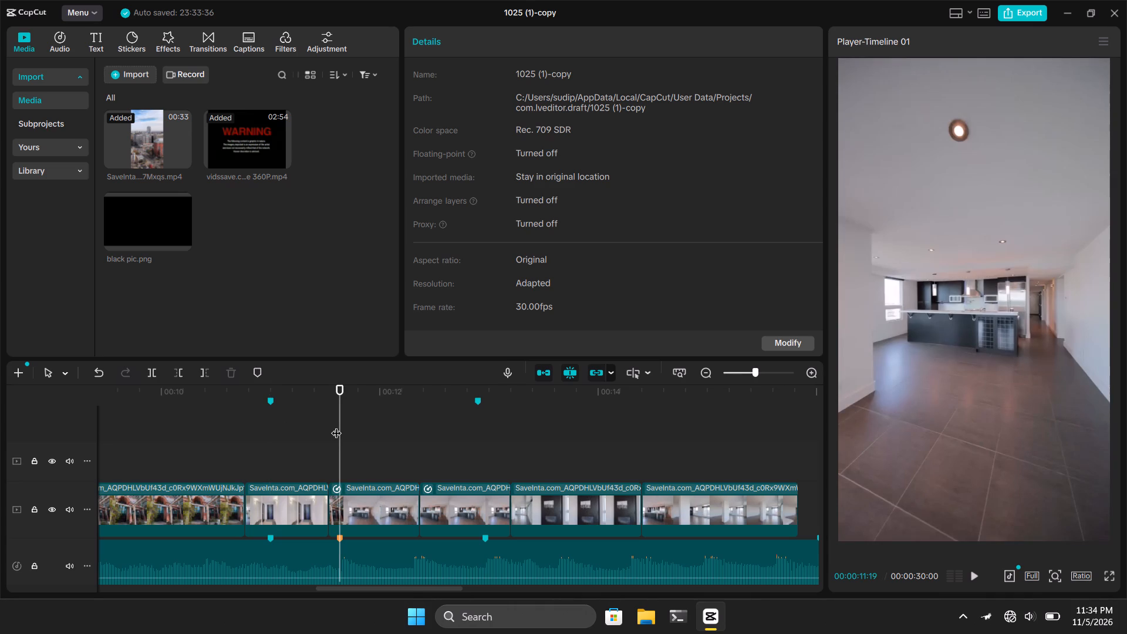
key("Right")
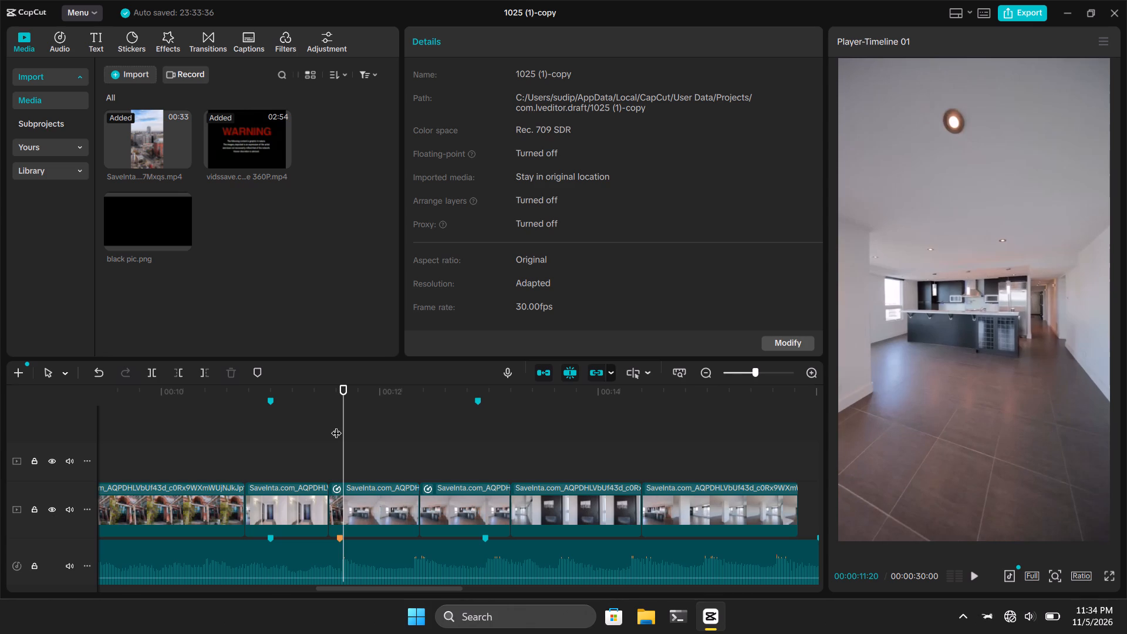
key("Left")
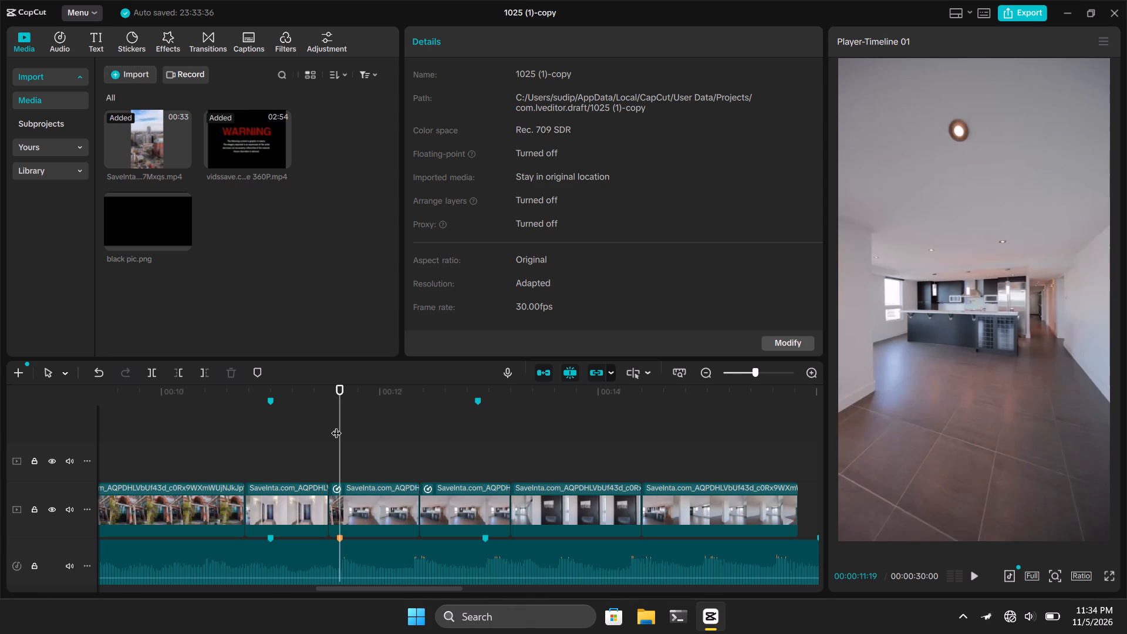
key("Left")
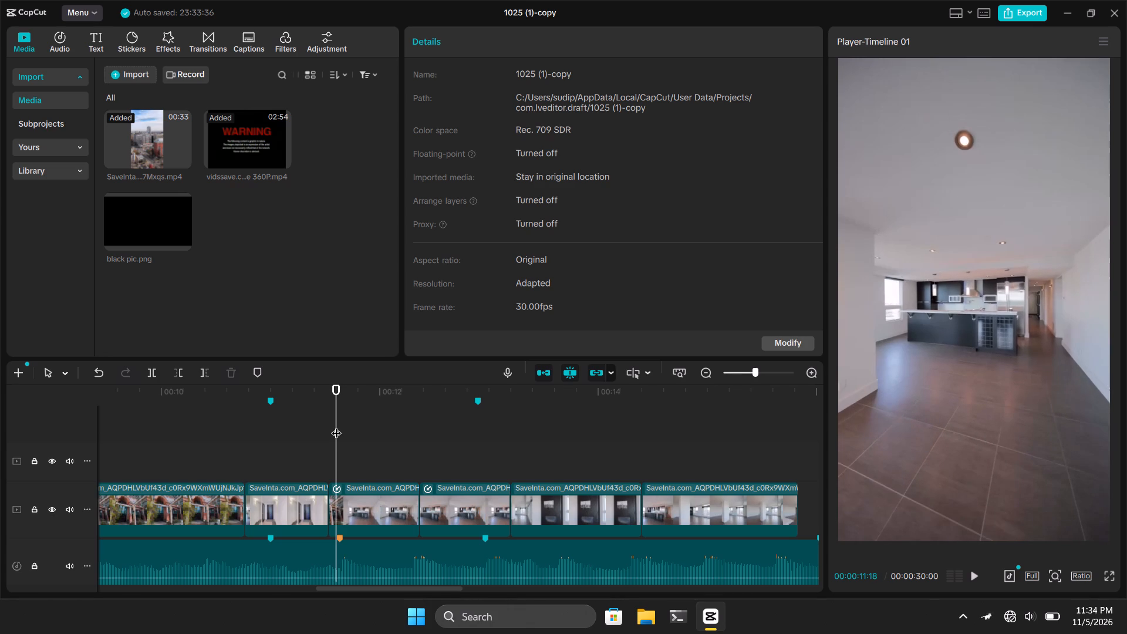
key("Right")
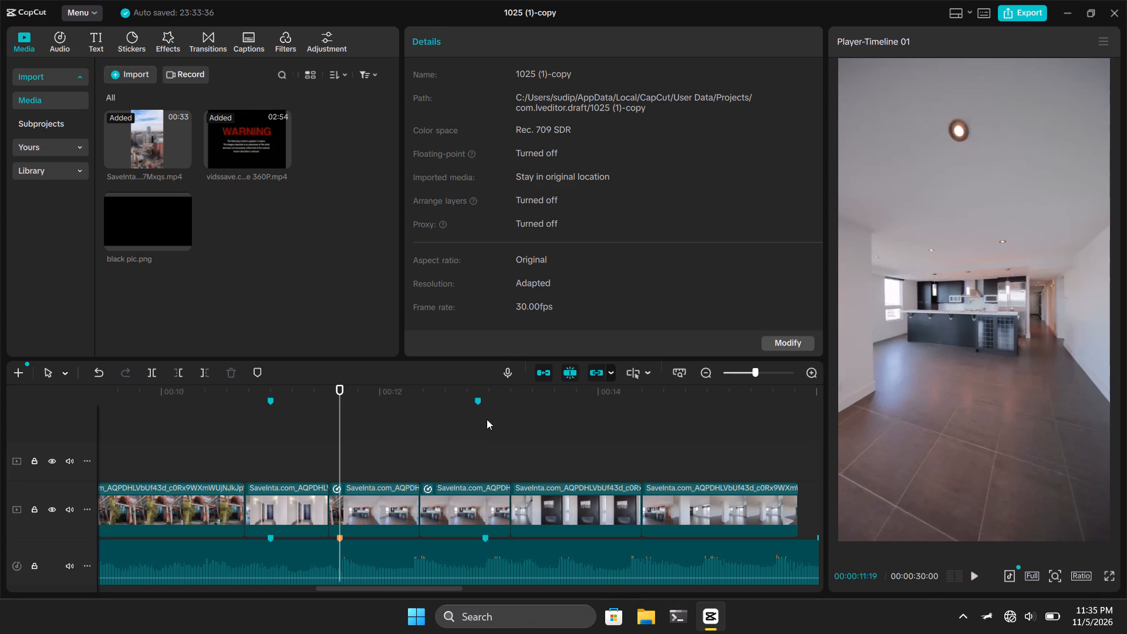
Delete the reversed duplicate kitchen clip so the first kitchen clip runs straight into the fireplace clip.
left_click(391, 504)
left_click(424, 500)
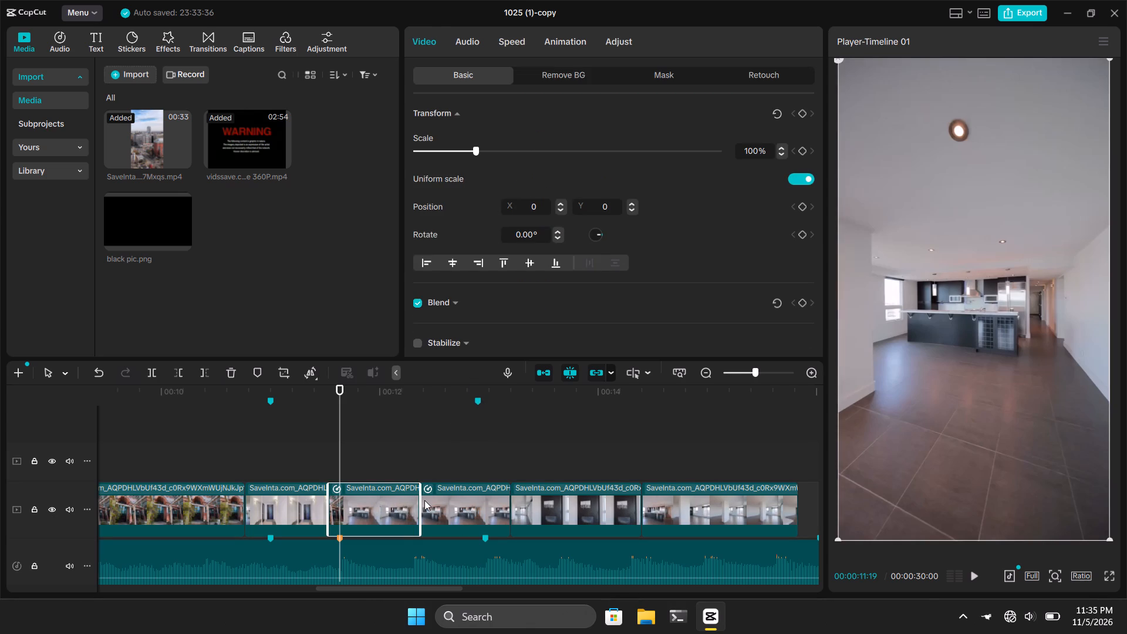
key("Delete")
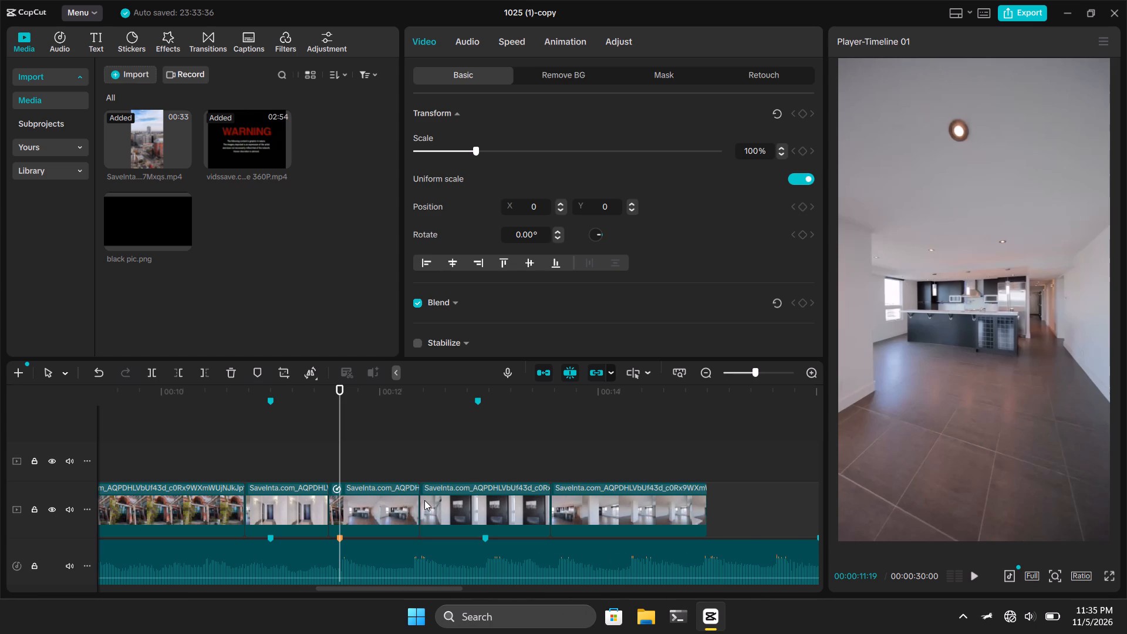
Play back from the remaining kitchen clip's start through the fireplace clip and past the end of the last video clip.
left_click(326, 457)
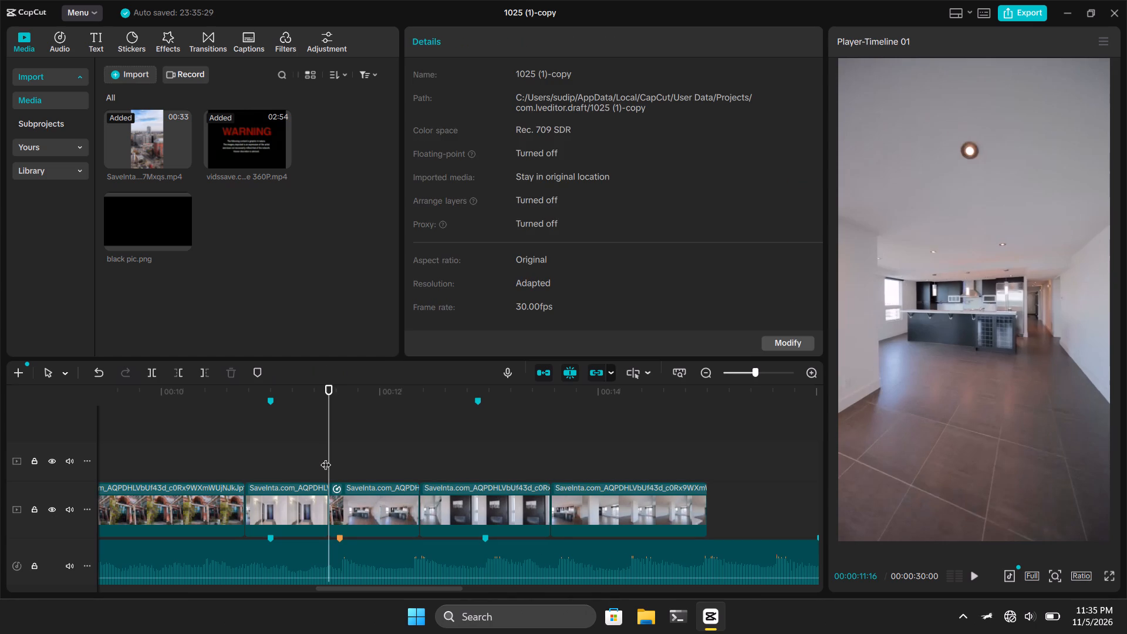
key("space")
key("space")
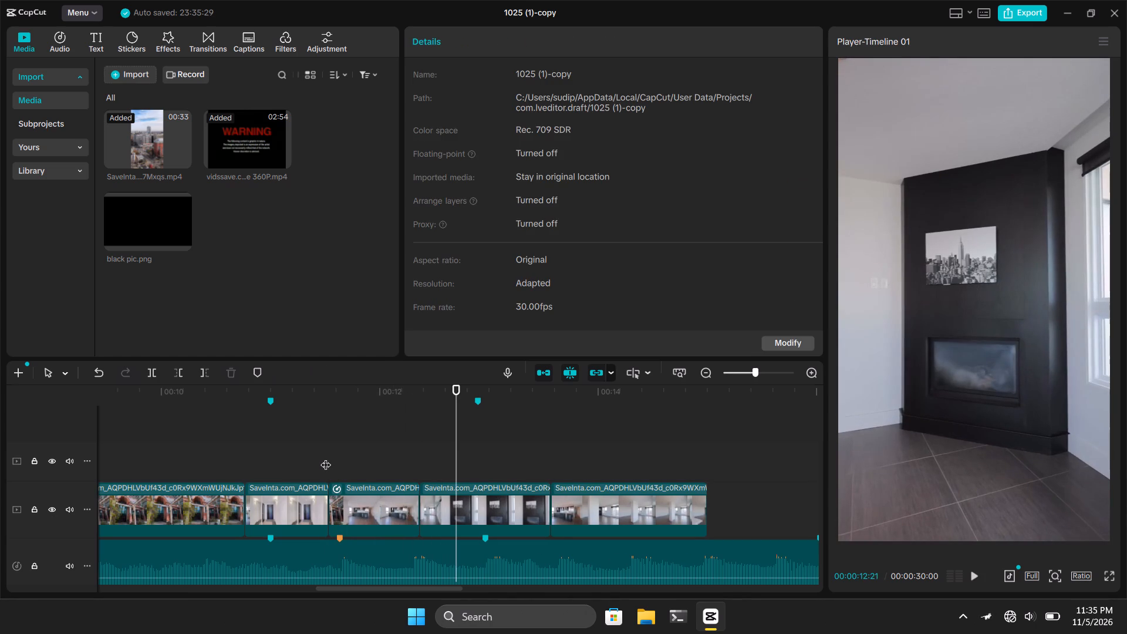
key("space")
key("space")
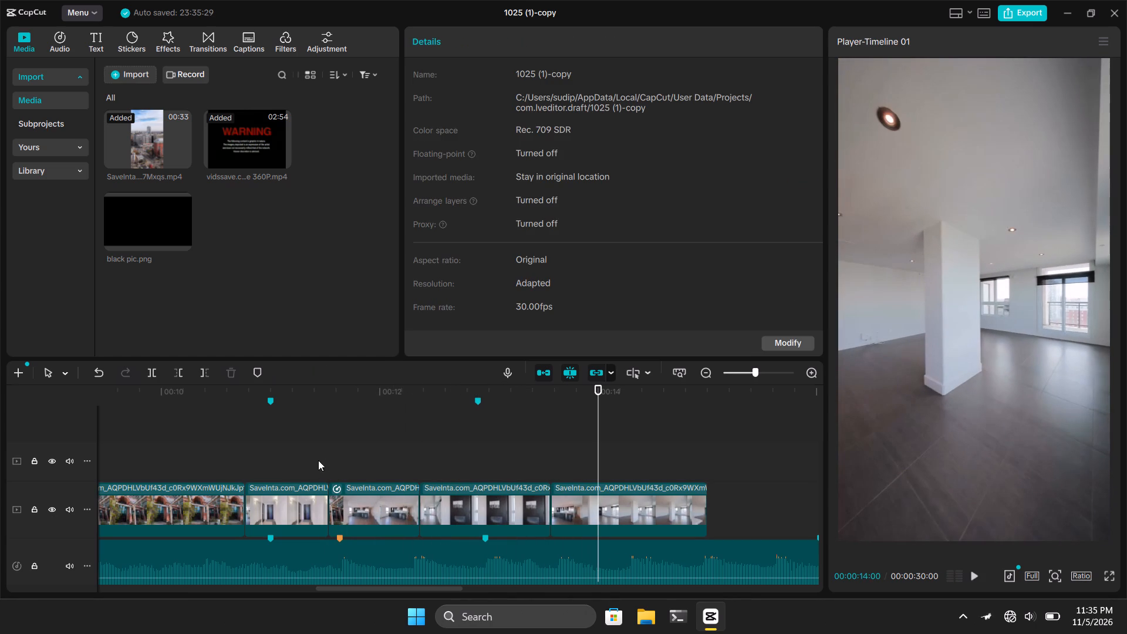
left_click(299, 463)
key("space")
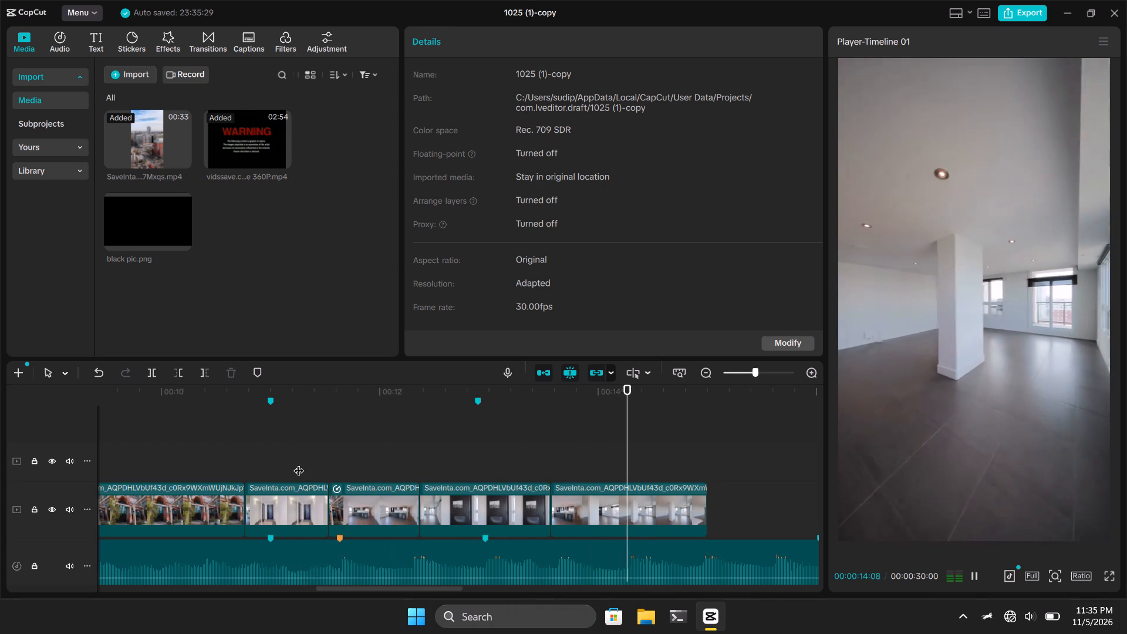
key("space")
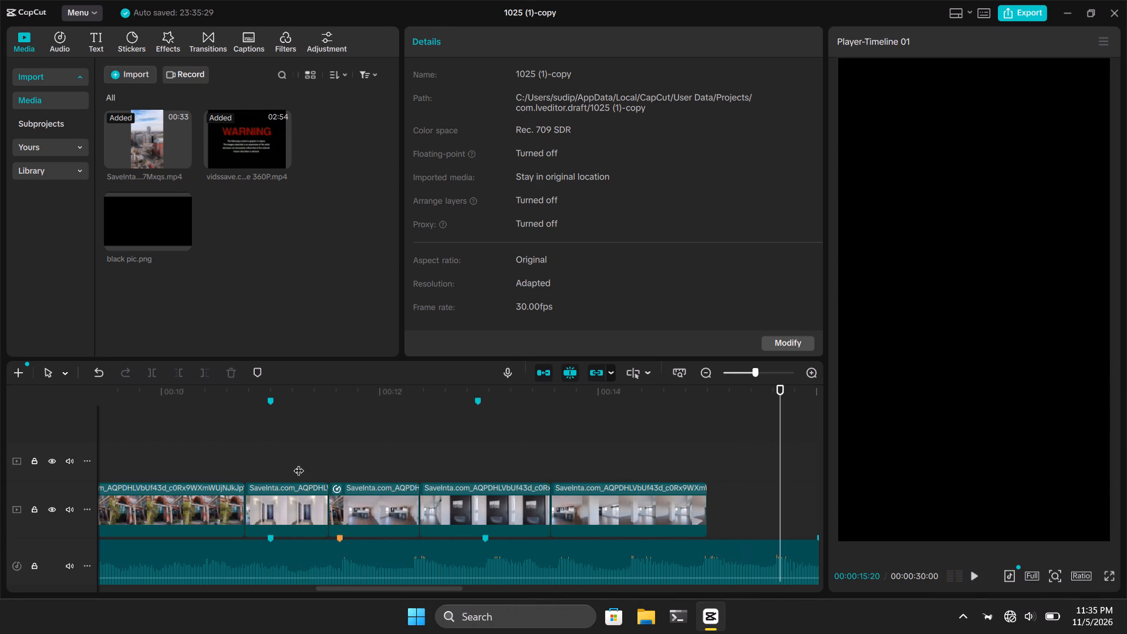
Replay the stretch from the hallway clip through the kitchen clip into the fireplace clip several times to judge the ramp's timing.
left_click(234, 455)
key("space")
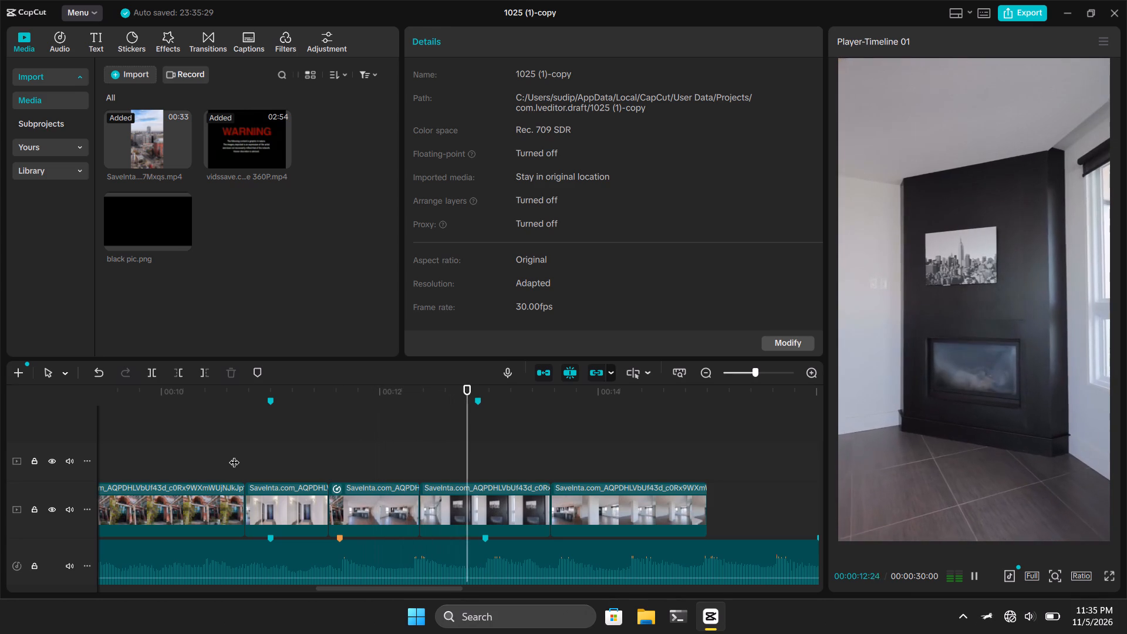
key("space")
left_click(306, 456)
key("space")
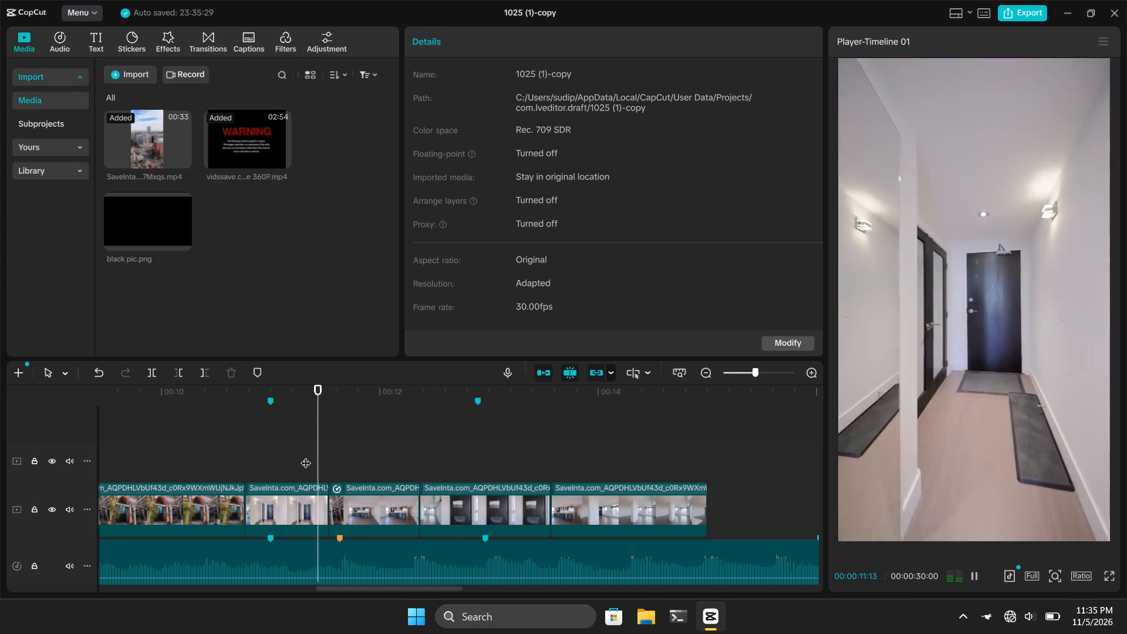
key("space")
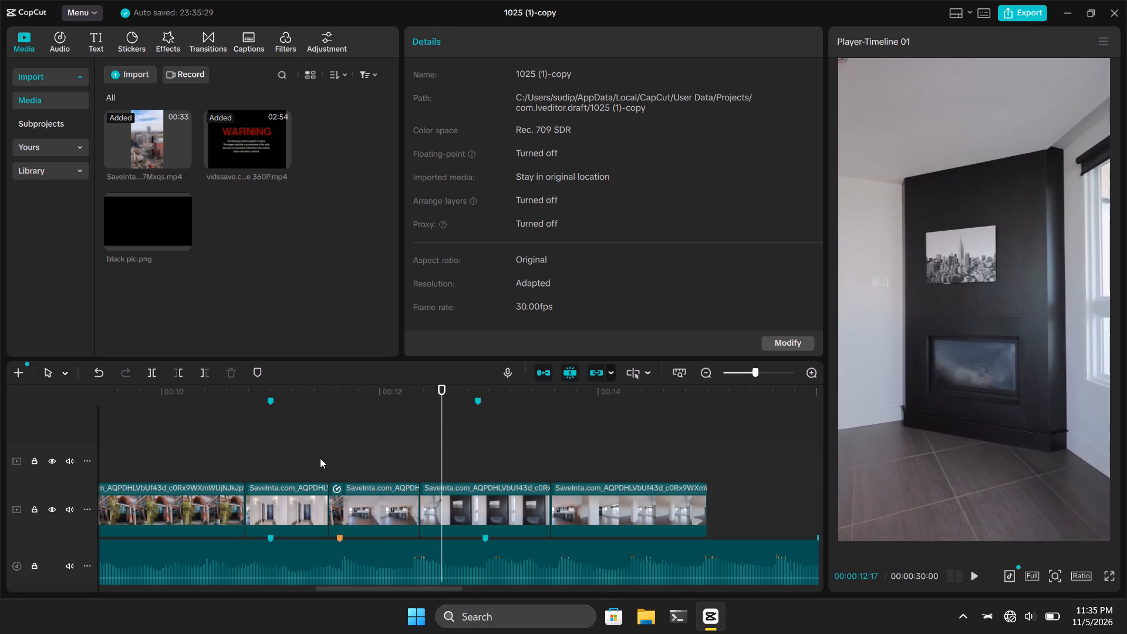
left_click(320, 458)
key("space")
key("space")
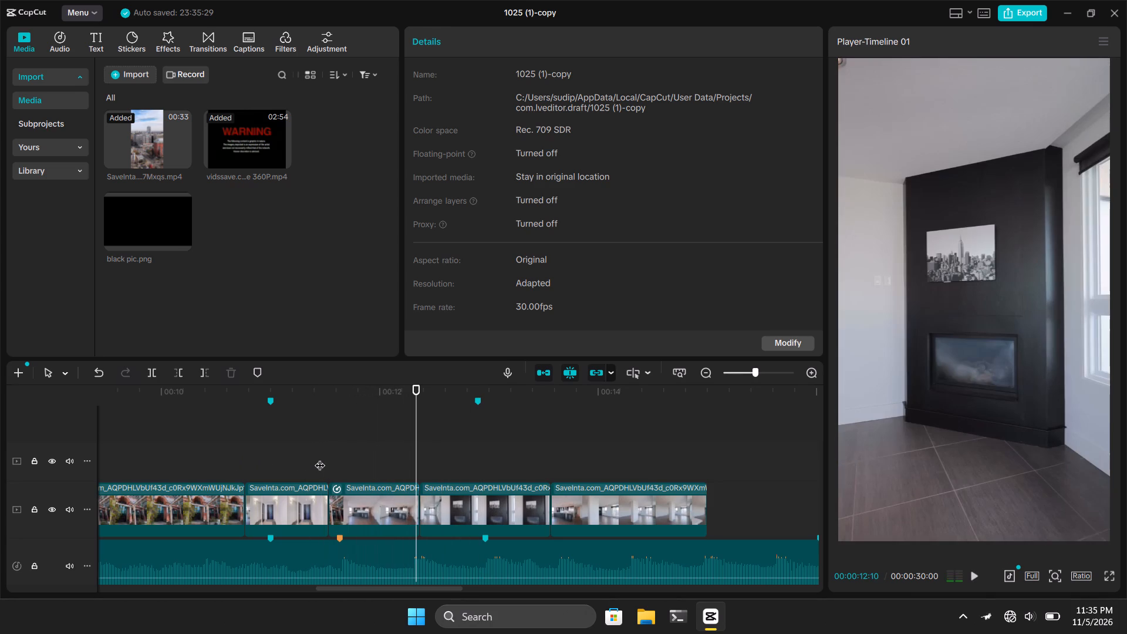
Shift the 10x peak of the kitchen clip's Montage speed curve later, close to the slow point, and play the clip back.
left_click(349, 501)
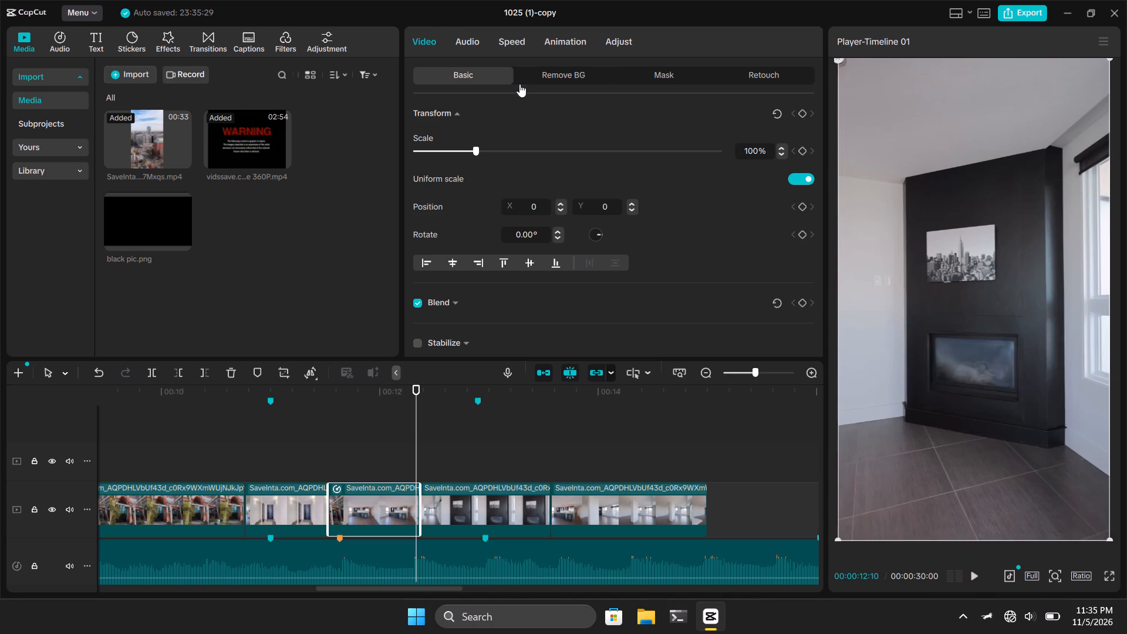
left_click(521, 39)
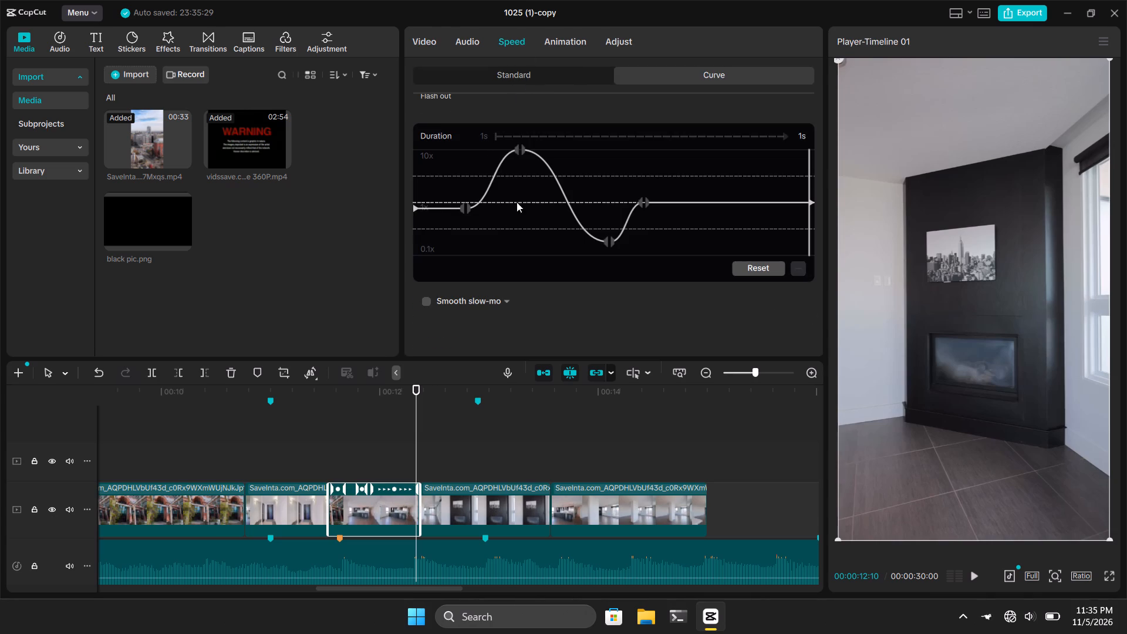
left_click_drag(521, 149, 559, 147)
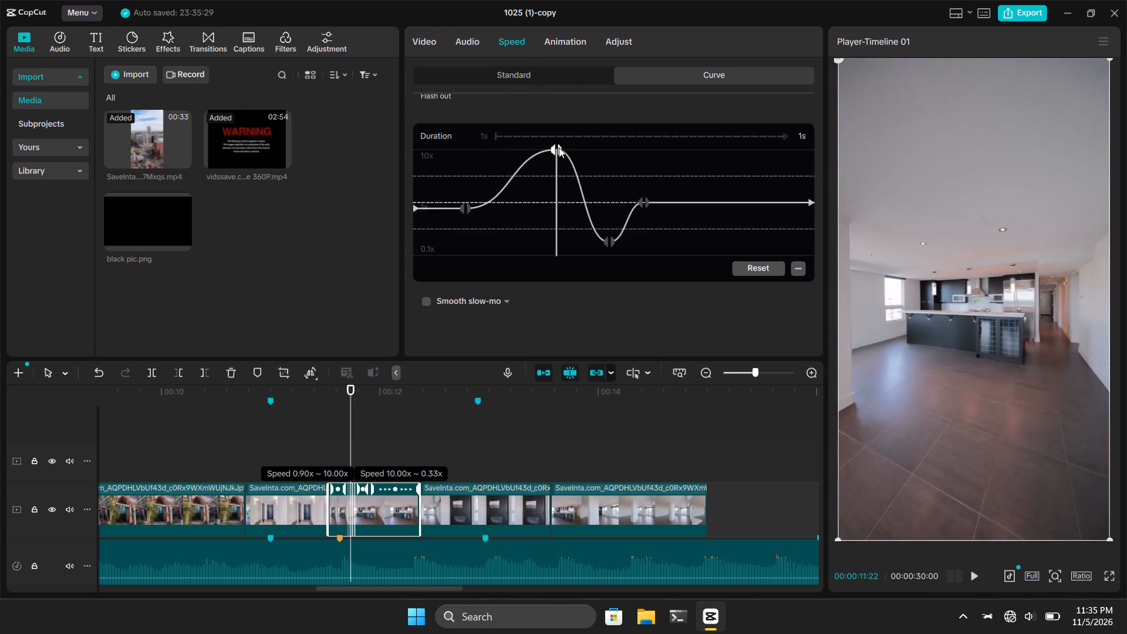
left_click_drag(559, 147, 569, 147)
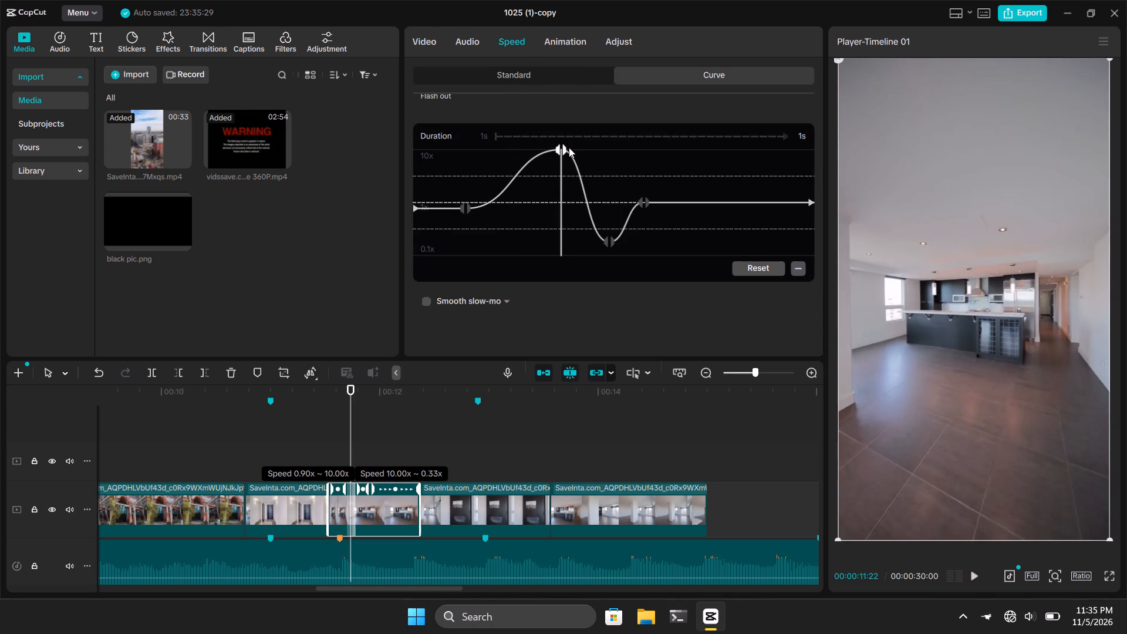
left_click_drag(569, 147, 500, 153)
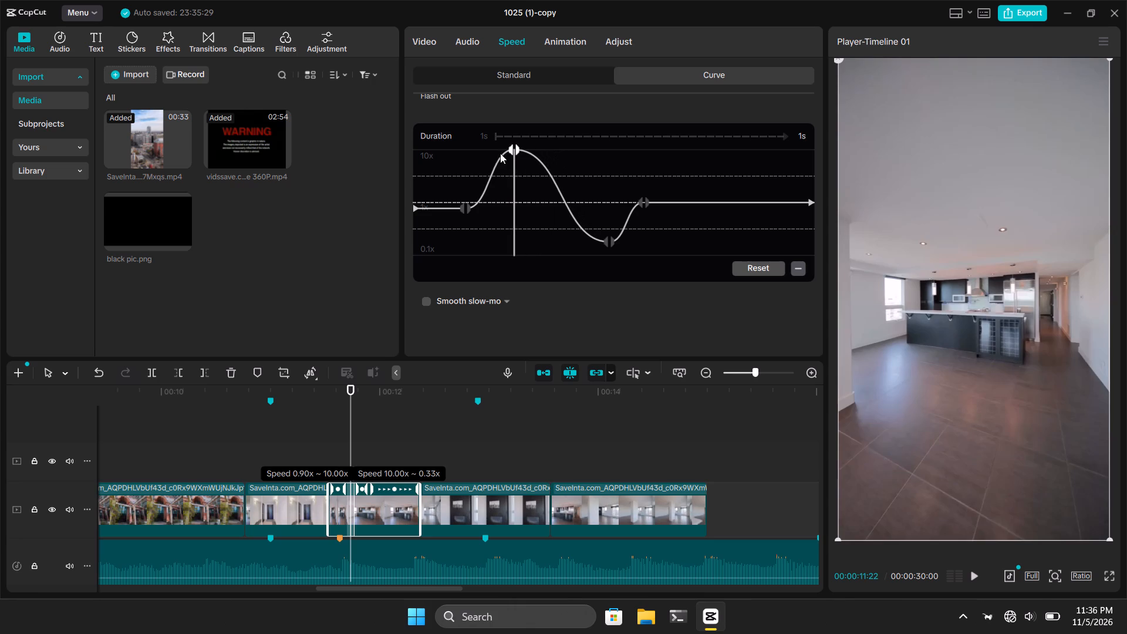
left_click_drag(500, 153, 584, 136)
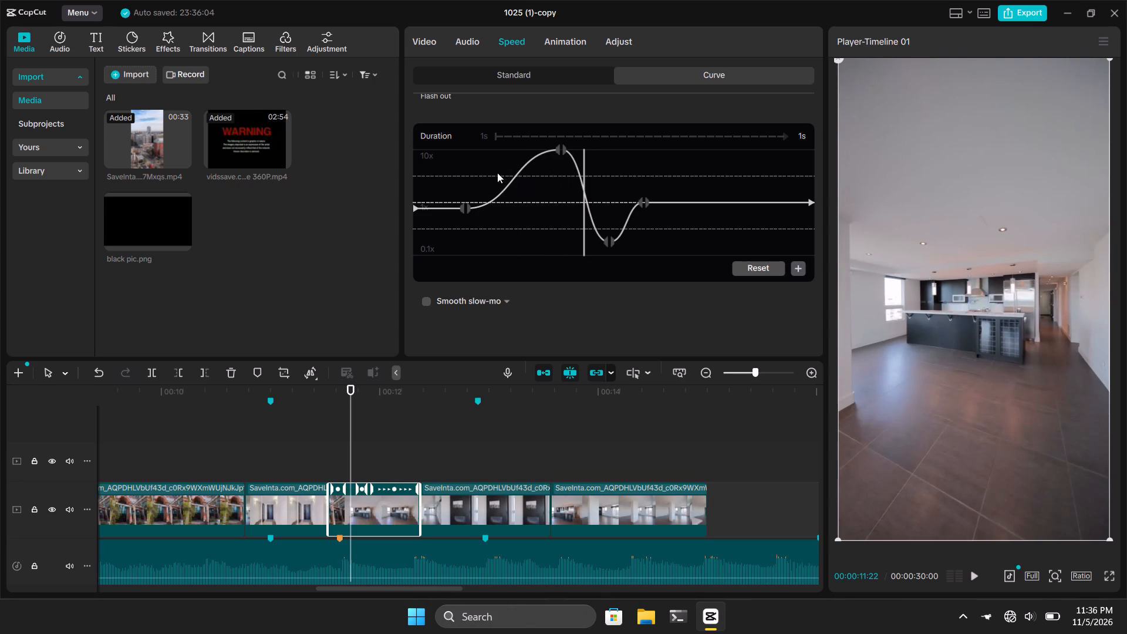
left_click(481, 170)
left_click_drag(481, 170, 384, 183)
key("space")
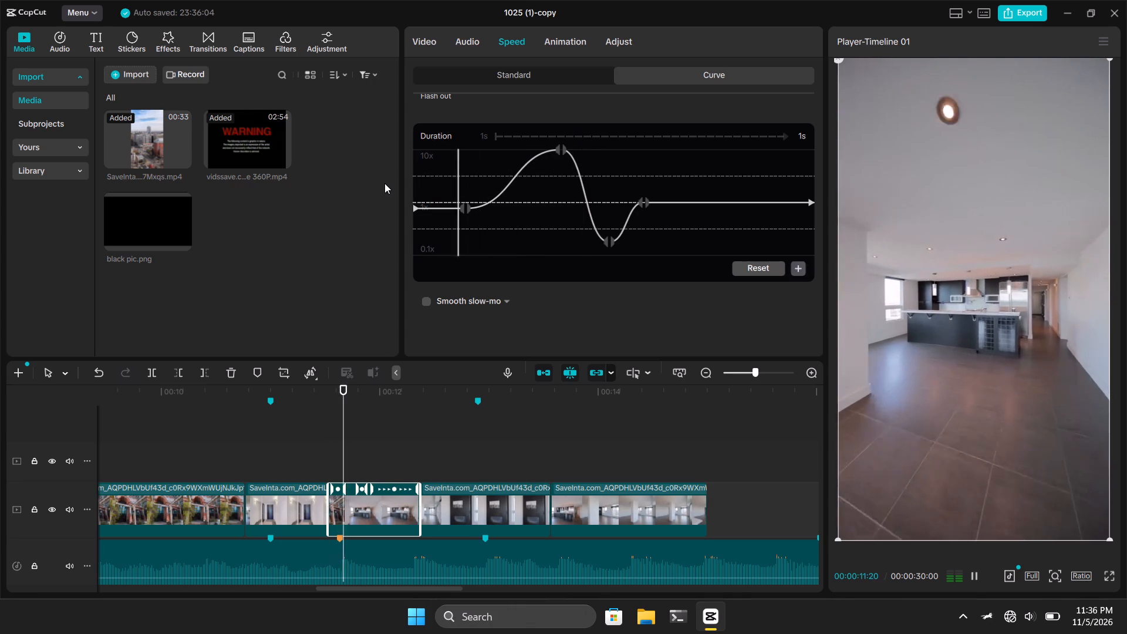
key("space")
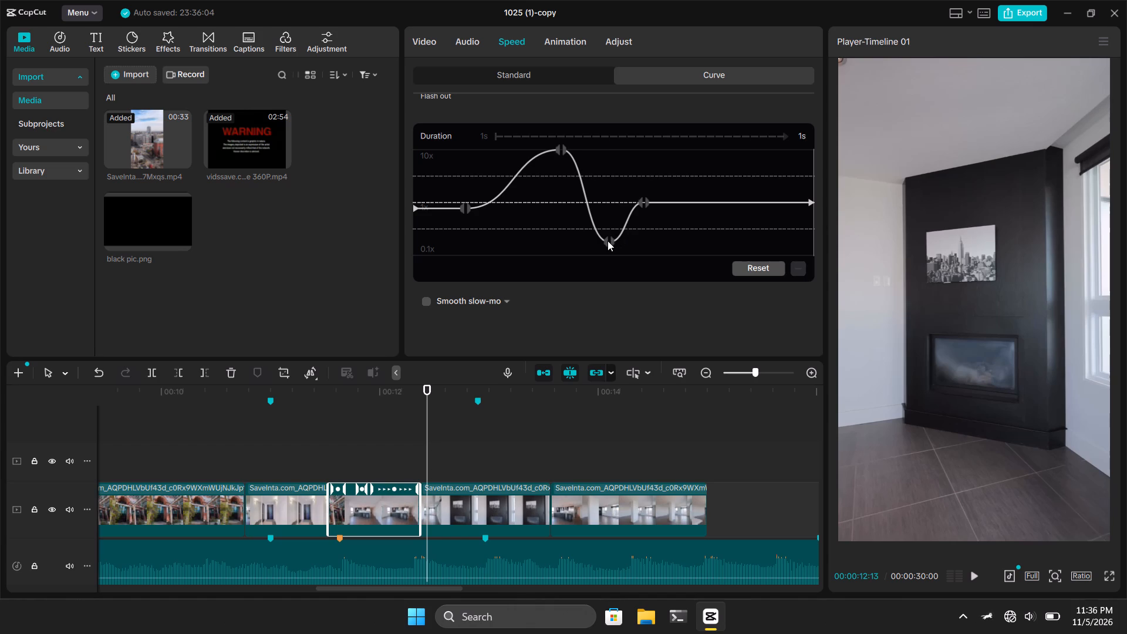
Lower both halves of the kitchen clip's slow curve point to about 0.1x, slightly earlier, and play the clip from its start.
left_click_drag(608, 241, 601, 255)
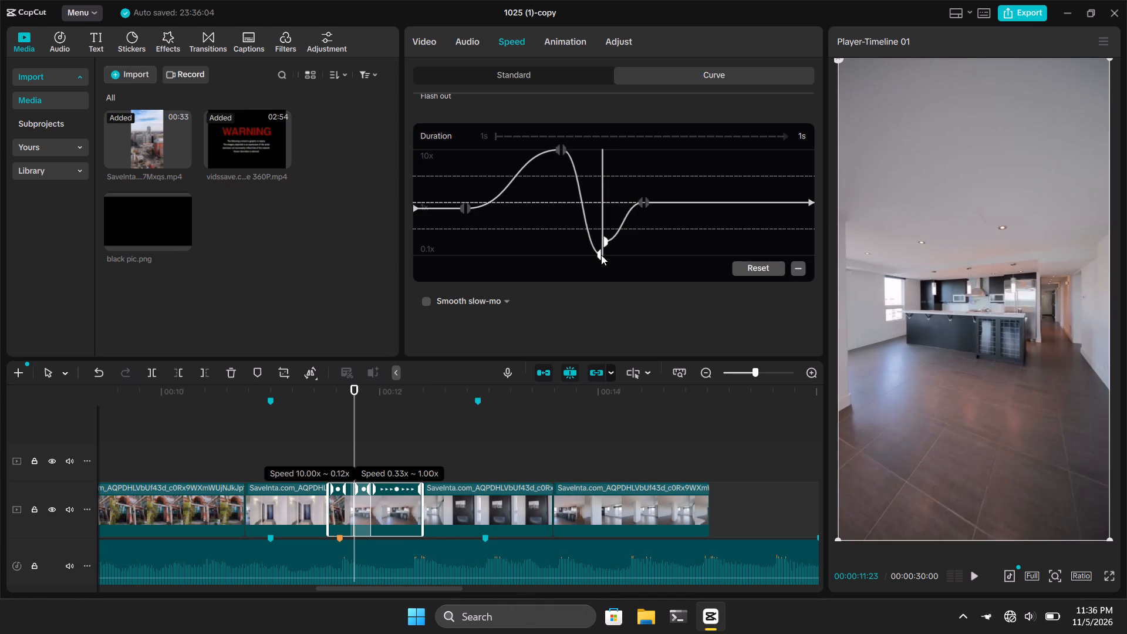
left_click_drag(601, 255, 601, 255)
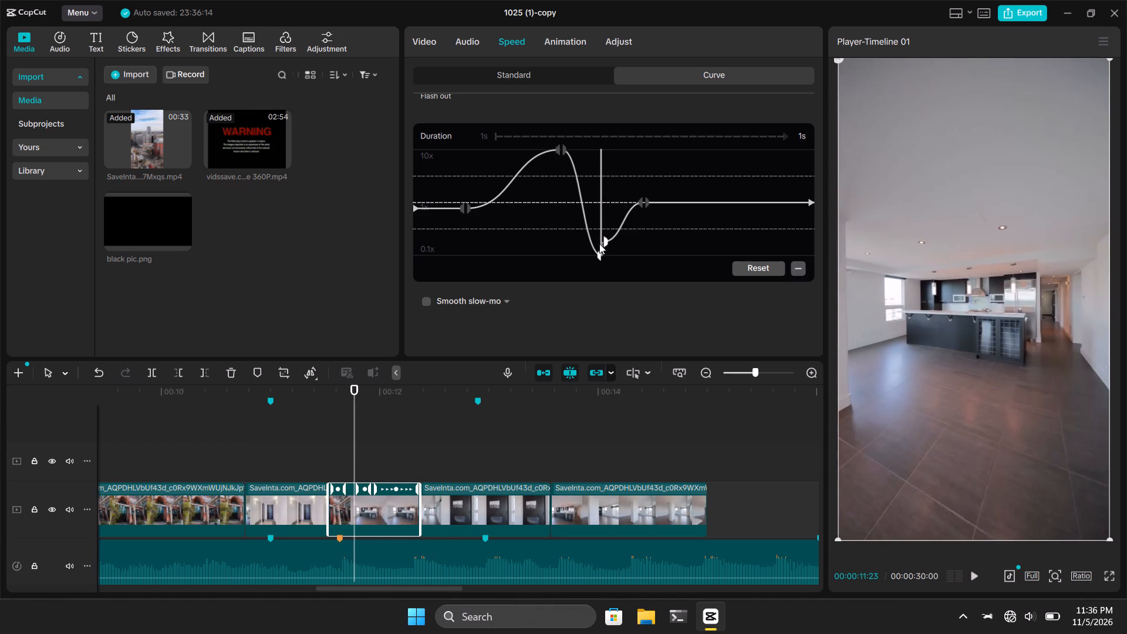
left_click_drag(606, 240, 604, 251)
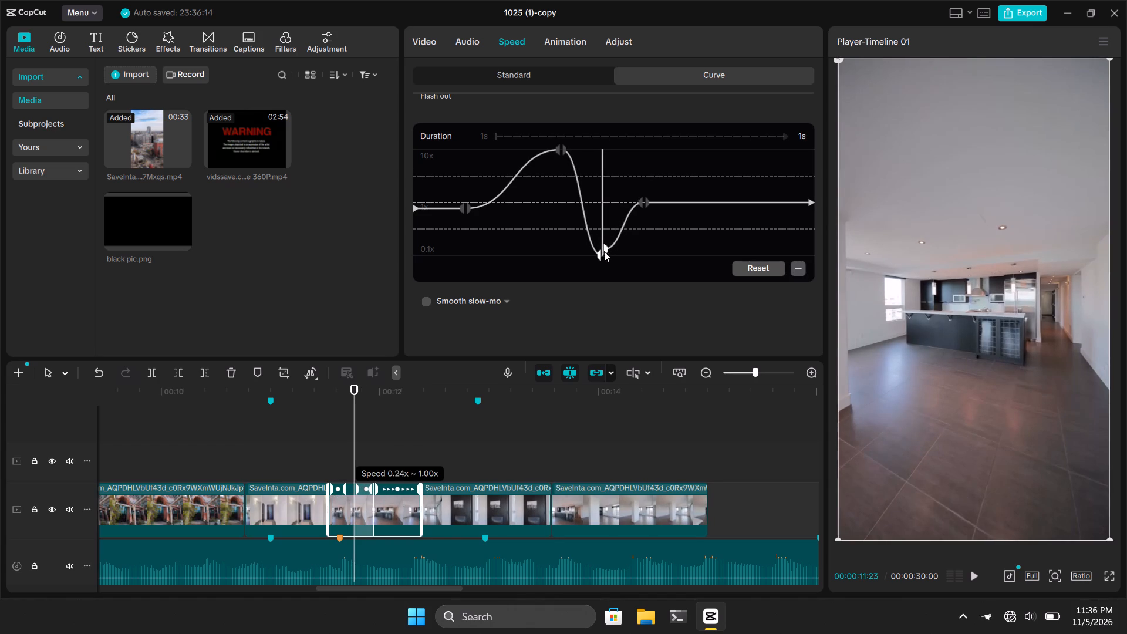
left_click_drag(604, 251, 602, 258)
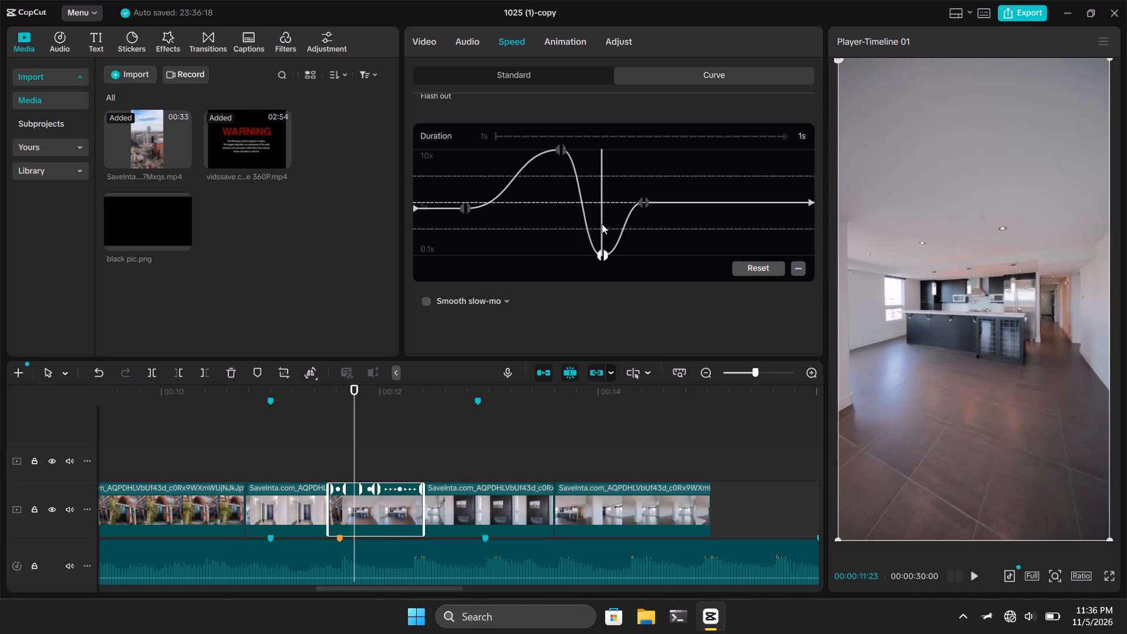
left_click_drag(602, 224, 398, 261)
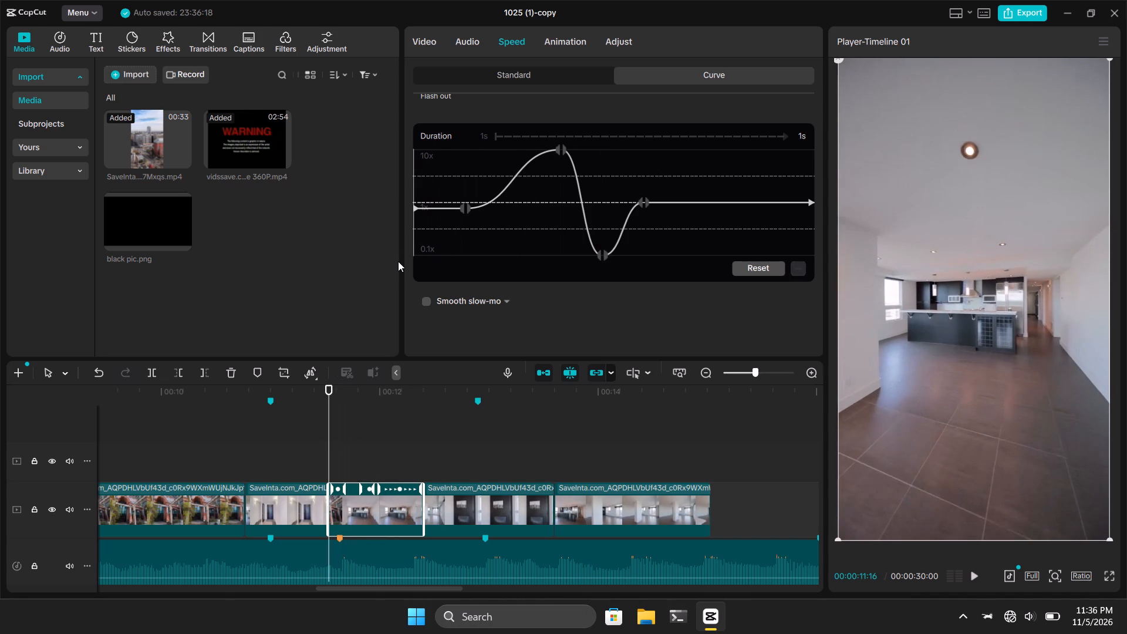
key("space")
key("space")
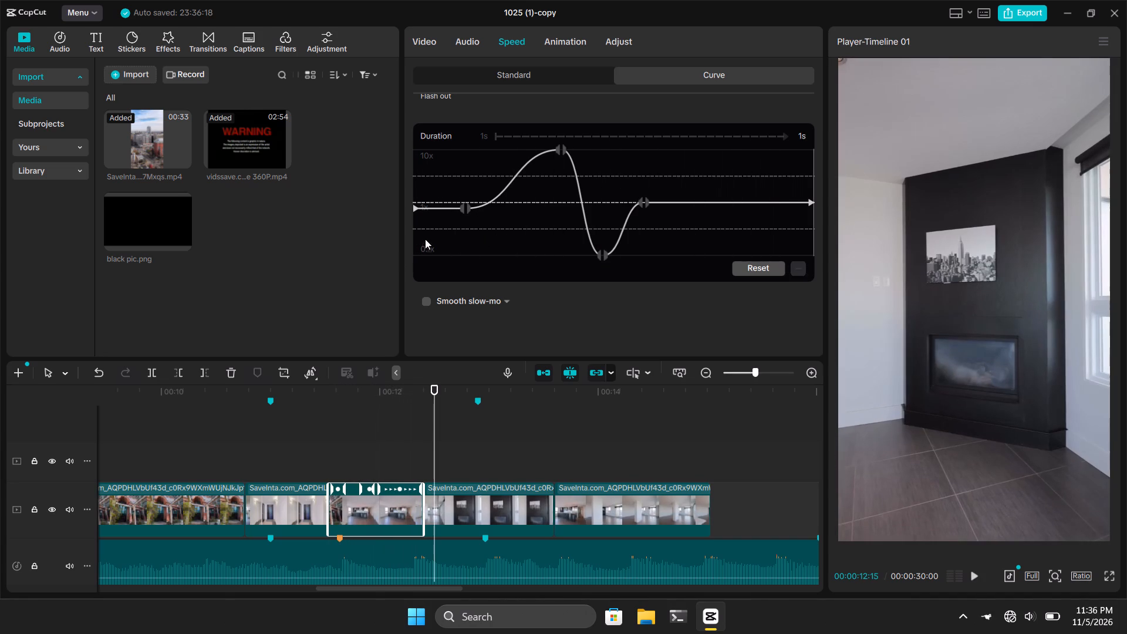
Replay the kitchen clip from near its start into the fireplace clip to check the adjusted speed ramp.
left_click(444, 170)
left_click_drag(444, 170, 403, 180)
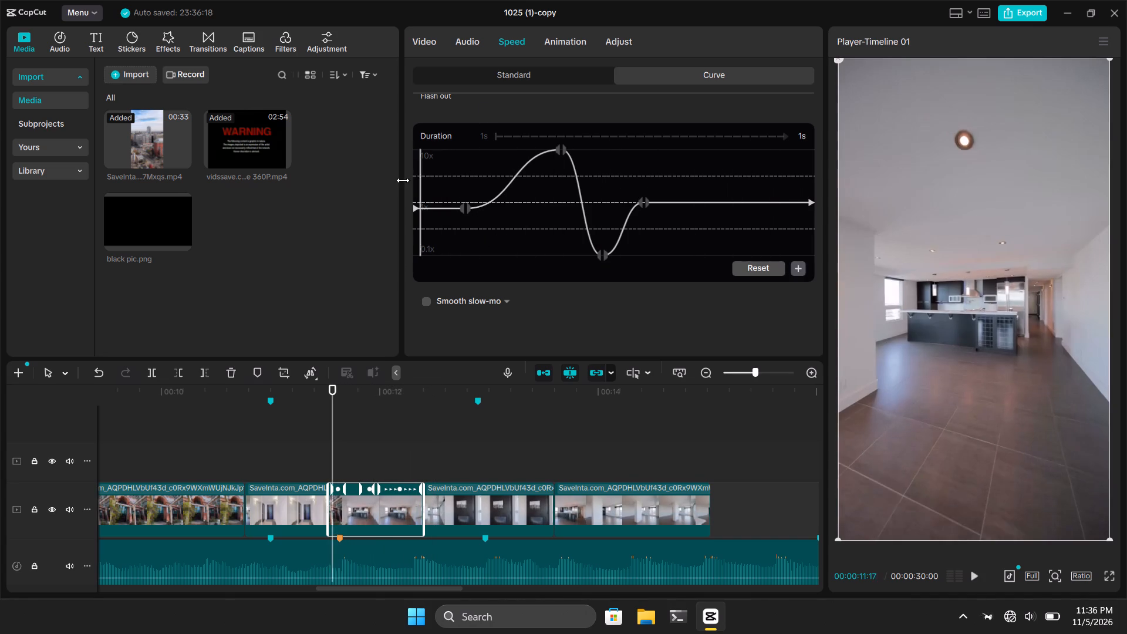
left_click_drag(403, 180, 397, 182)
key("space")
key("space")
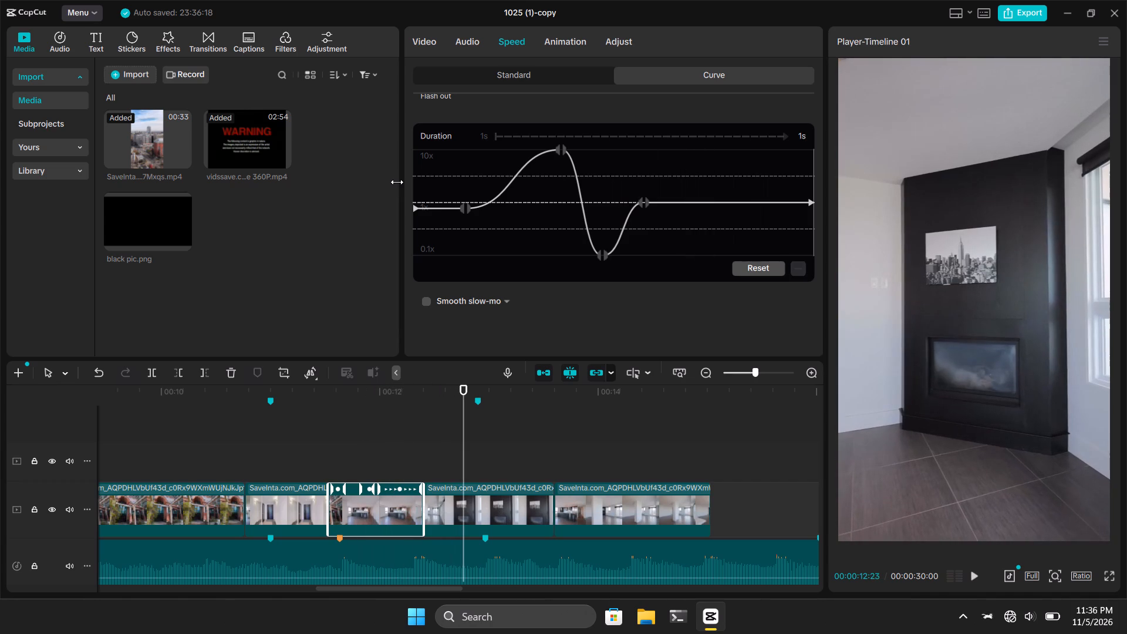
left_click(431, 184)
left_click_drag(431, 184, 404, 188)
key("space")
key("space")
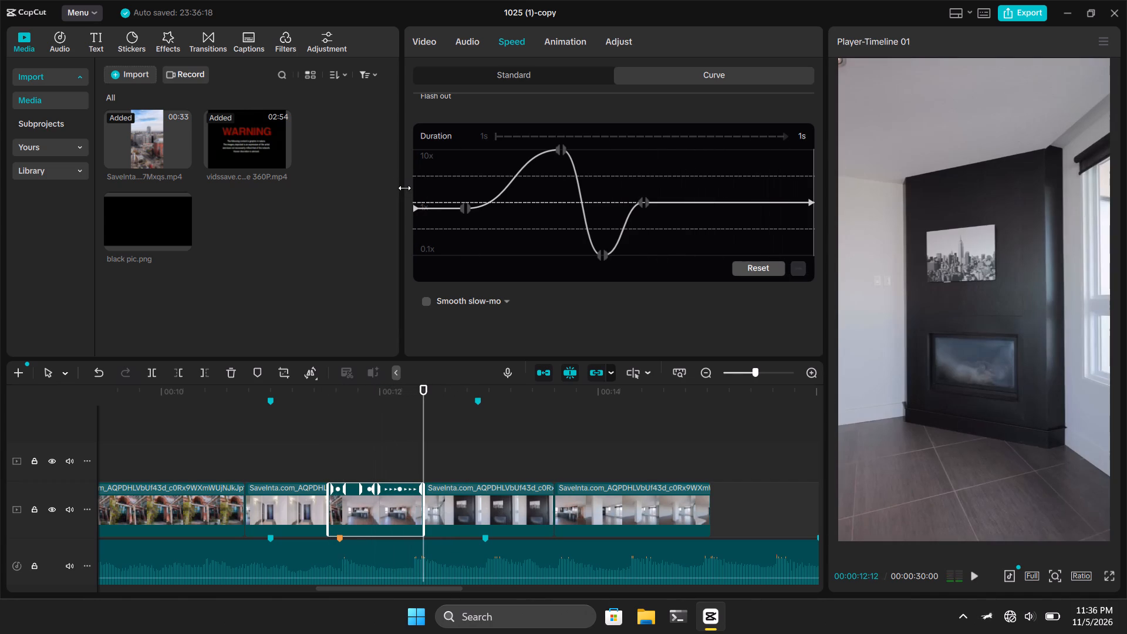
Examine the kitchen clip's frames along its speed curve, from the slow start past the peak to the flat end and back.
left_click(434, 180)
left_click_drag(434, 180, 468, 175)
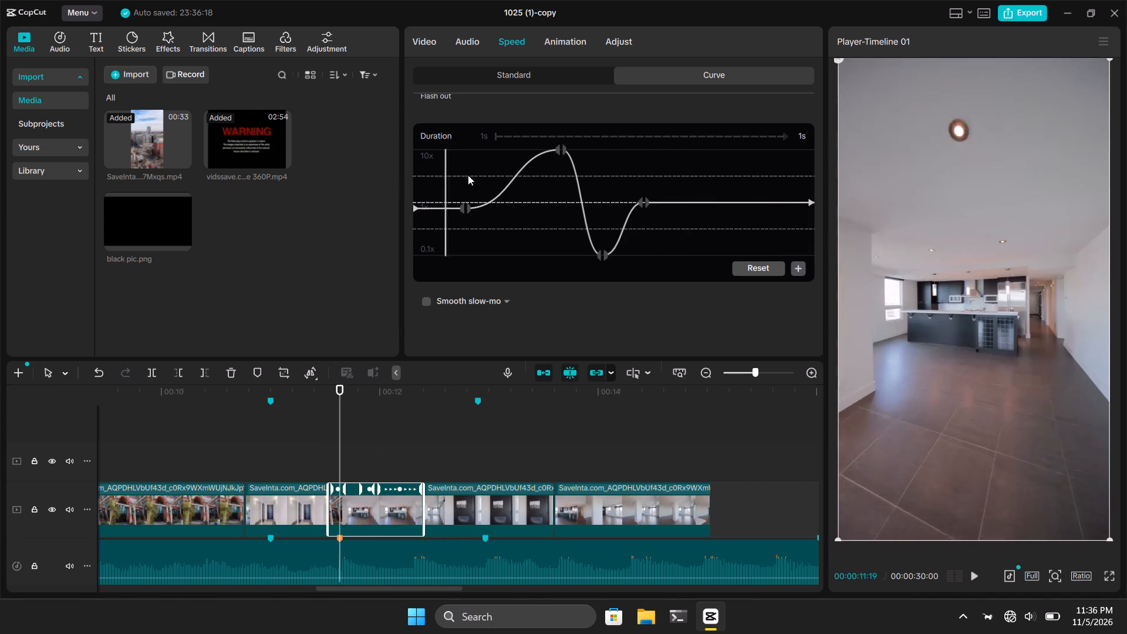
left_click_drag(468, 175, 580, 170)
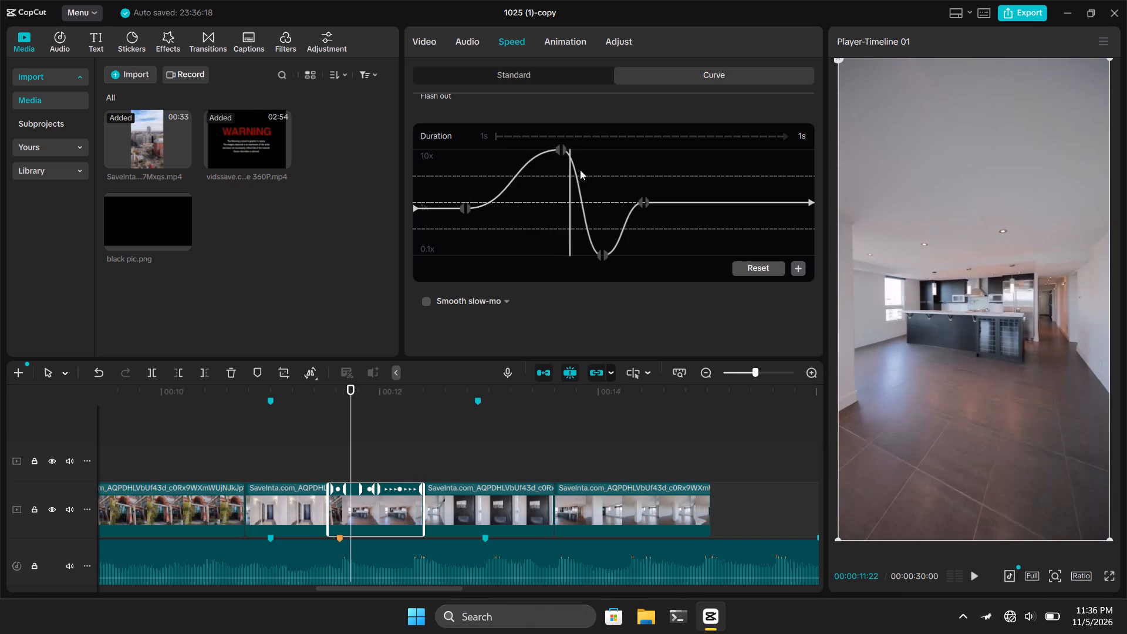
left_click_drag(580, 170, 722, 177)
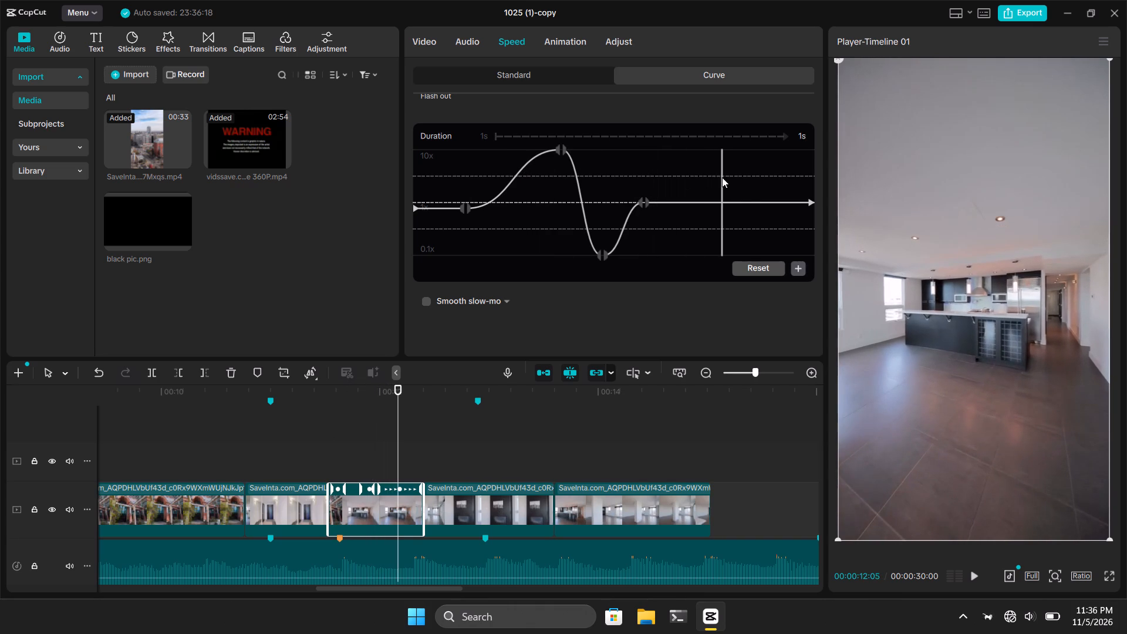
left_click_drag(722, 177, 723, 193)
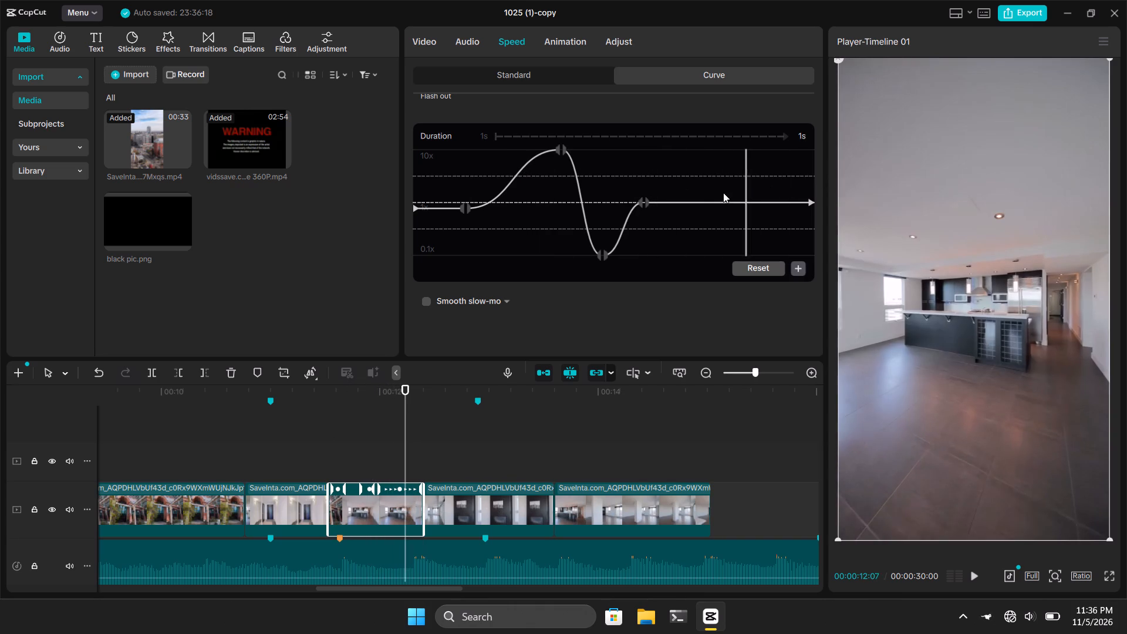
left_click_drag(723, 193, 574, 195)
left_click_drag(574, 195, 610, 213)
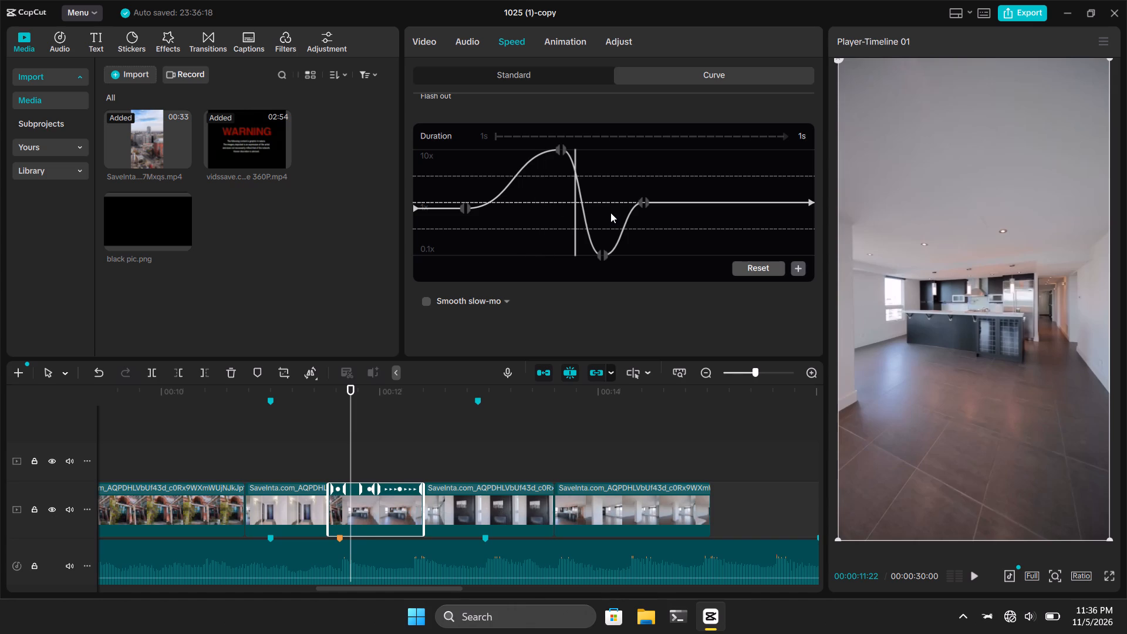
left_click_drag(610, 213, 557, 197)
scroll(557, 197, "up", 5)
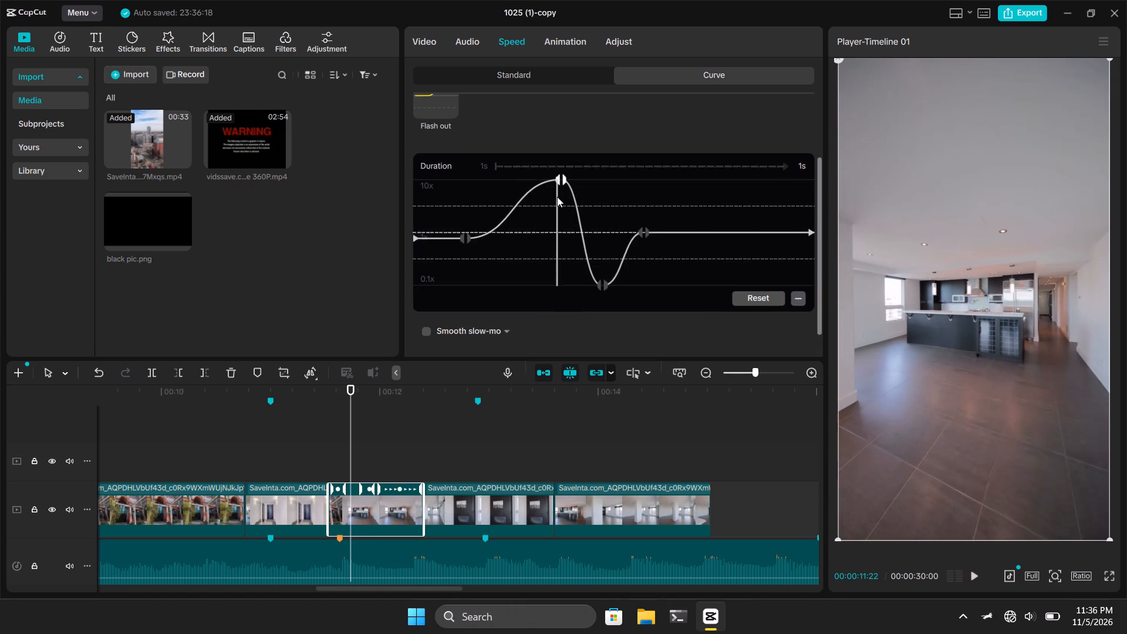
scroll(557, 197, "up", 20)
scroll(557, 197, "up", 1)
scroll(557, 197, "down", 4)
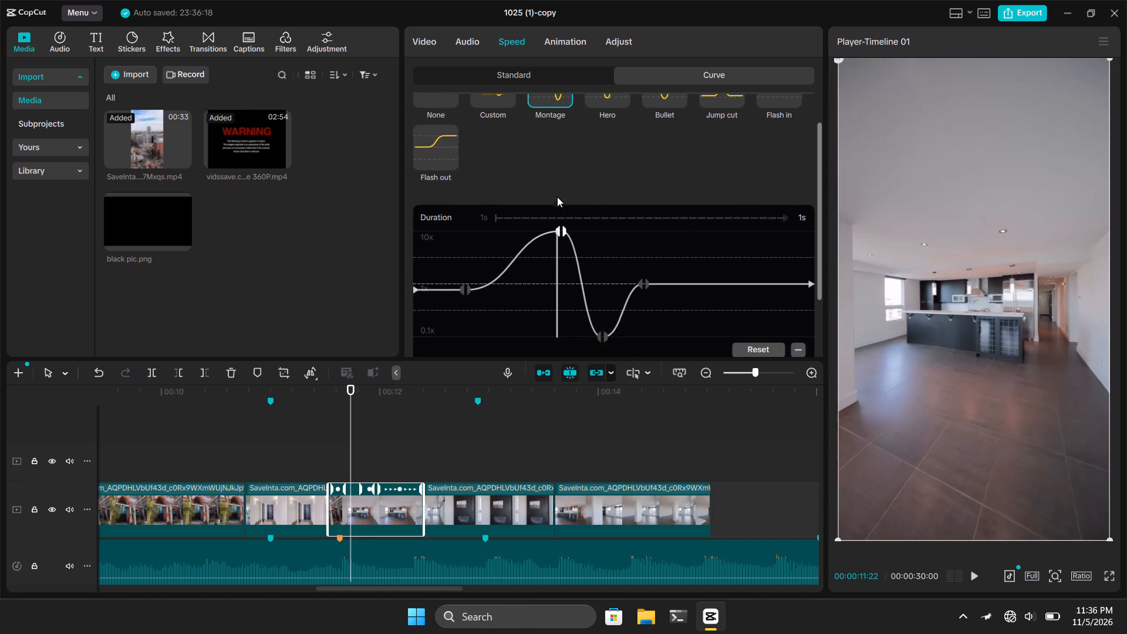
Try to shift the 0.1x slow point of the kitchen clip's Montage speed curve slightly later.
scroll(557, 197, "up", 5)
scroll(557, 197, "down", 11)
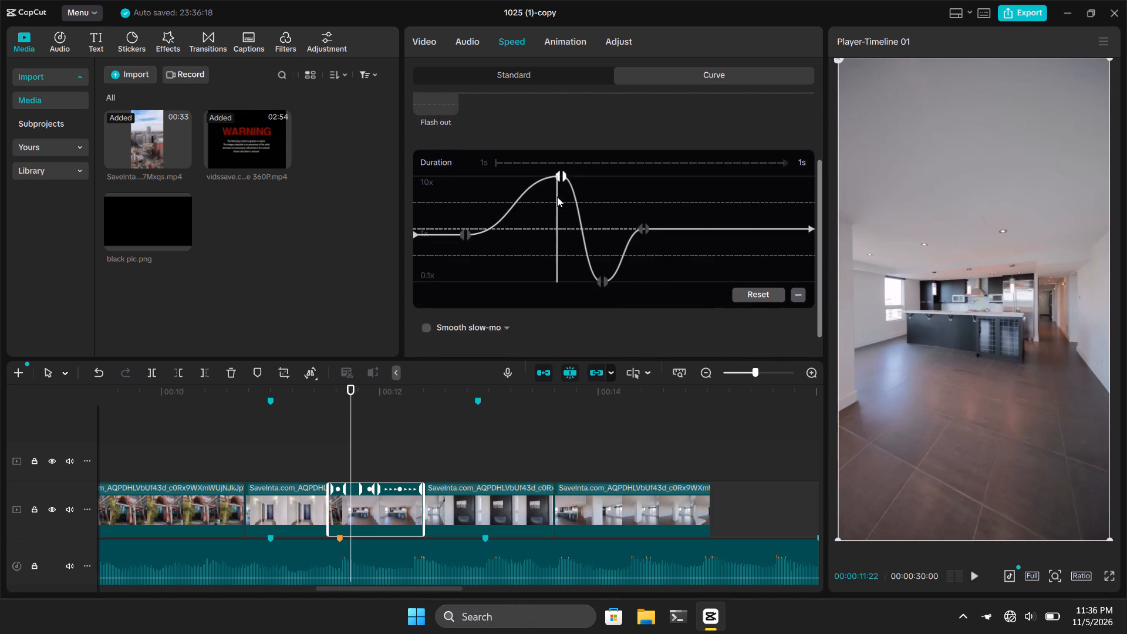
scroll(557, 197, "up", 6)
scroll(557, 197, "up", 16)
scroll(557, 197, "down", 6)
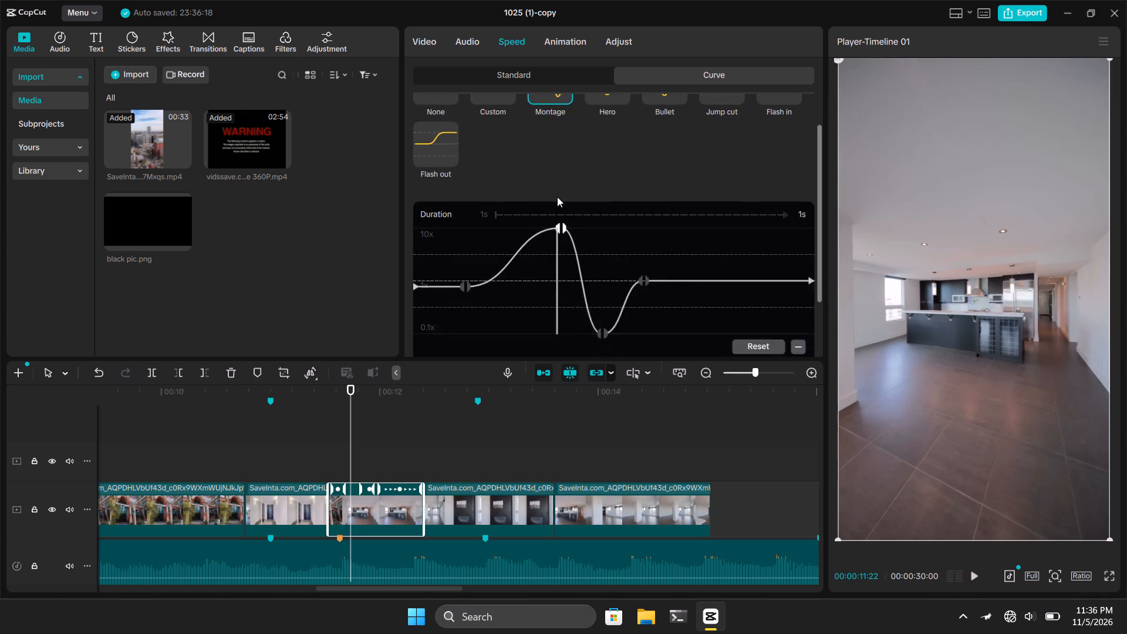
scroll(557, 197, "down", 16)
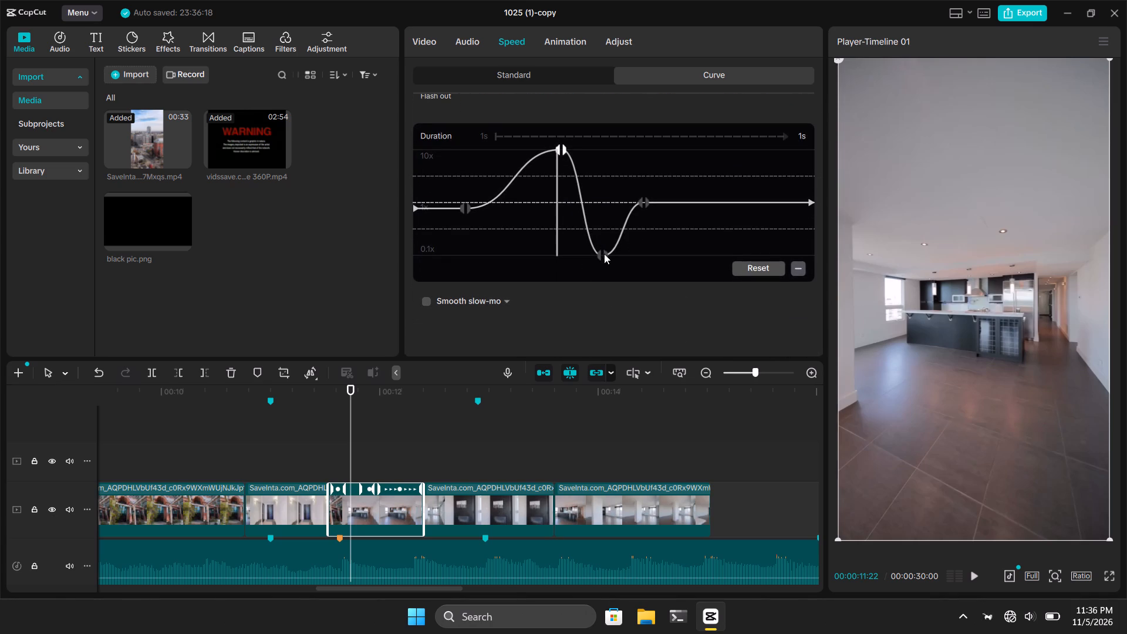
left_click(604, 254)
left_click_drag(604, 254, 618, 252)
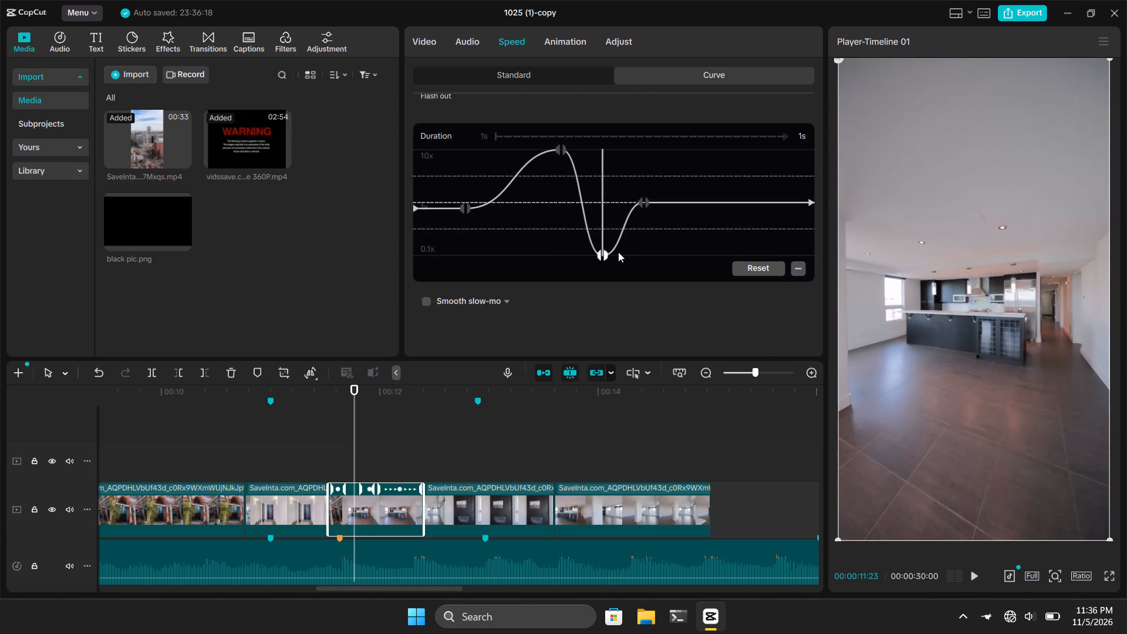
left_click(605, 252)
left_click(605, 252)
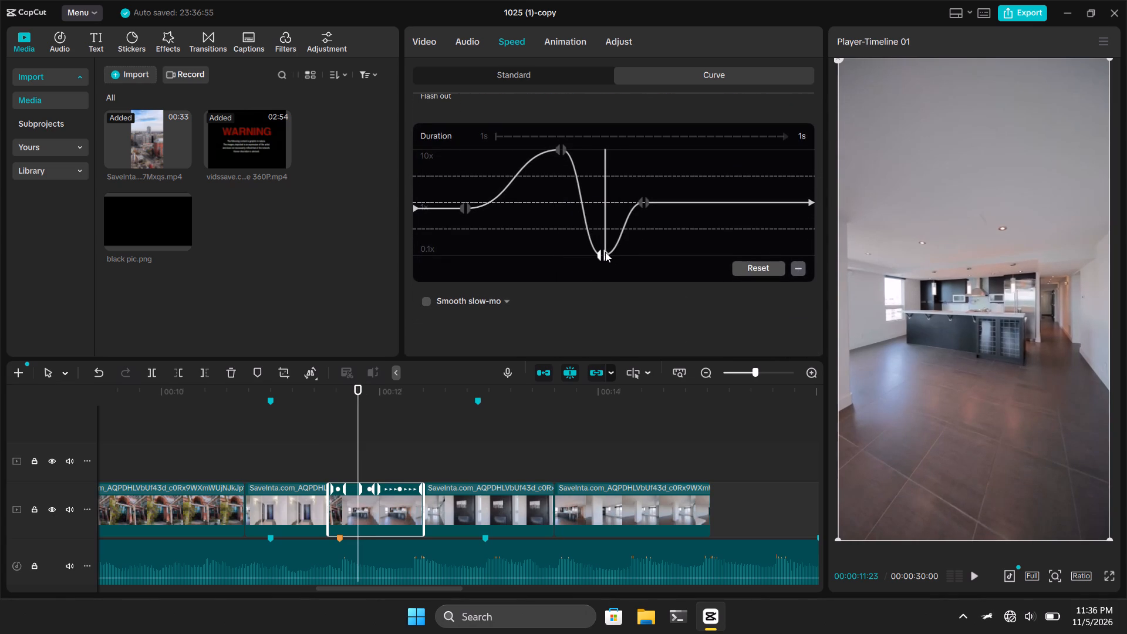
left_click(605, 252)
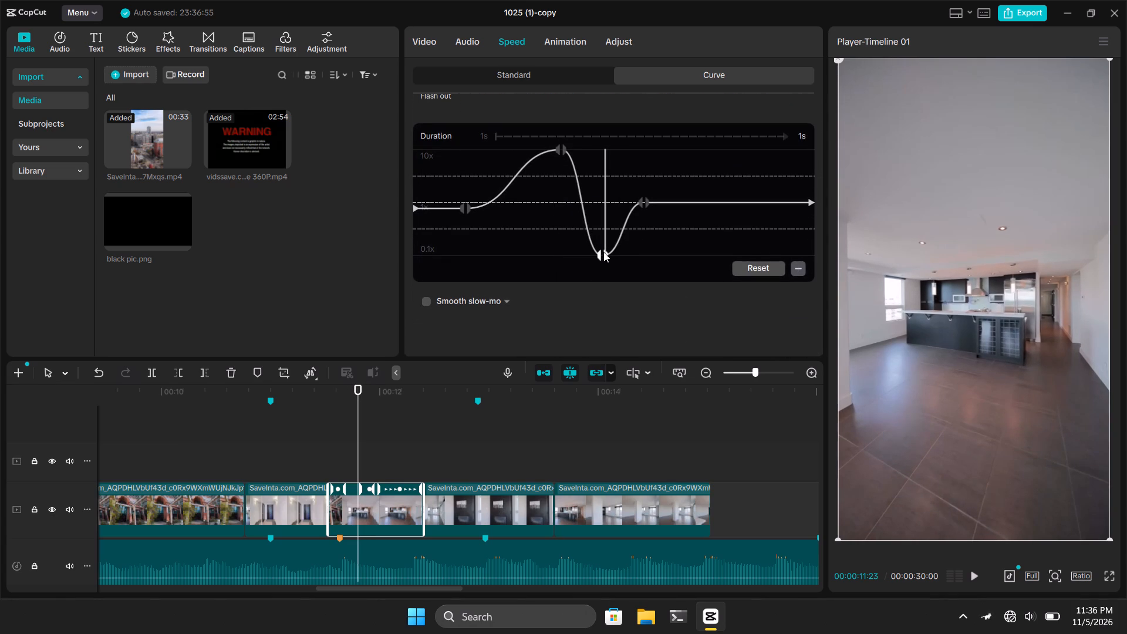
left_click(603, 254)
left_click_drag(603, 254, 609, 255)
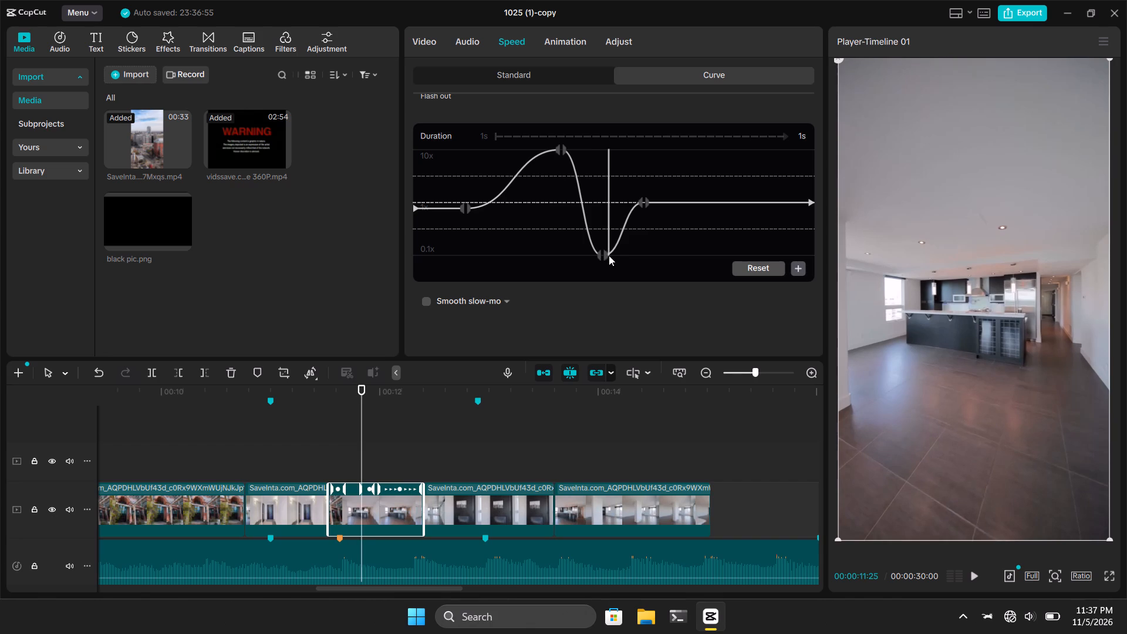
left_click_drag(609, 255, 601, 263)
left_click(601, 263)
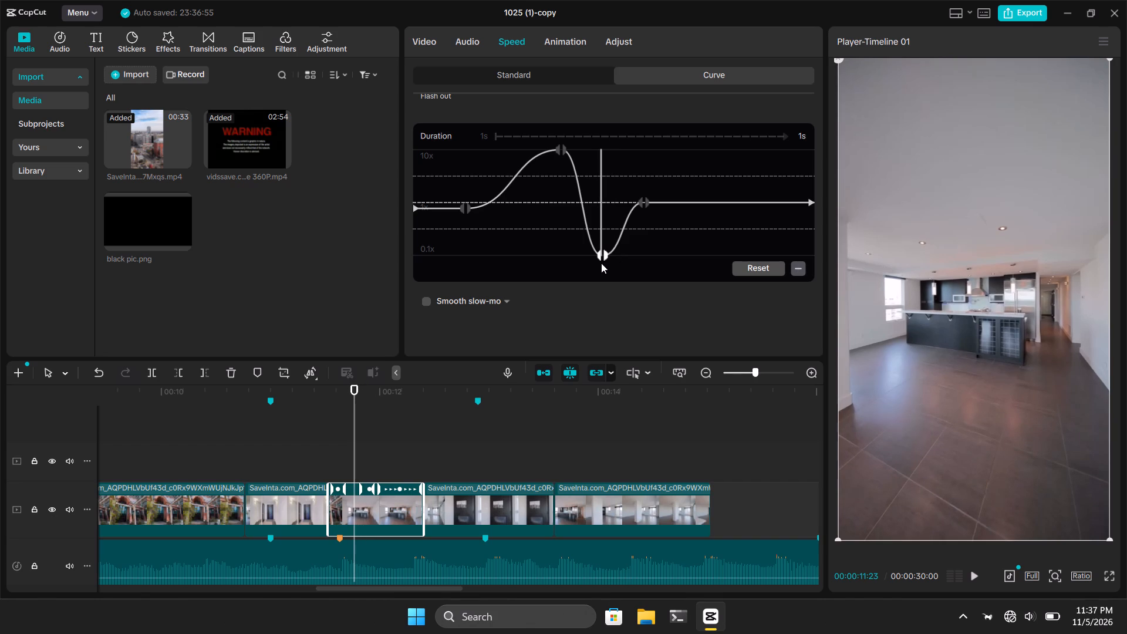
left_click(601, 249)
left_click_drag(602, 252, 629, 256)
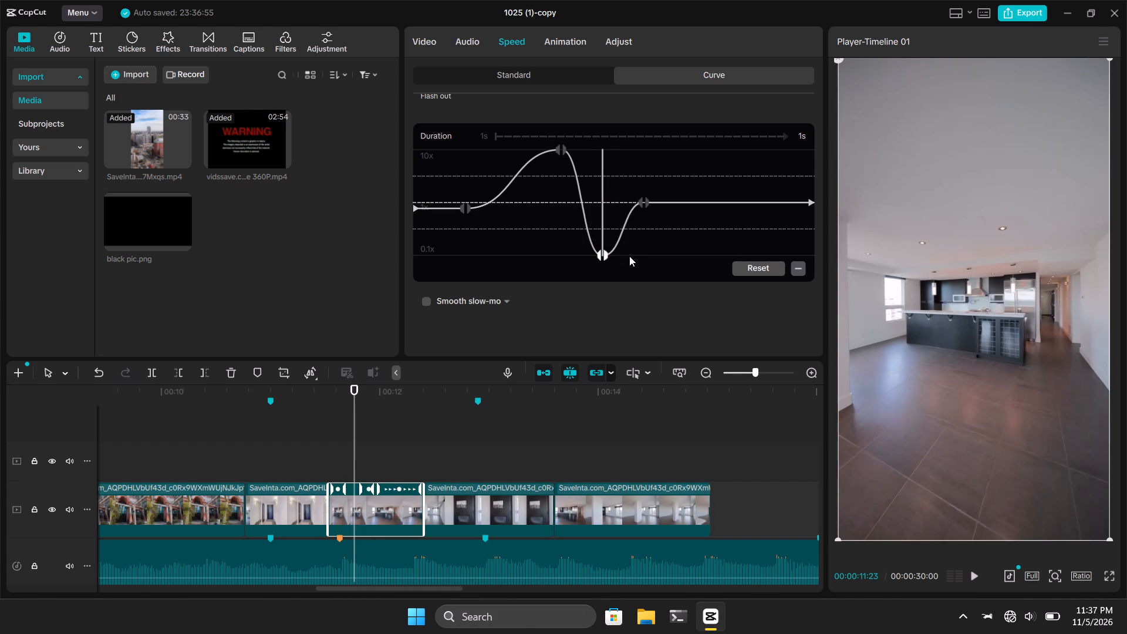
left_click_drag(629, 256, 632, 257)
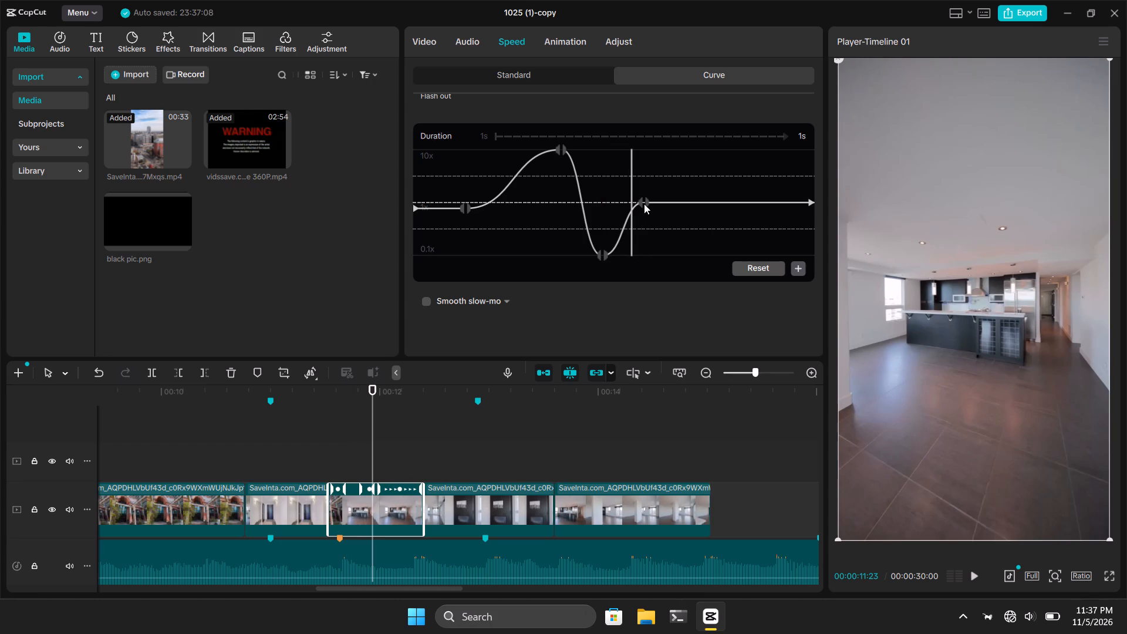
Shift the kitchen clip's 1x curve point after the dip later, move the 0.1x slow point later too, and play the clip back.
left_click_drag(644, 204, 660, 204)
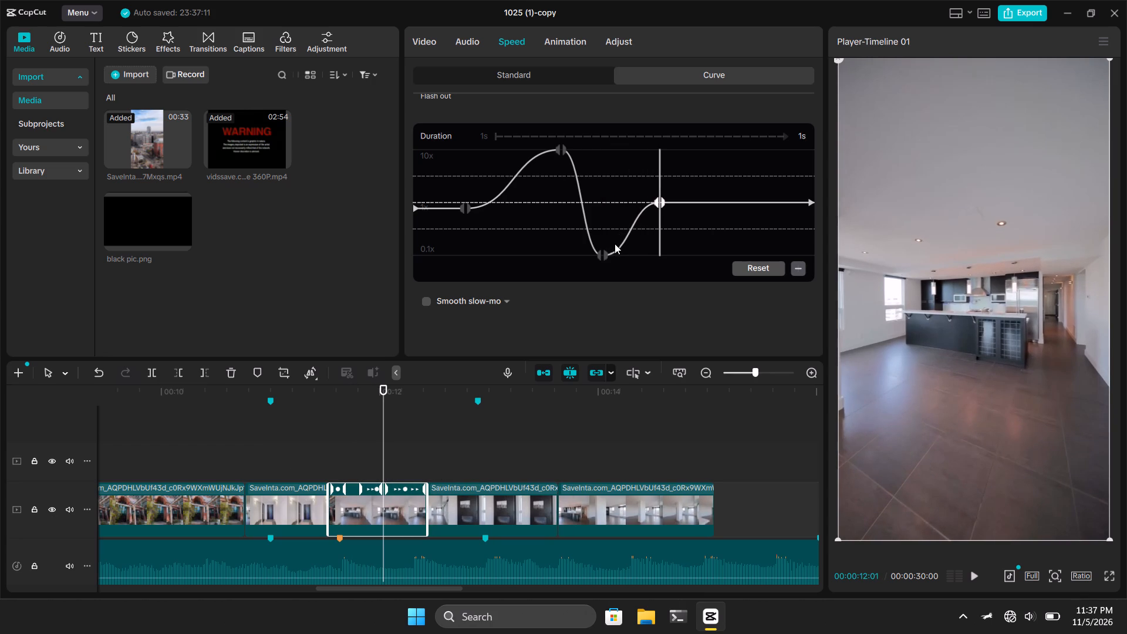
left_click(605, 252)
left_click_drag(605, 252, 627, 252)
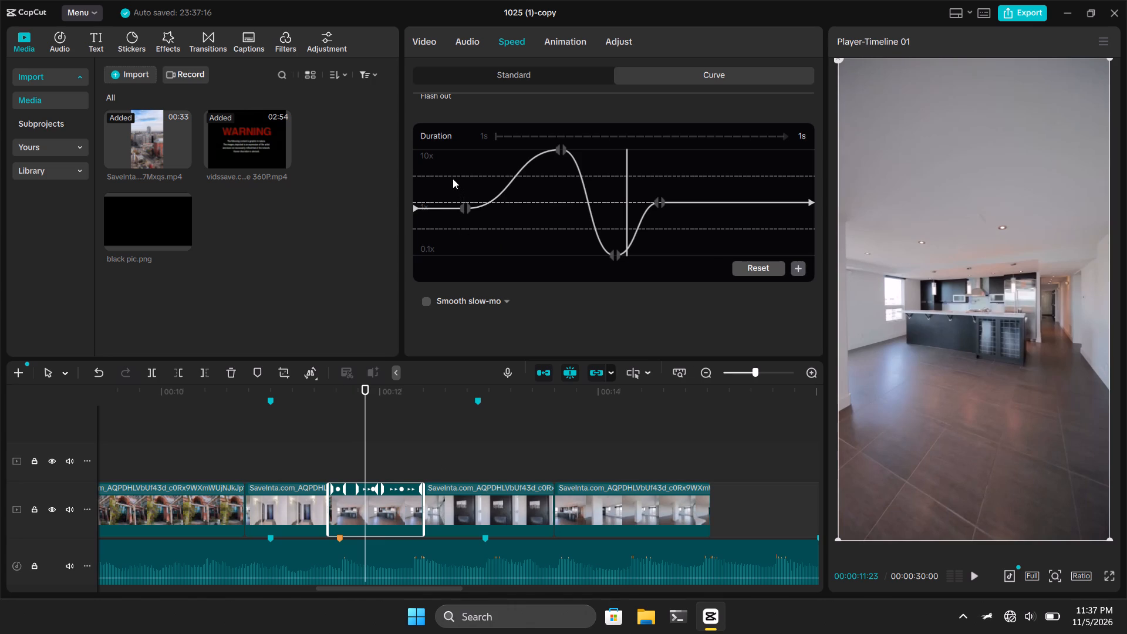
left_click(453, 178)
left_click_drag(453, 178, 367, 228)
key("space")
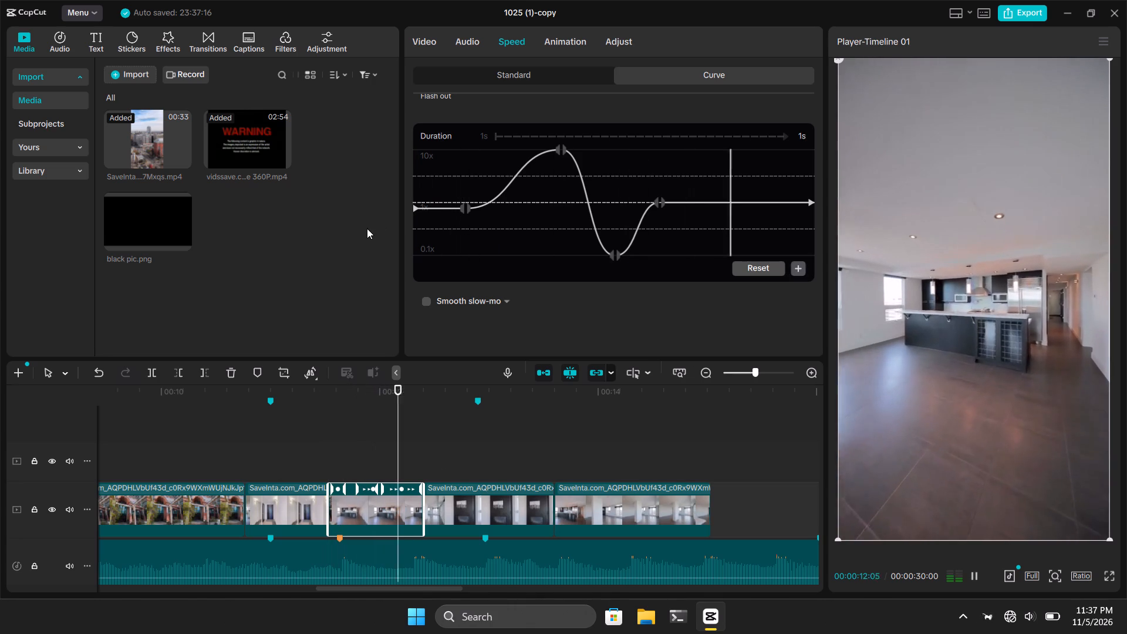
key("space")
left_click(417, 189)
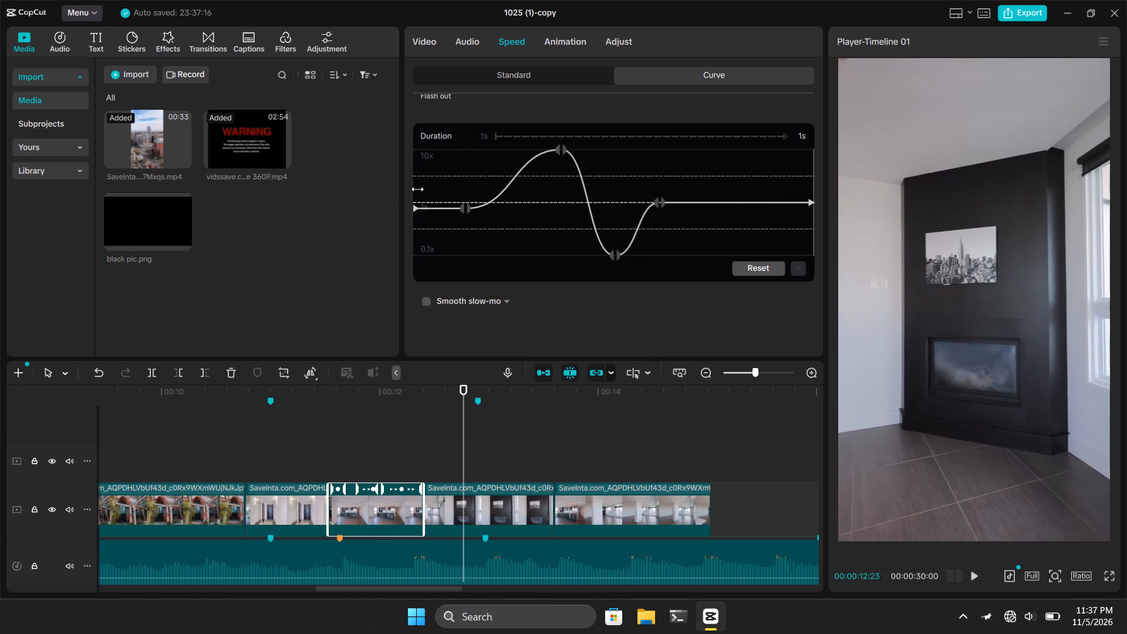
key("space")
key("space")
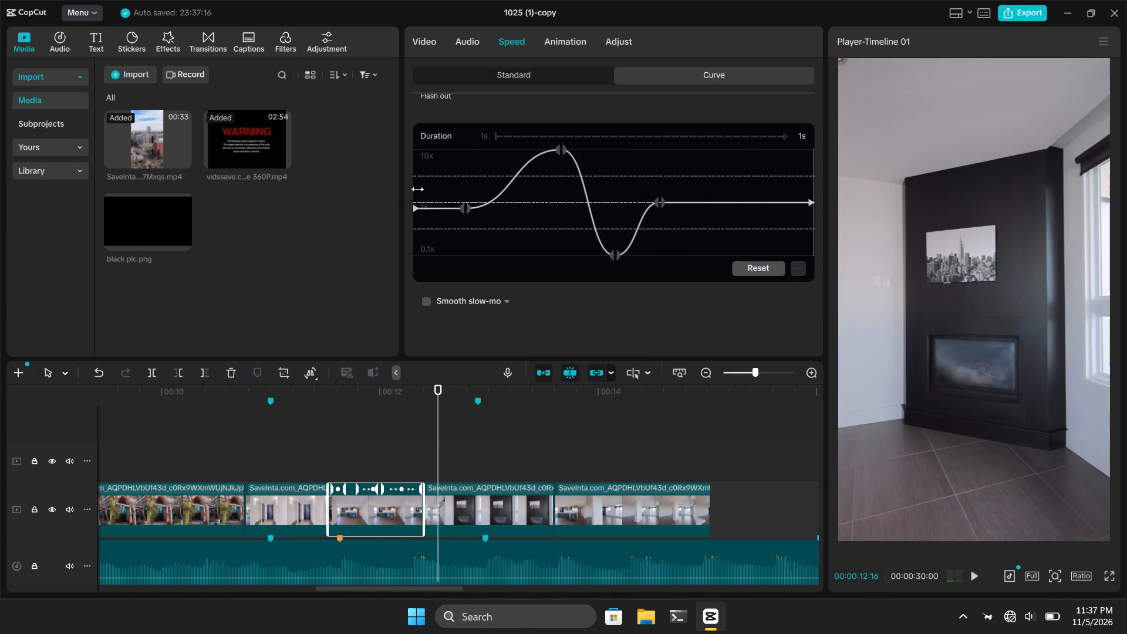
Move the kitchen clip's 0.1x slow curve point slightly earlier, closer to the 10x peak.
left_click(611, 252)
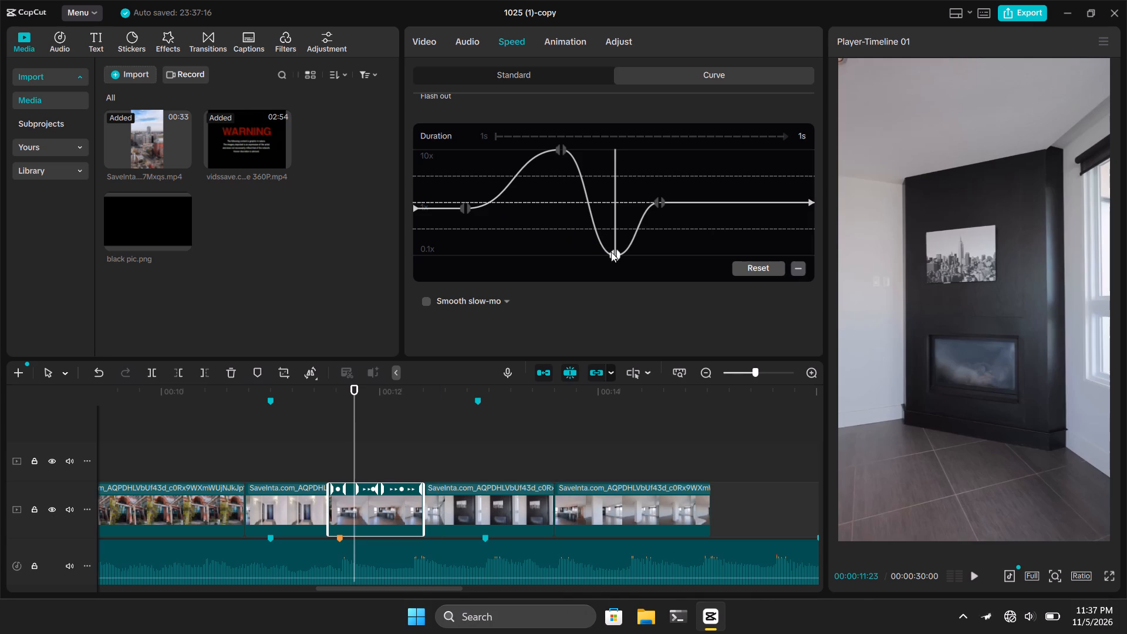
left_click_drag(611, 252, 566, 261)
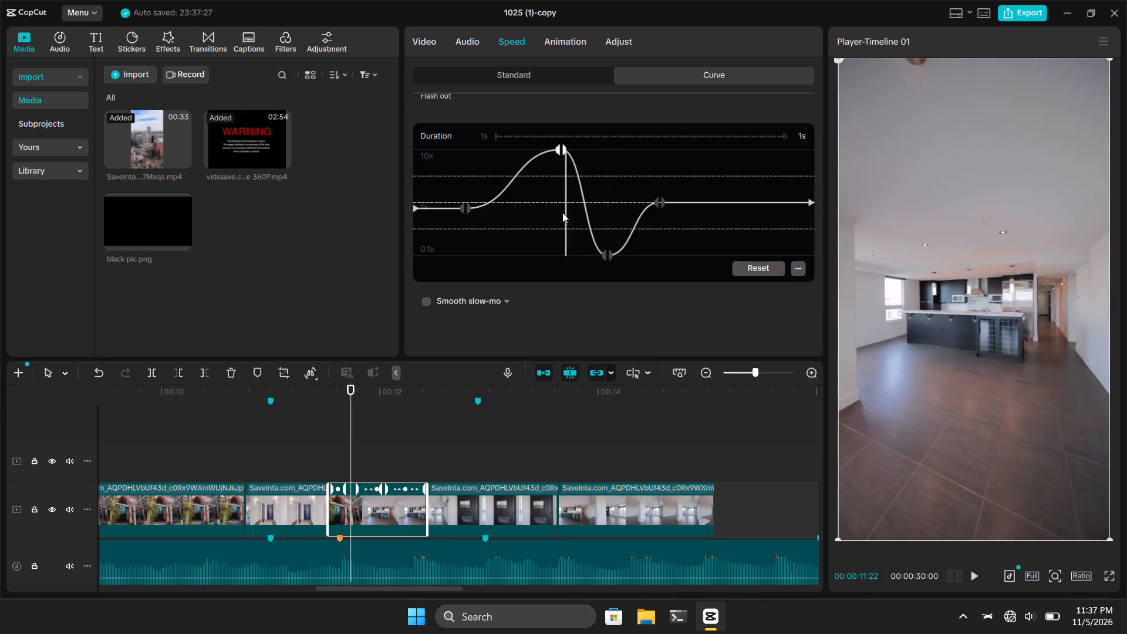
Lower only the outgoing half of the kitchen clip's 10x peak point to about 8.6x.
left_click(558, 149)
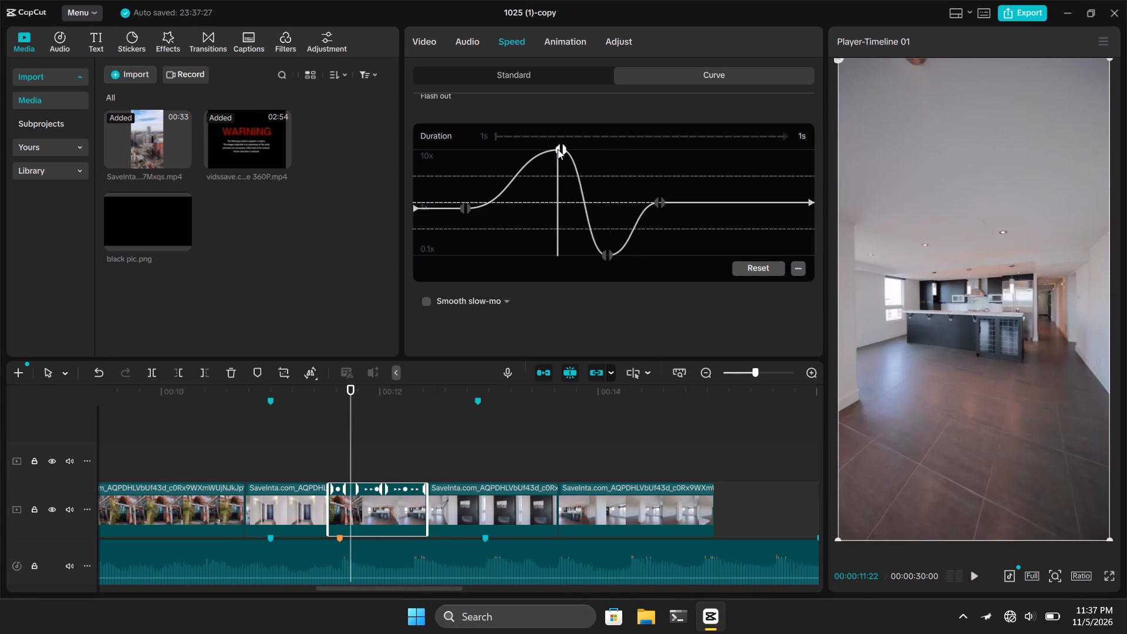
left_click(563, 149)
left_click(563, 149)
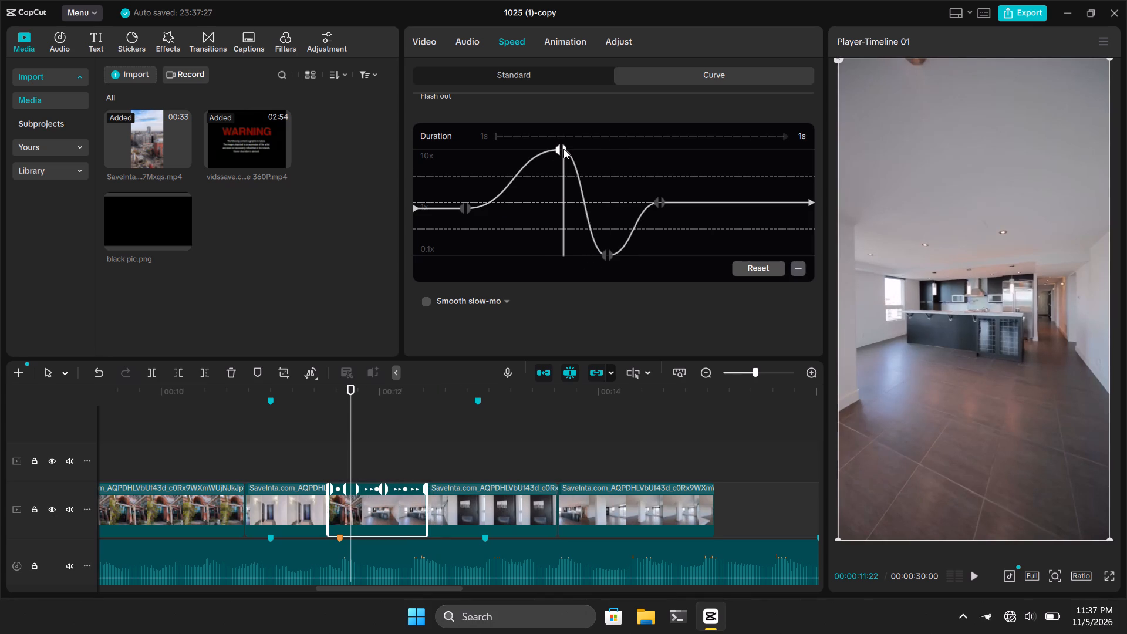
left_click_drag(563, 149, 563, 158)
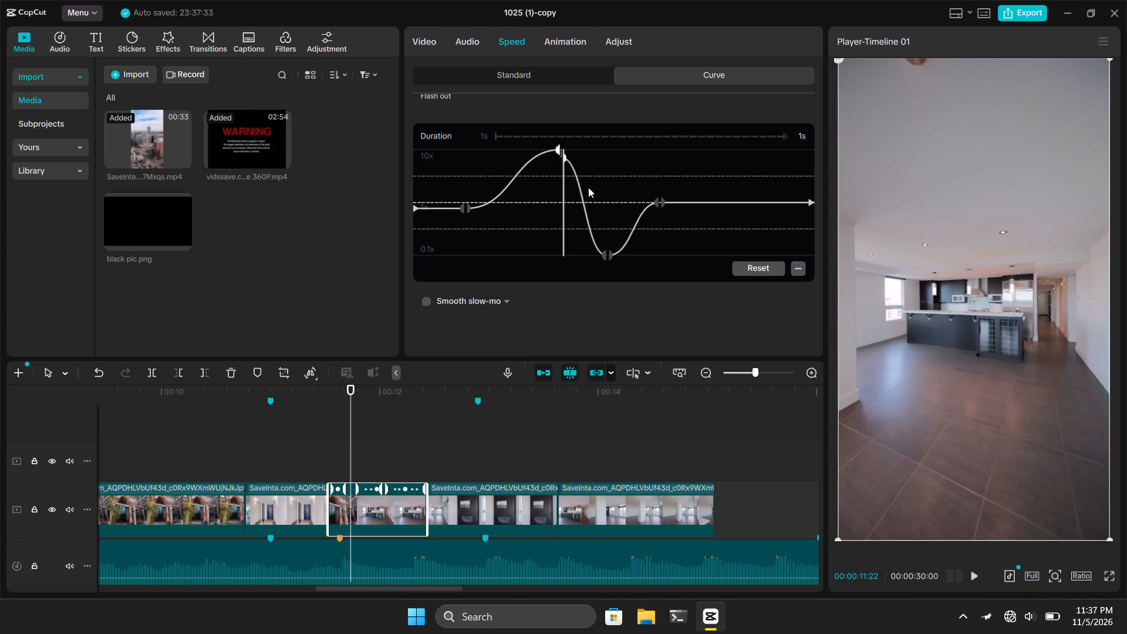
Nudge the kitchen clip's 0.1x slow curve point a touch earlier and play the clip from near its start.
left_click_drag(605, 254, 579, 256)
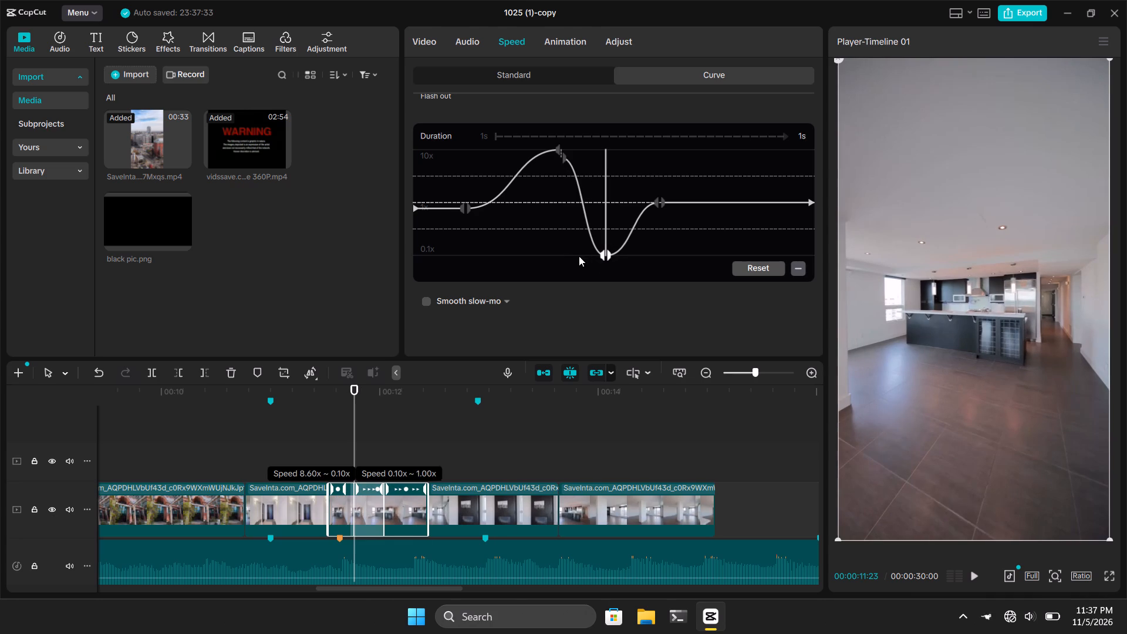
left_click_drag(579, 256, 534, 252)
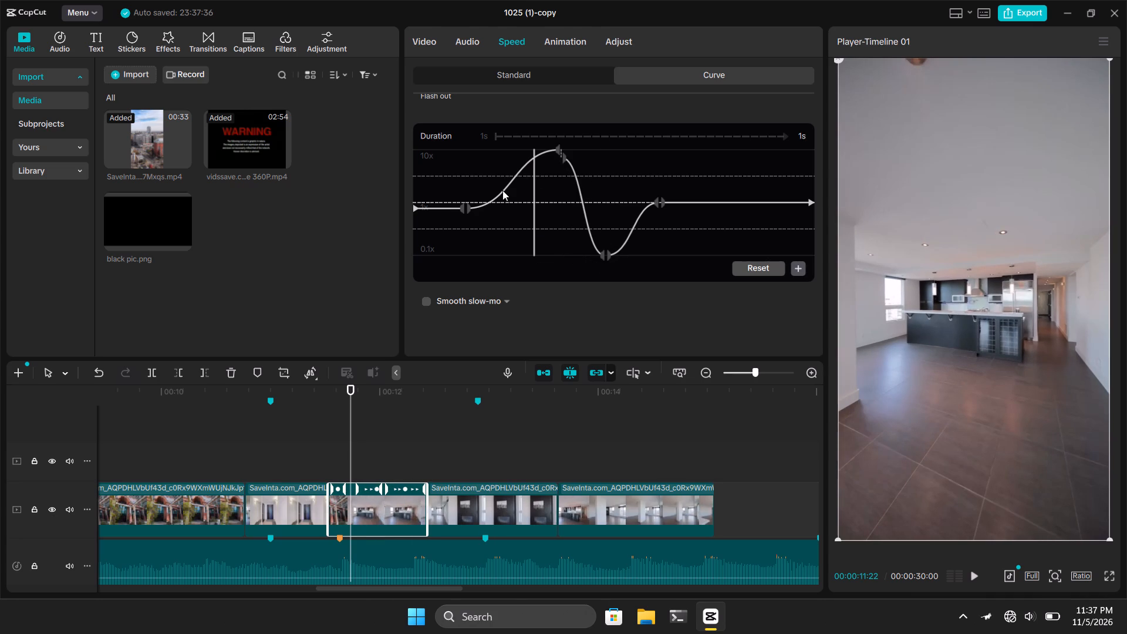
left_click(478, 168)
left_click_drag(478, 168, 336, 201)
key("space")
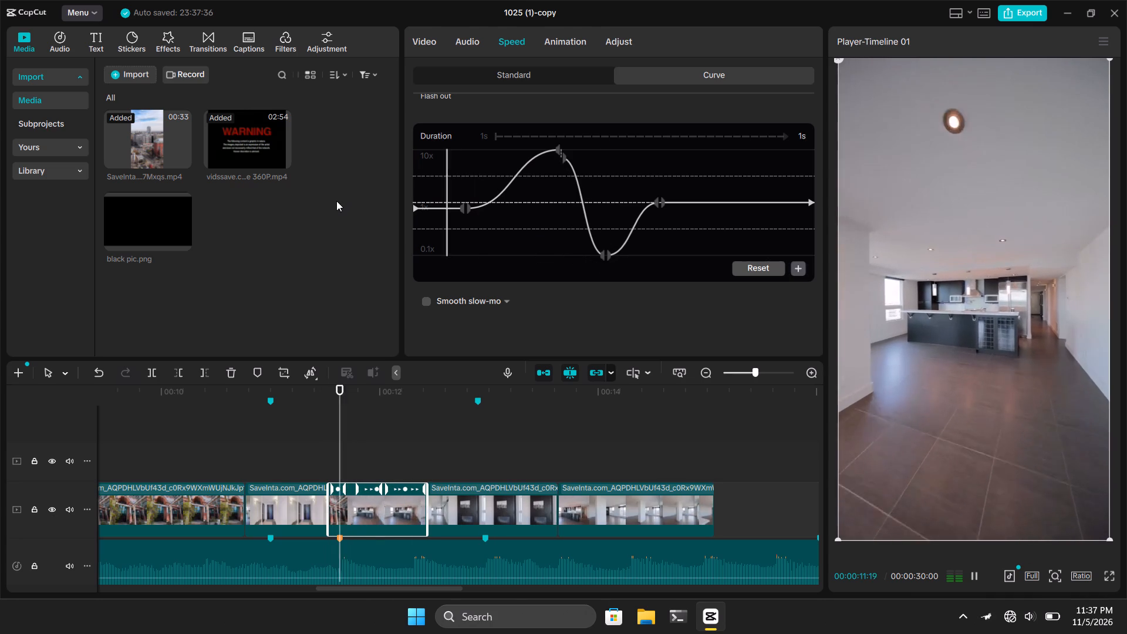
key("space")
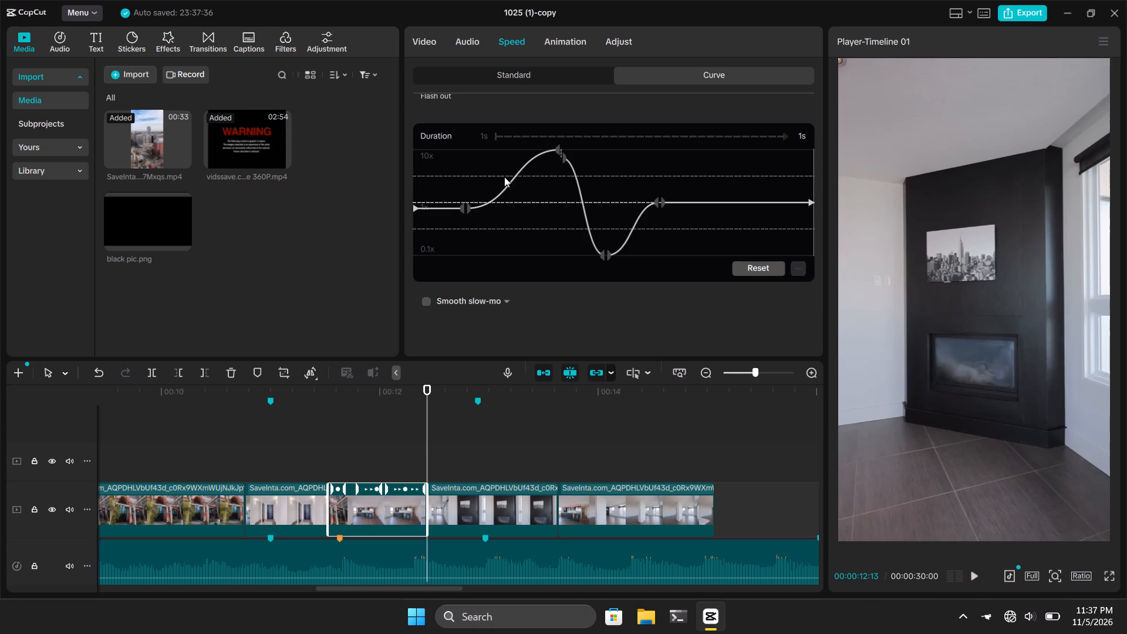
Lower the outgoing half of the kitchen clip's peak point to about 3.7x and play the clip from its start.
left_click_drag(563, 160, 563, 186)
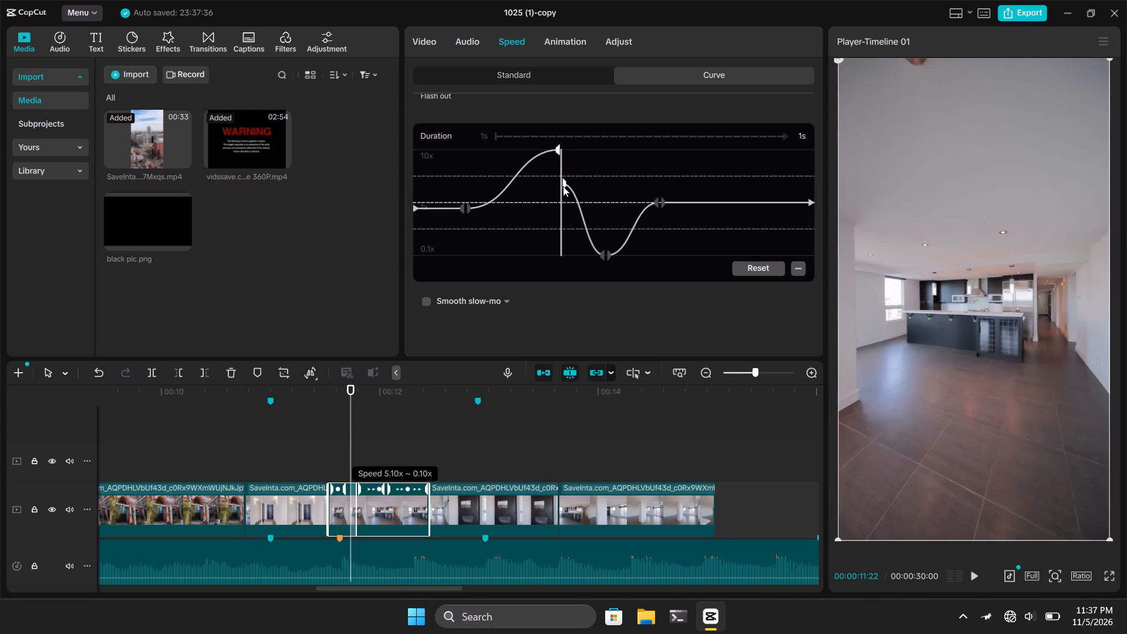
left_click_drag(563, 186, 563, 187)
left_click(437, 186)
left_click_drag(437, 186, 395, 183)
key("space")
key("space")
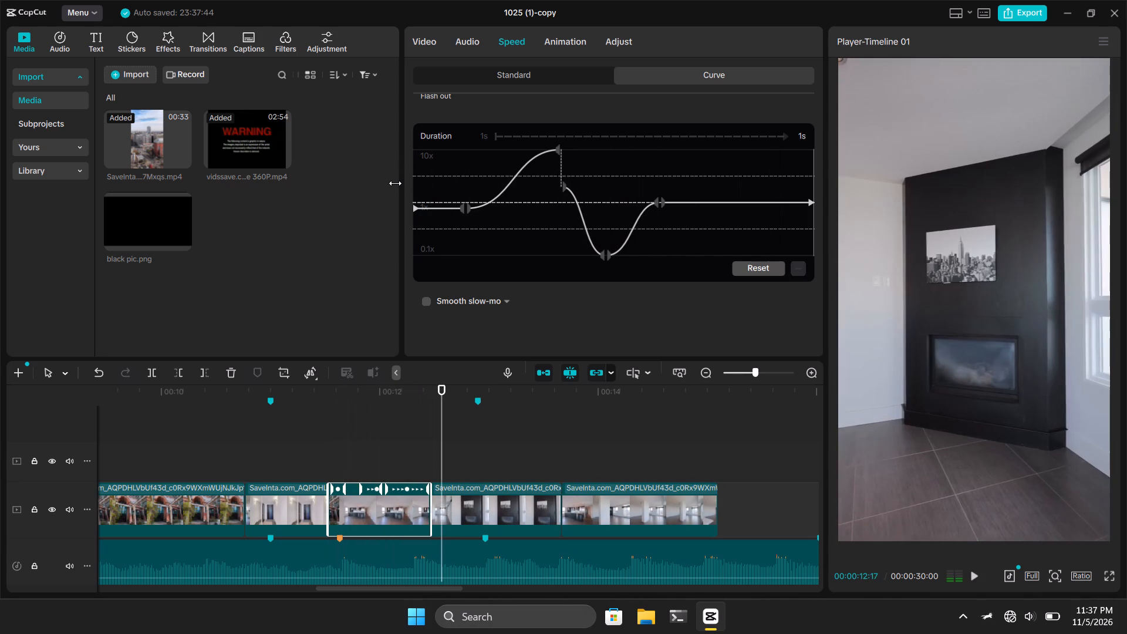
Replay the kitchen clip twice from its beginning into the fireplace clip to check the stepped speed drop.
left_click(482, 164)
left_click_drag(482, 164, 387, 174)
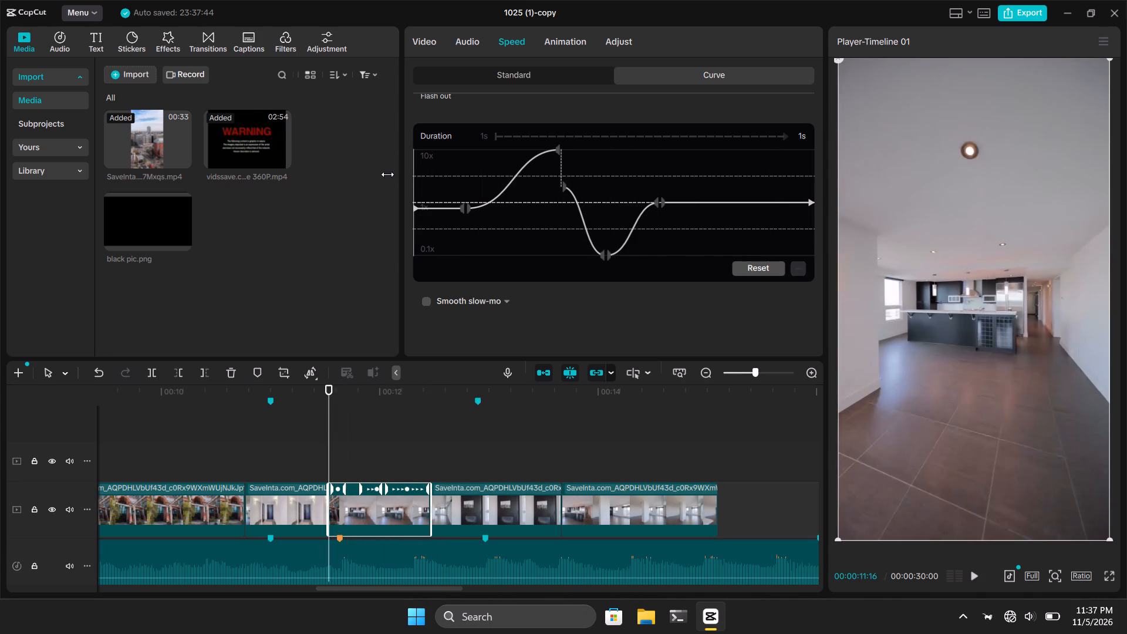
left_click_drag(387, 174, 383, 174)
key("space")
key("space")
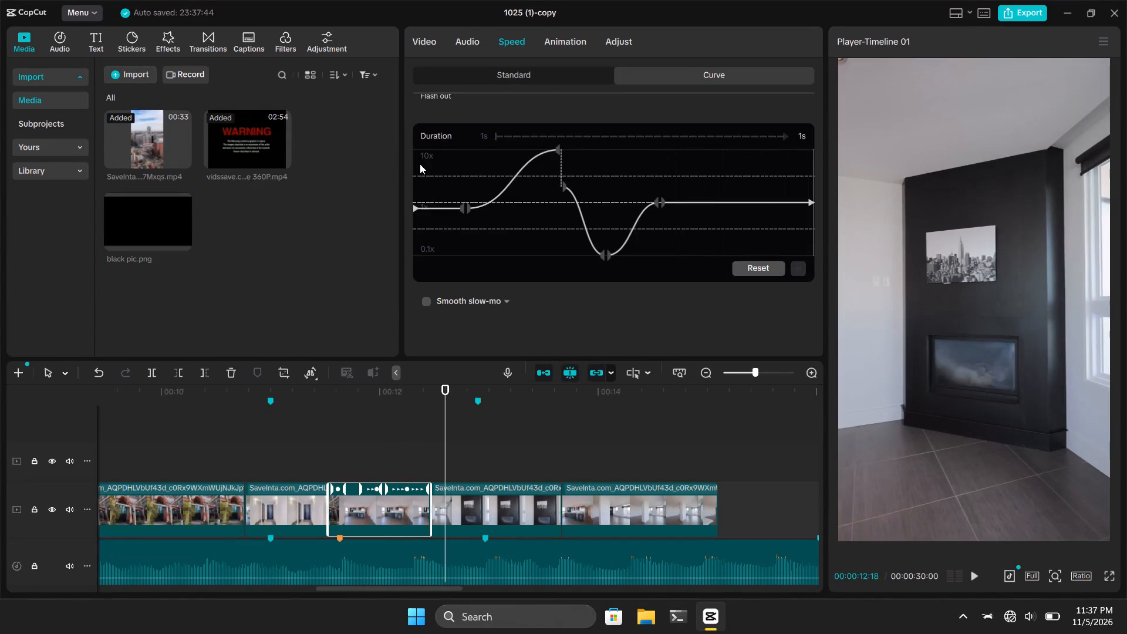
left_click(432, 164)
left_click_drag(432, 164, 371, 184)
key("space")
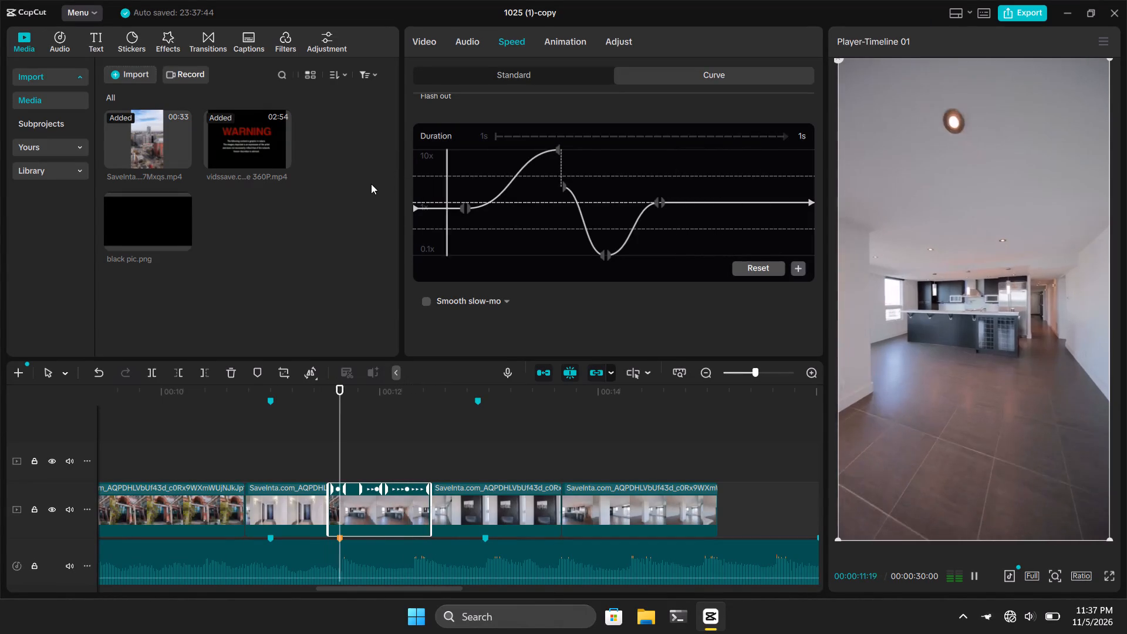
key("space")
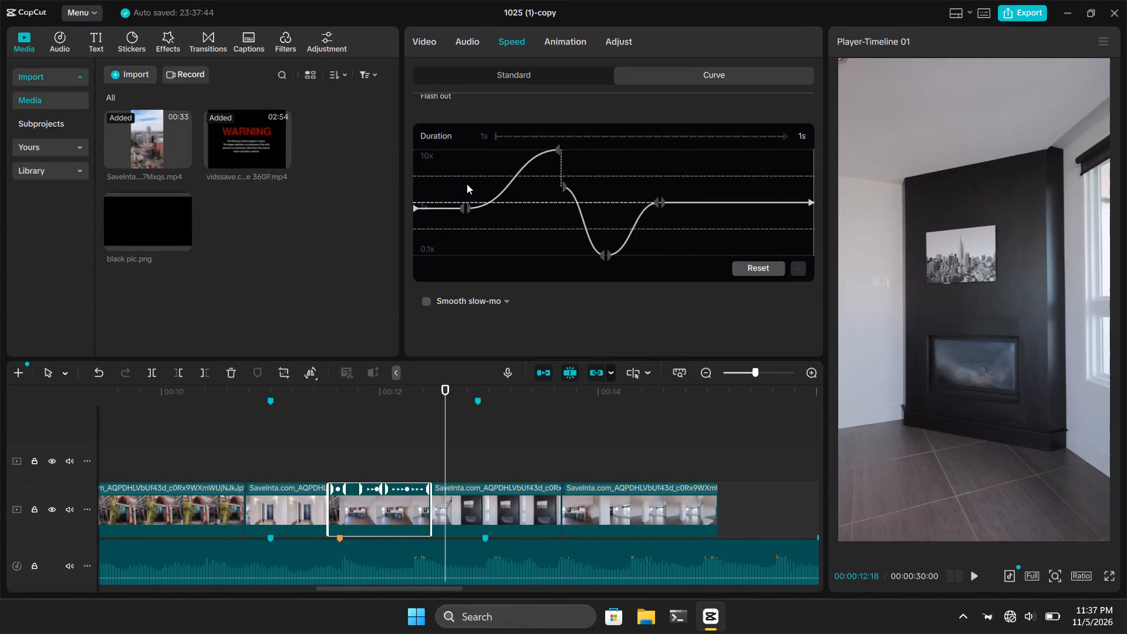
Shift the kitchen clip's peak curve point earlier with both halves at 10x, and return the playhead to near the clip's start.
left_click_drag(557, 152, 534, 153)
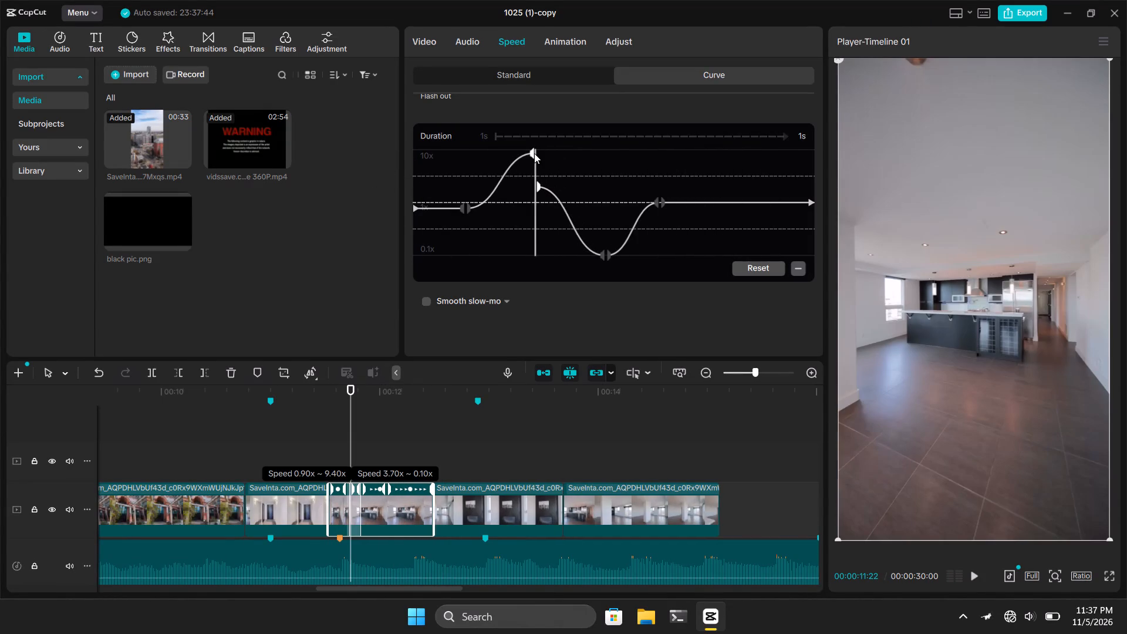
left_click_drag(534, 153, 543, 139)
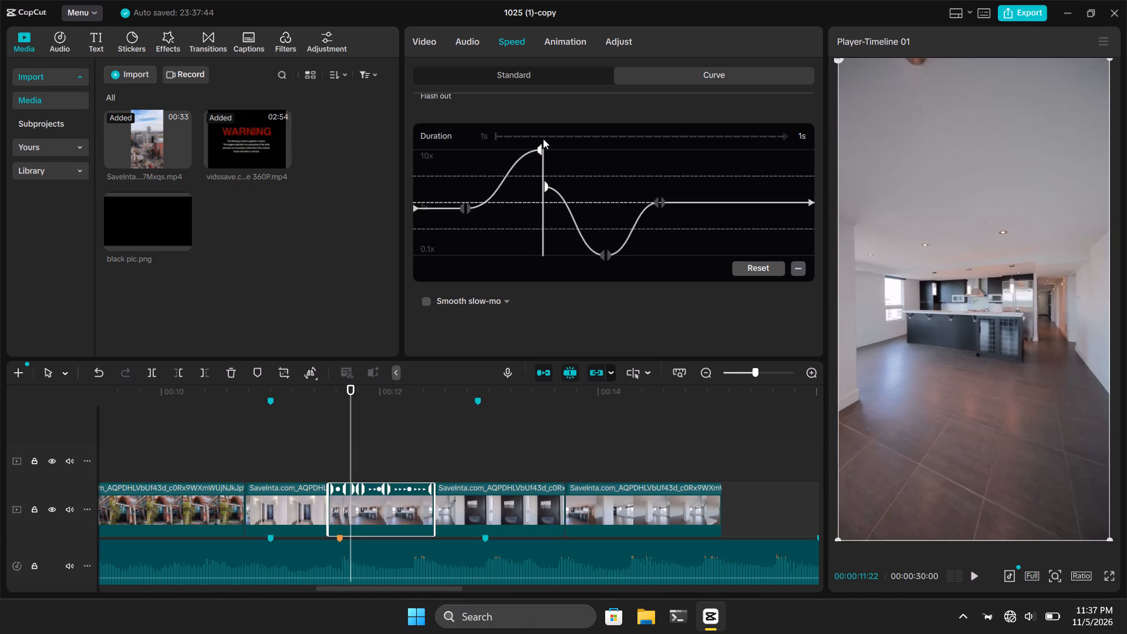
left_click_drag(545, 182, 548, 150)
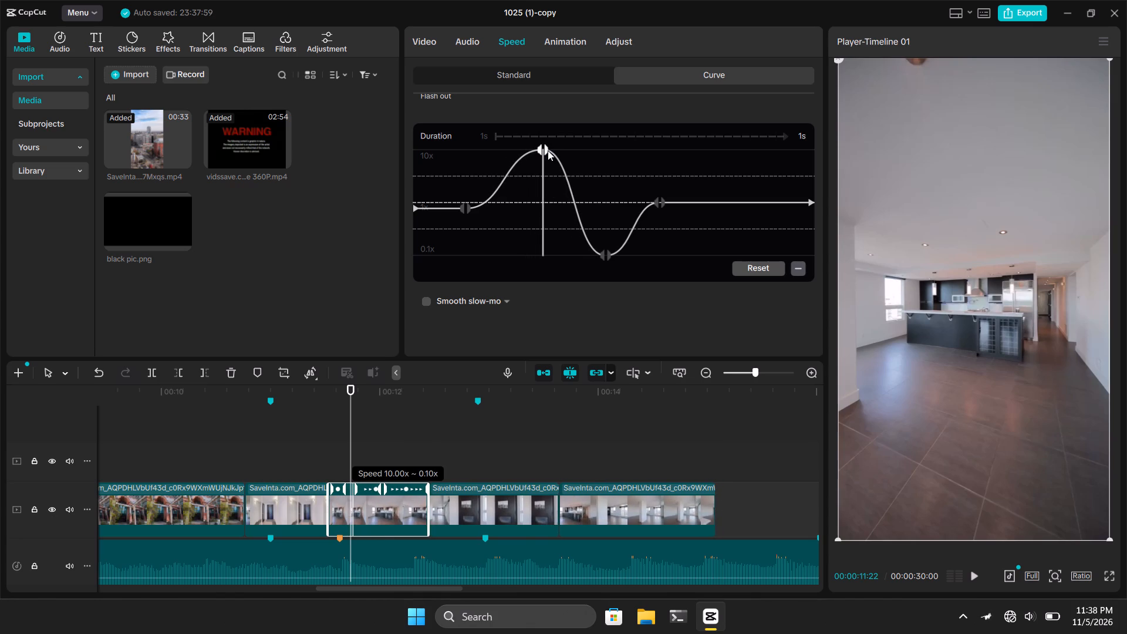
left_click_drag(548, 150, 548, 145)
double_click(459, 171)
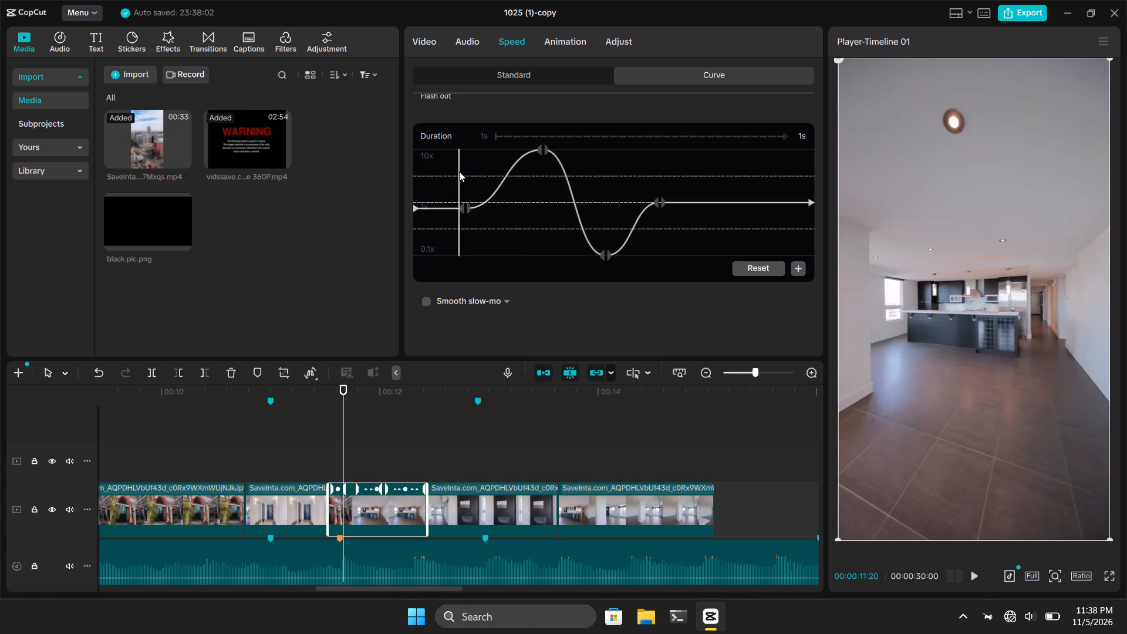
Play the kitchen clip from its start into the fireplace clip, and scrub around its first curve point.
left_click_drag(458, 171, 389, 184)
key("space")
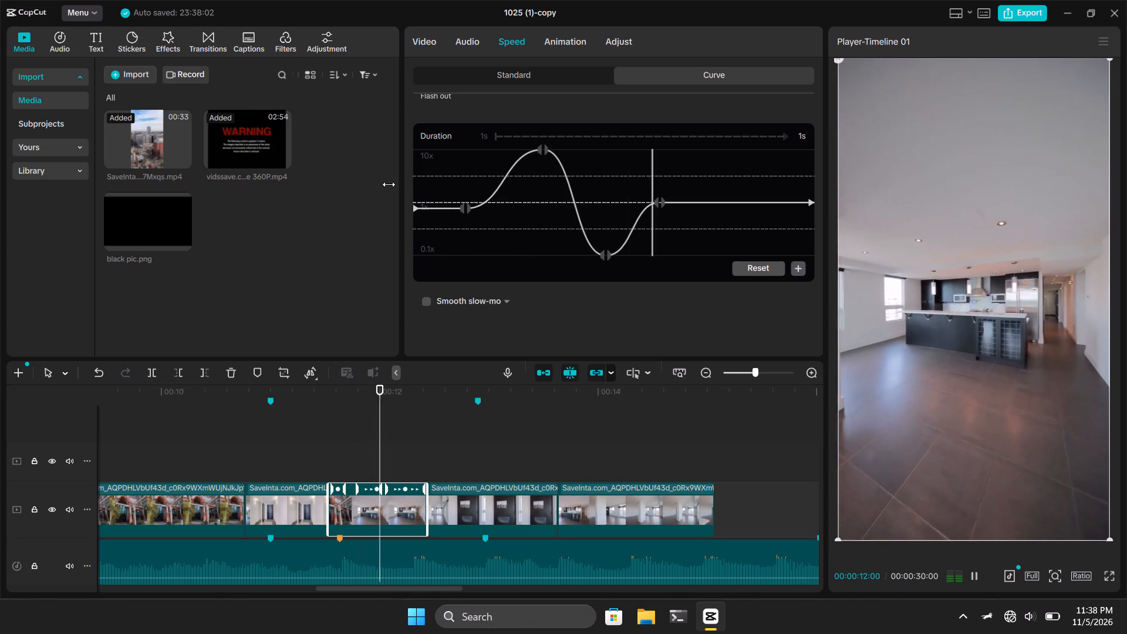
key("space")
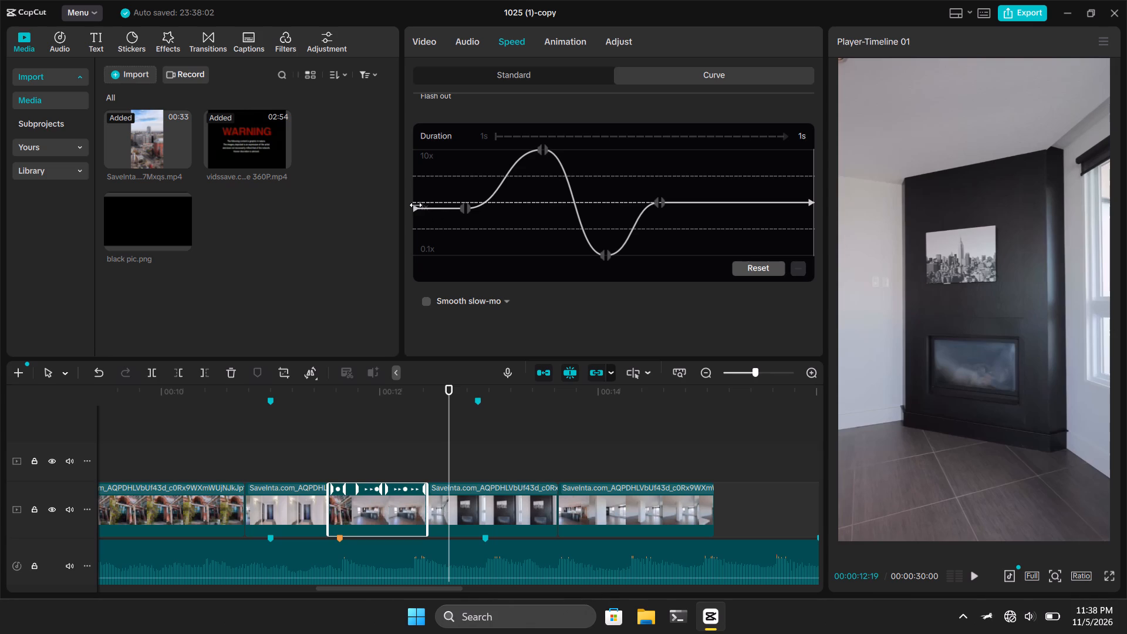
left_click_drag(423, 204, 423, 202)
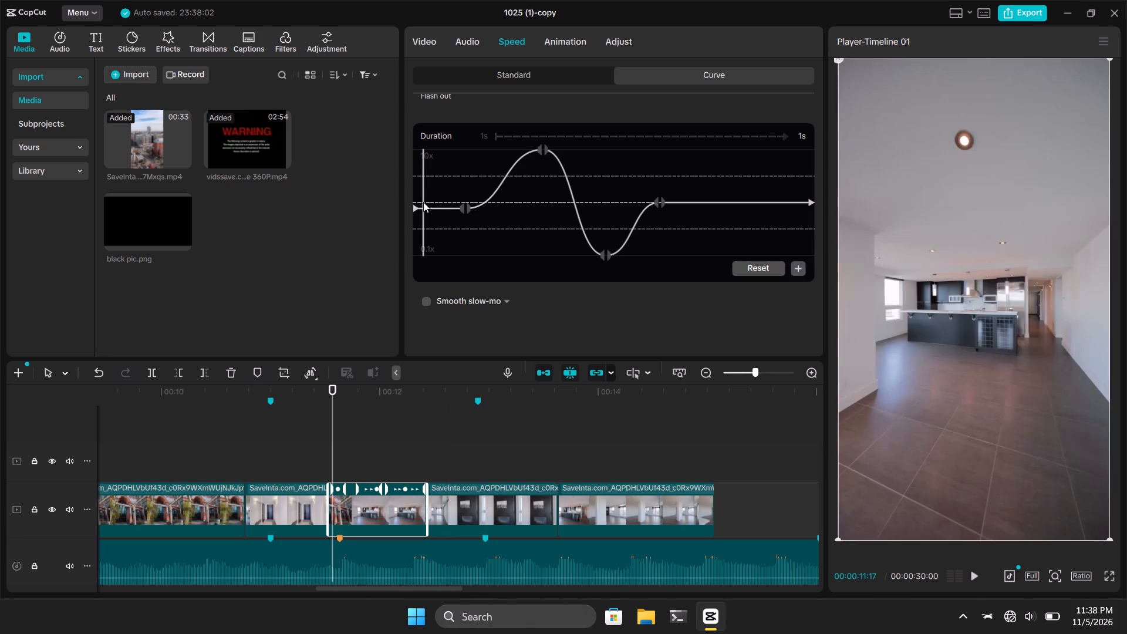
left_click_drag(423, 202, 465, 178)
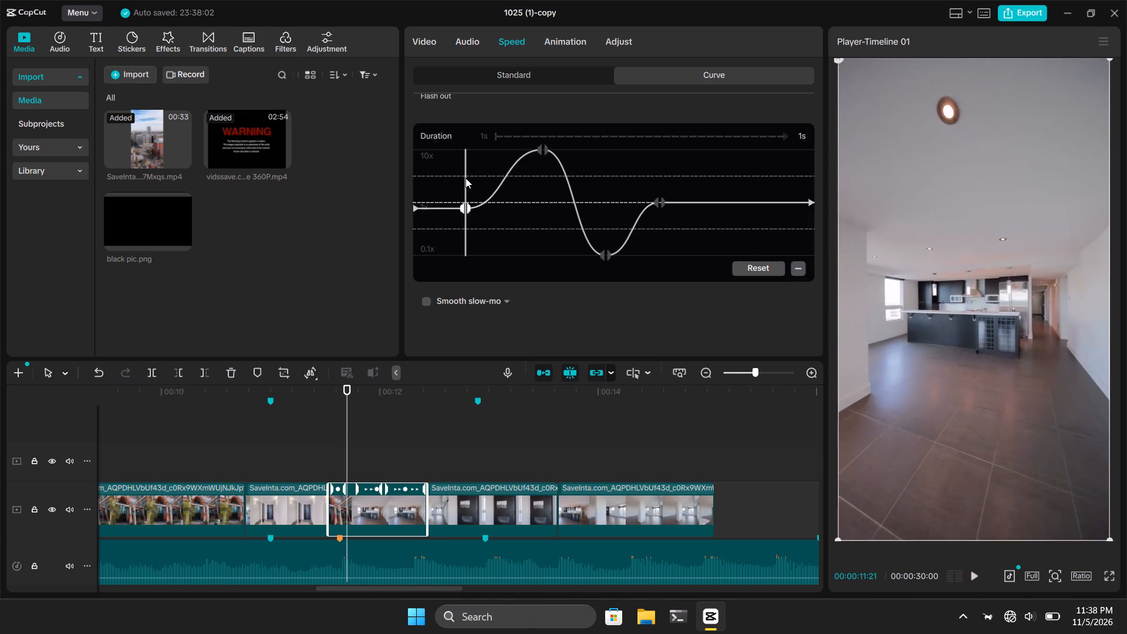
left_click_drag(465, 178, 461, 178)
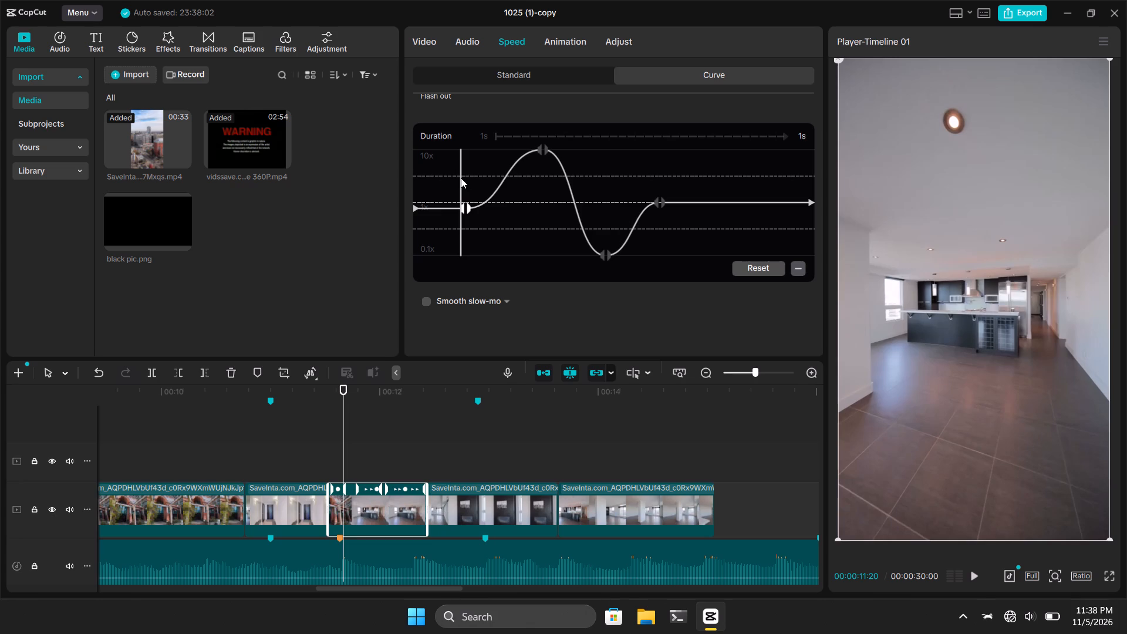
Nudge the kitchen clip's first 0.9x curve point slightly earlier and scrub the clip's opening to compare it with the beat marker.
left_click_drag(461, 178, 464, 204)
left_click_drag(464, 204, 443, 206)
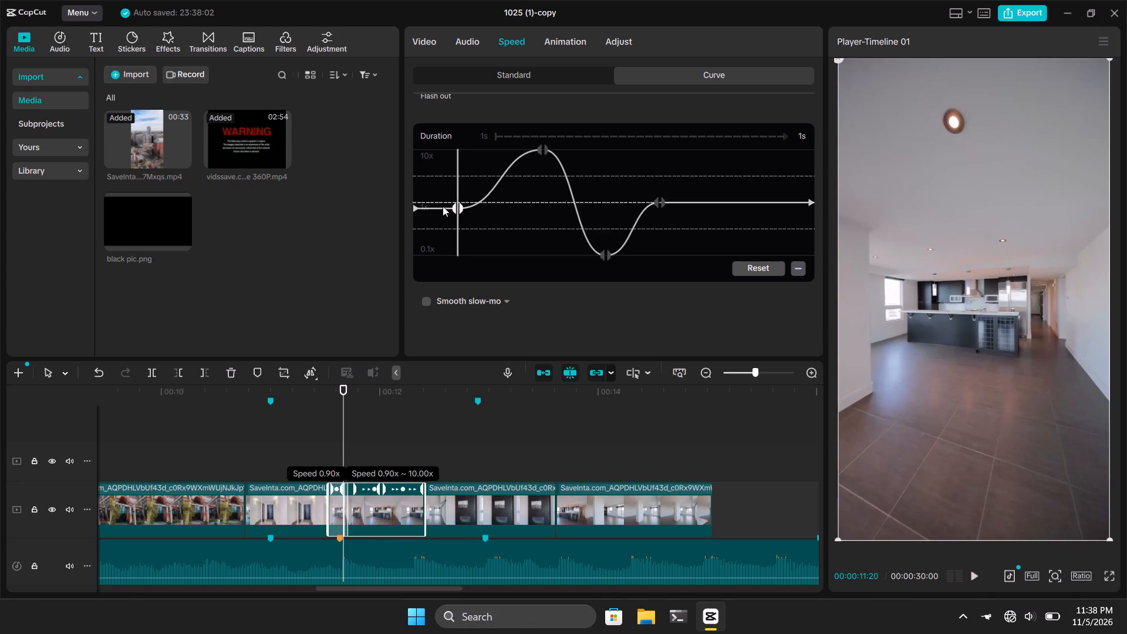
left_click_drag(443, 206, 427, 206)
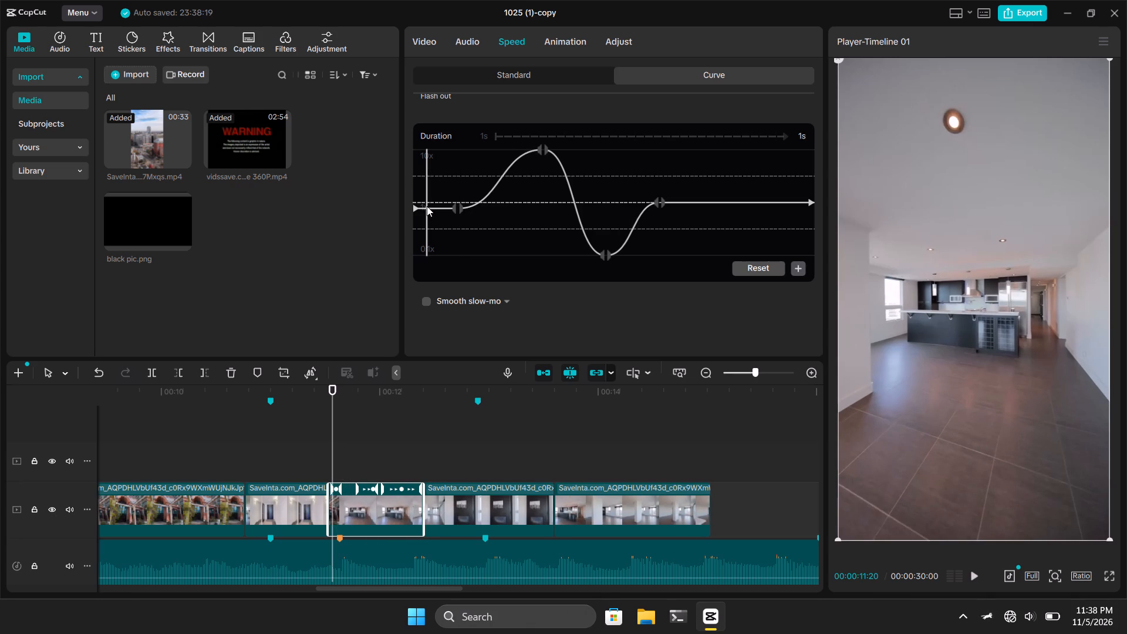
double_click(458, 206)
left_click(458, 206)
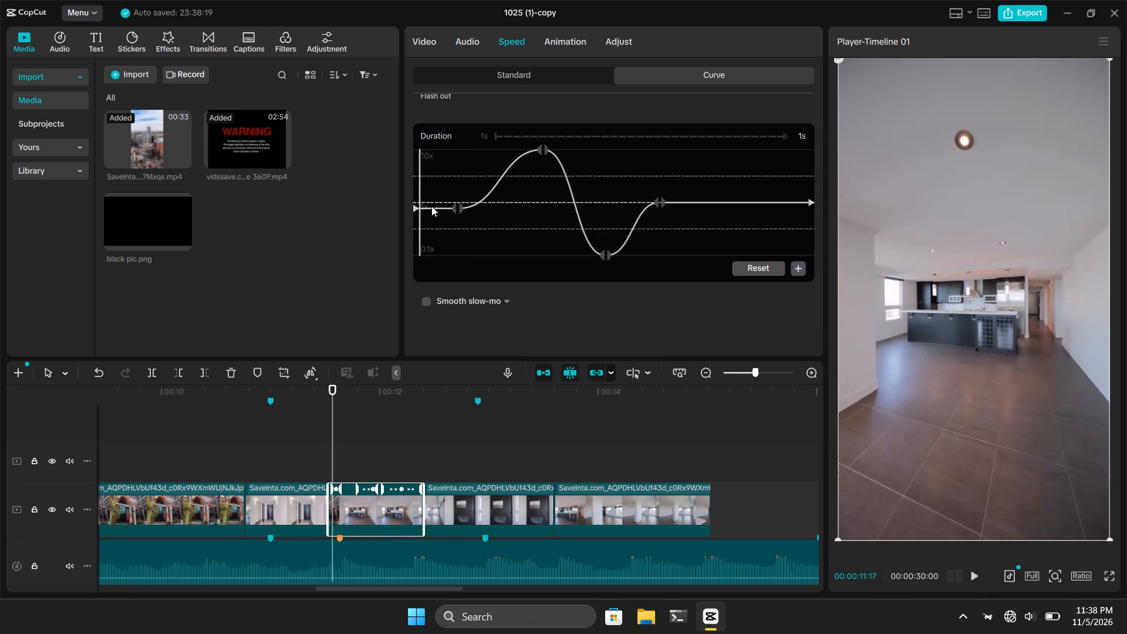
left_click(454, 206)
left_click_drag(454, 206, 437, 208)
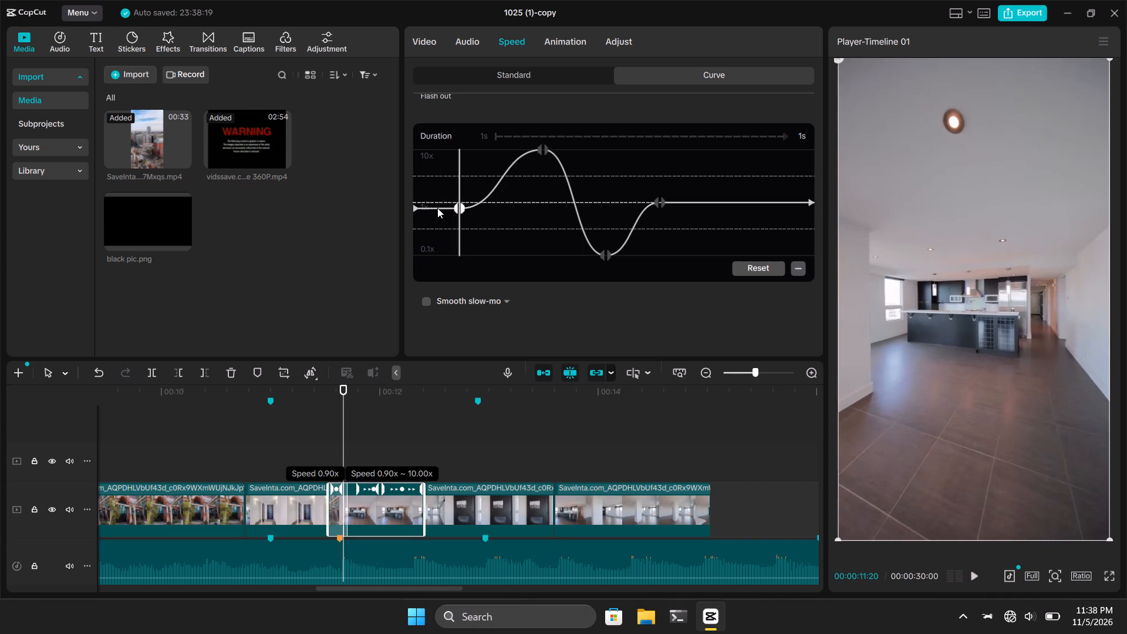
left_click_drag(437, 208, 420, 210)
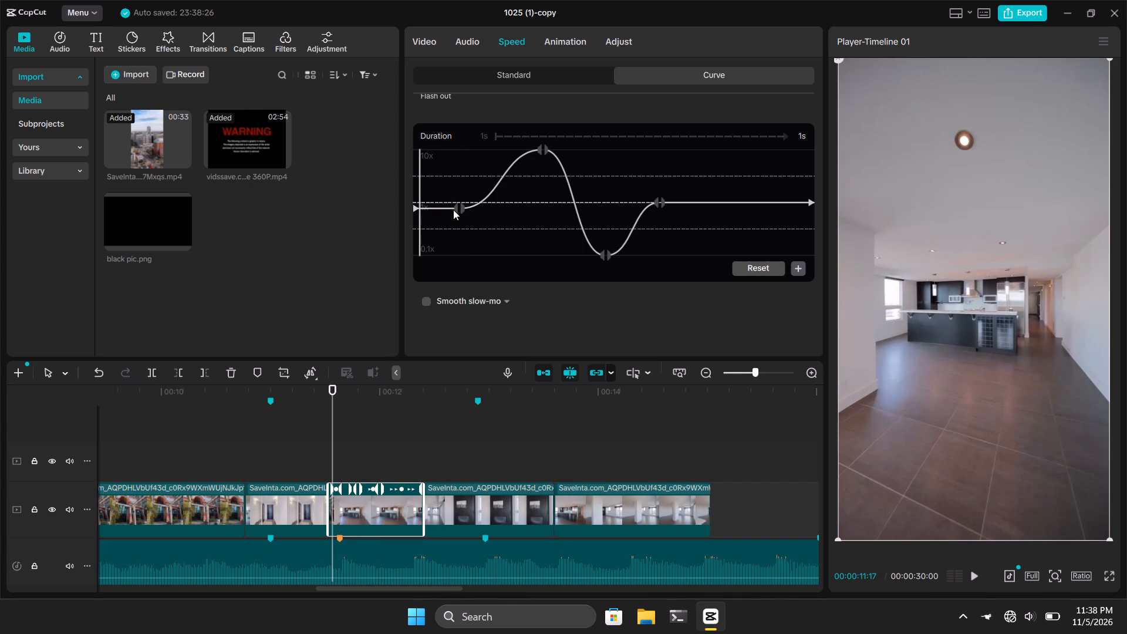
left_click(453, 210)
left_click(461, 207)
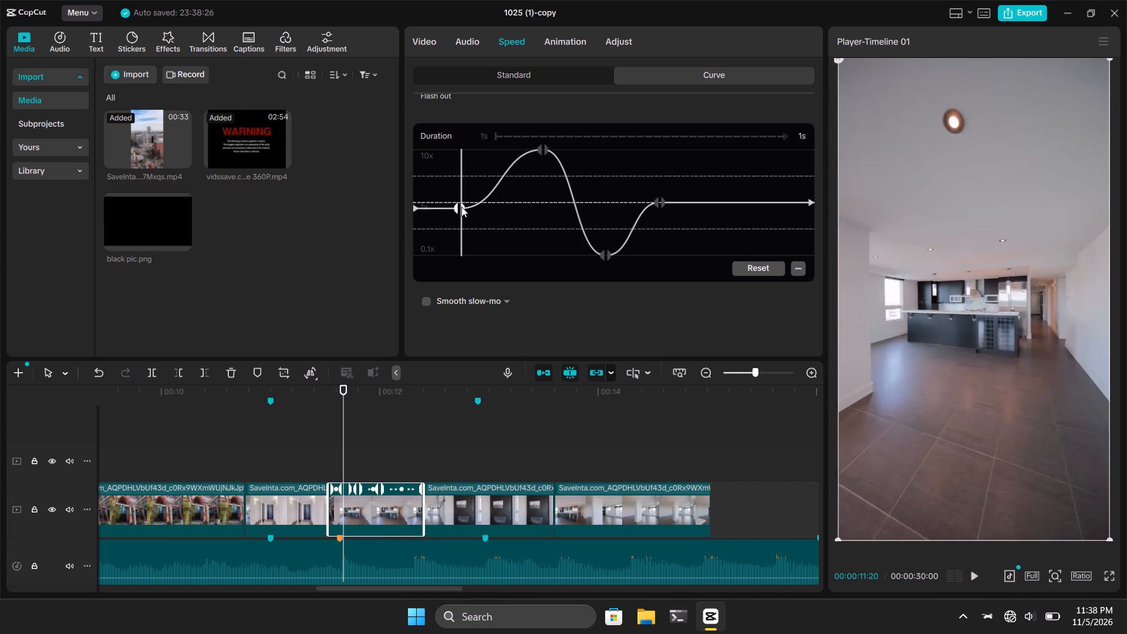
left_click_drag(461, 207, 448, 207)
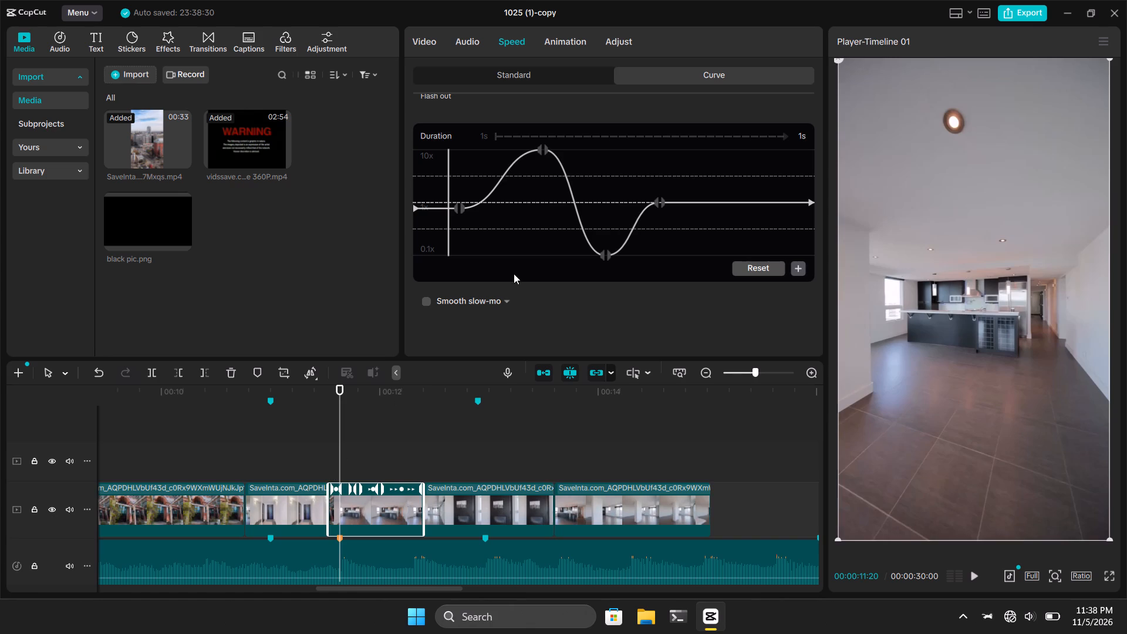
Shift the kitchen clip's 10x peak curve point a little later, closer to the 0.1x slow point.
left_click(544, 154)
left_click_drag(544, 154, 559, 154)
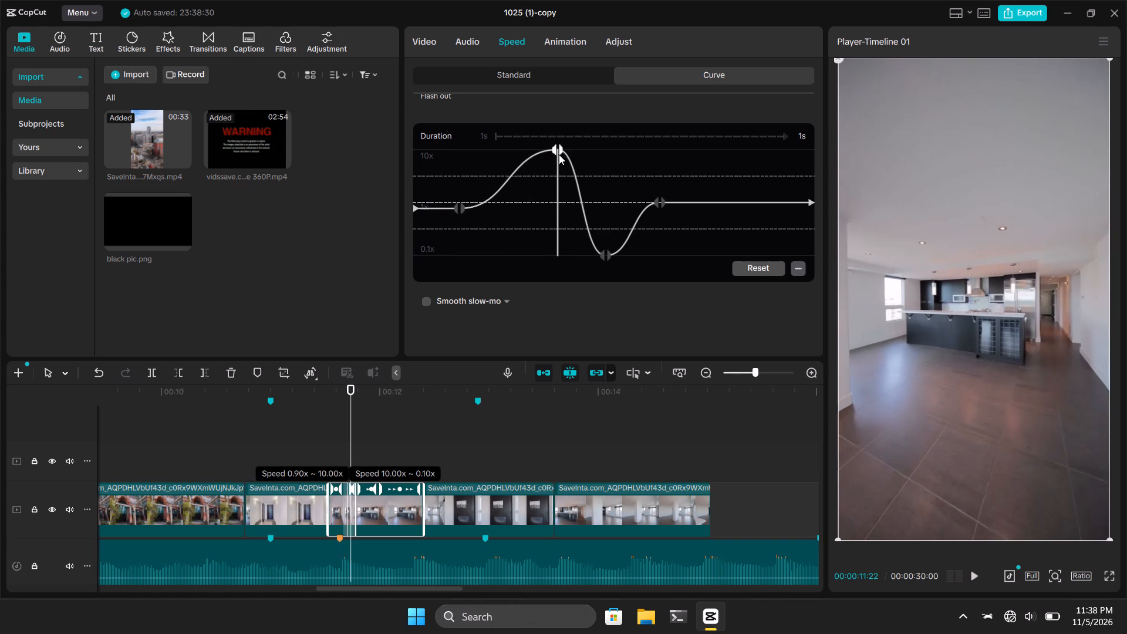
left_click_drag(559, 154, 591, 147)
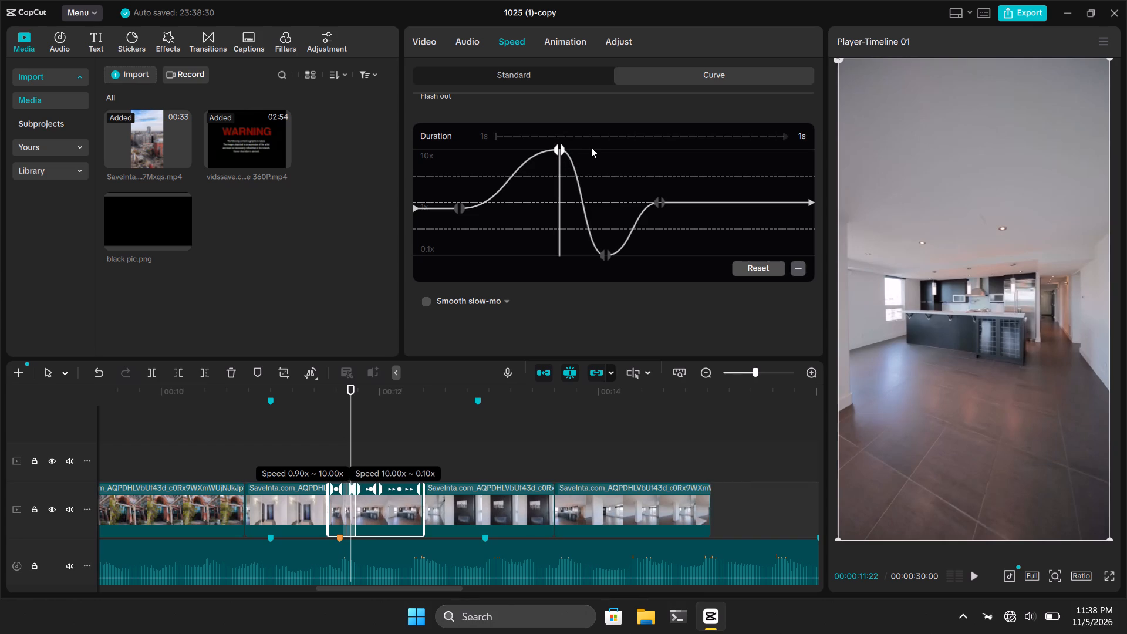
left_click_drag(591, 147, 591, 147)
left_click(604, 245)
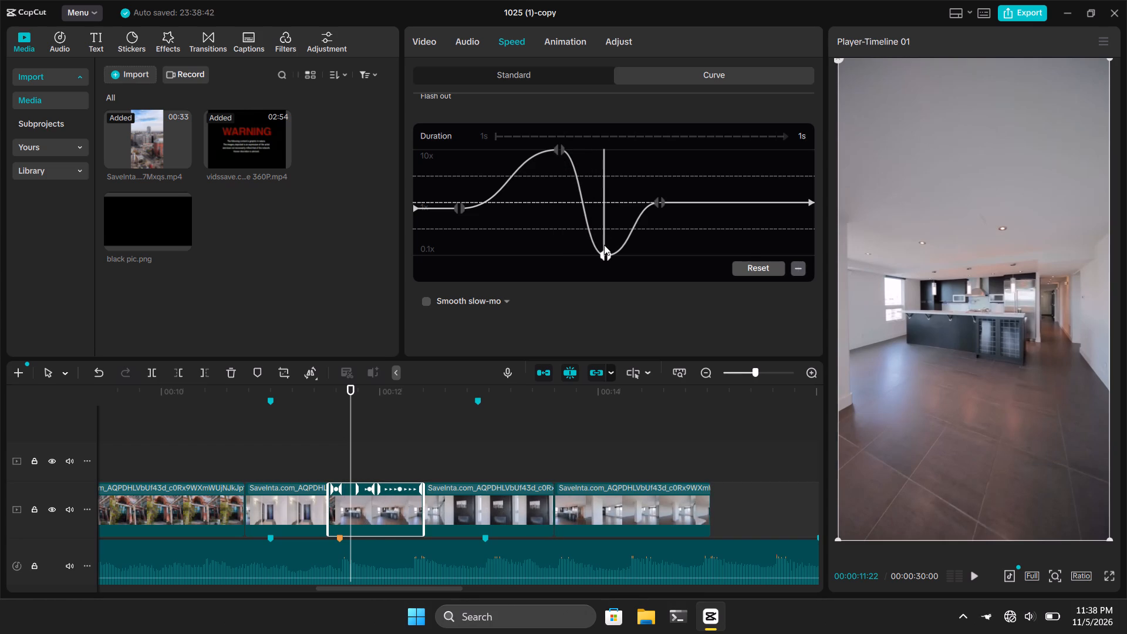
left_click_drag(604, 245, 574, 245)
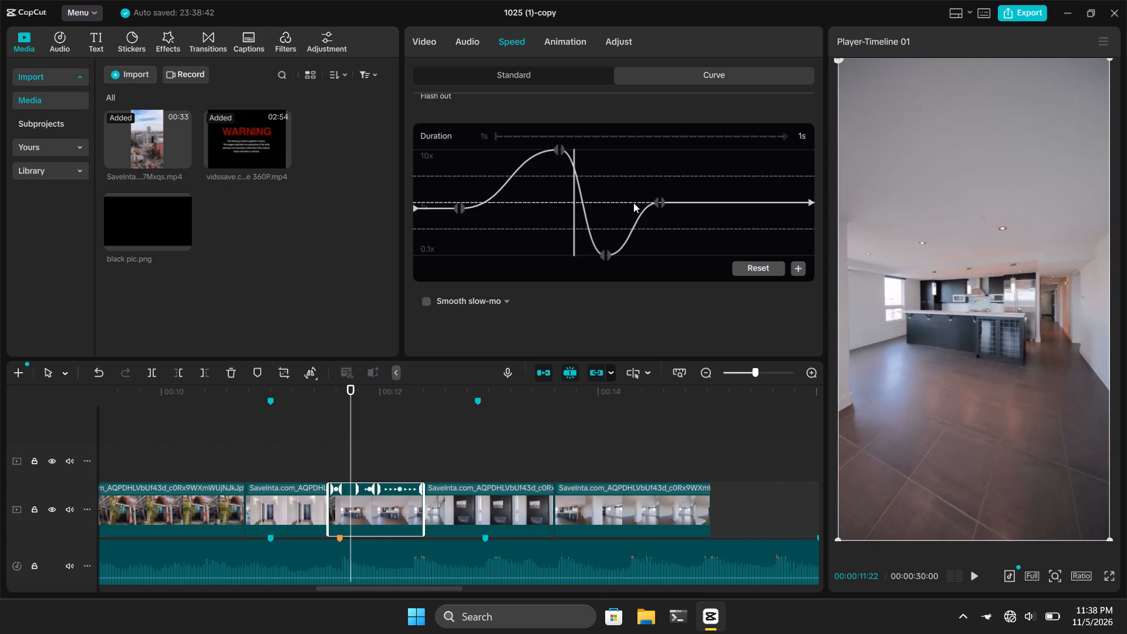
Move the kitchen clip's 1x recovery point later, and delete both it and the 0.1x slow point from the curve.
left_click_drag(656, 200, 676, 198)
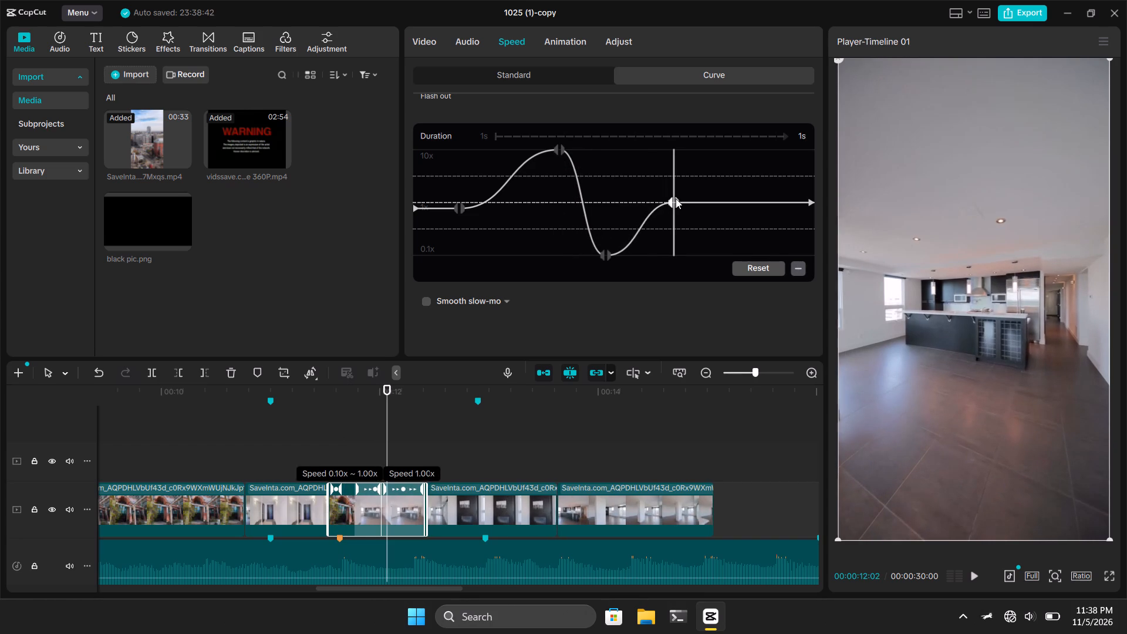
left_click_drag(676, 198, 683, 198)
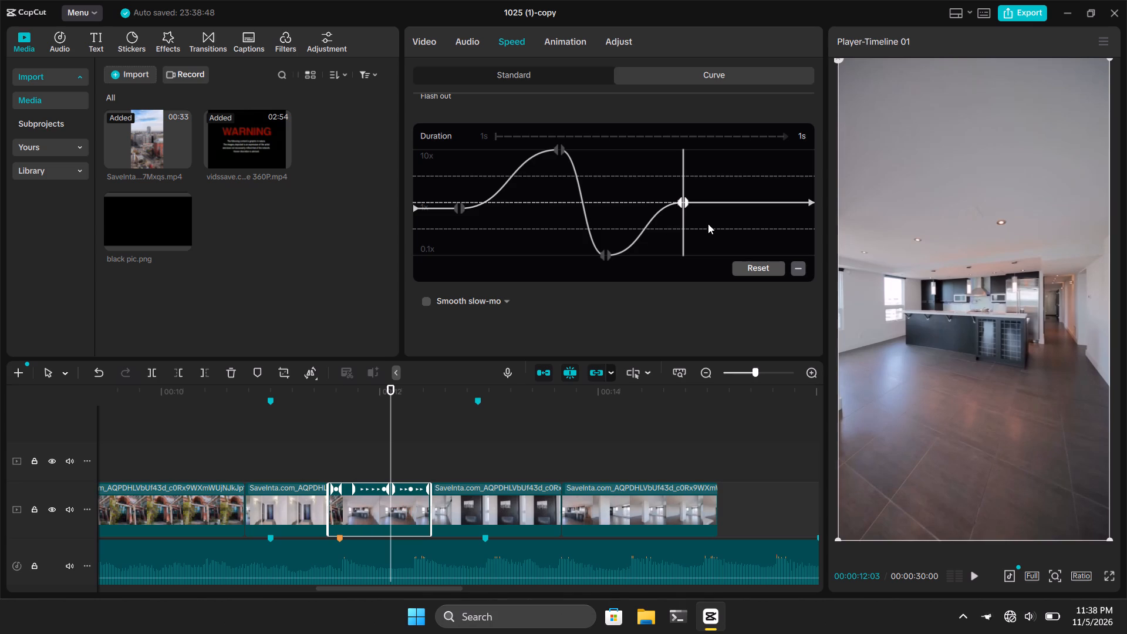
left_click(798, 269)
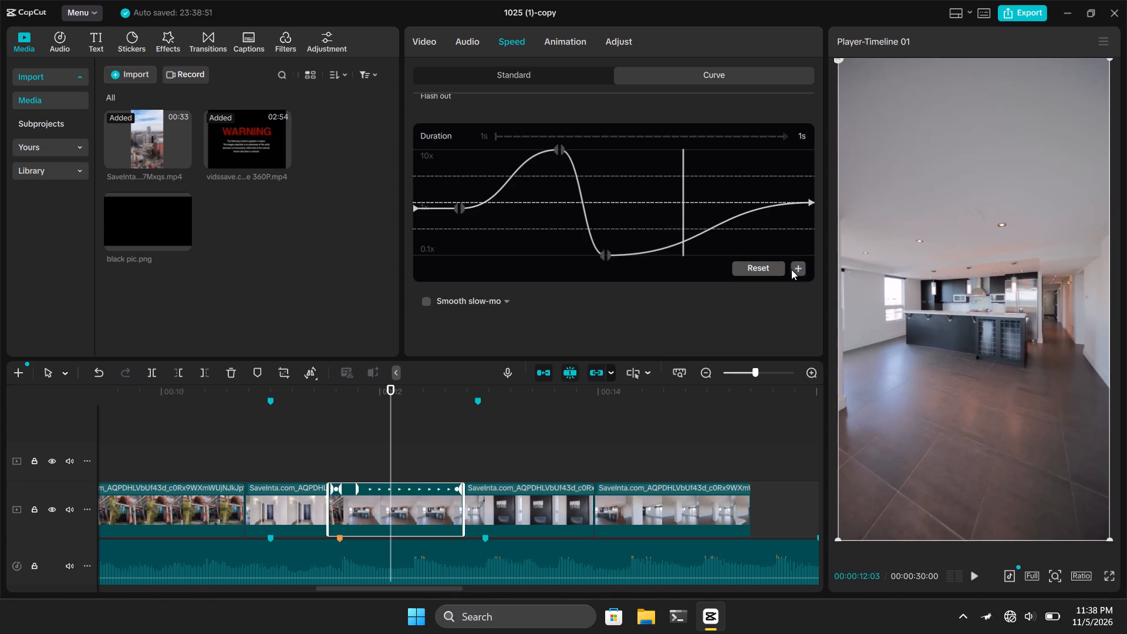
left_click(608, 252)
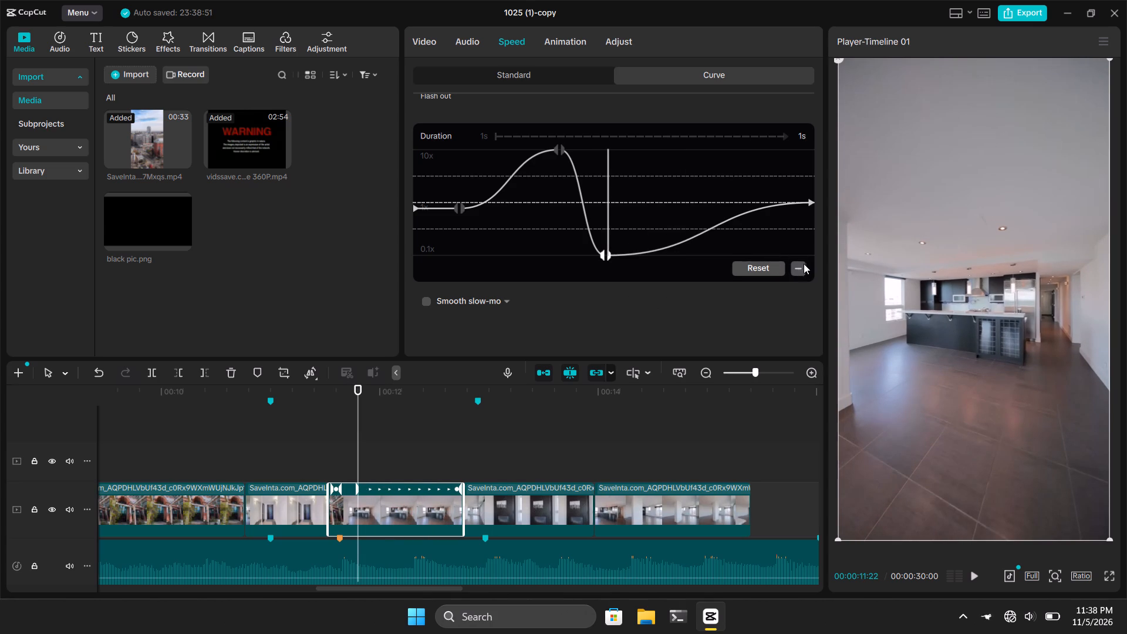
left_click(798, 268)
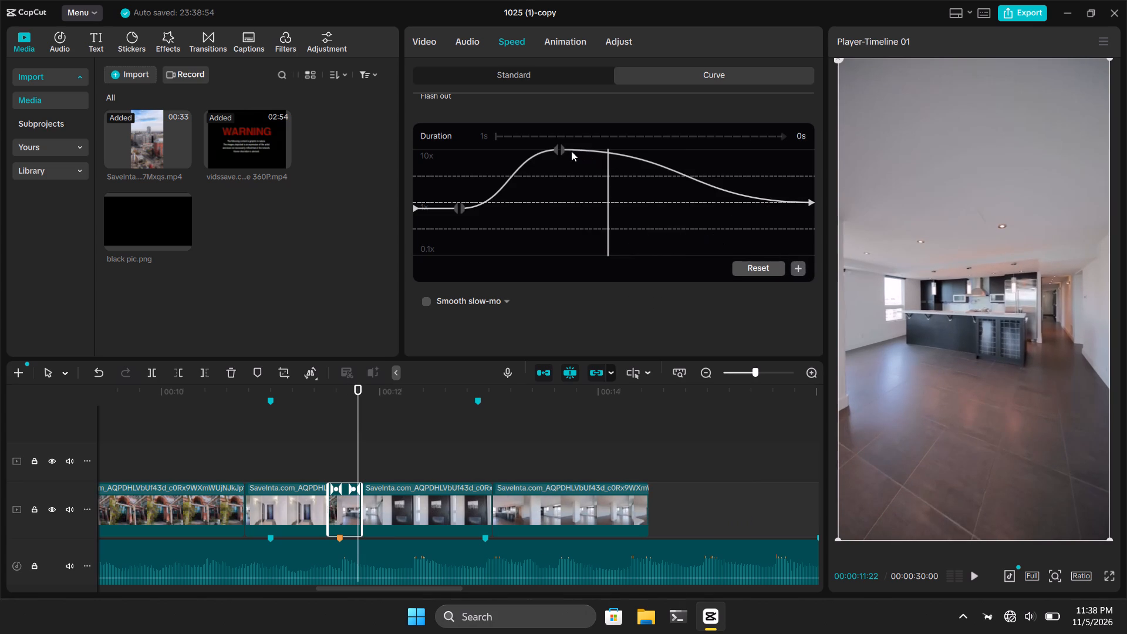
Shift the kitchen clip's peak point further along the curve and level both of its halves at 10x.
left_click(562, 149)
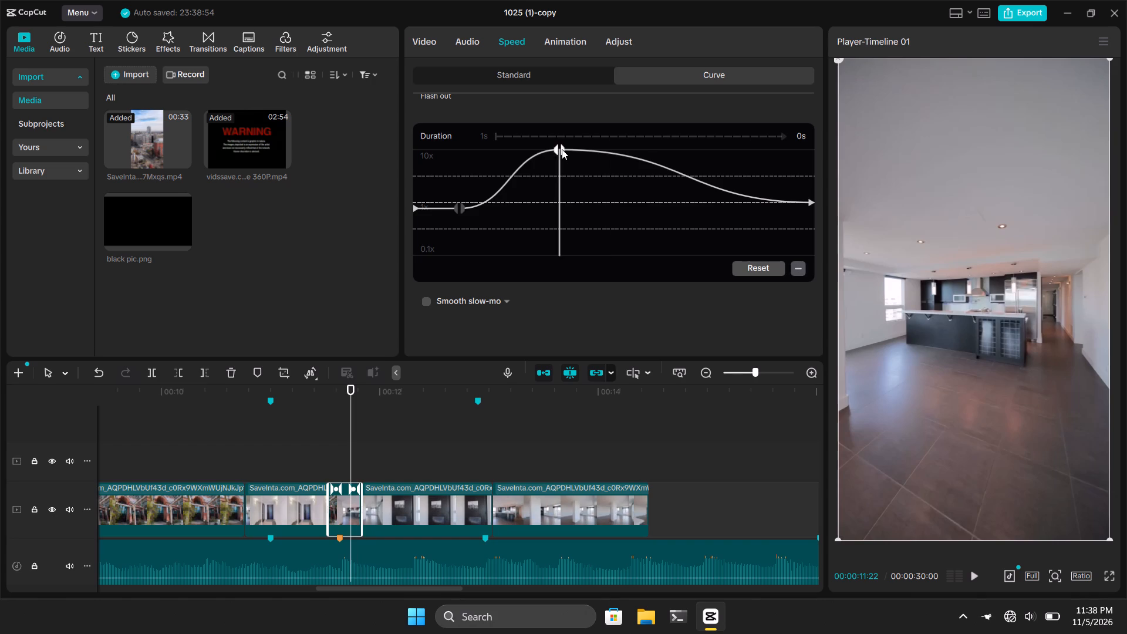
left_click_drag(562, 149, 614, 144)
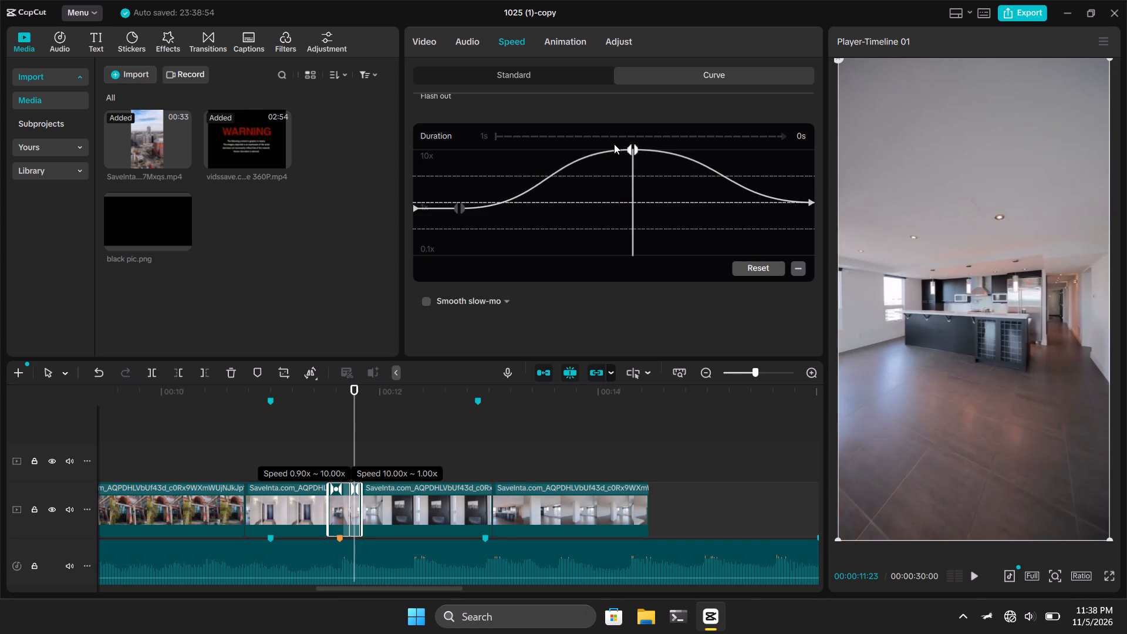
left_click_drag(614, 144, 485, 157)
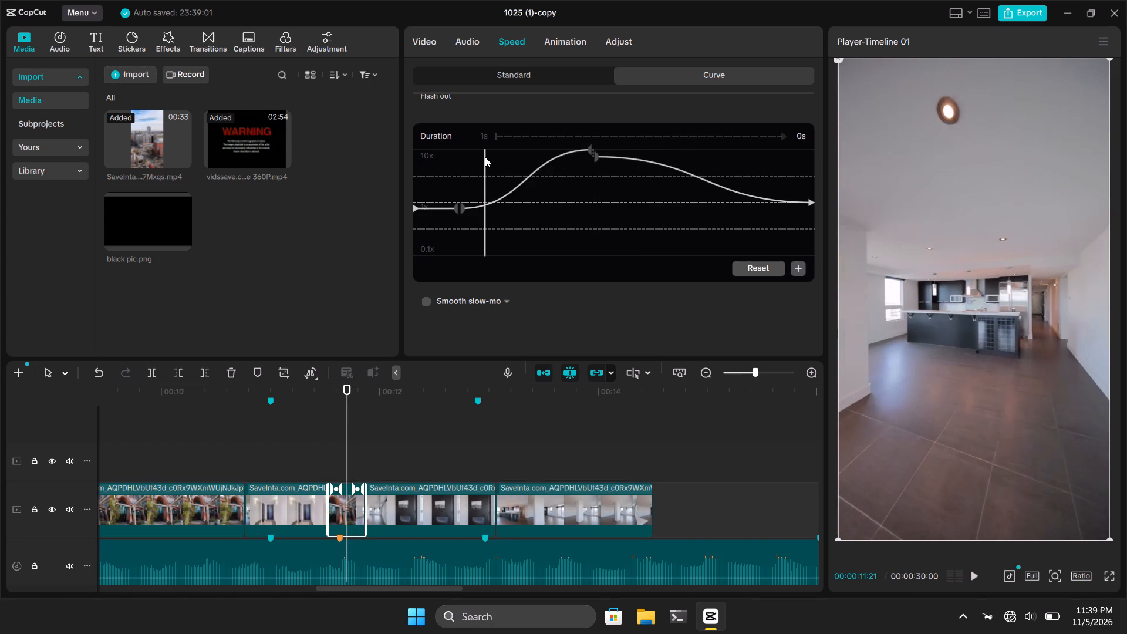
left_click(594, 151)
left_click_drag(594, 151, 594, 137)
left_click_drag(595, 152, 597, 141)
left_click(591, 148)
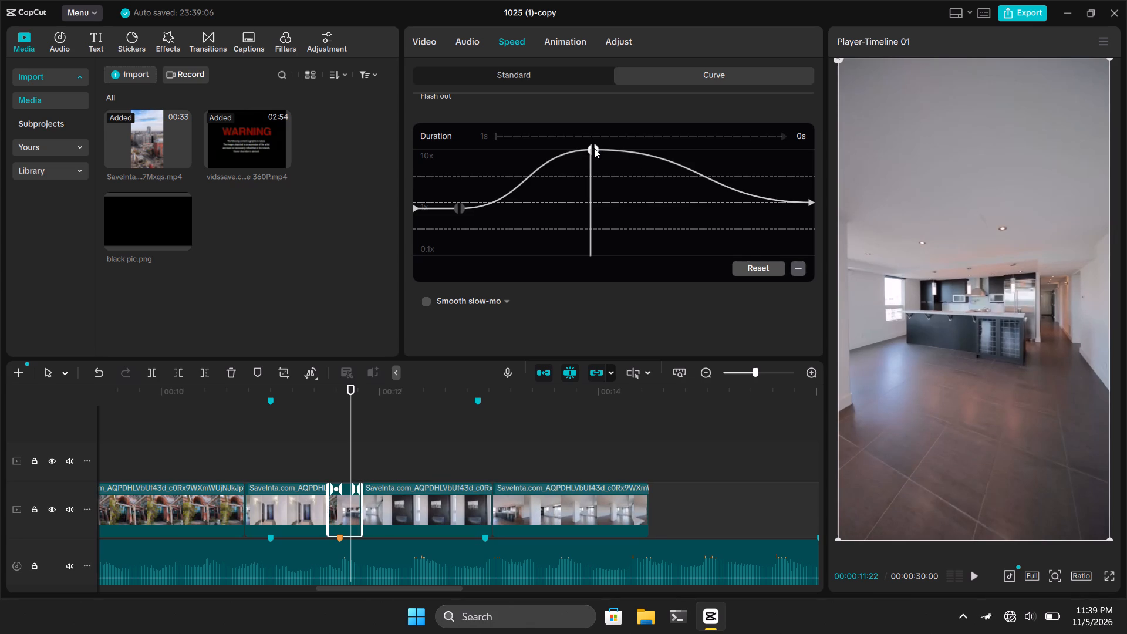
Move the kitchen clip's peak point slightly earlier, trying its outgoing half at 7.2x before raising it back to 10x.
left_click(594, 148)
left_click_drag(594, 148, 545, 152)
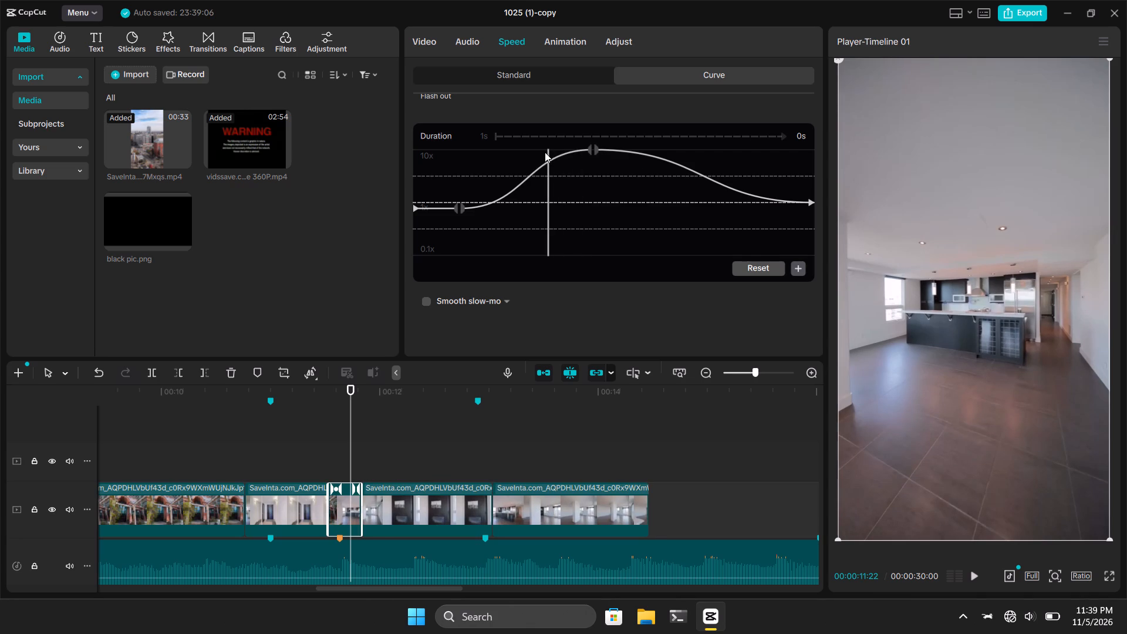
left_click_drag(545, 152, 539, 153)
left_click(595, 151)
left_click_drag(595, 151, 578, 166)
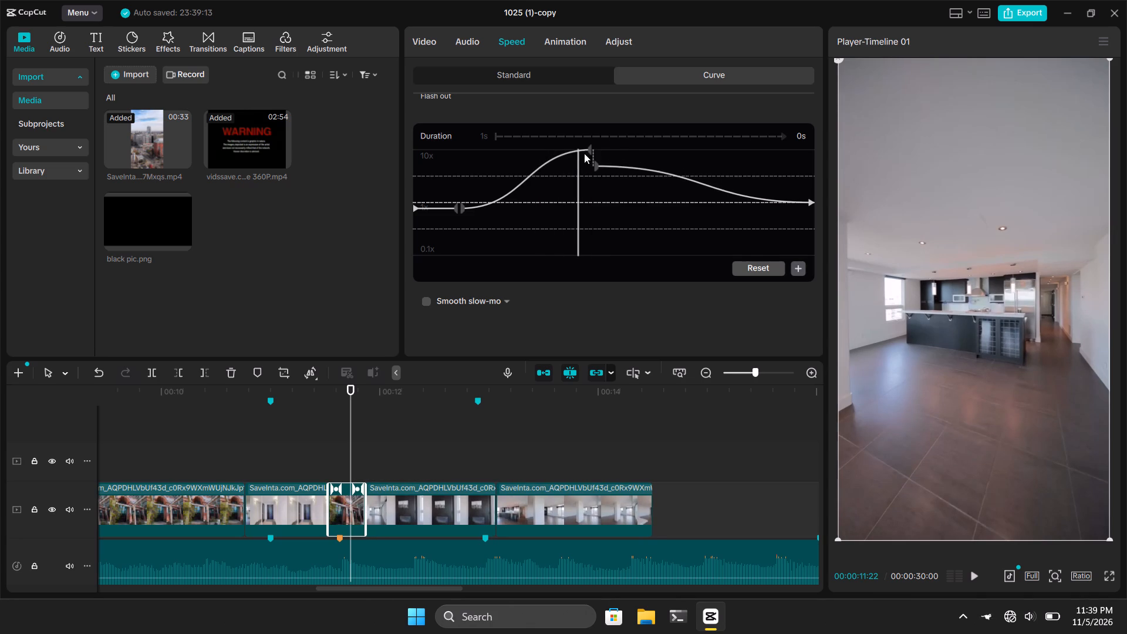
left_click(592, 149)
left_click_drag(592, 149, 592, 162)
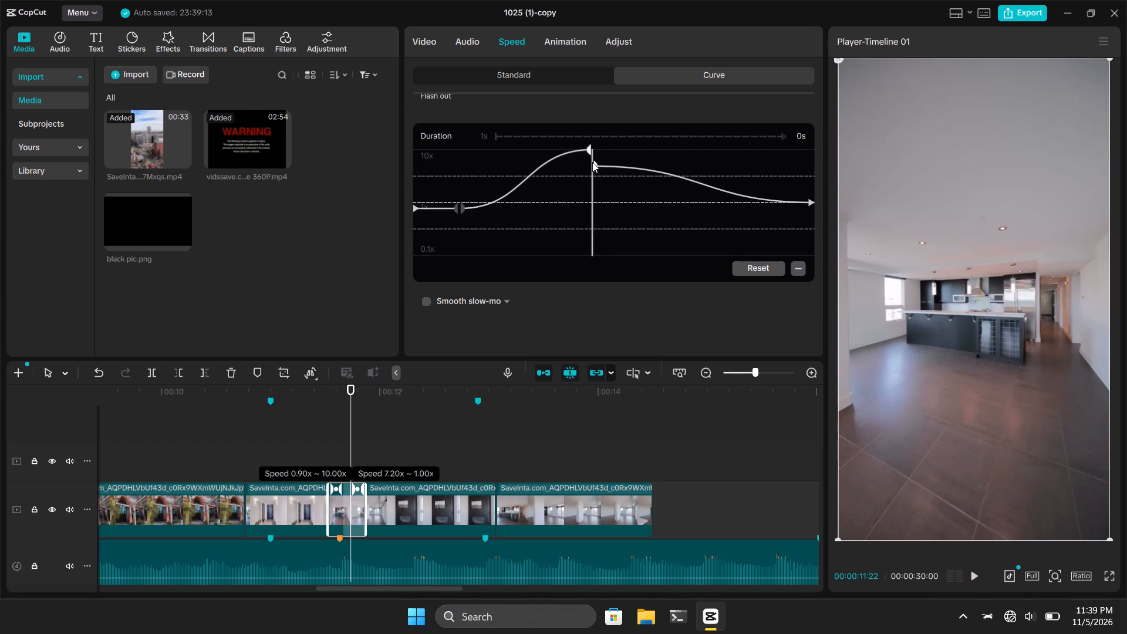
left_click_drag(592, 162, 507, 176)
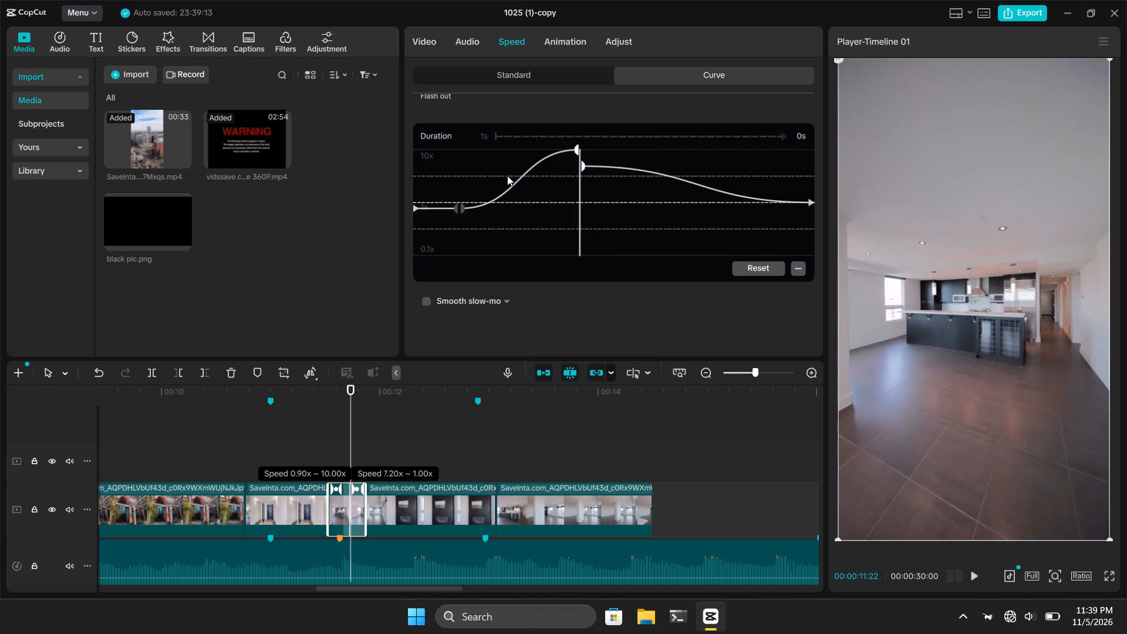
left_click(582, 160)
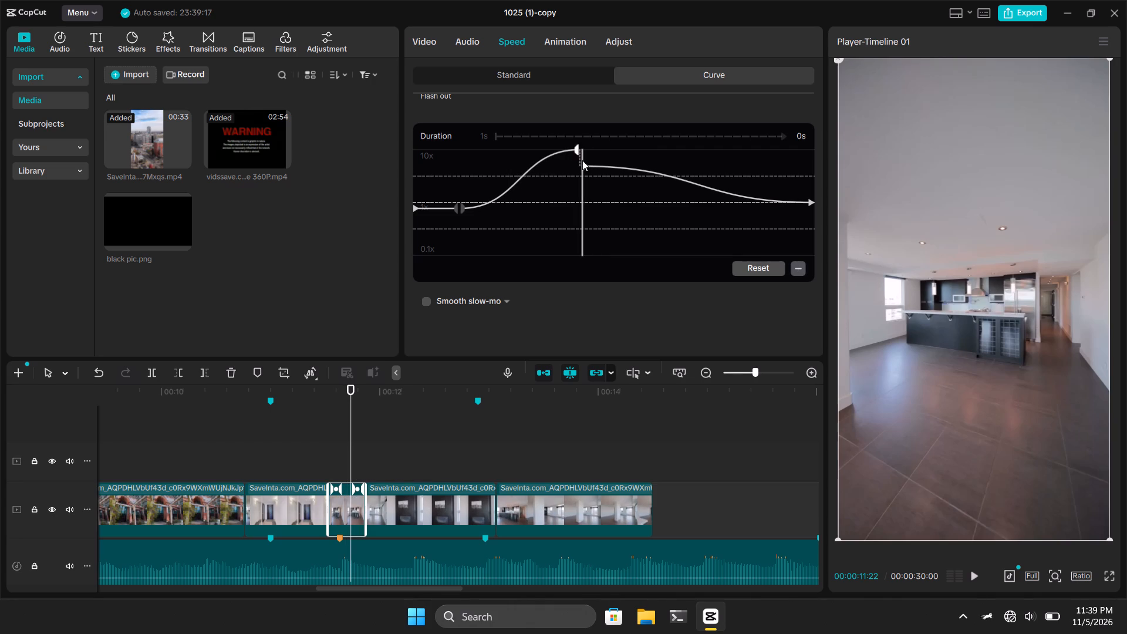
left_click_drag(582, 160, 584, 144)
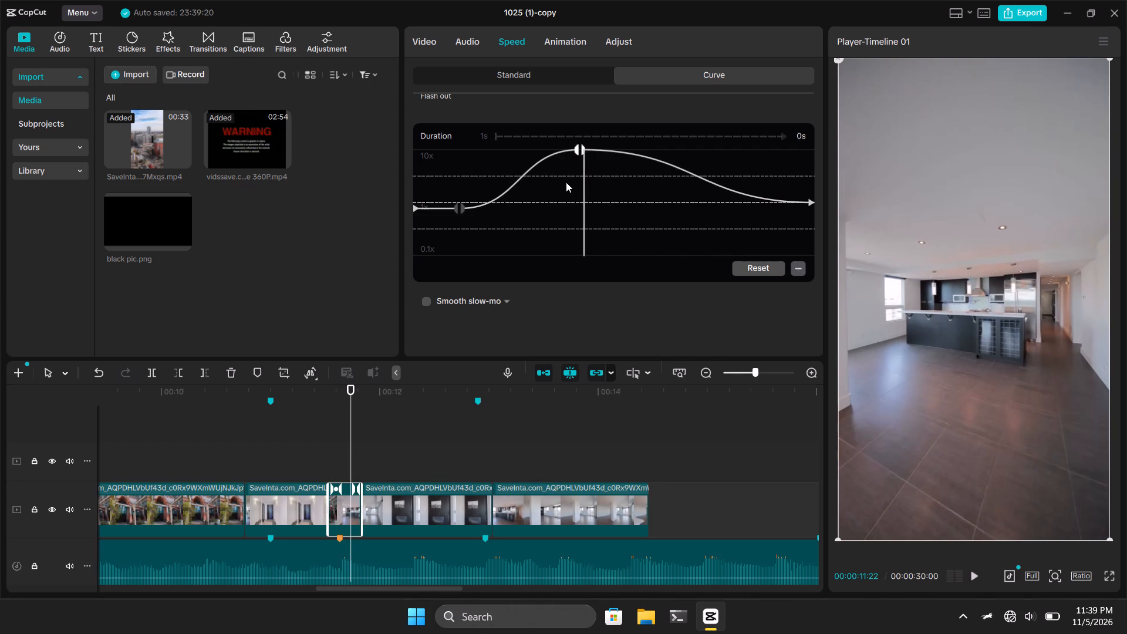
Play the kitchen clip from its start into the fireplace clip to check the simplified speed curve.
left_click(566, 182)
left_click_drag(566, 182, 399, 201)
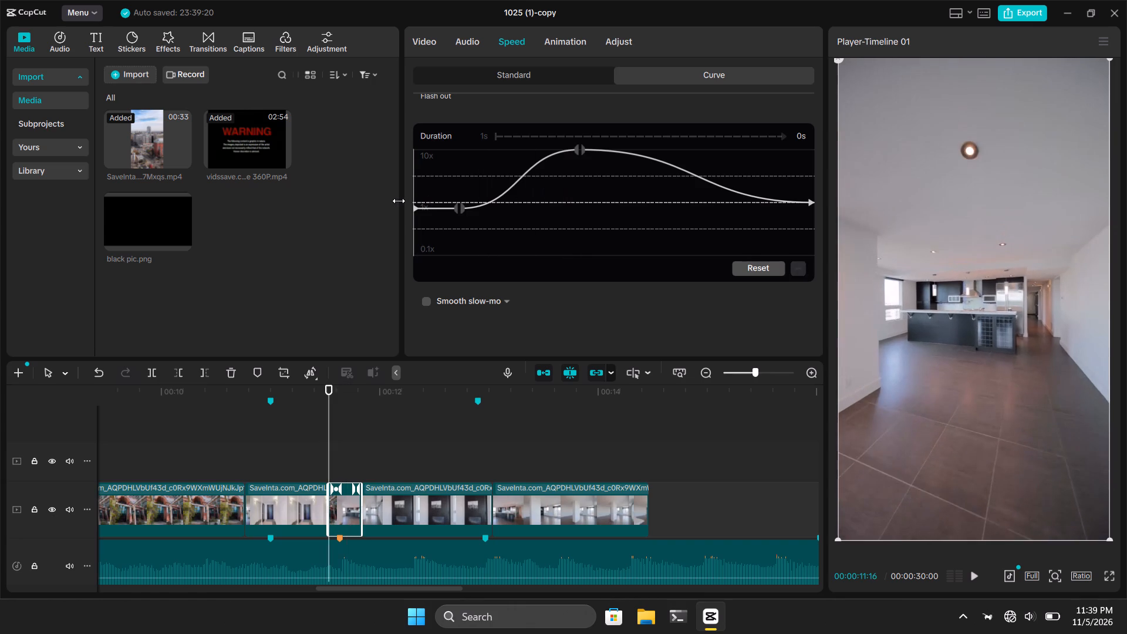
key("space")
key("space")
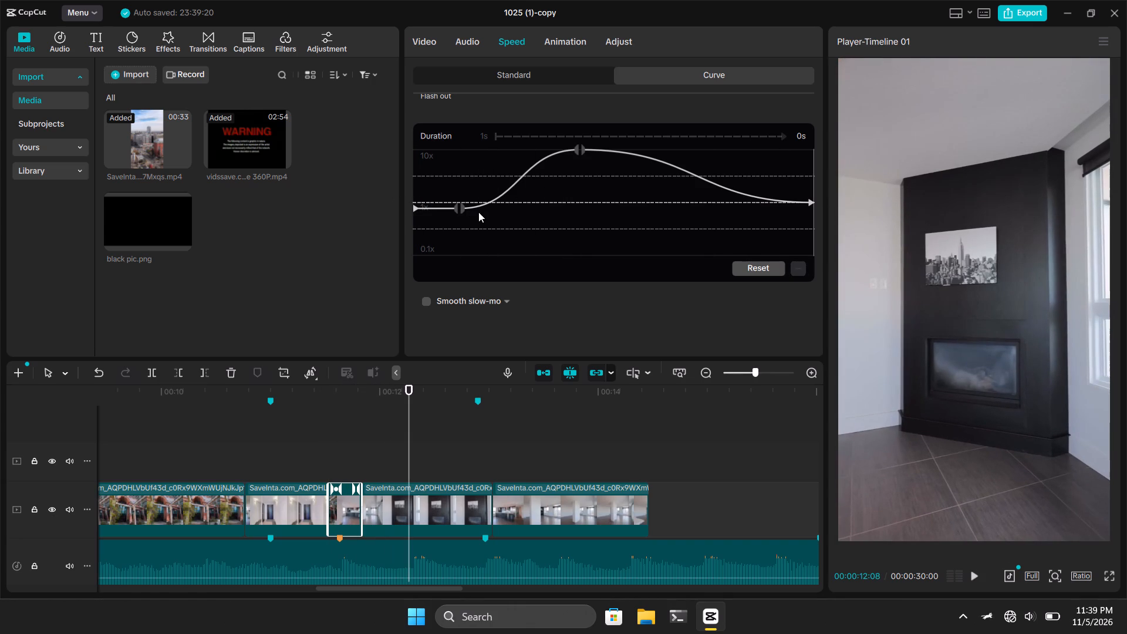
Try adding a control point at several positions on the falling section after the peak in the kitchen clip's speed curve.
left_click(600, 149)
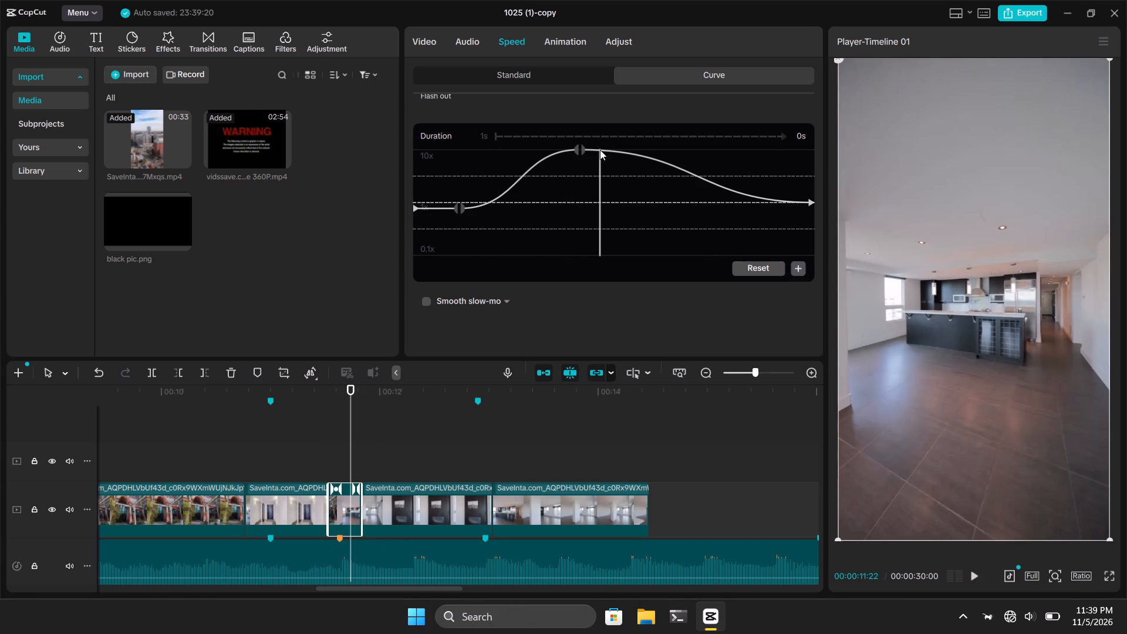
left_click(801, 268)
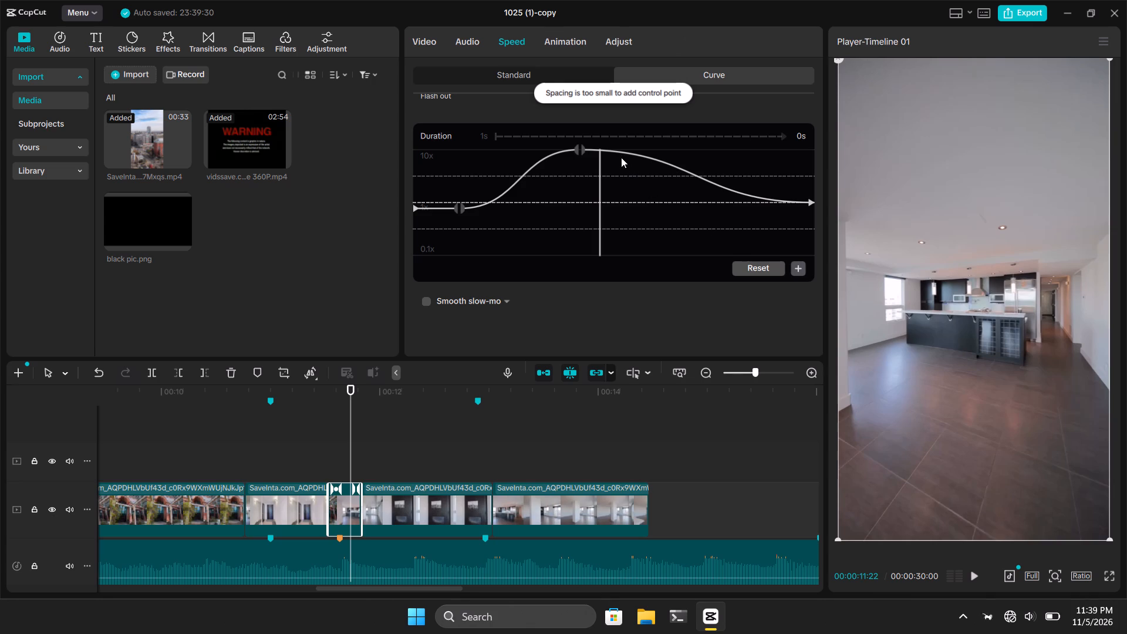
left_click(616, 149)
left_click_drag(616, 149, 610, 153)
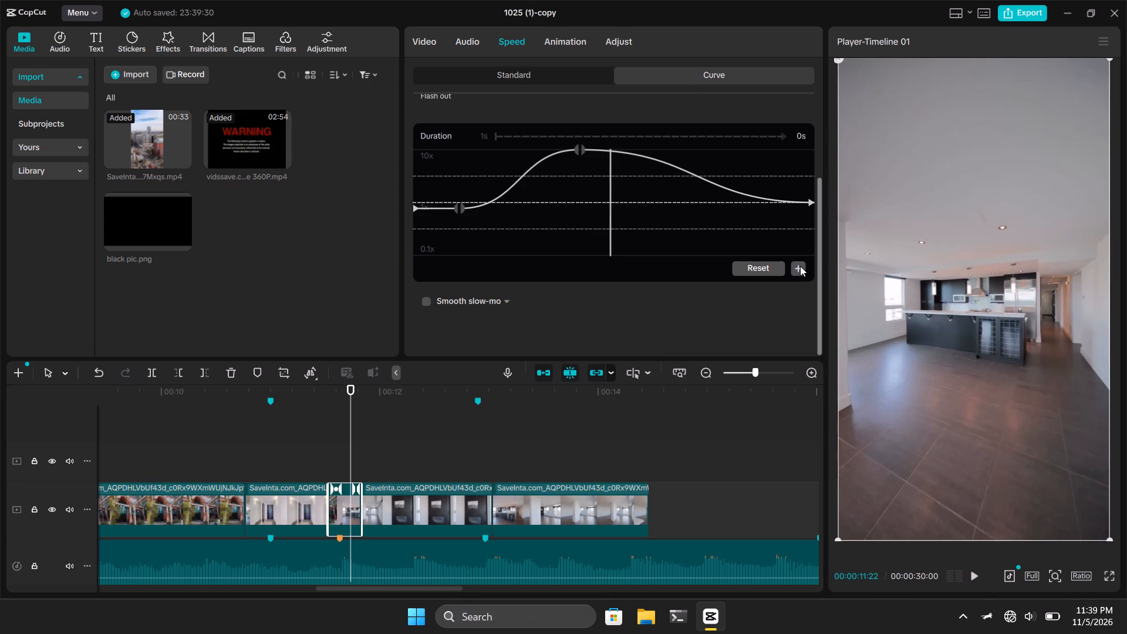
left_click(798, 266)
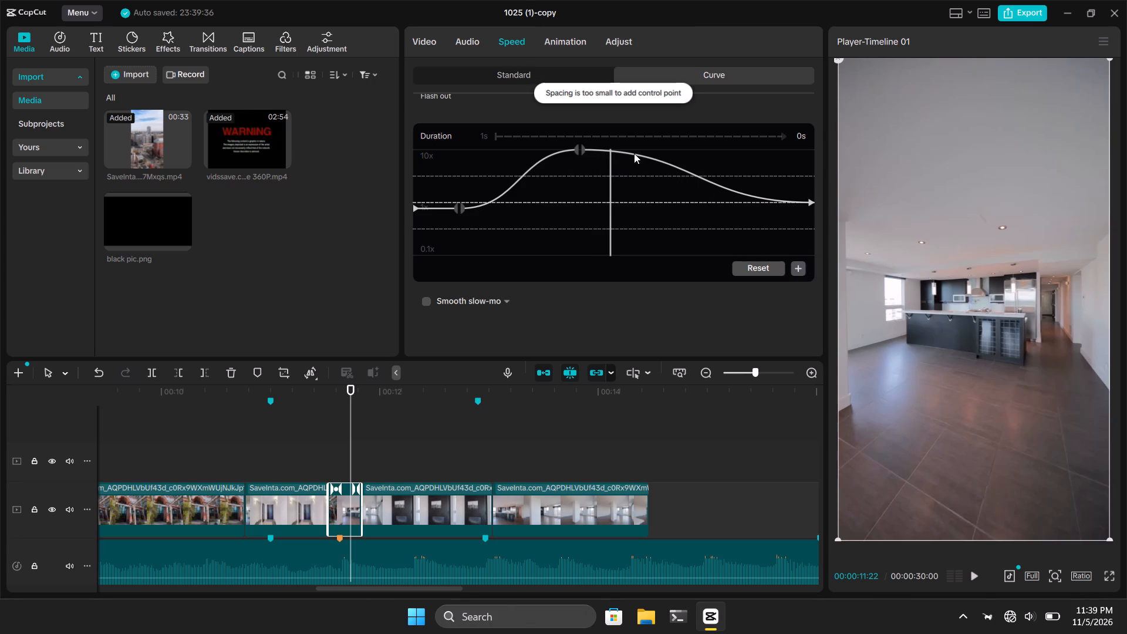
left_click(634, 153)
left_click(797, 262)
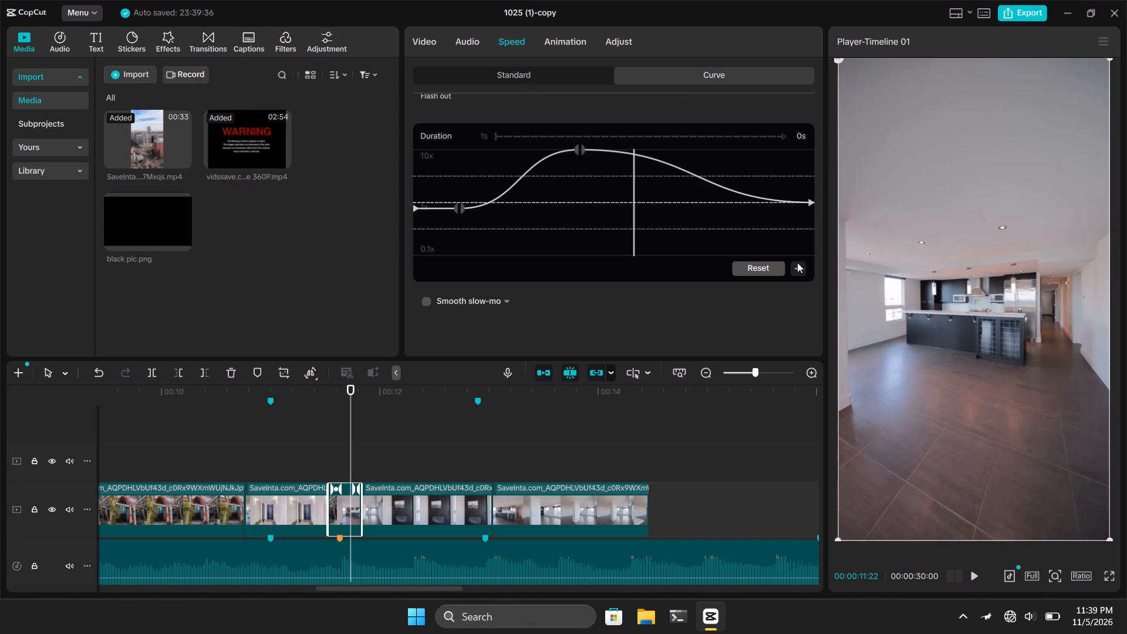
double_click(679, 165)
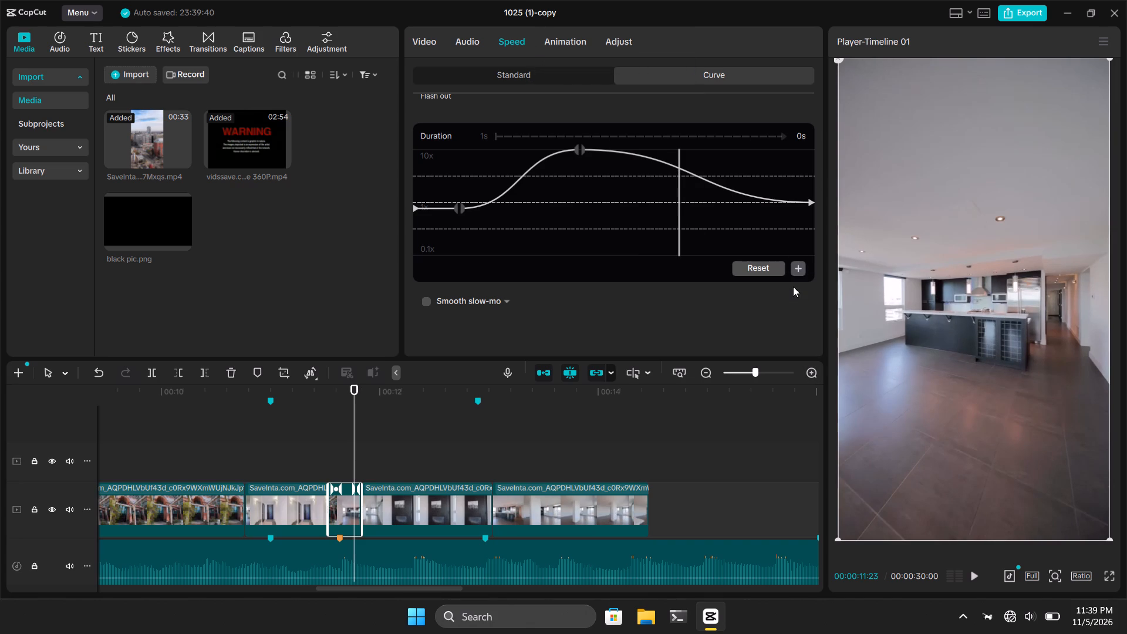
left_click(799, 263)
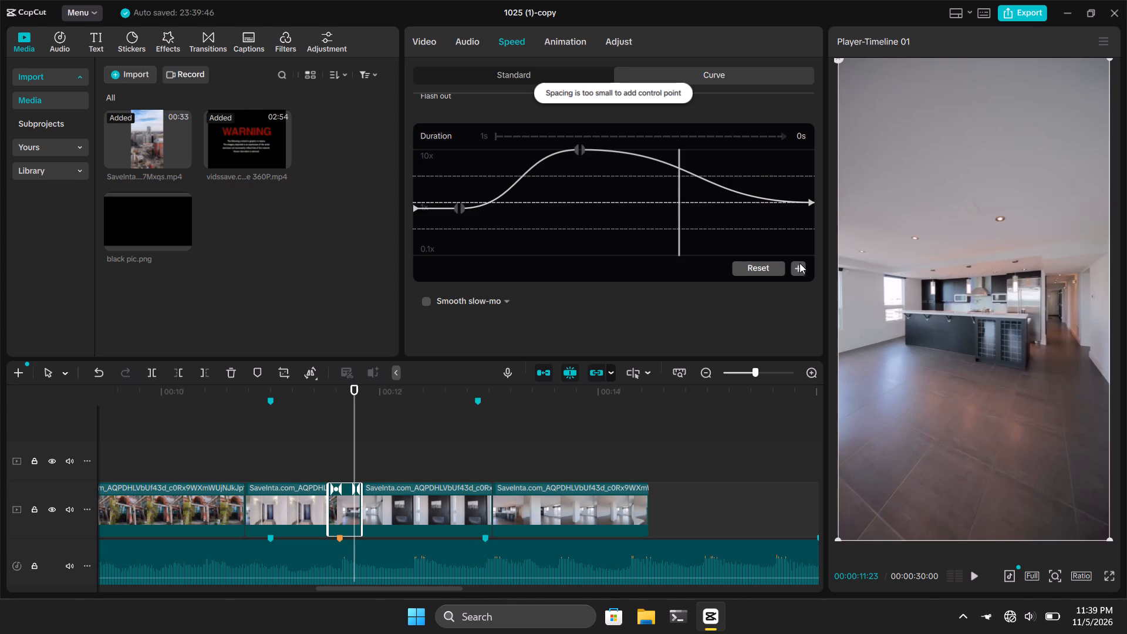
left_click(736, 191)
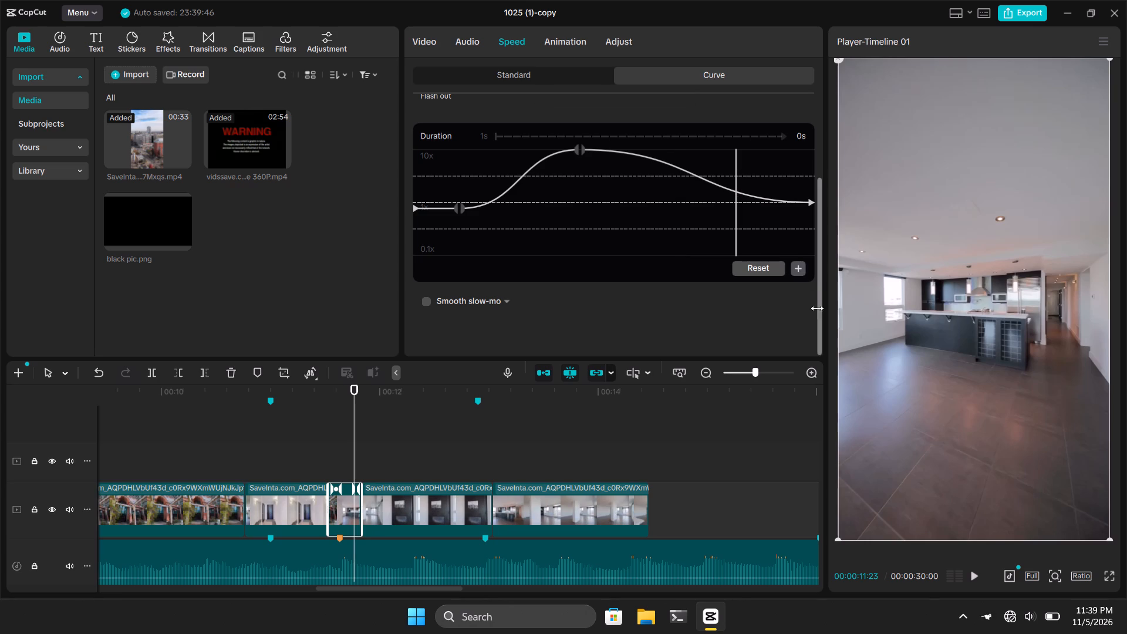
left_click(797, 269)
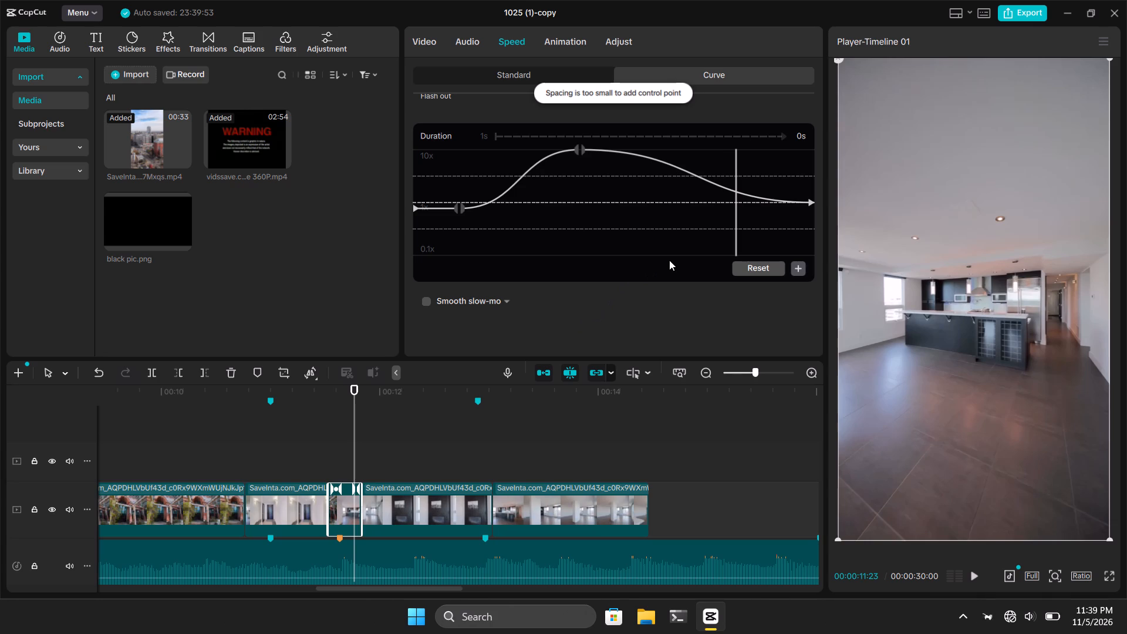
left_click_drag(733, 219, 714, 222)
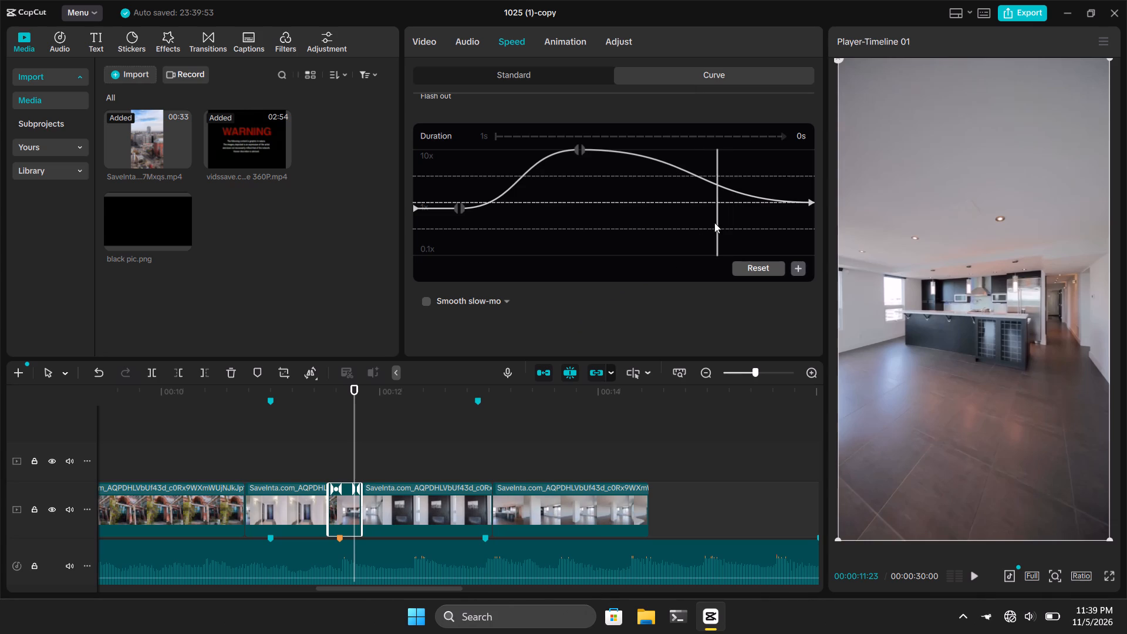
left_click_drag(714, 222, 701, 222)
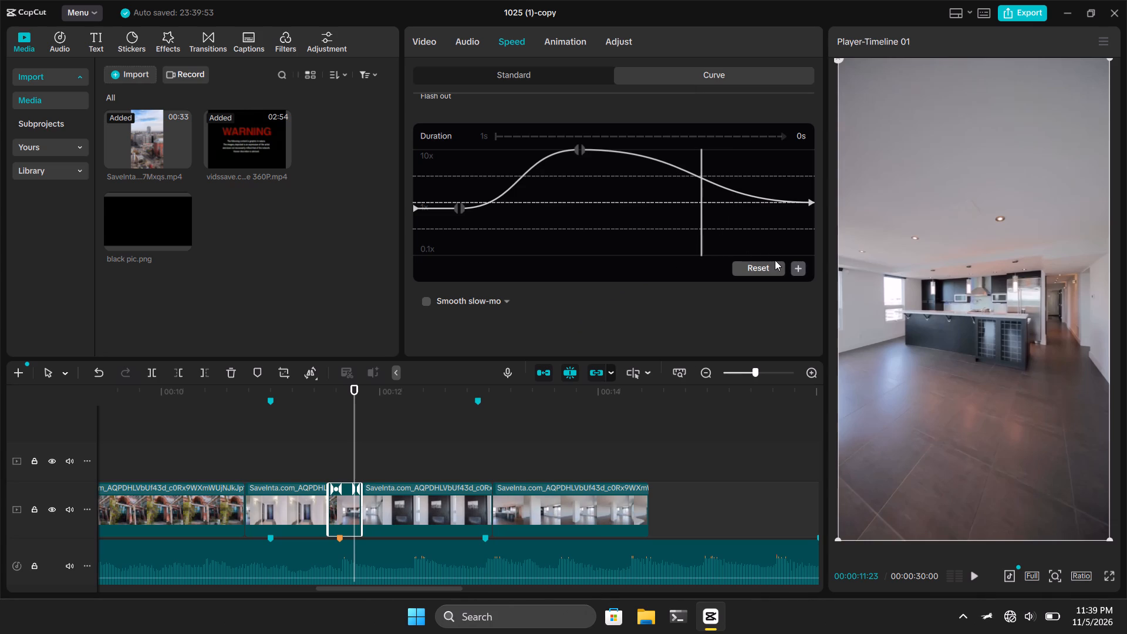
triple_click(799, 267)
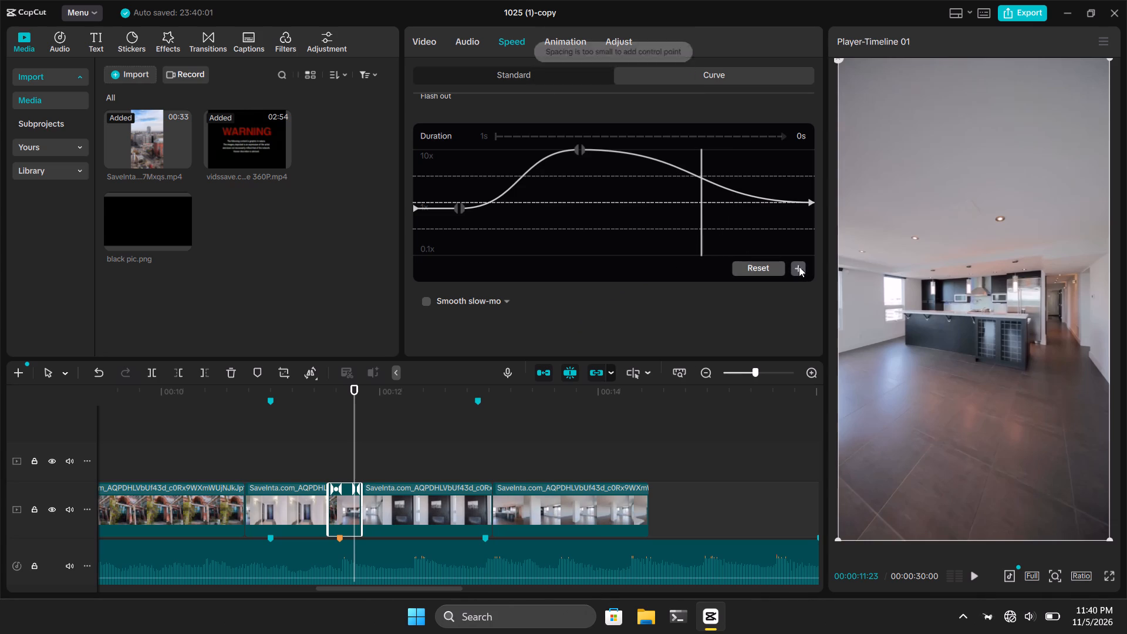
Reset the kitchen clip's speed curve to its original Montage shape.
left_click(757, 265)
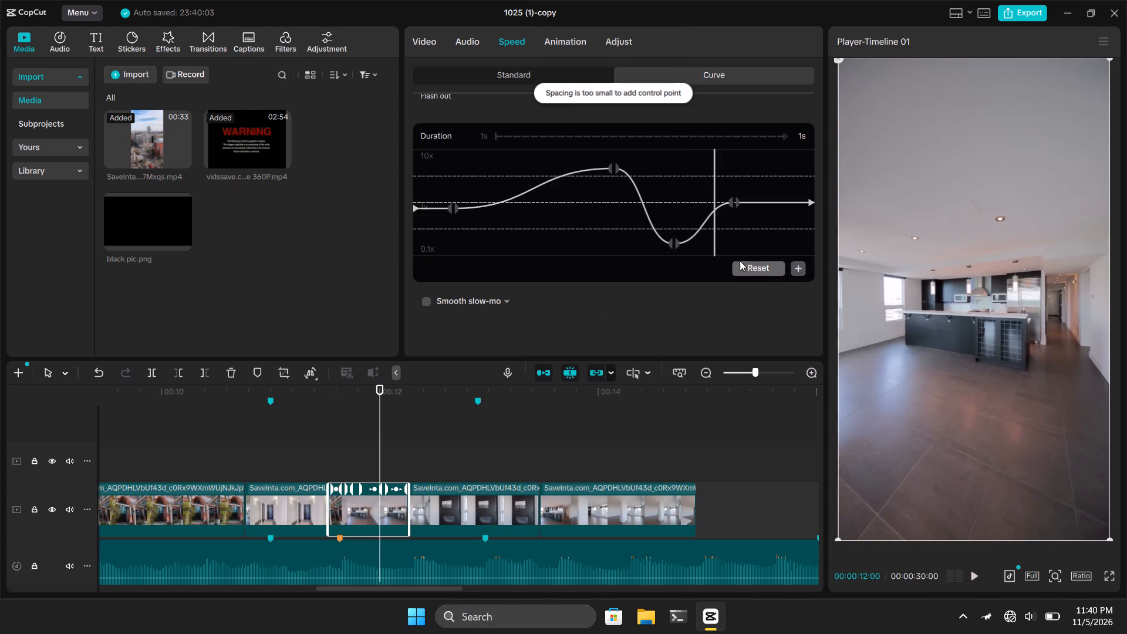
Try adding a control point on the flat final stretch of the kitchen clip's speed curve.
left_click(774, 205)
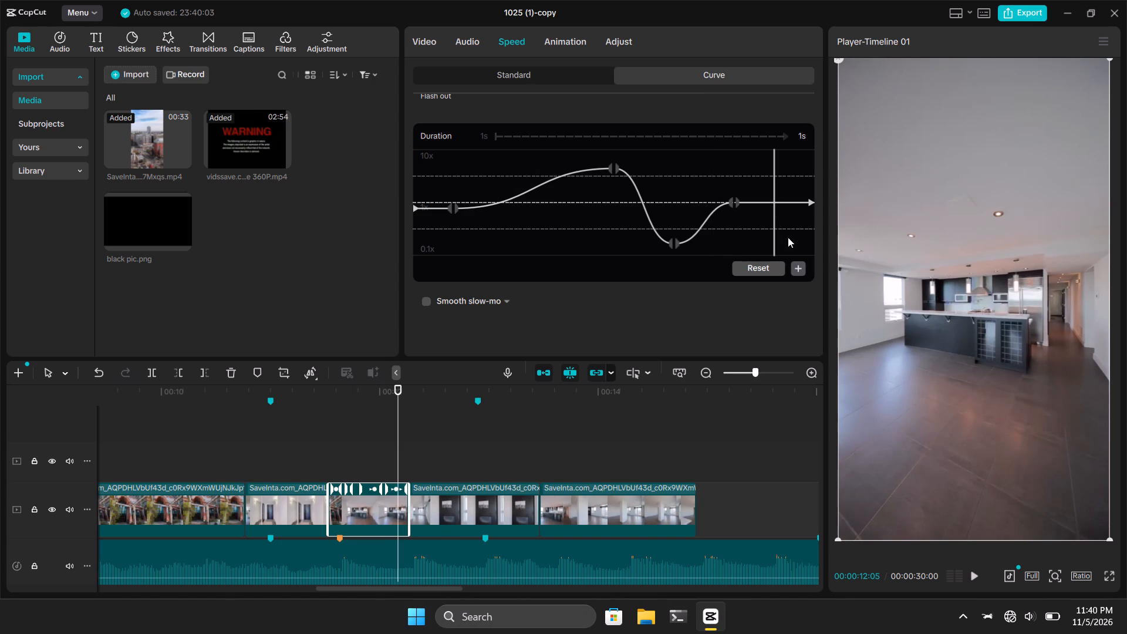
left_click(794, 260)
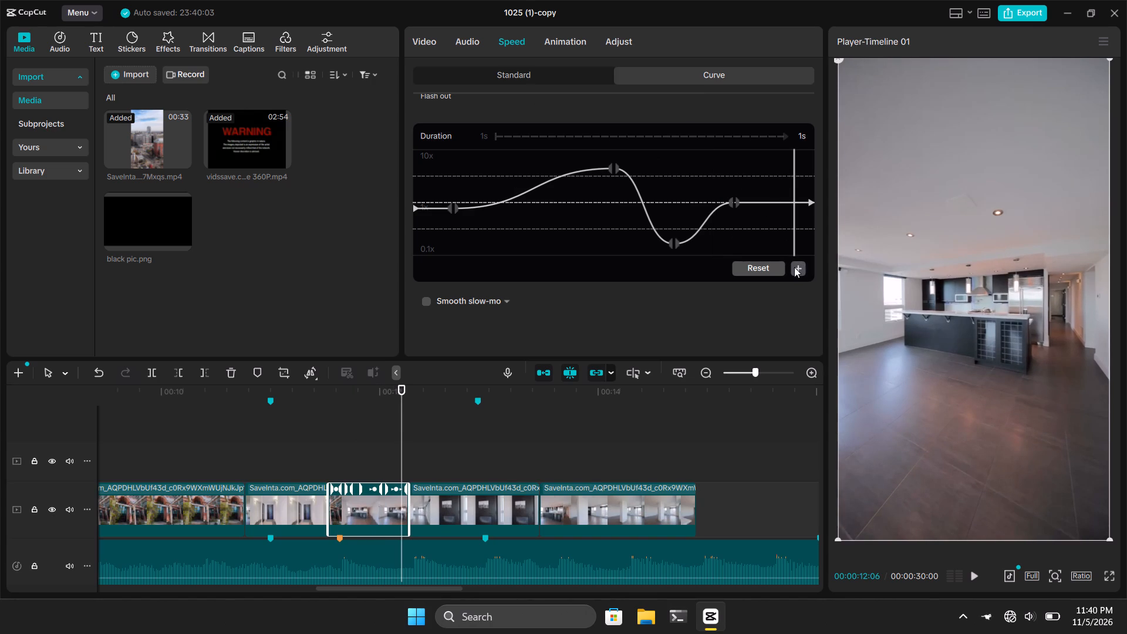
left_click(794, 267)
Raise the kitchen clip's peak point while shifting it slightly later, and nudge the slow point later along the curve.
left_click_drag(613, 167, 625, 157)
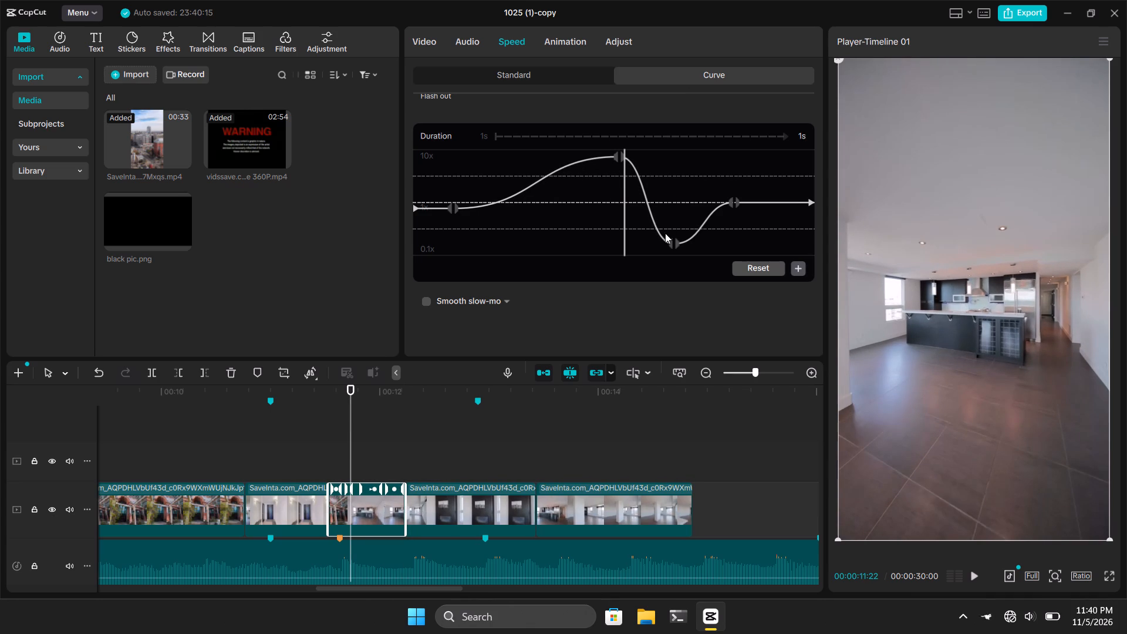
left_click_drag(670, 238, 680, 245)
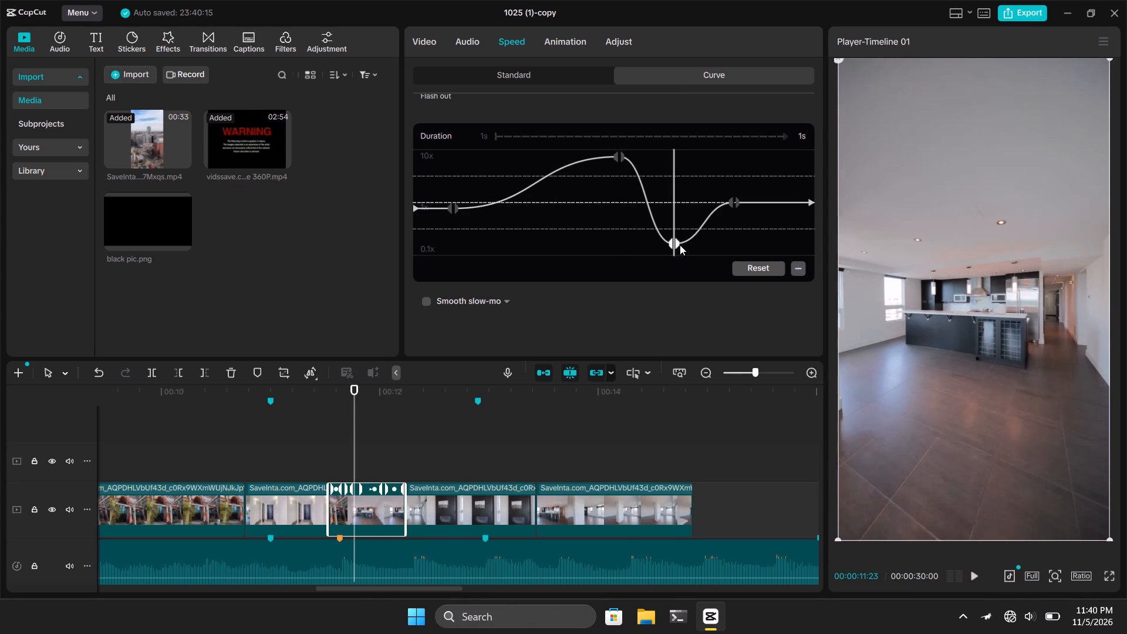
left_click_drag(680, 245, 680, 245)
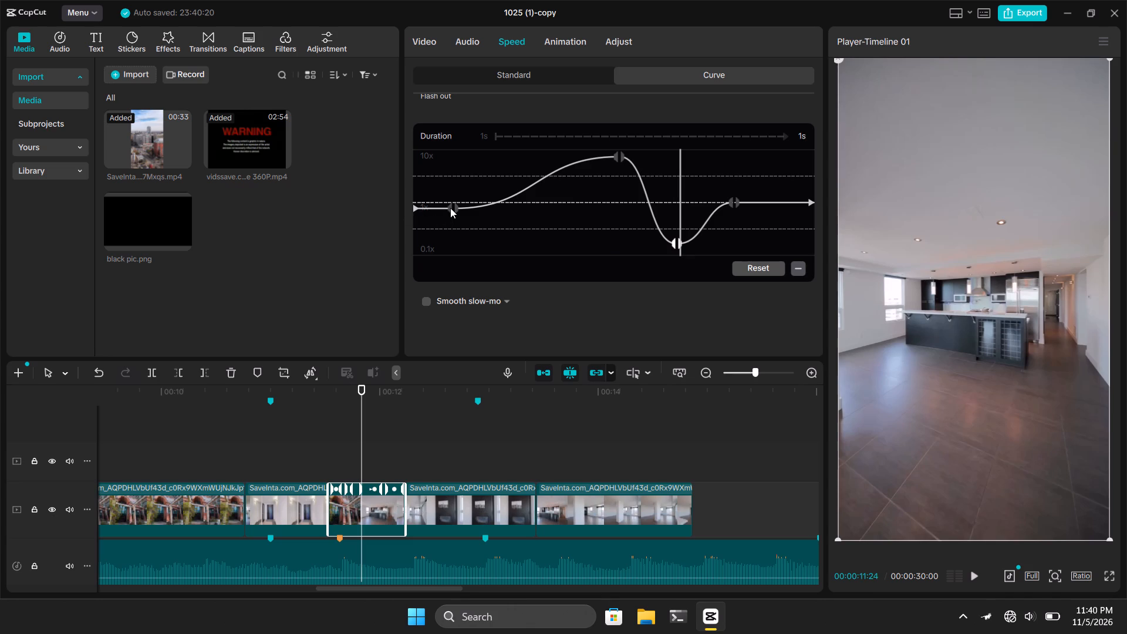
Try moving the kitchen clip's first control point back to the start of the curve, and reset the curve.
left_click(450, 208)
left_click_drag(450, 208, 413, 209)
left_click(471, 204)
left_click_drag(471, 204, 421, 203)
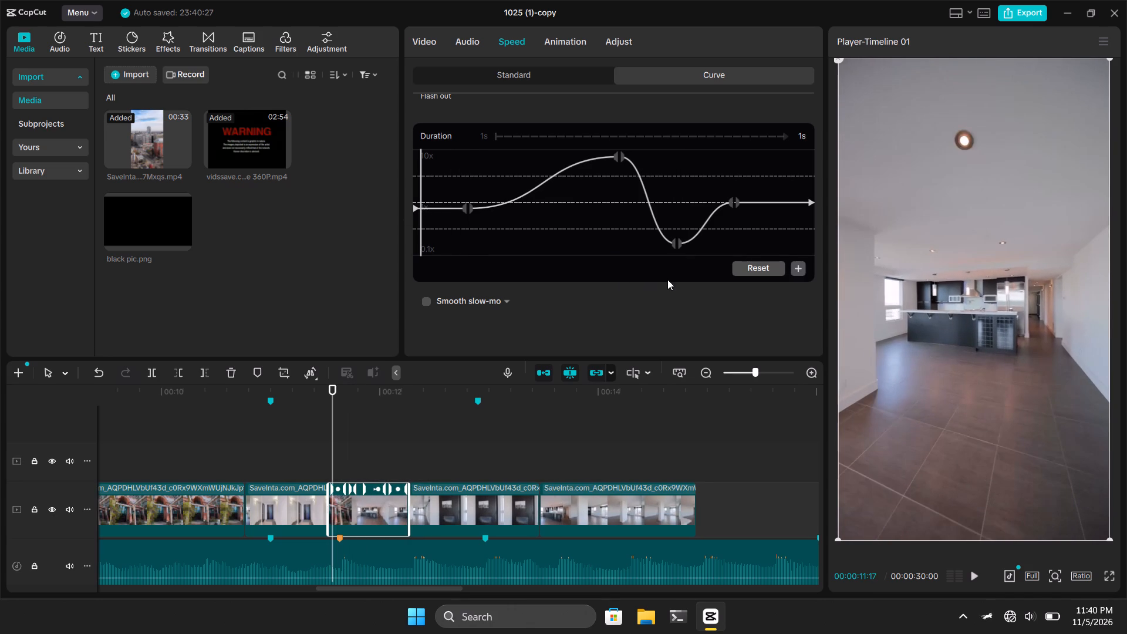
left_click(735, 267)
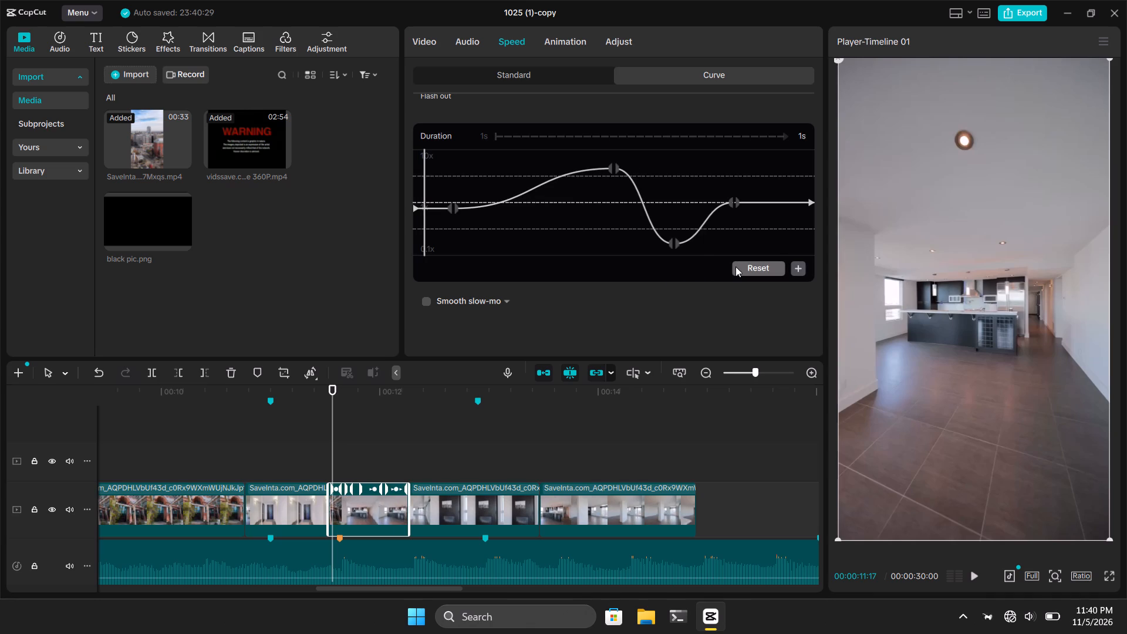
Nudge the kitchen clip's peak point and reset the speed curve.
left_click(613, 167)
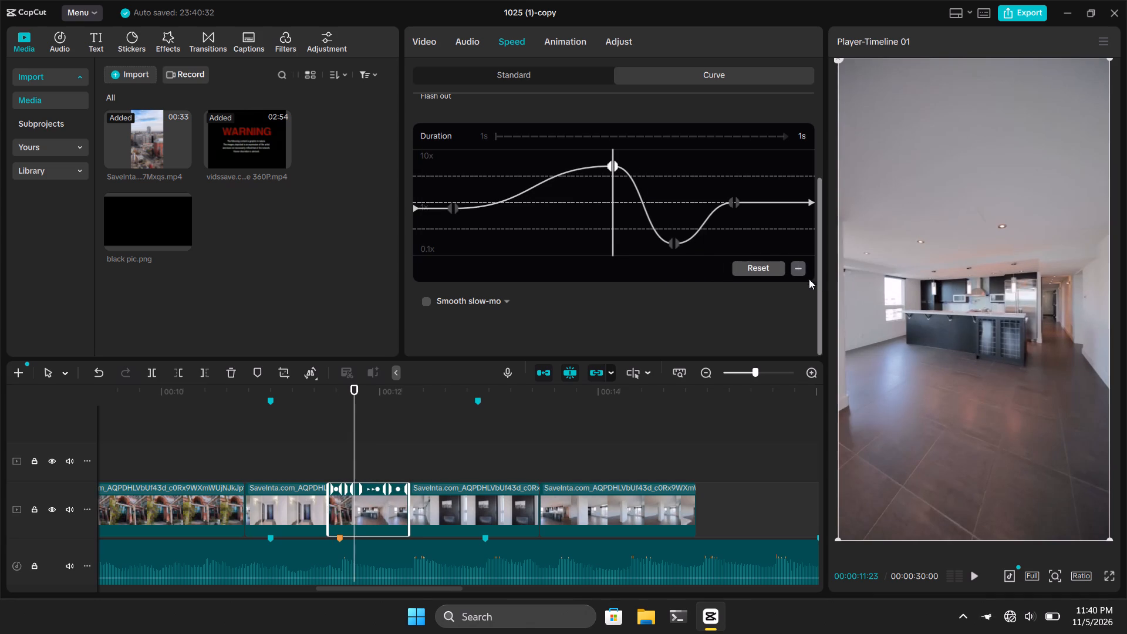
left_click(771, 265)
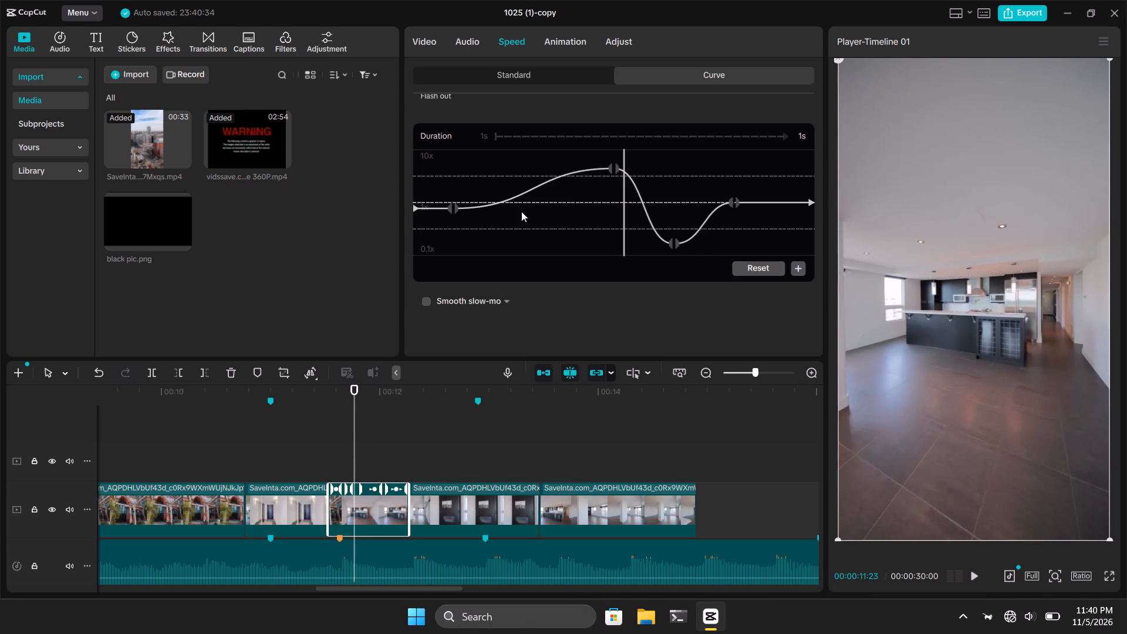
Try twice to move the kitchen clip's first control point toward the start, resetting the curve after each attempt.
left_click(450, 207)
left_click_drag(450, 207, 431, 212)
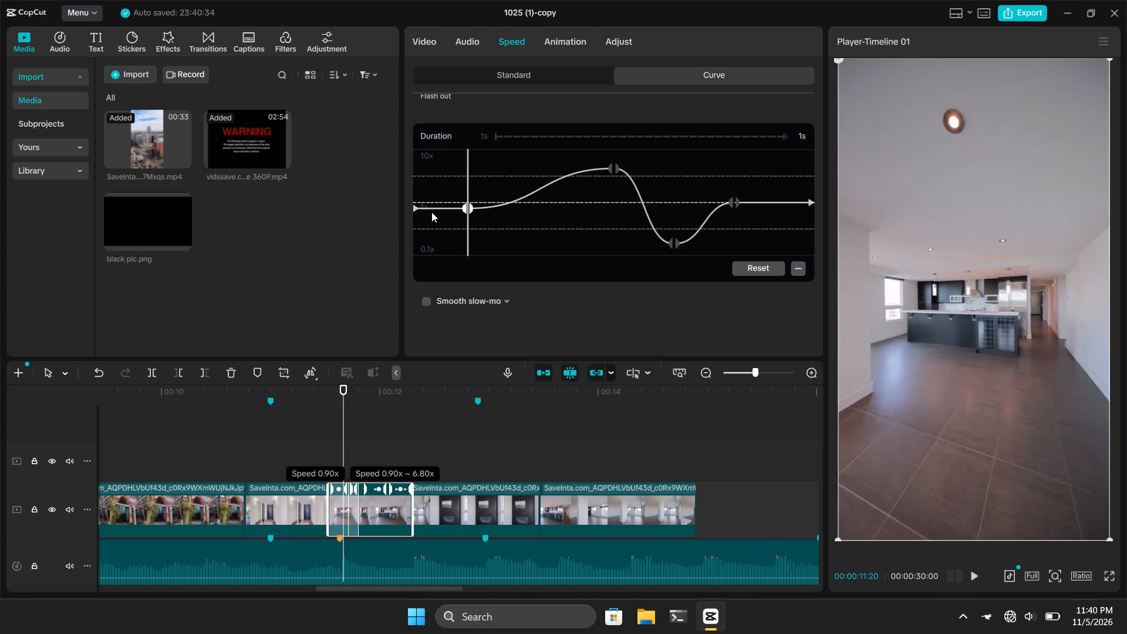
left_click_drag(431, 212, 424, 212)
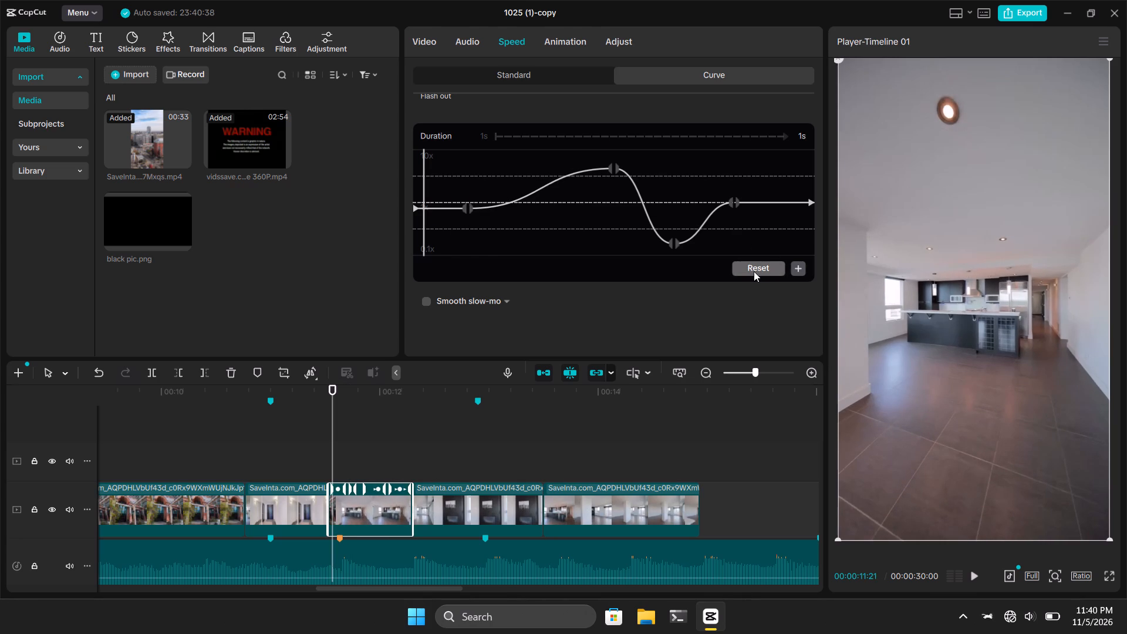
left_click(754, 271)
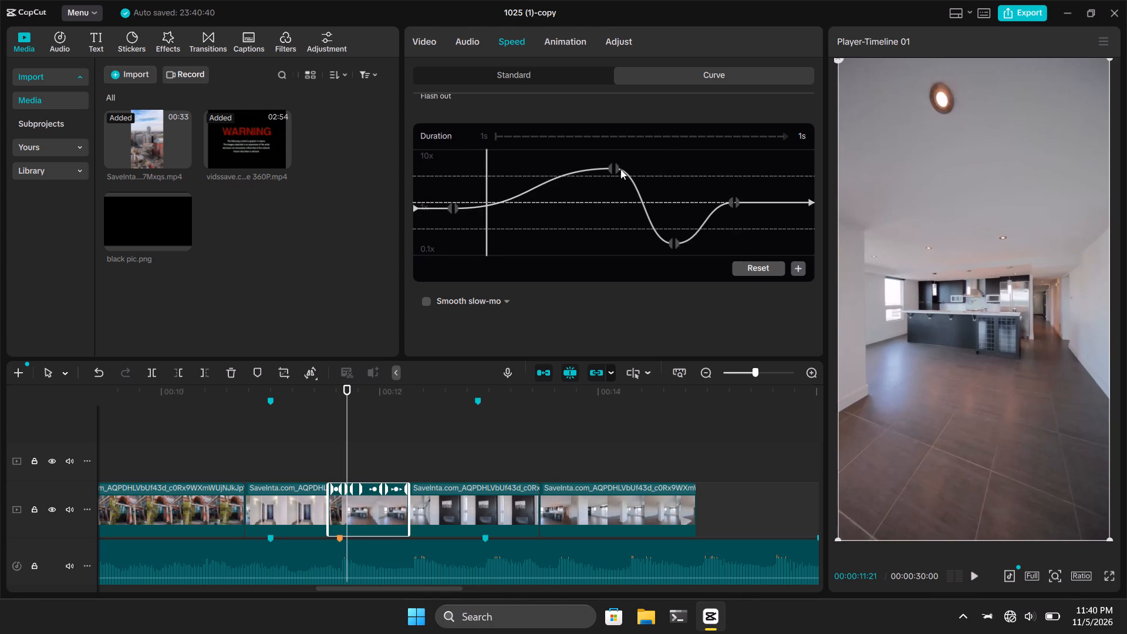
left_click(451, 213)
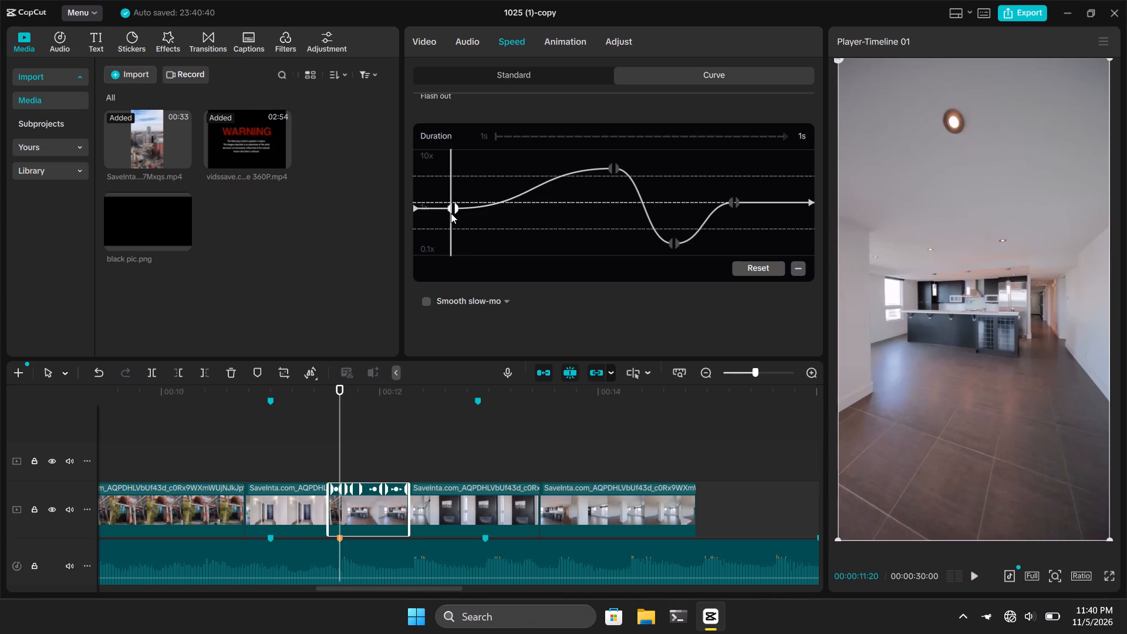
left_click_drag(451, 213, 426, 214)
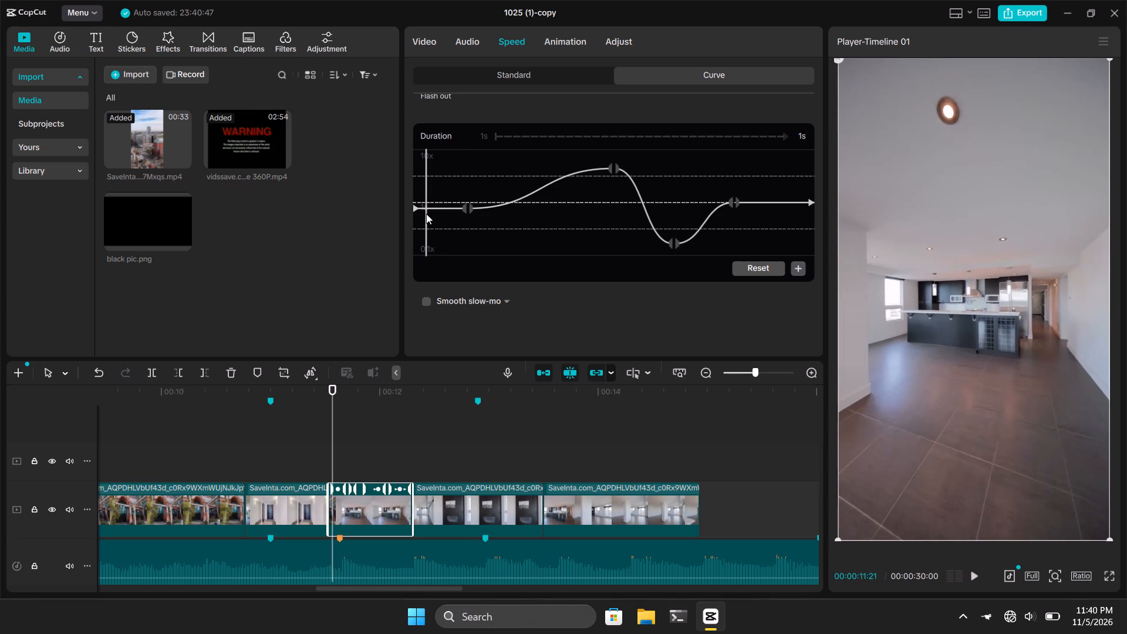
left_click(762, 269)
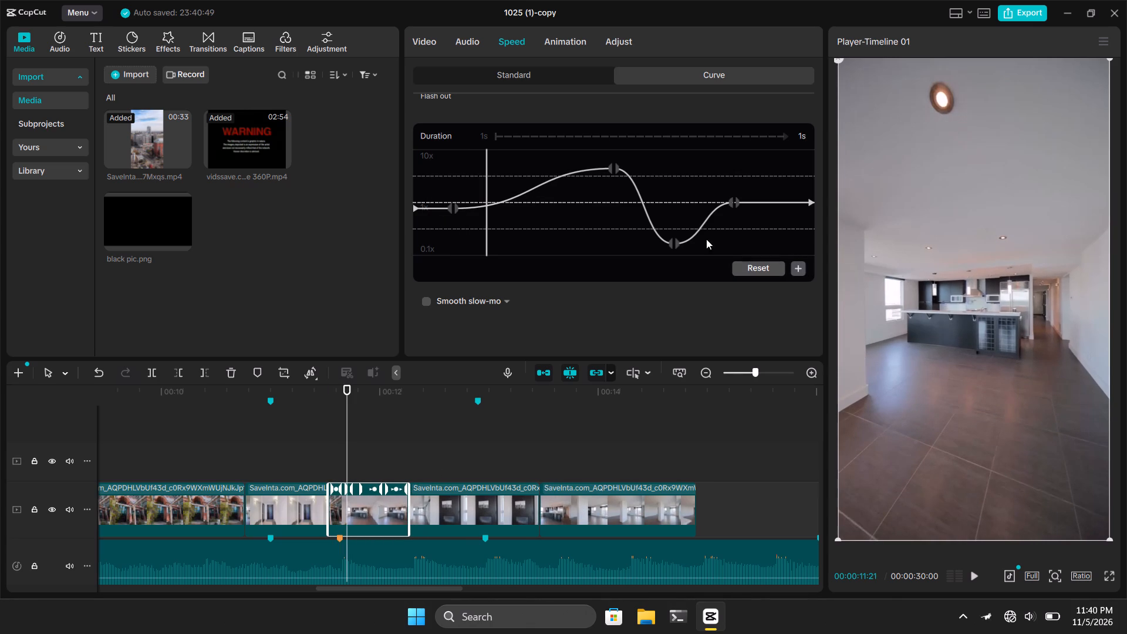
Raise both halves of the kitchen clip's peak point to just under 10x and lower both halves of its slow point to about 0.1x.
left_click(610, 168)
left_click_drag(610, 168, 610, 151)
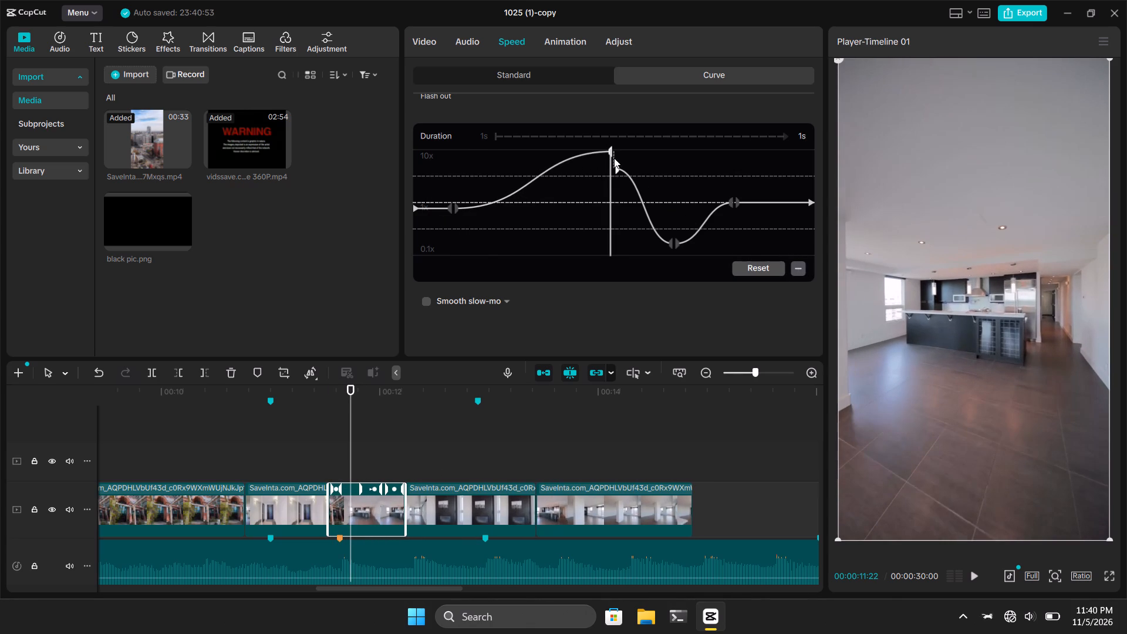
left_click_drag(615, 167, 614, 151)
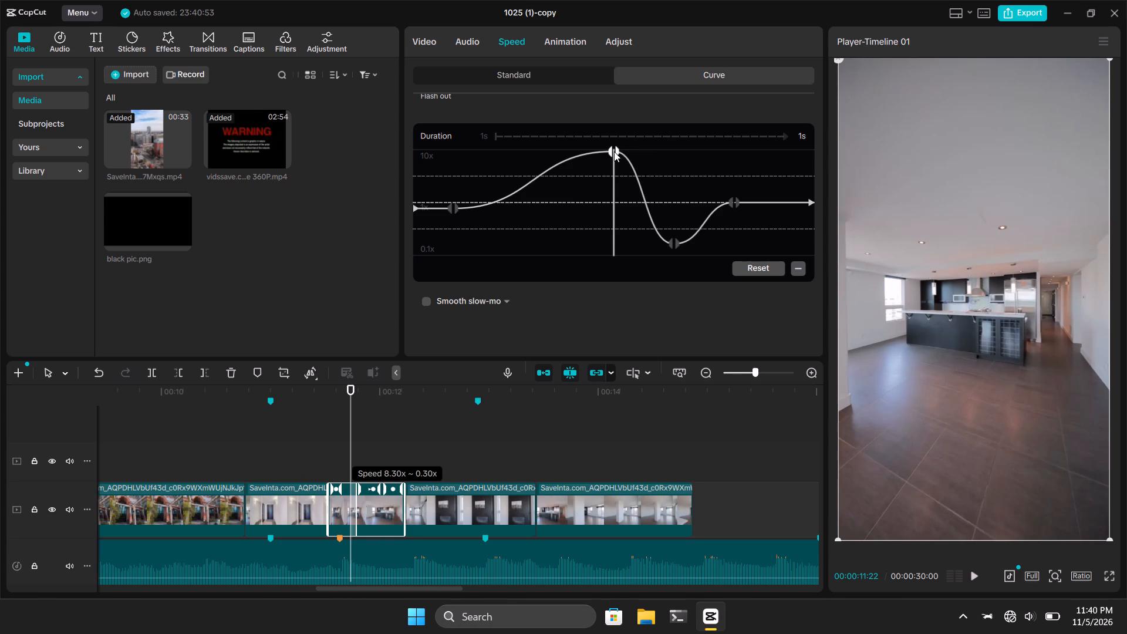
left_click_drag(614, 151, 614, 150)
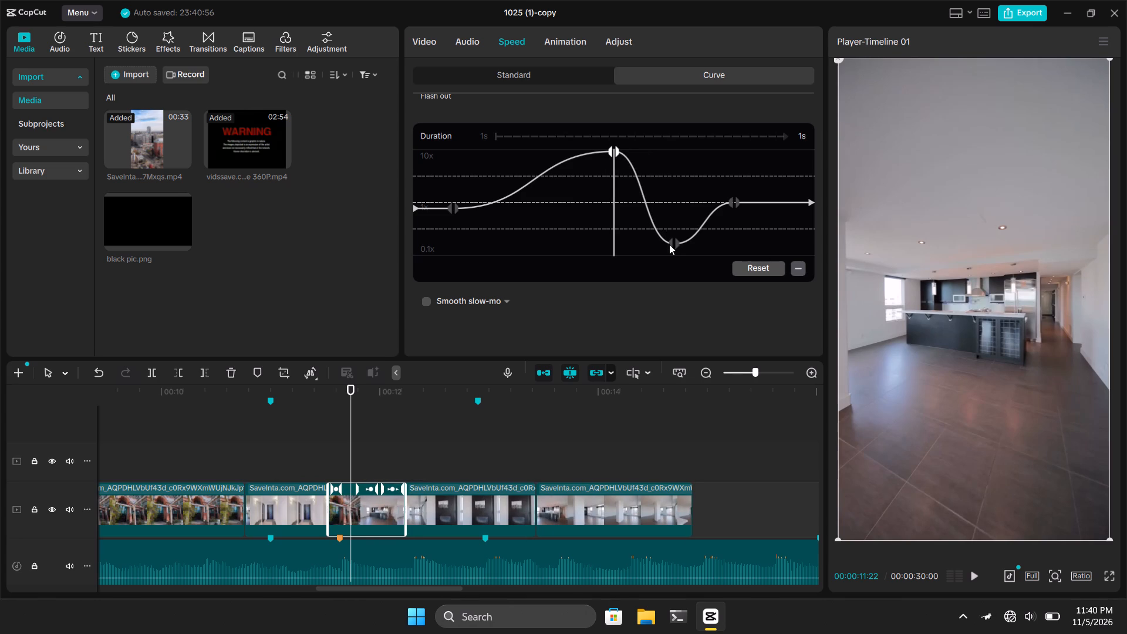
left_click_drag(669, 244, 672, 255)
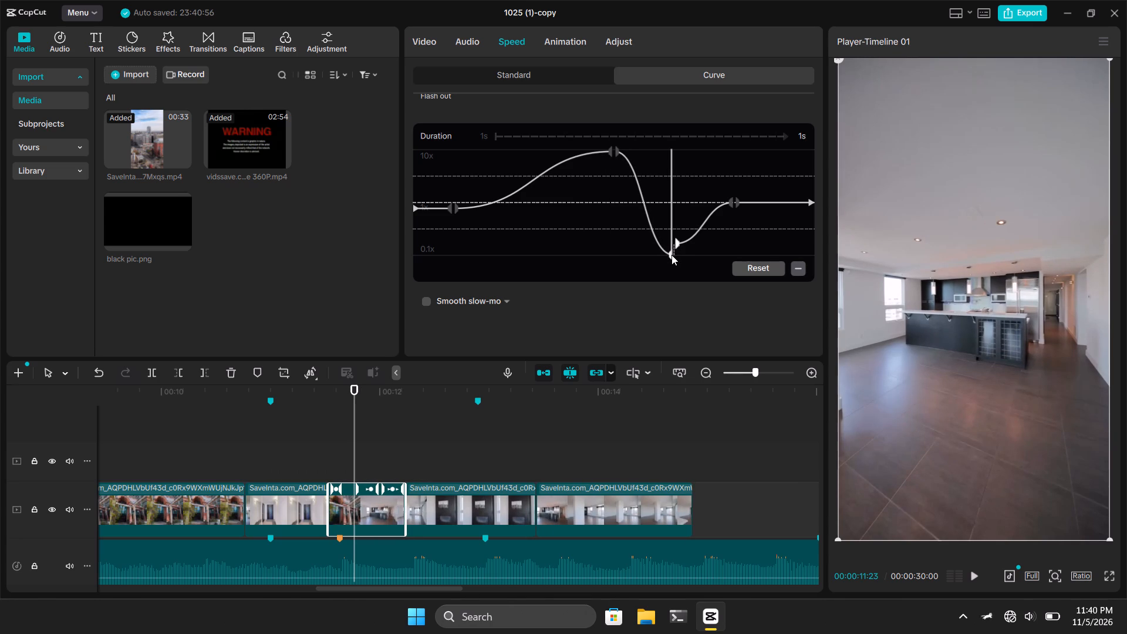
left_click_drag(677, 243, 677, 255)
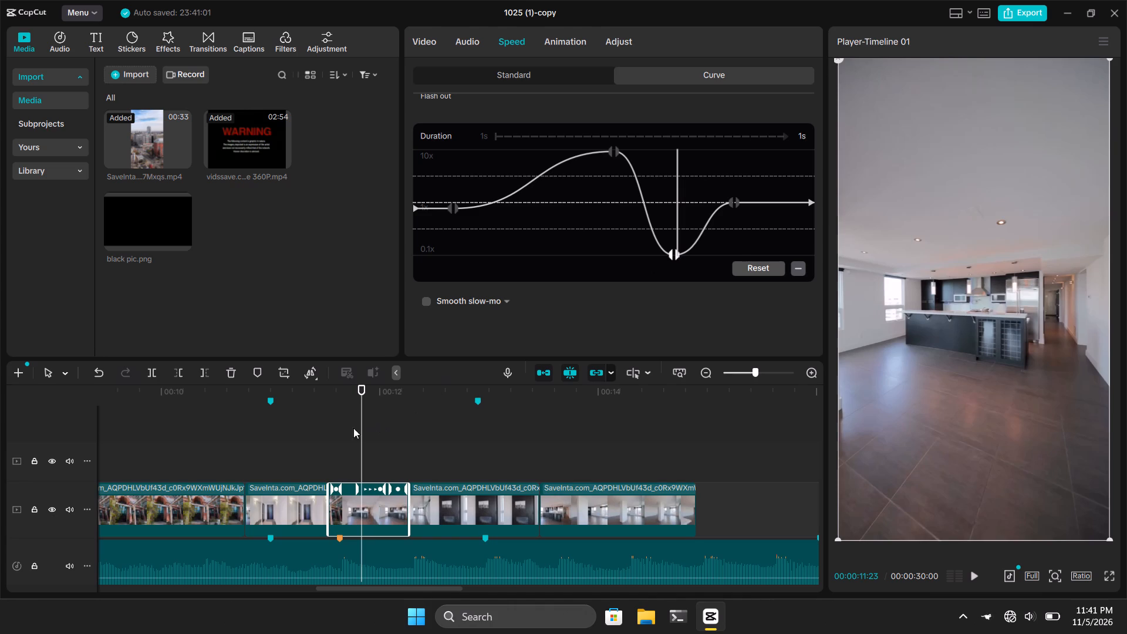
Play back the kitchen clip and the cut into the fireplace clip to check the speed ramp against the music.
left_click(317, 470)
key("space")
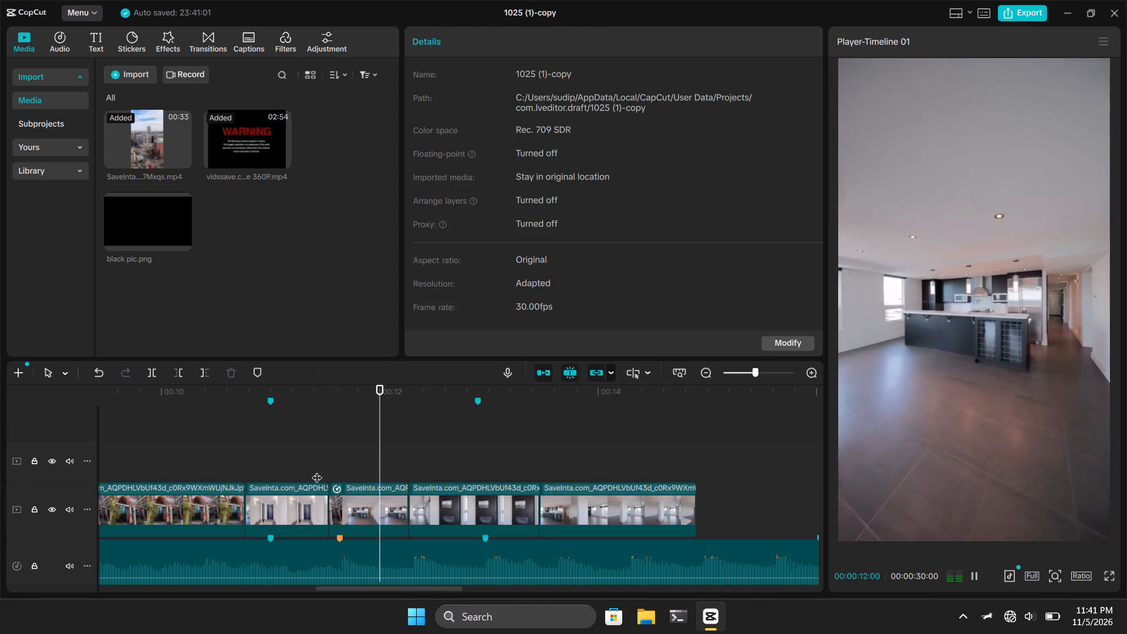
key("space")
left_click(315, 470)
key("space")
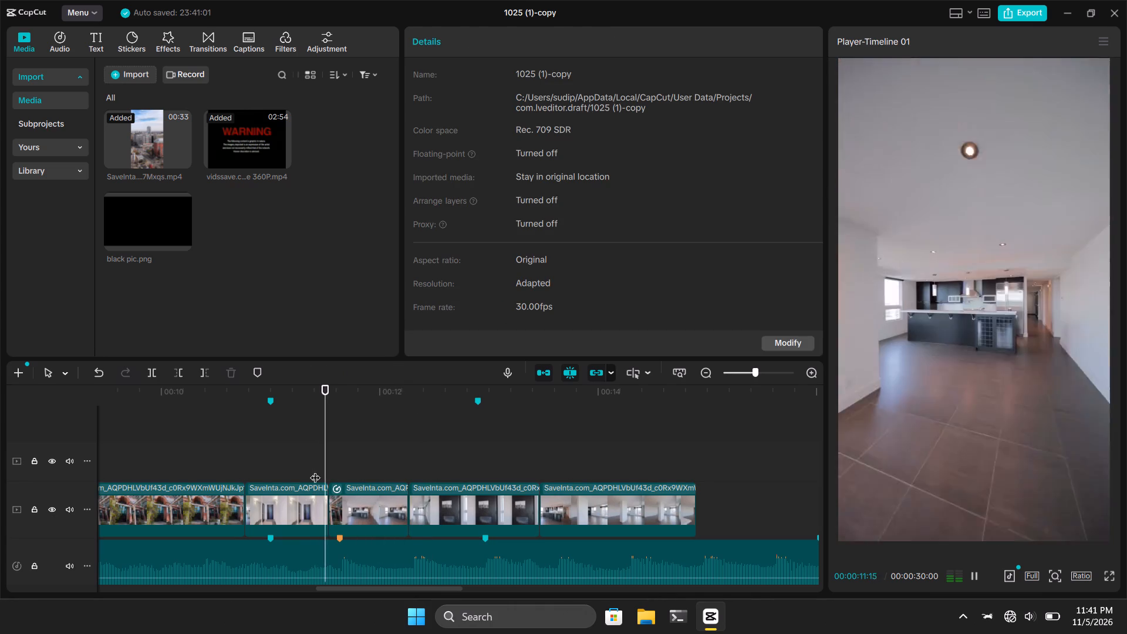
key("space")
left_click(315, 470)
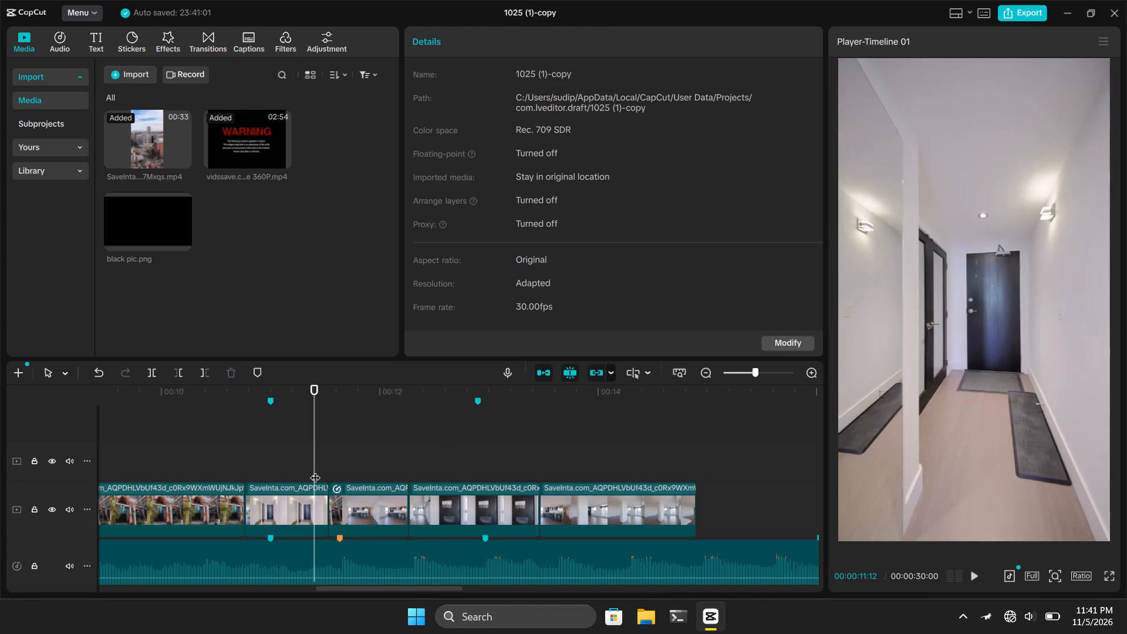
key("space")
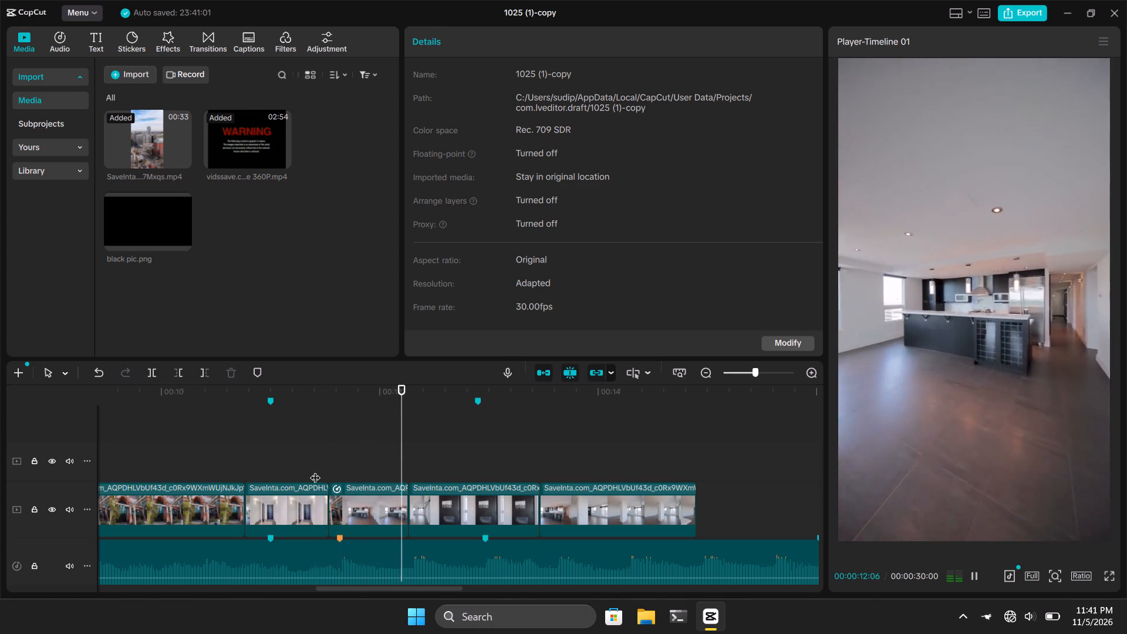
key("space")
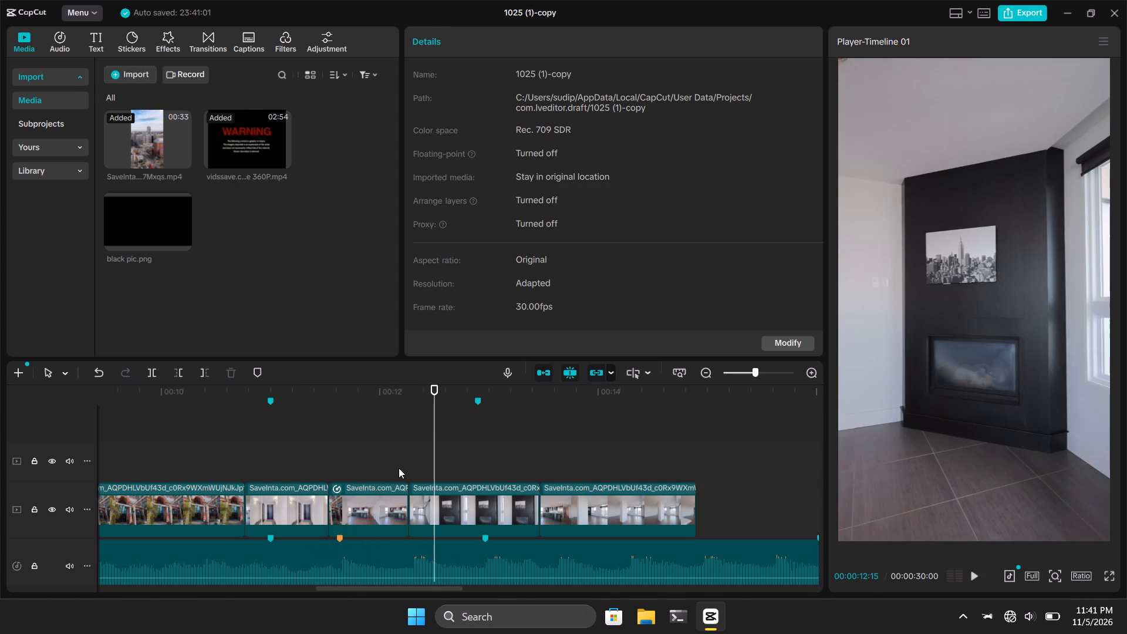
left_click(407, 467)
key("space")
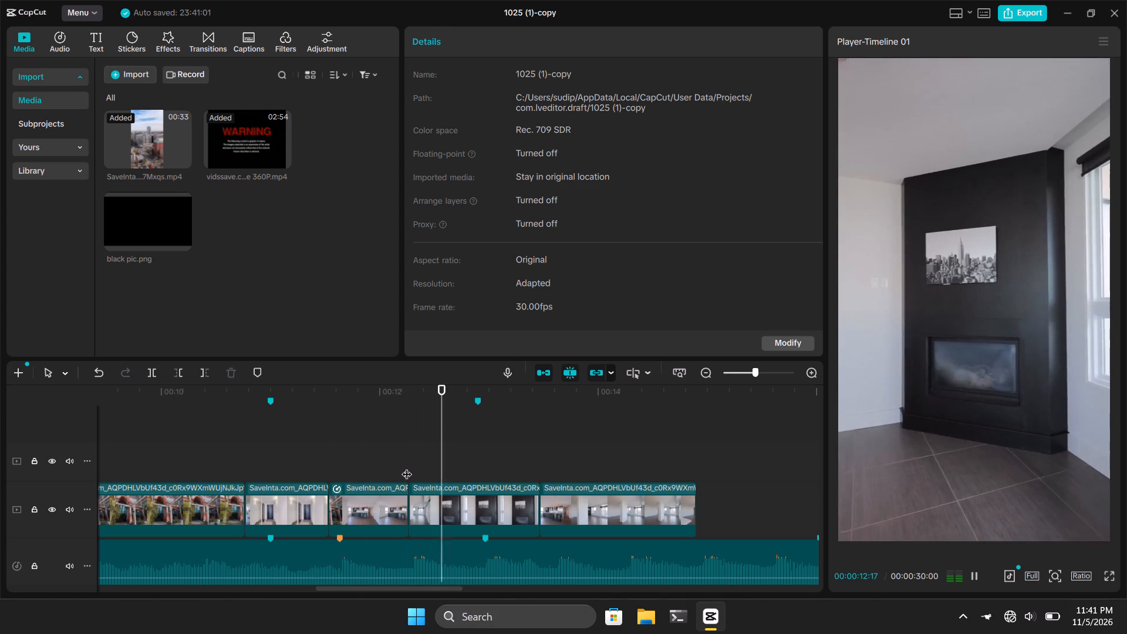
key("space")
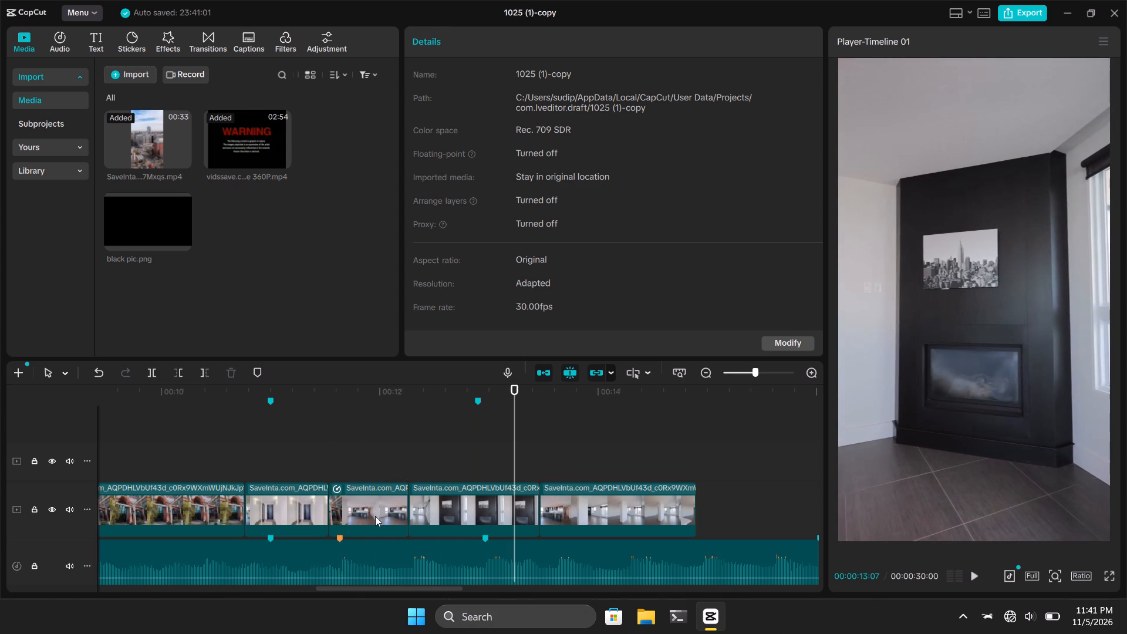
Duplicate the speed-ramped kitchen clip onto the track above at 00:00:13:07.
left_click(375, 516)
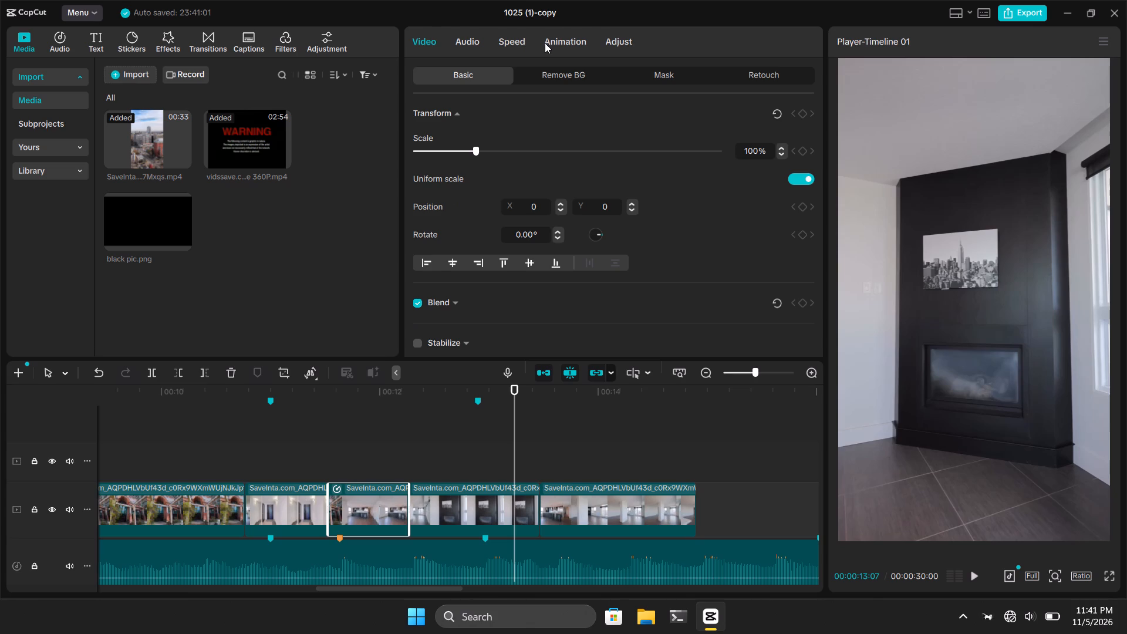
left_click(517, 42)
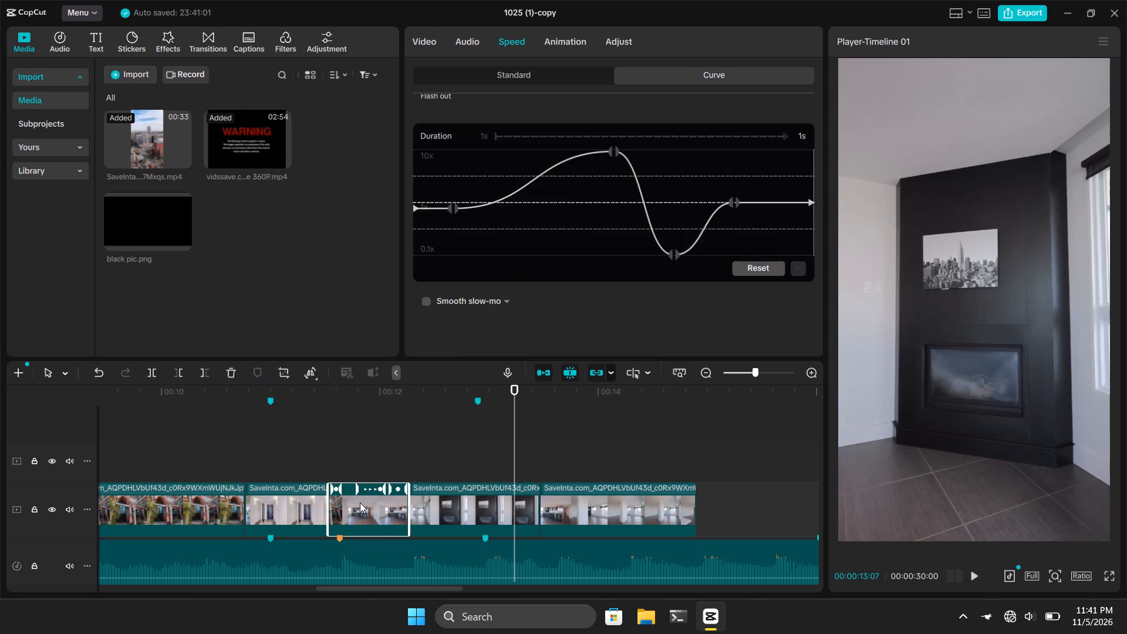
key("ctrl+c")
key("ctrl+v")
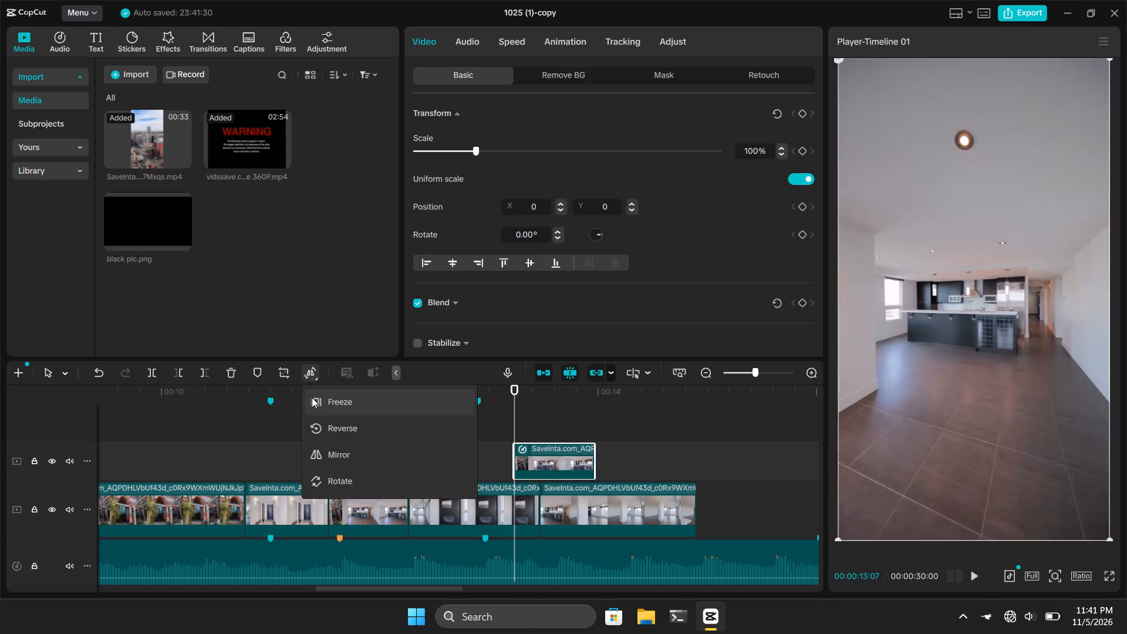
Reverse the kitchen clip's copy and insert it on the main track between the original kitchen clip and the fireplace clip.
left_click(320, 439)
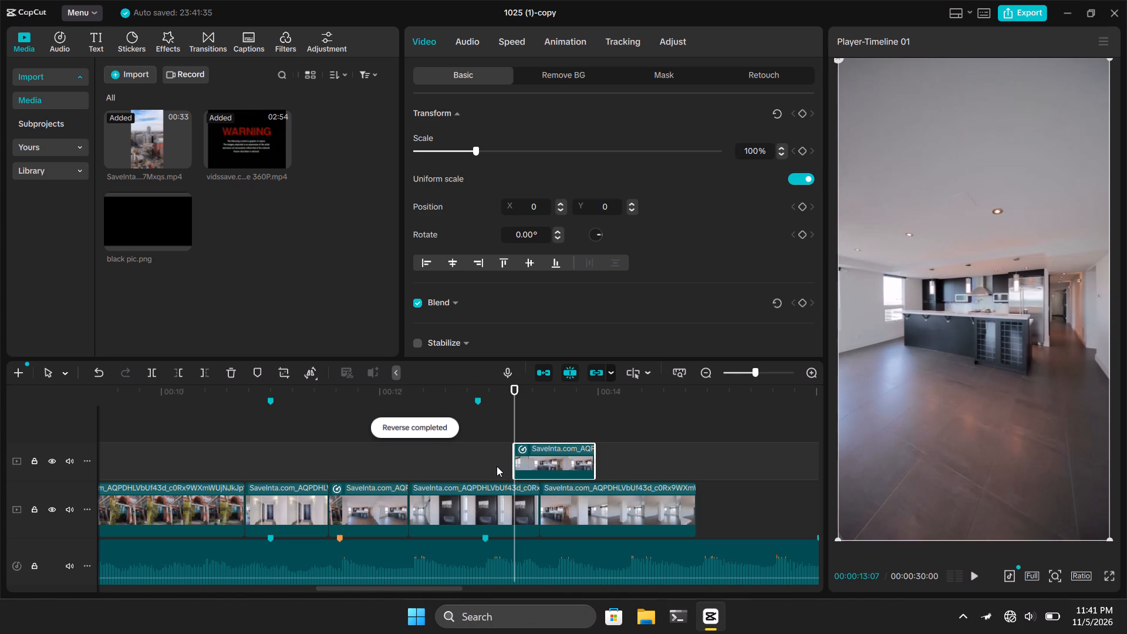
left_click_drag(539, 463, 438, 511)
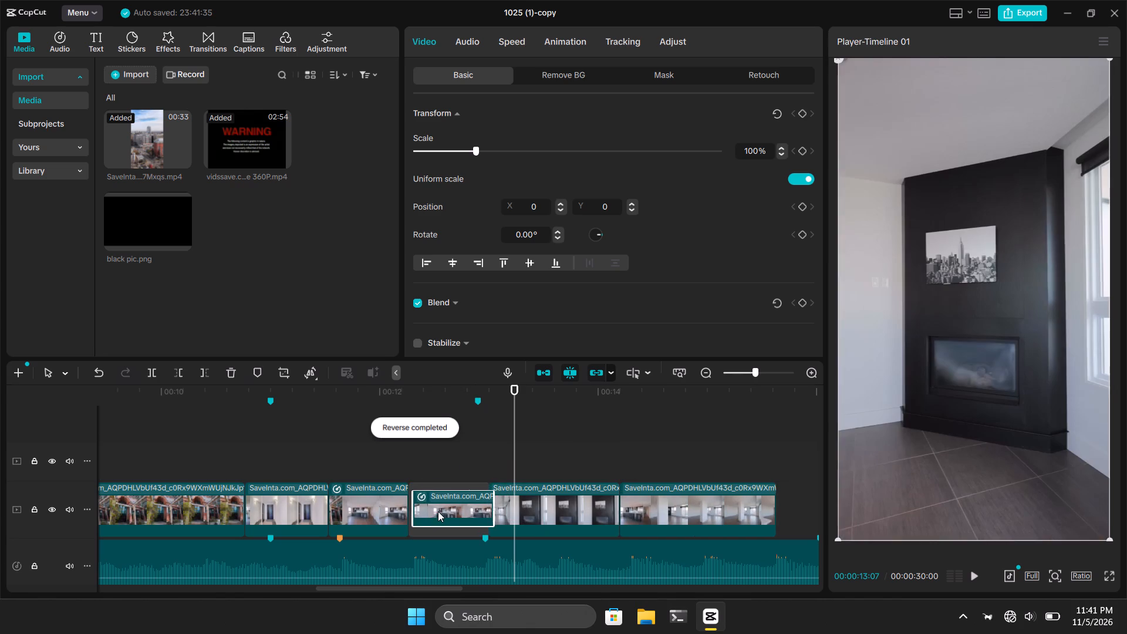
Play back the kitchen clip, its reversed copy and the start of the fireplace clip to check the cuts against the beats.
left_click(327, 468)
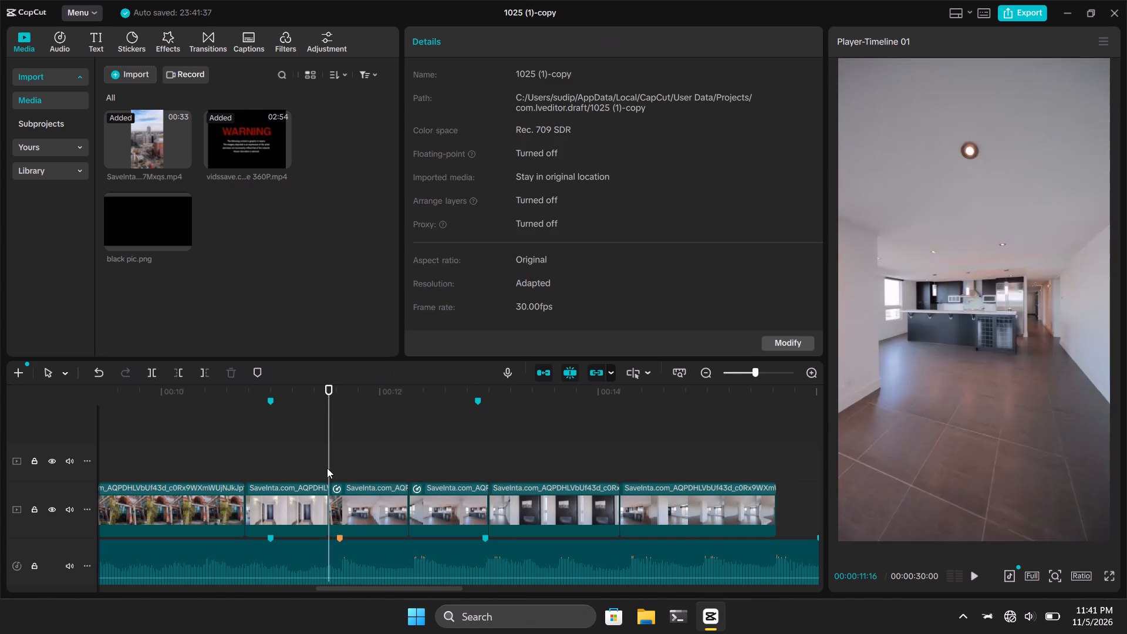
key("space")
key("space")
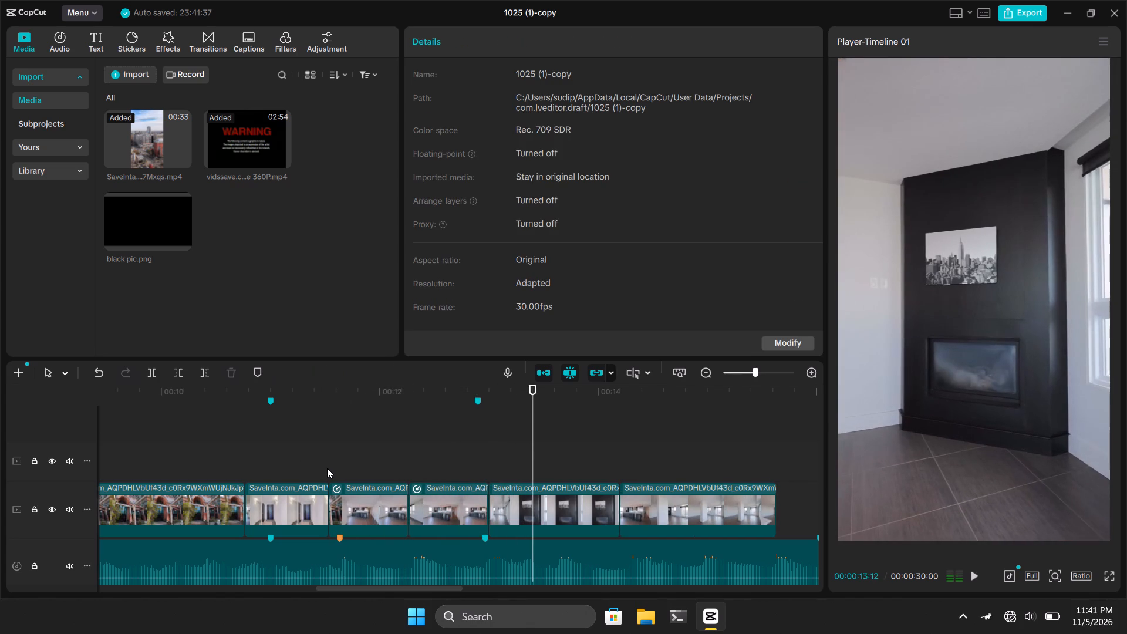
left_click(399, 460)
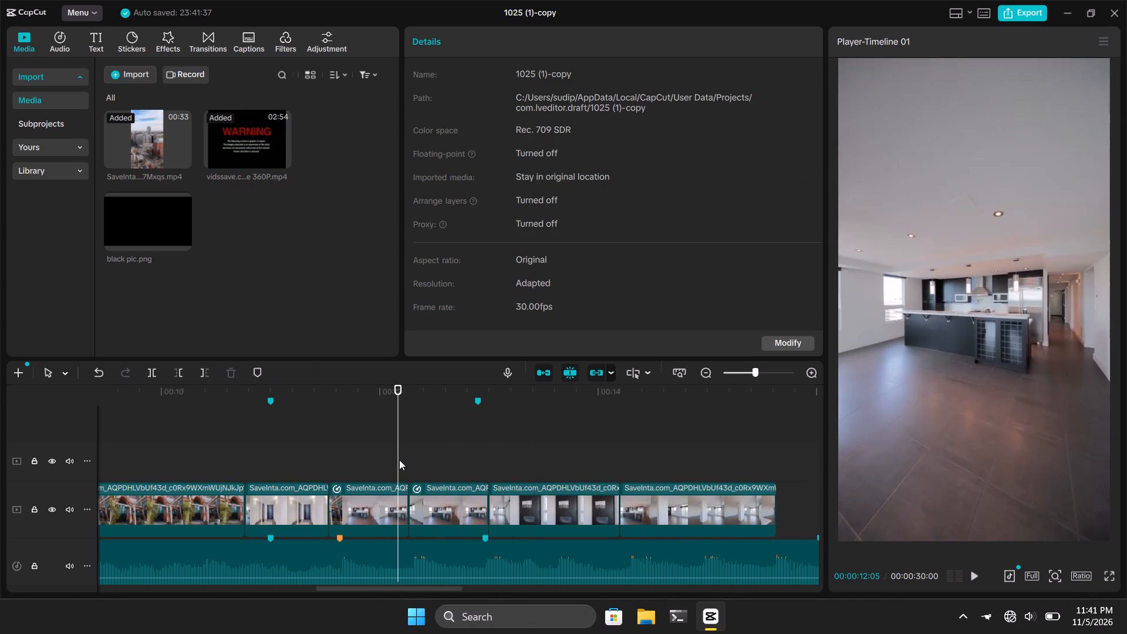
key("space")
key("space")
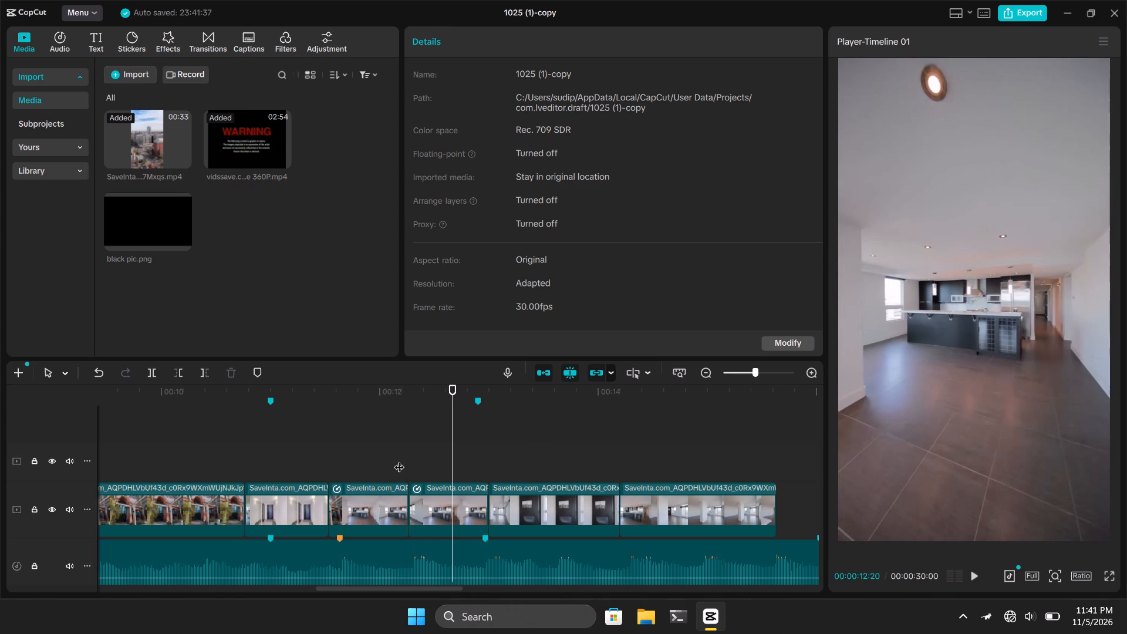
key("space")
key("space")
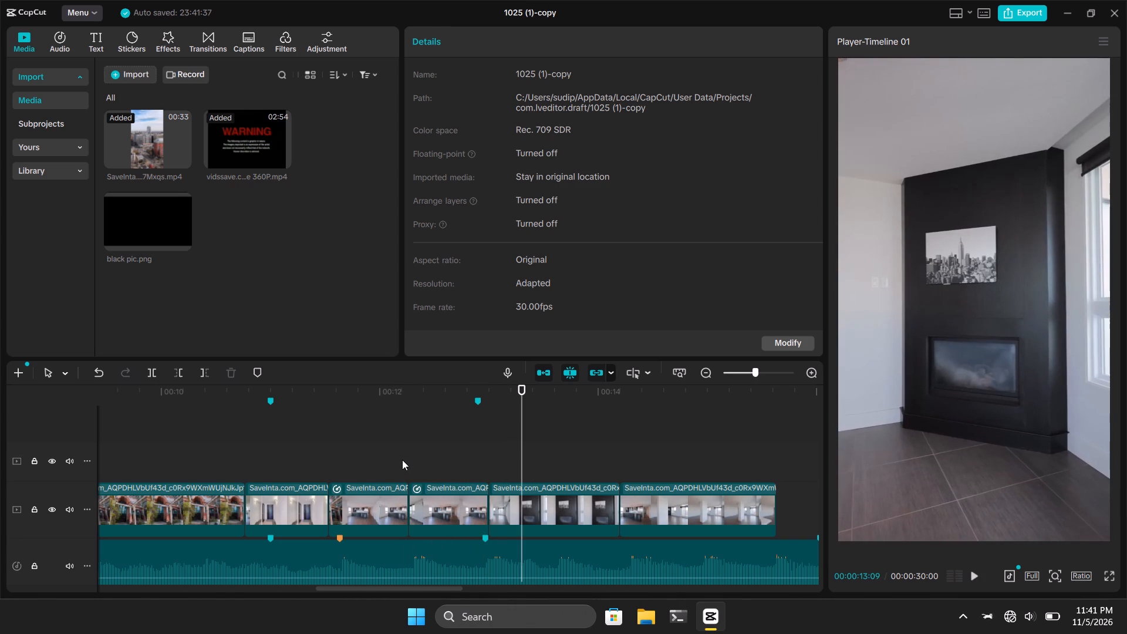
left_click(487, 471)
key("space")
key("space")
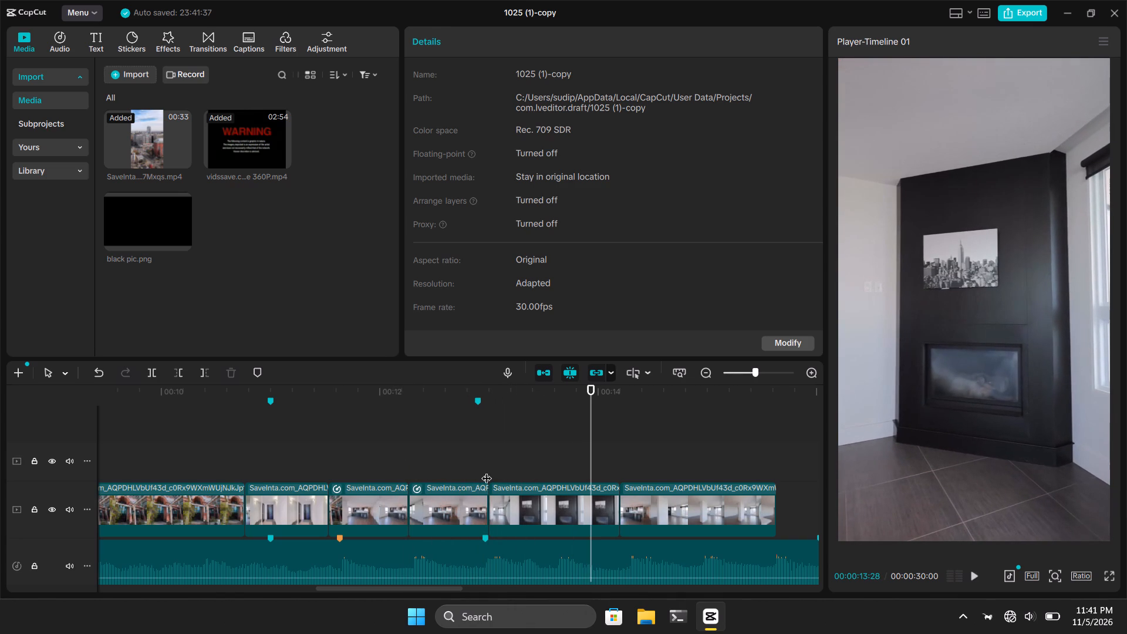
left_click(327, 468)
key("space")
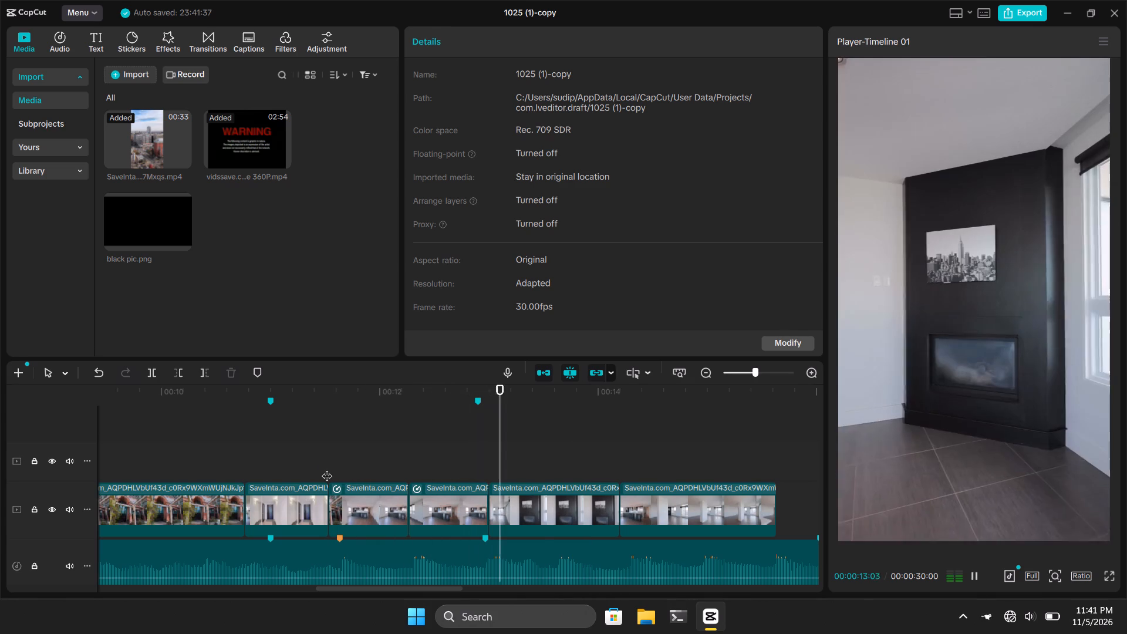
key("space")
Replay from about 00:00:10:12 through the kitchen clips into the fireplace clip to check how the sequence flows.
left_click(206, 464)
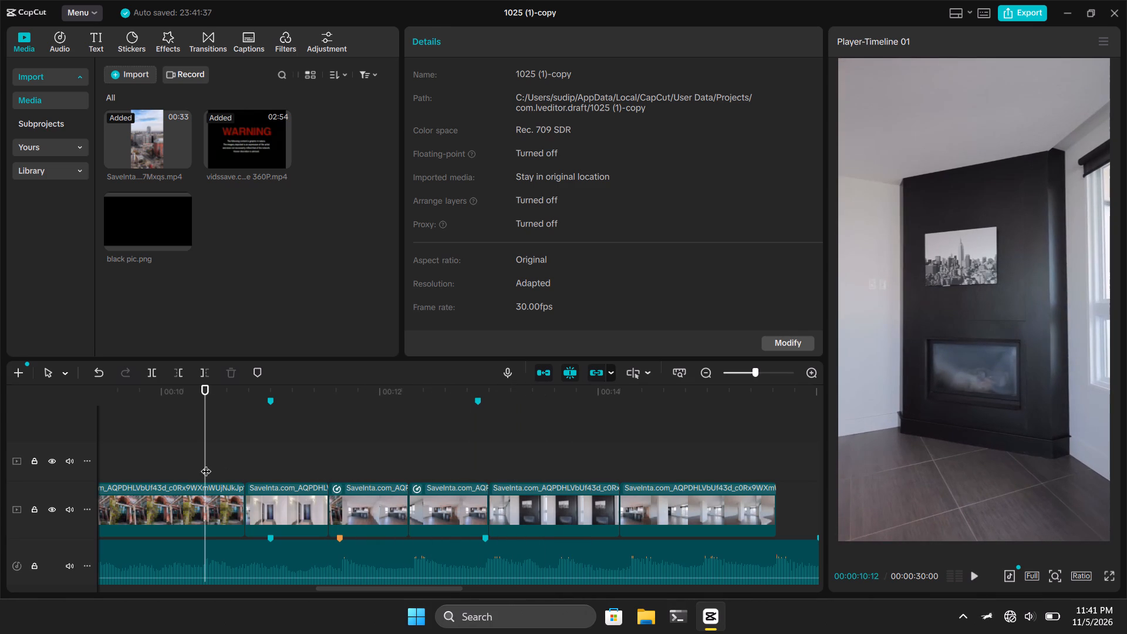
key("space")
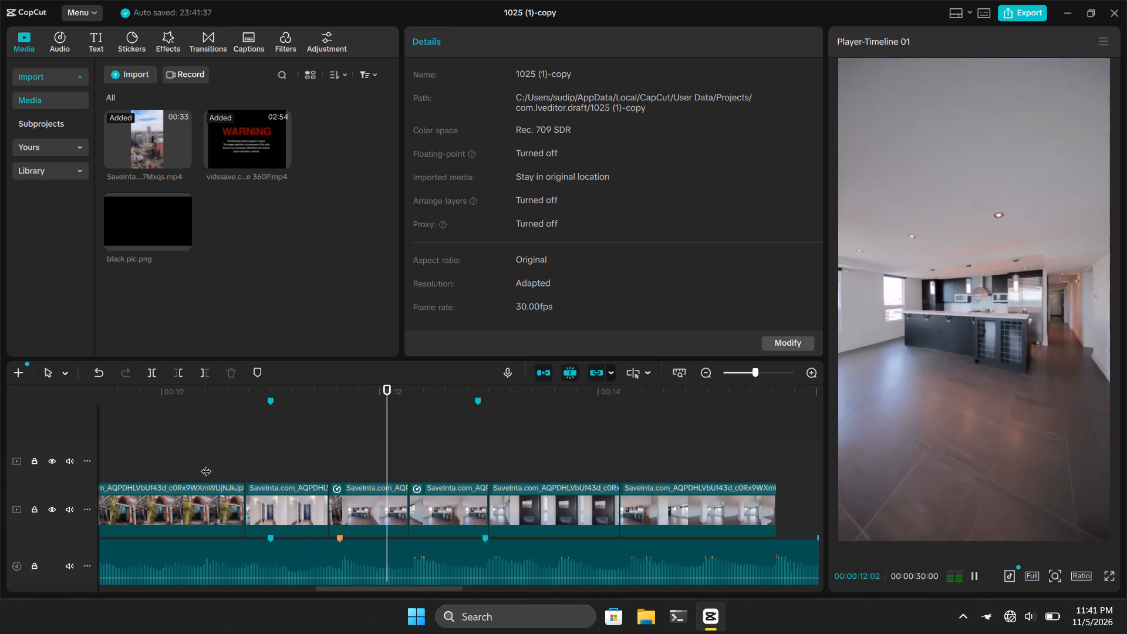
key("space")
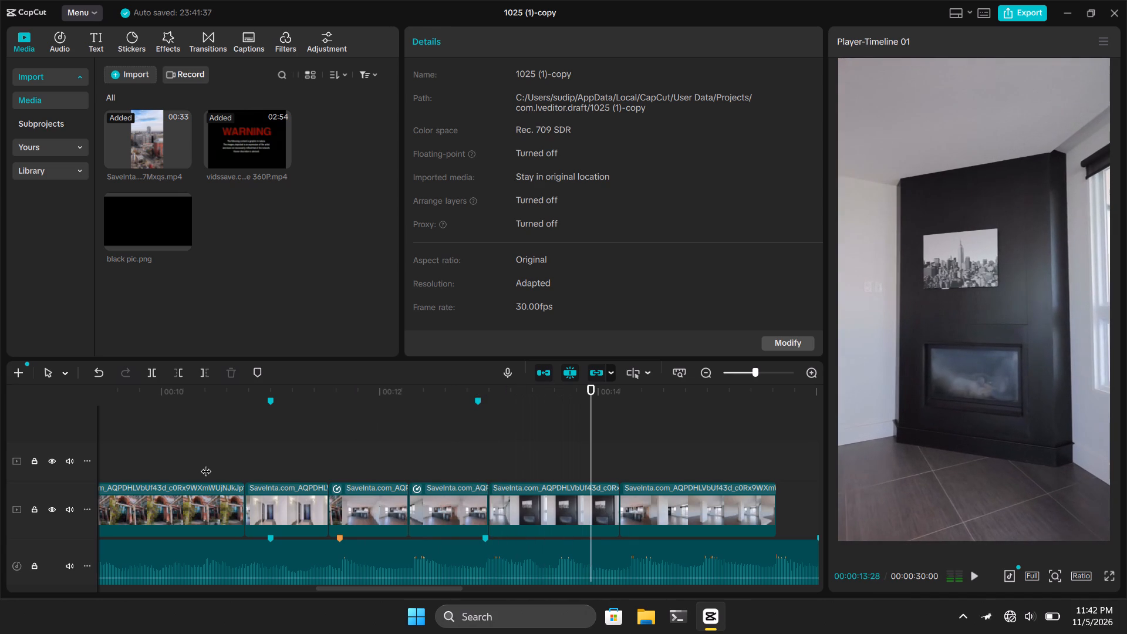
left_click(206, 464)
key("space")
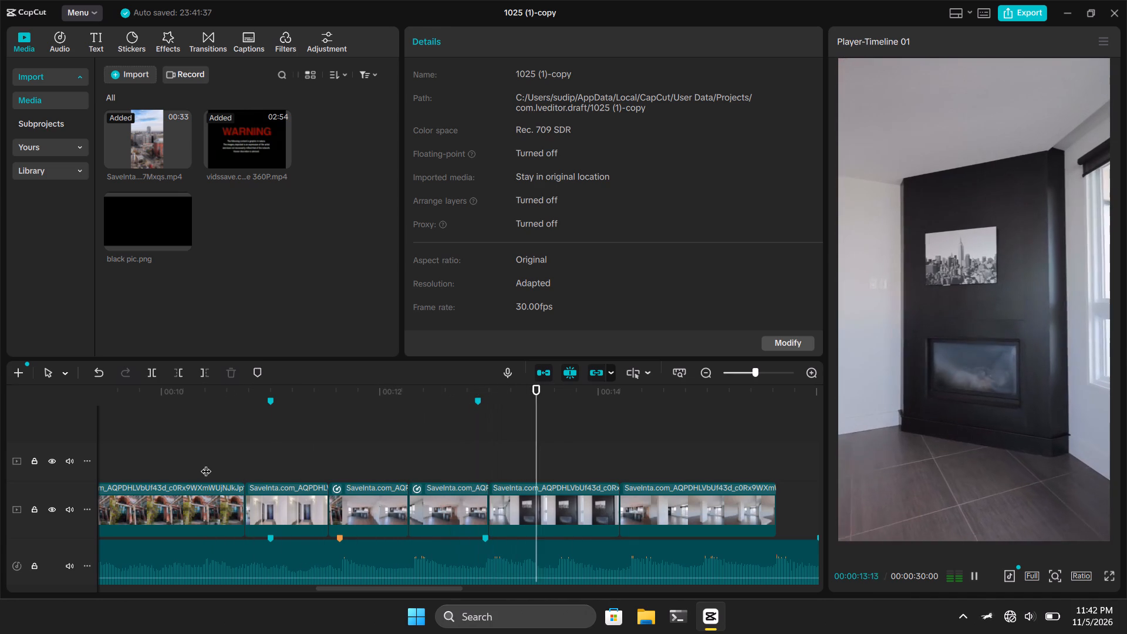
key("space")
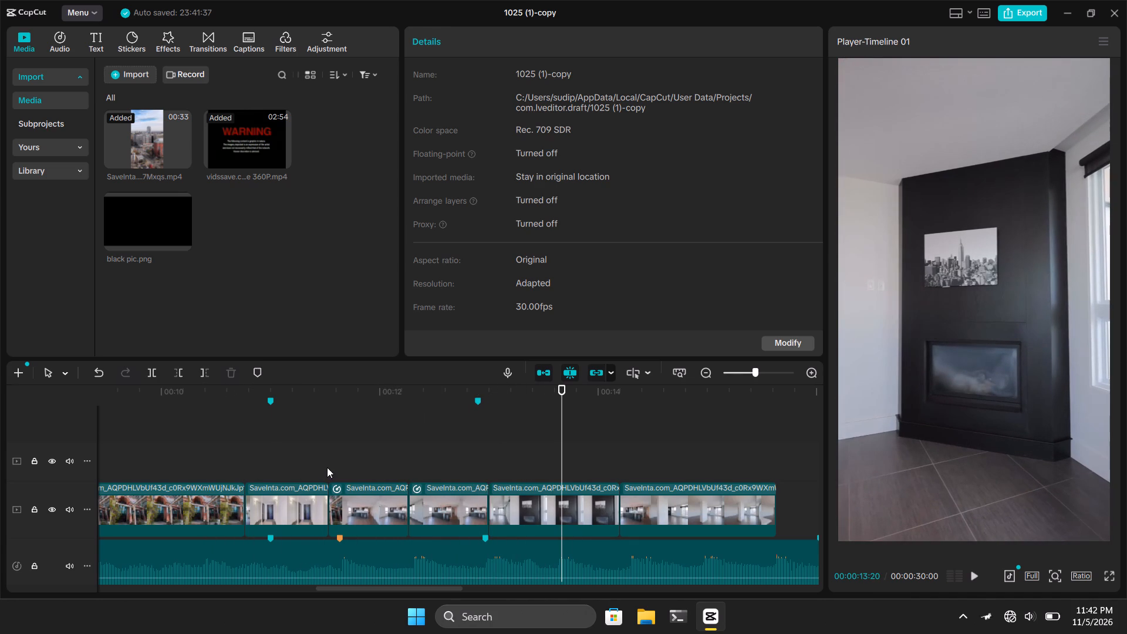
left_click(327, 466)
key("space")
key("space")
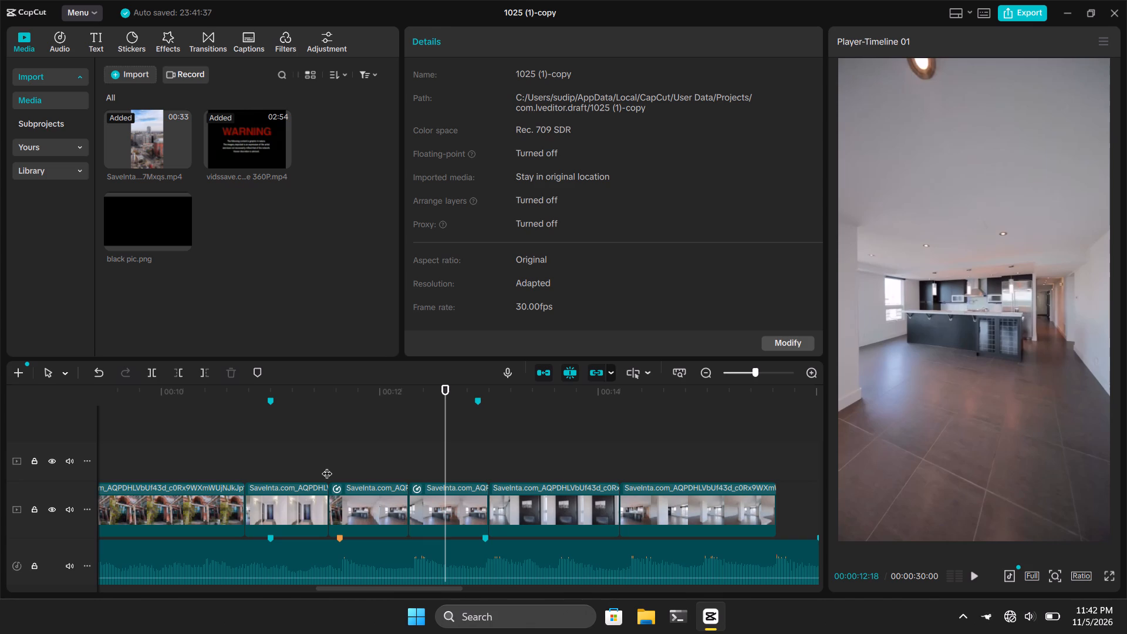
Play on through the remaining clips to about 00:00:21:24 to review the rest of the sequence.
key("space")
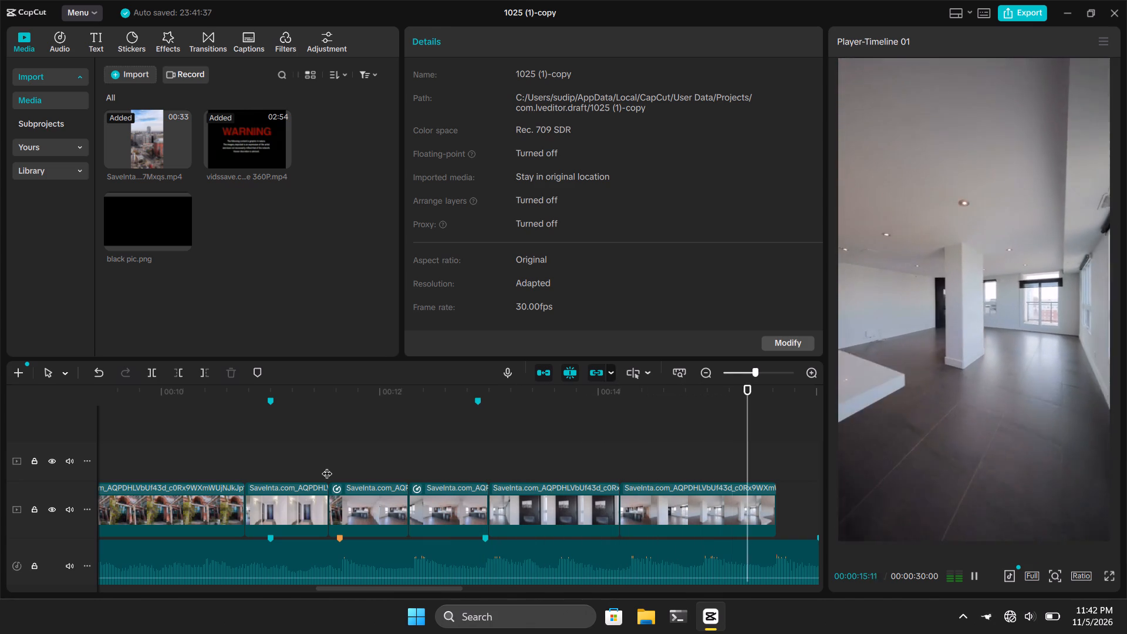
key("space")
key("space")
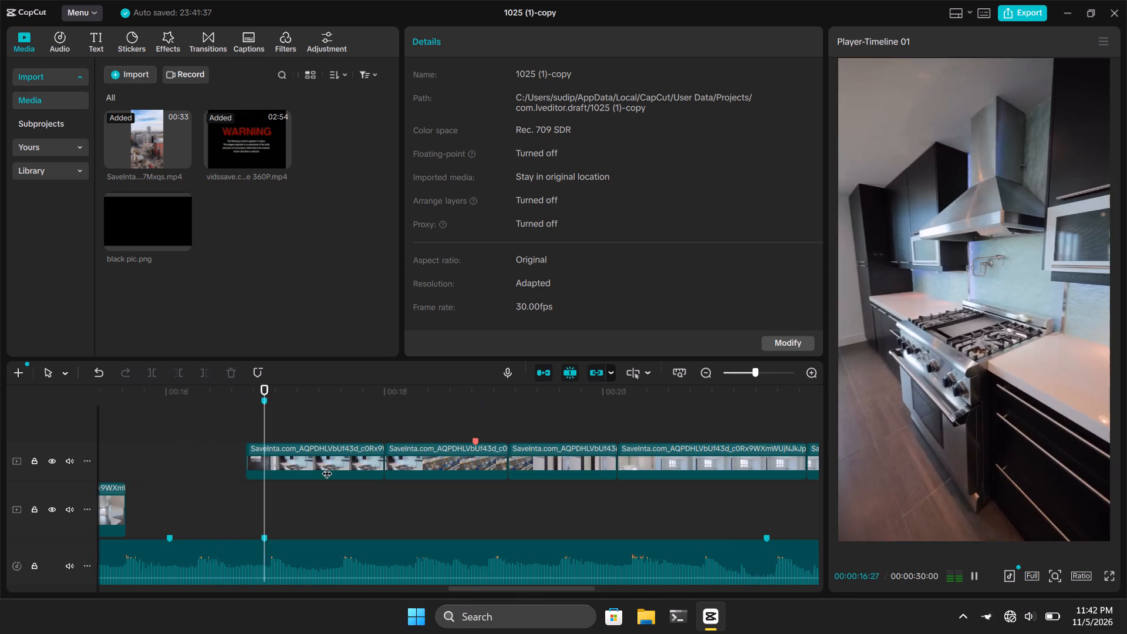
key("space")
key("space")
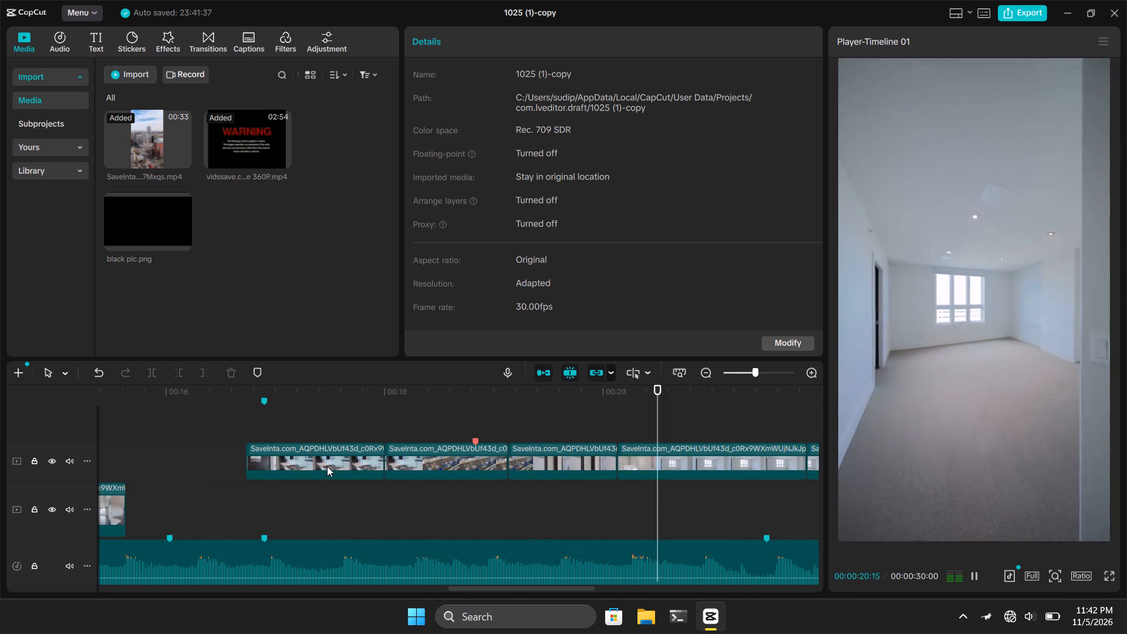
key("space")
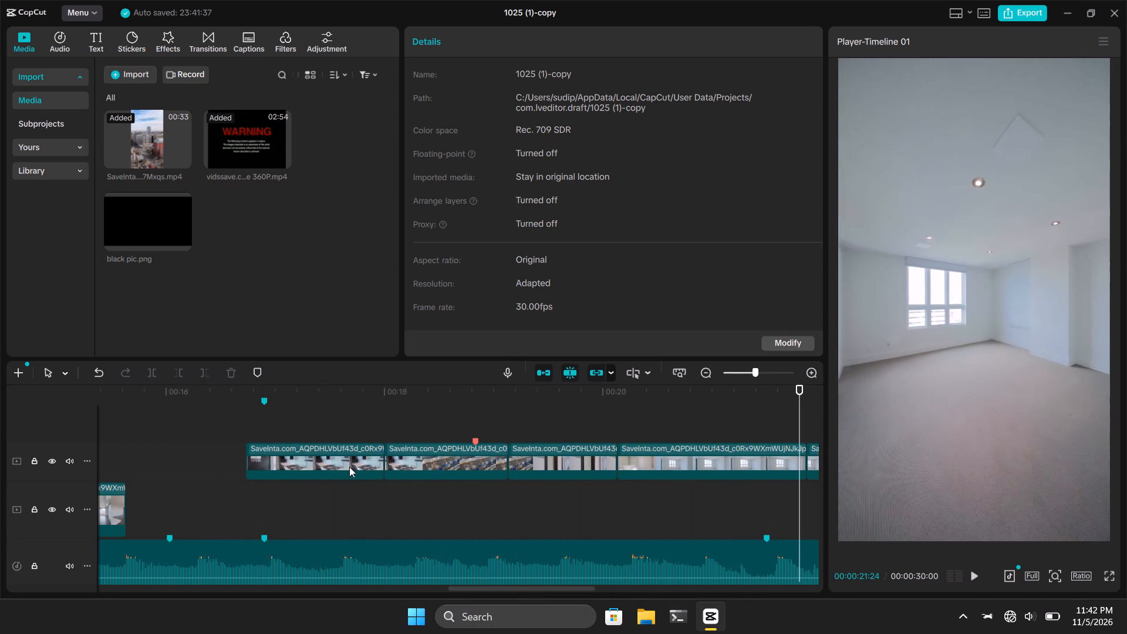
Play back from the kitchen clips through the fireplace clip into the white-column living-room clip to judge their order against the beats.
scroll(359, 501, "down", 8, "ctrl")
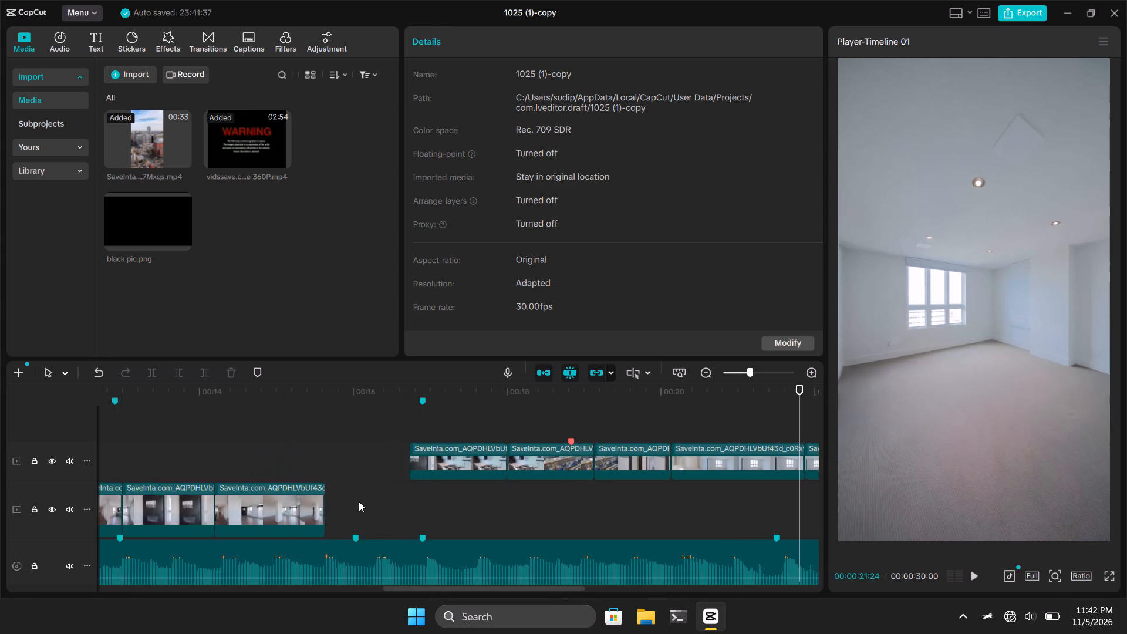
scroll(359, 501, "down", 4, "ctrl")
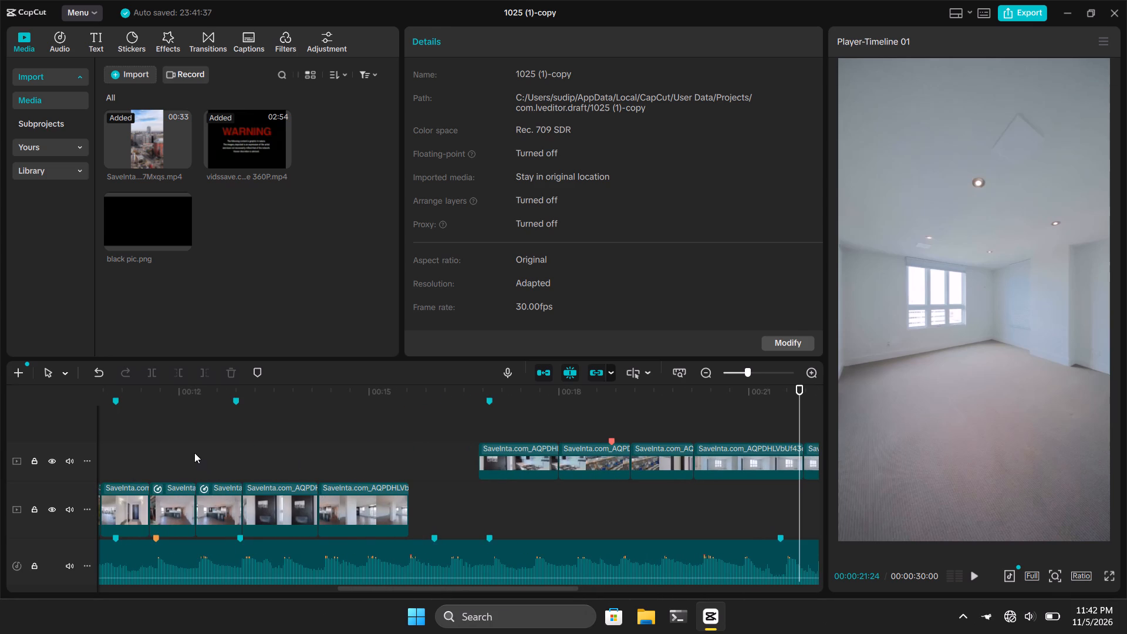
left_click(158, 456)
left_click_drag(158, 456, 151, 456)
key("space")
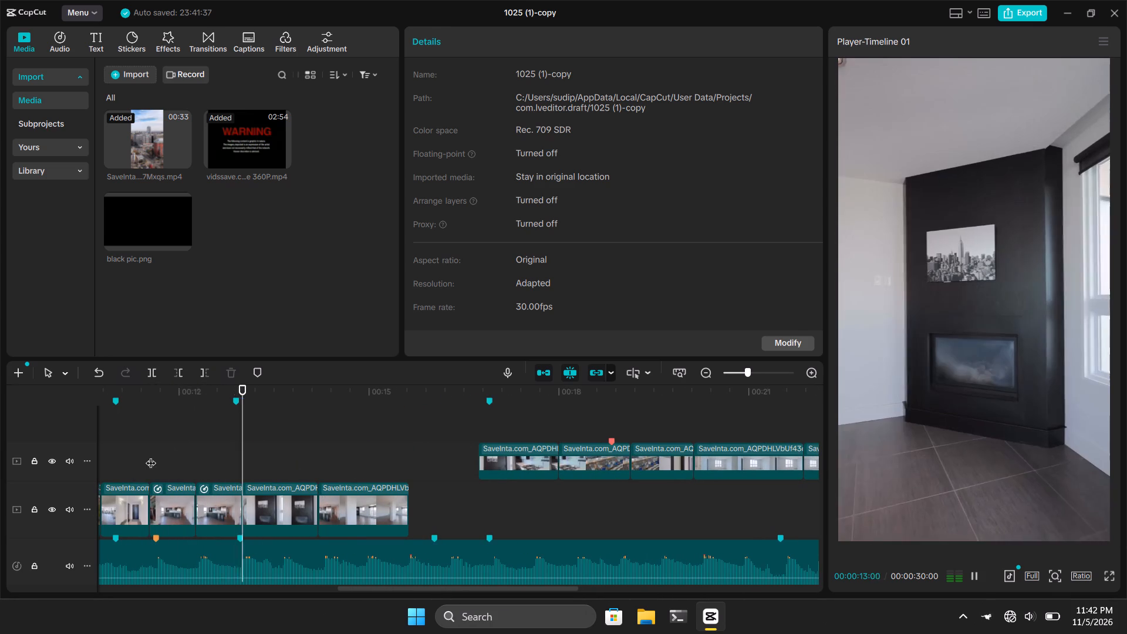
key("space")
left_click(242, 470)
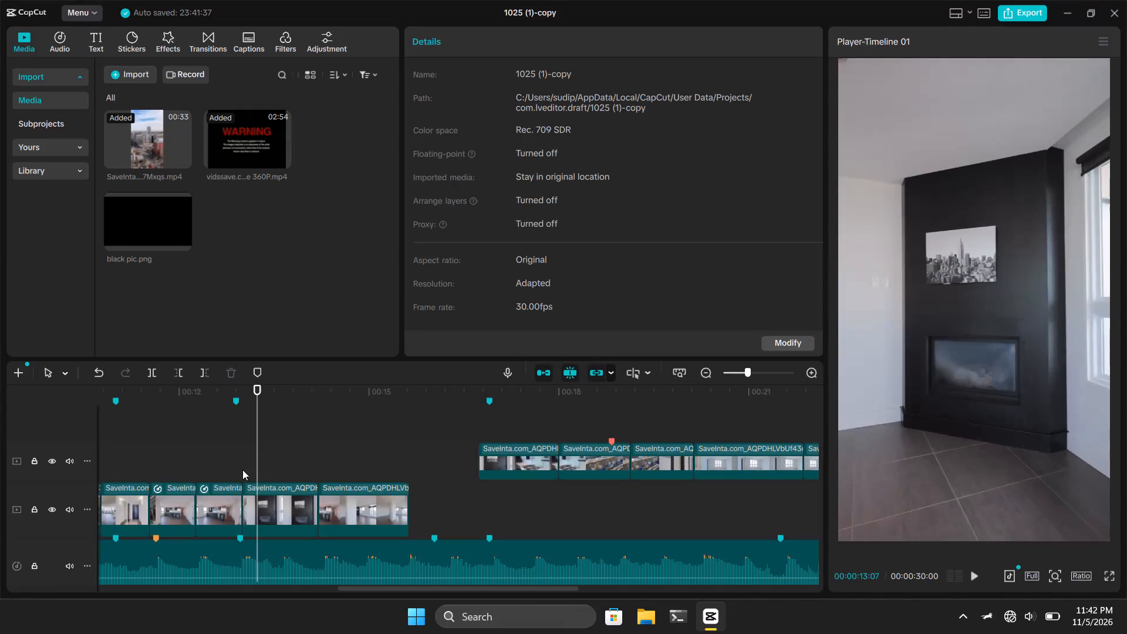
key("space")
key("space")
key("space")
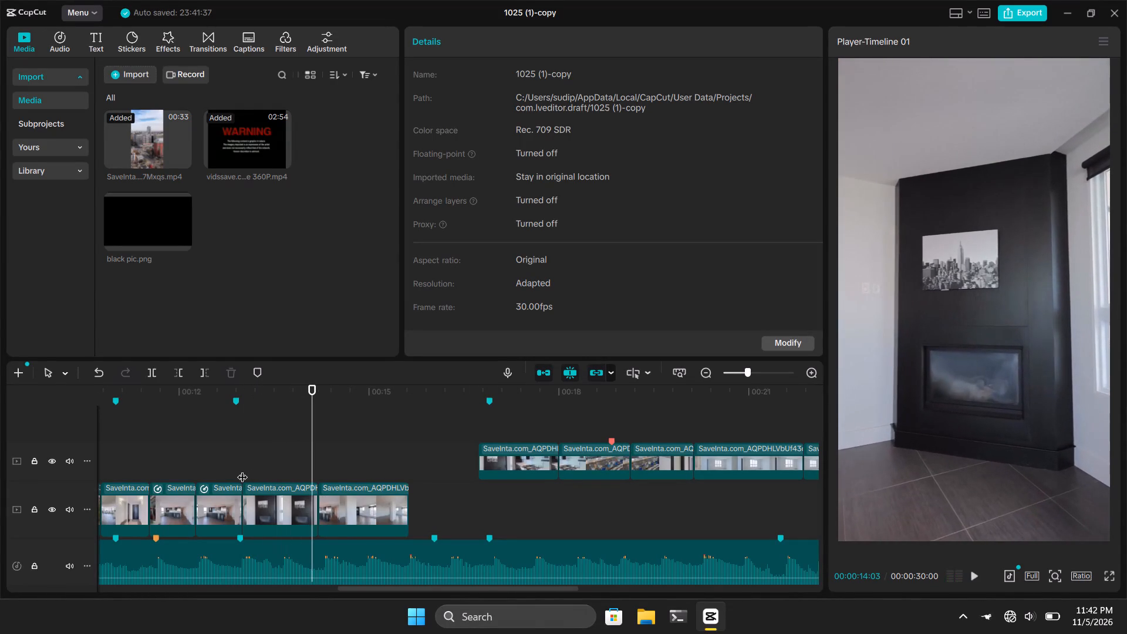
key("space")
key("space")
key("space")
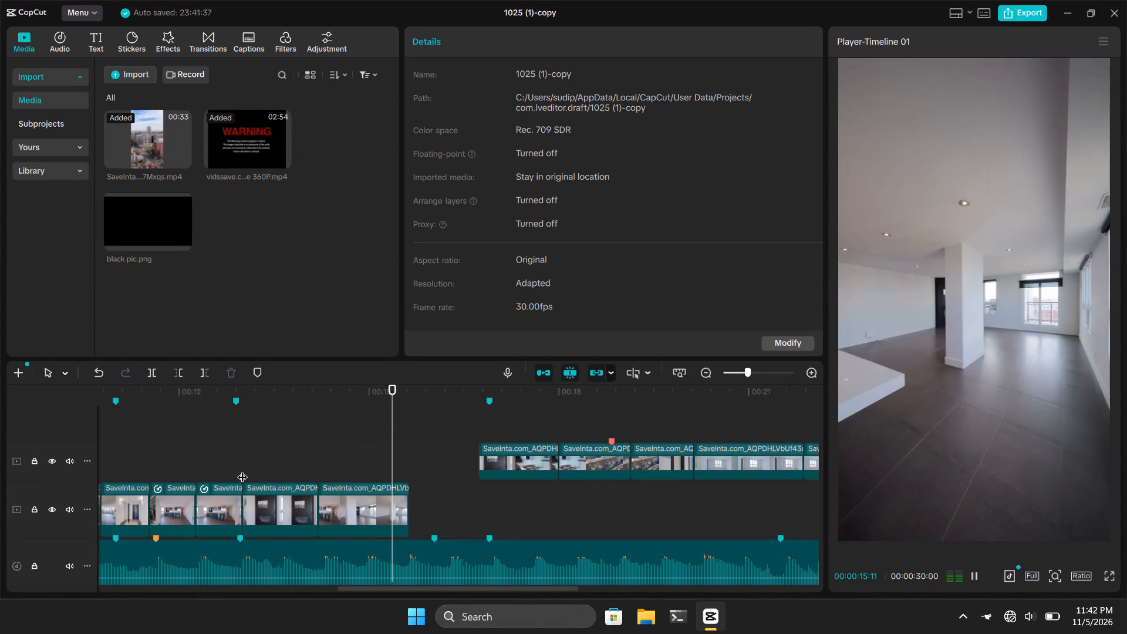
left_click(320, 469)
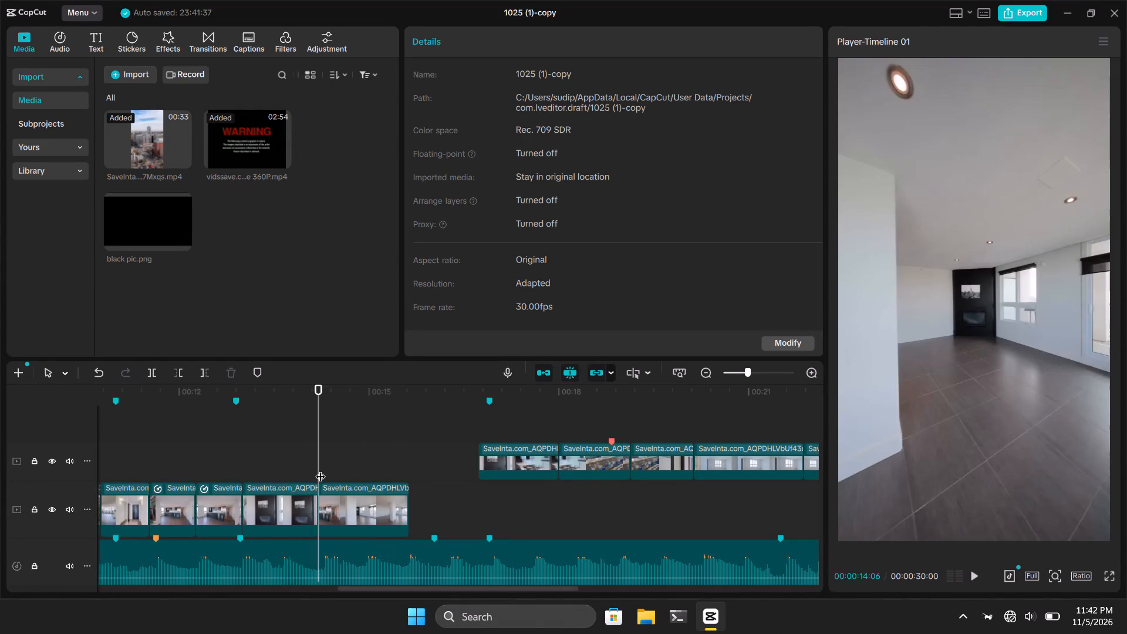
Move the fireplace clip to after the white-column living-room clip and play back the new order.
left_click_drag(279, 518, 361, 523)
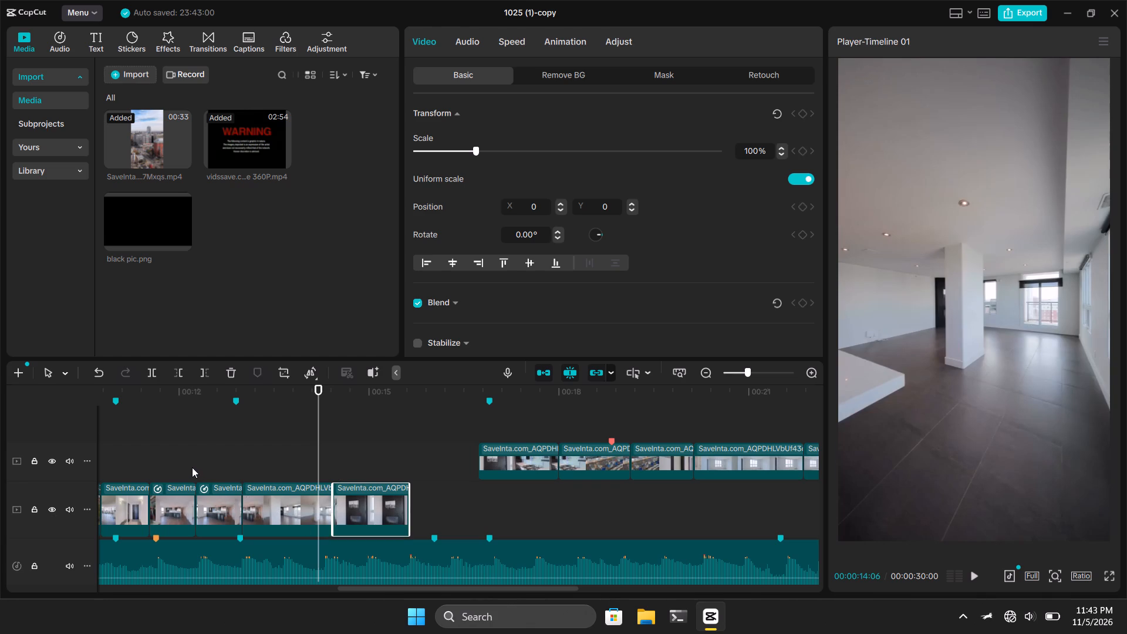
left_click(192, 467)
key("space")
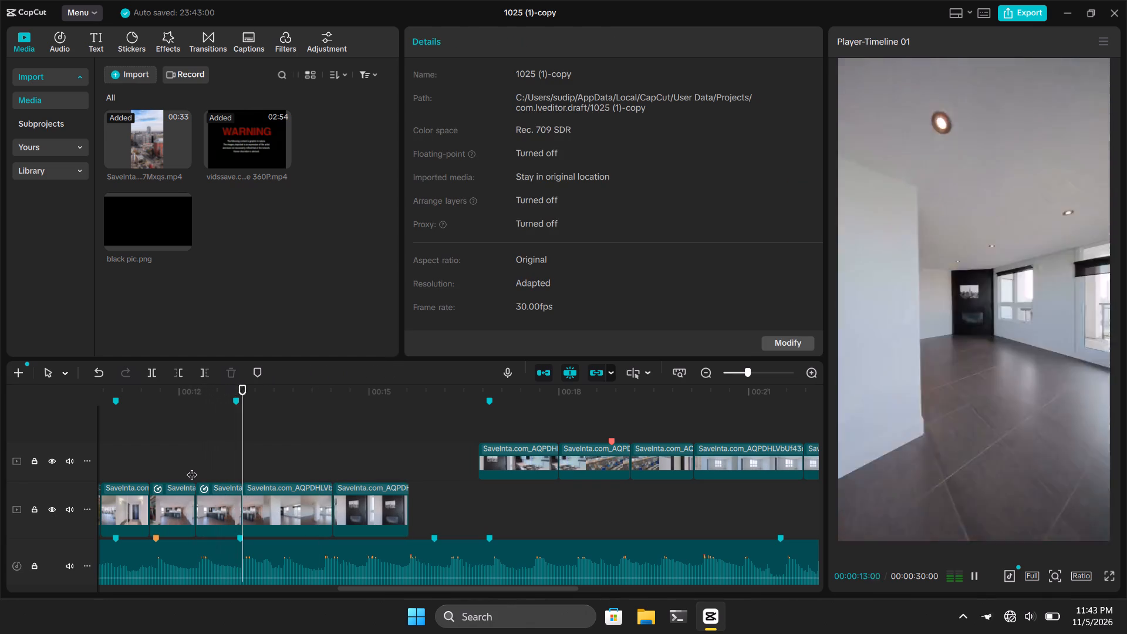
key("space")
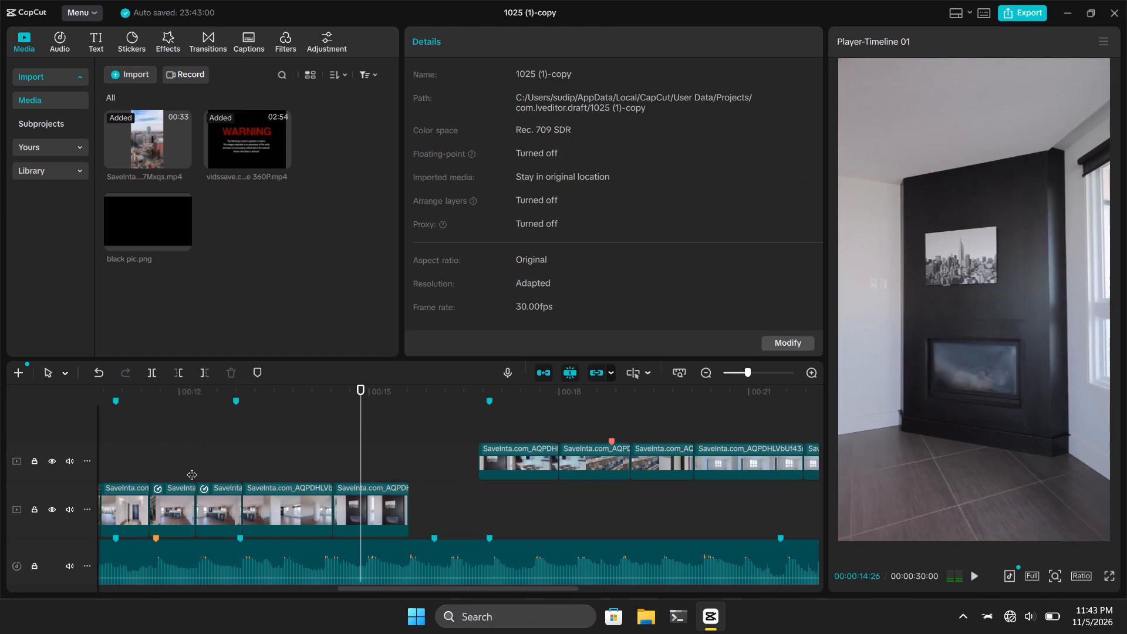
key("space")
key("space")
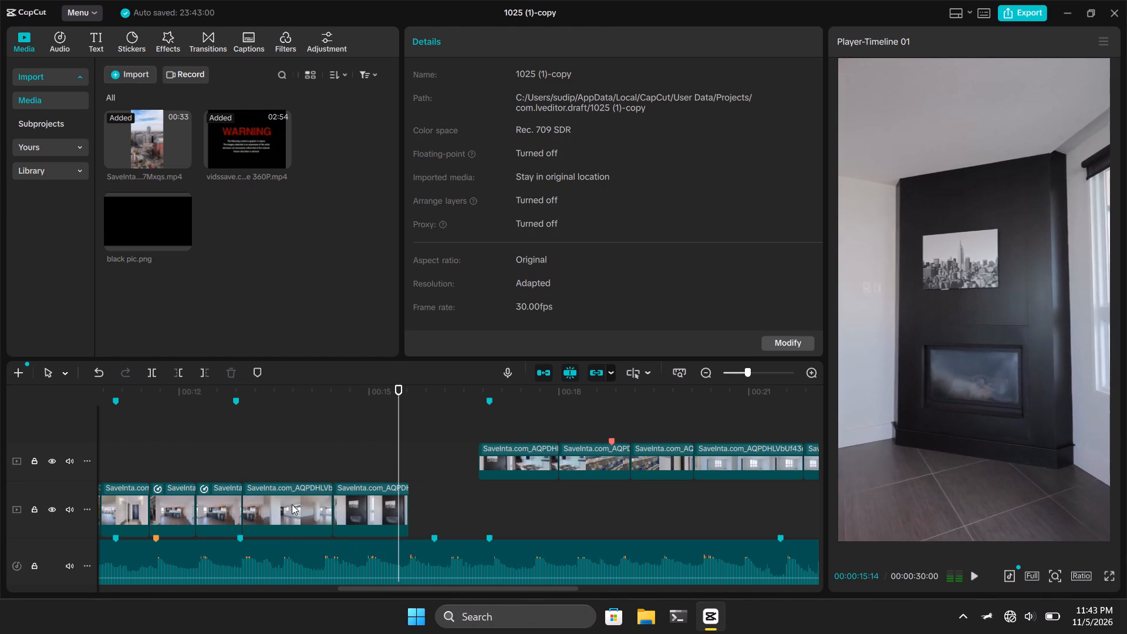
Move the fireplace clip between the kitchen clip and its reversed copy, and play back the new order.
left_click_drag(351, 505, 273, 498)
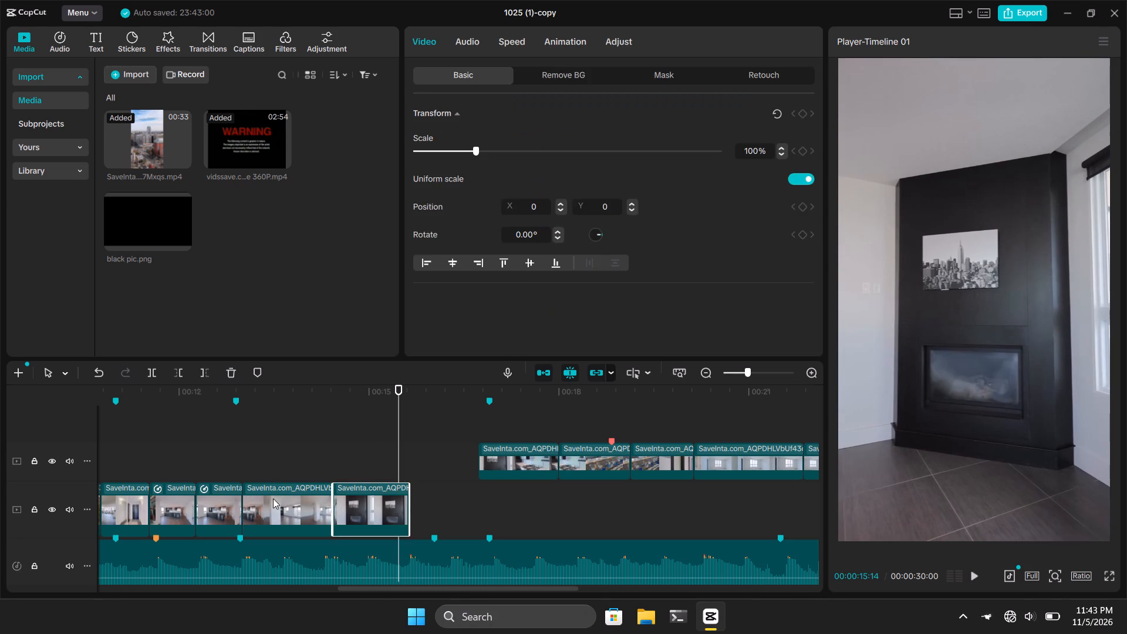
left_click_drag(273, 498, 206, 503)
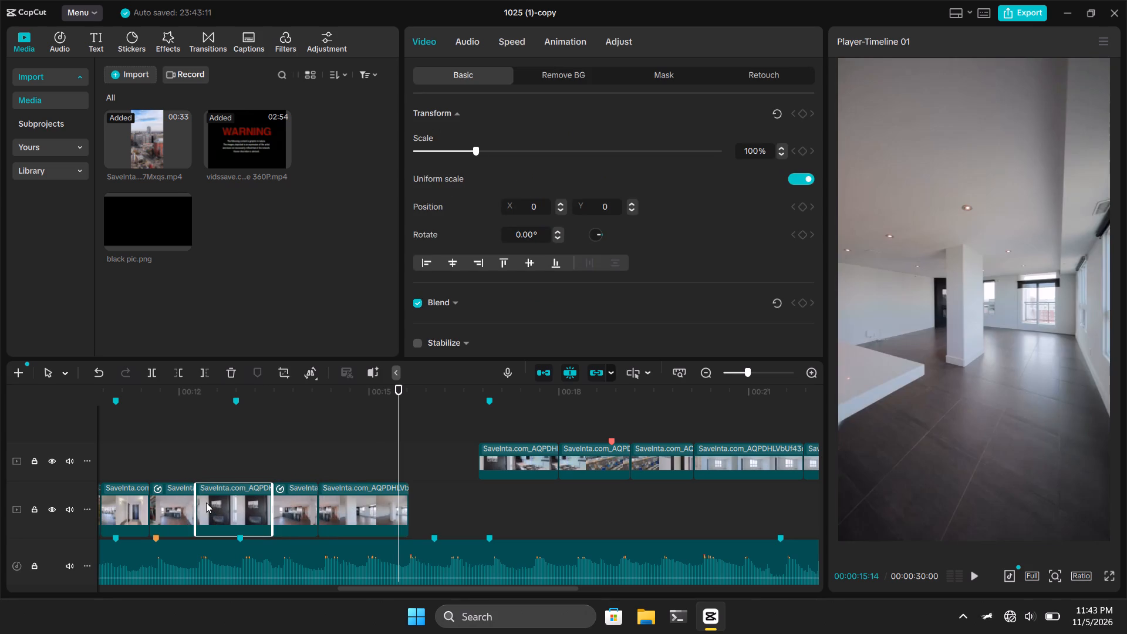
left_click(148, 467)
key("space")
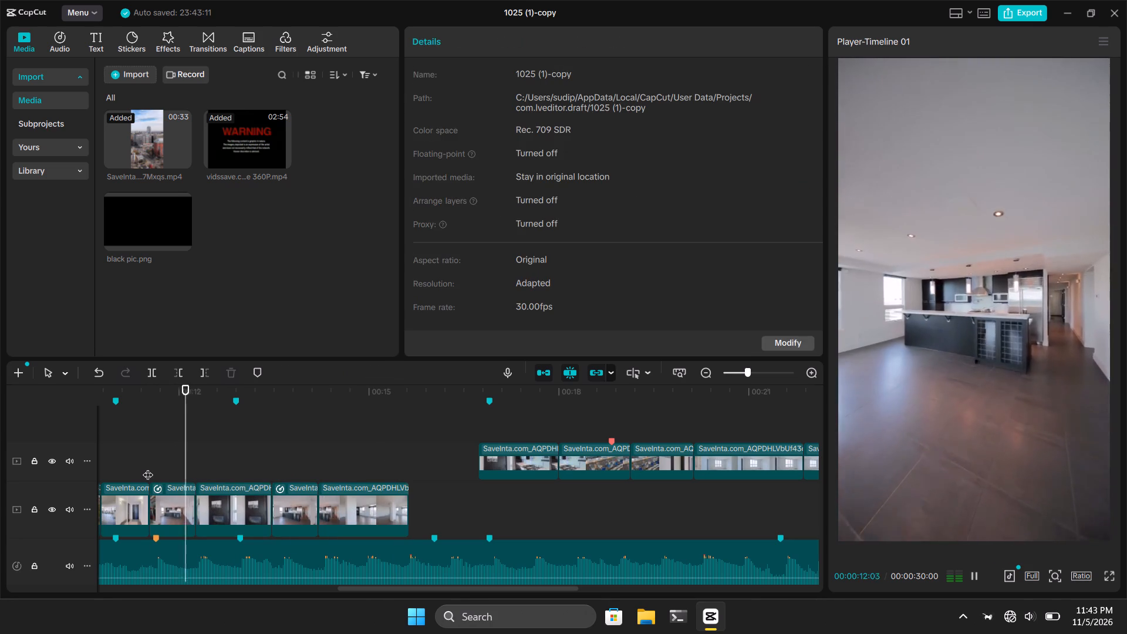
key("space")
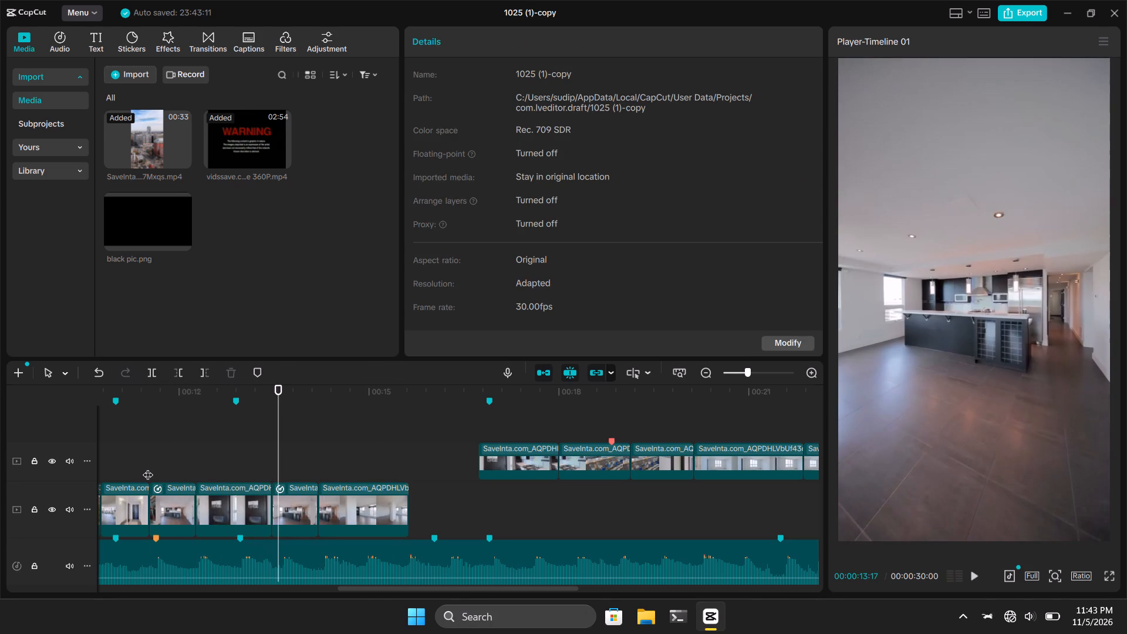
key("space")
key("space")
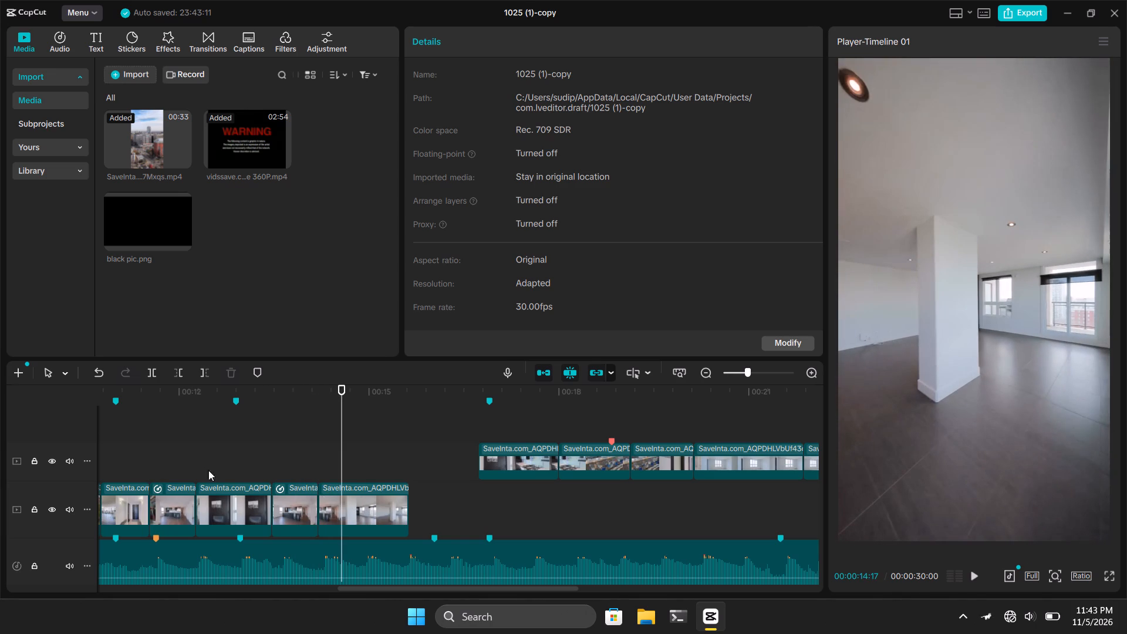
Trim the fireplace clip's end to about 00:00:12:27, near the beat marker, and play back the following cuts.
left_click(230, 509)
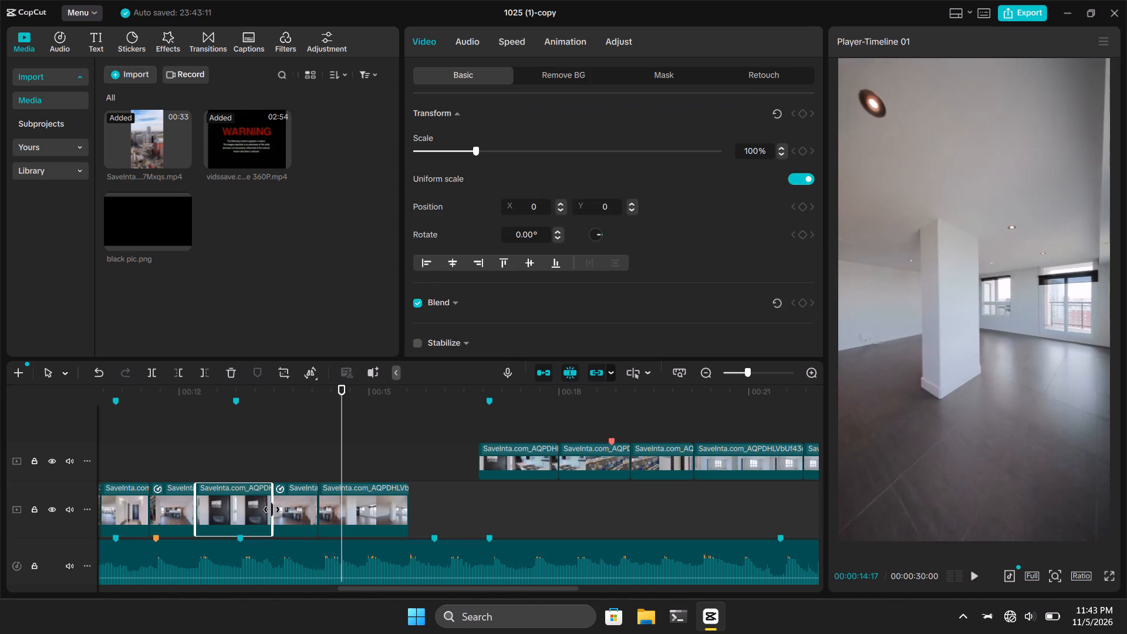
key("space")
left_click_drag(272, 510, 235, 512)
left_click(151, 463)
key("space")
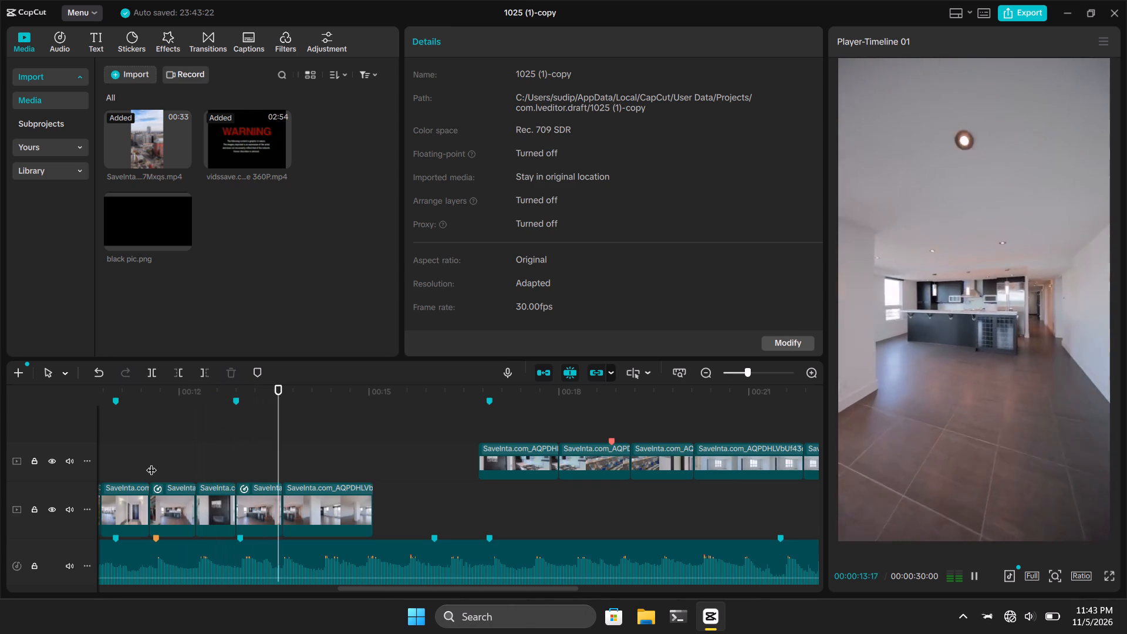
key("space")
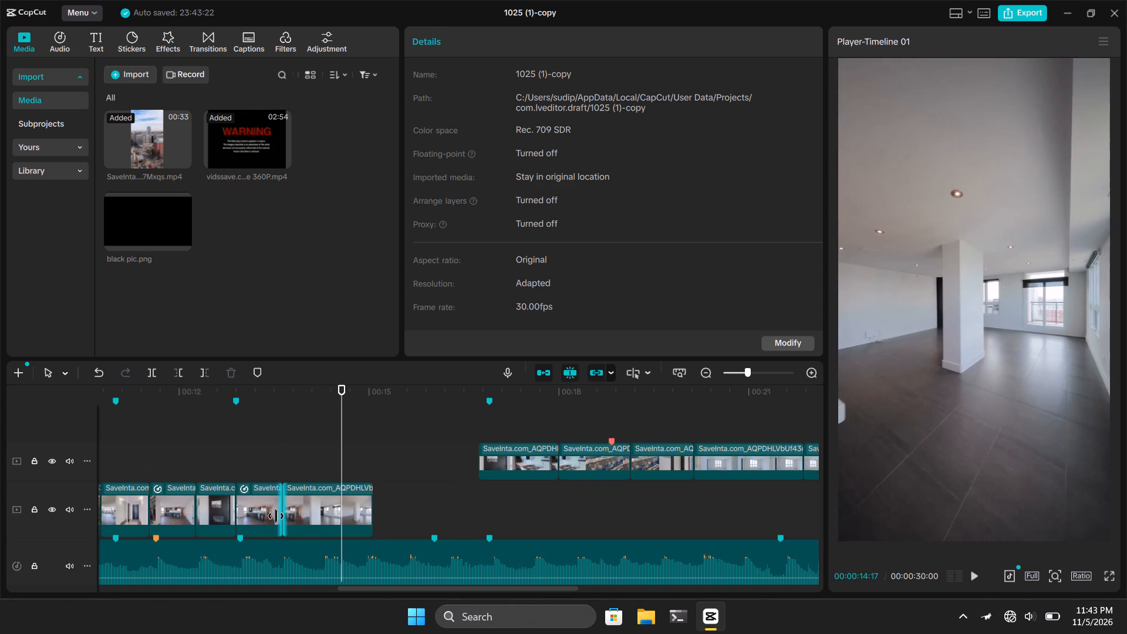
Delete the reversed kitchen clip after the fireplace clip and play back through the living-room clip.
left_click(254, 501)
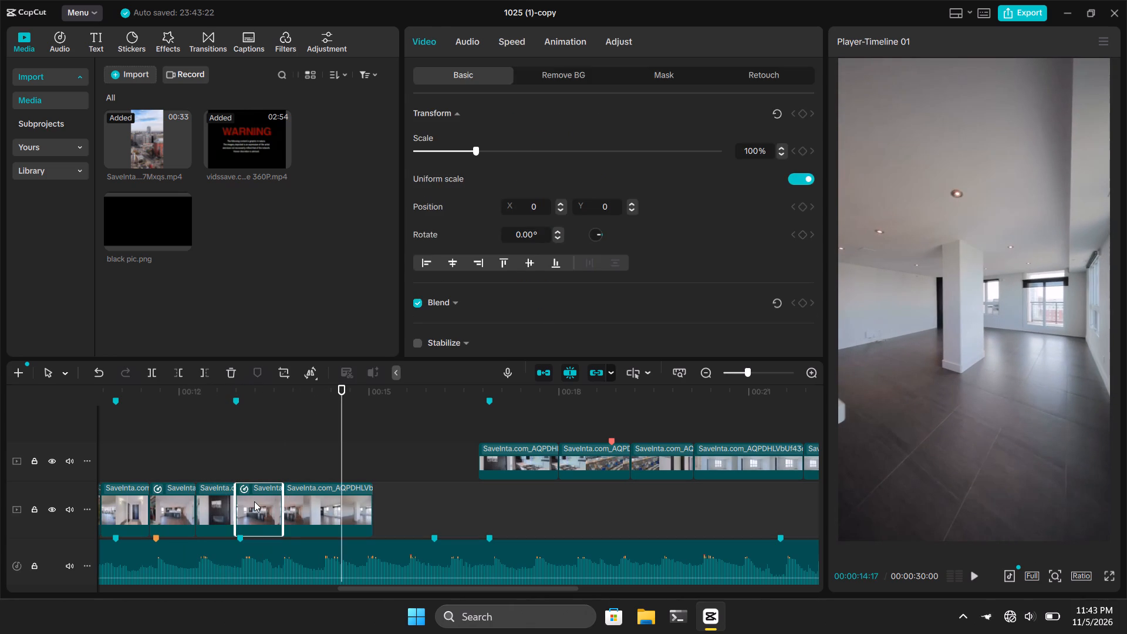
key("Delete")
key("space")
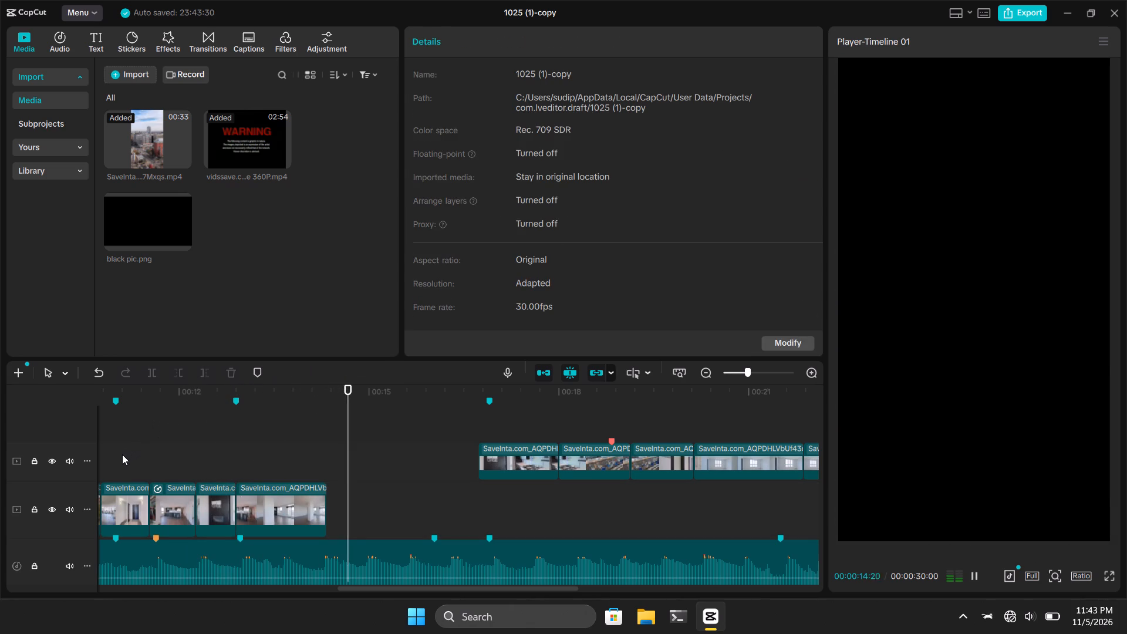
left_click(122, 454)
key("space")
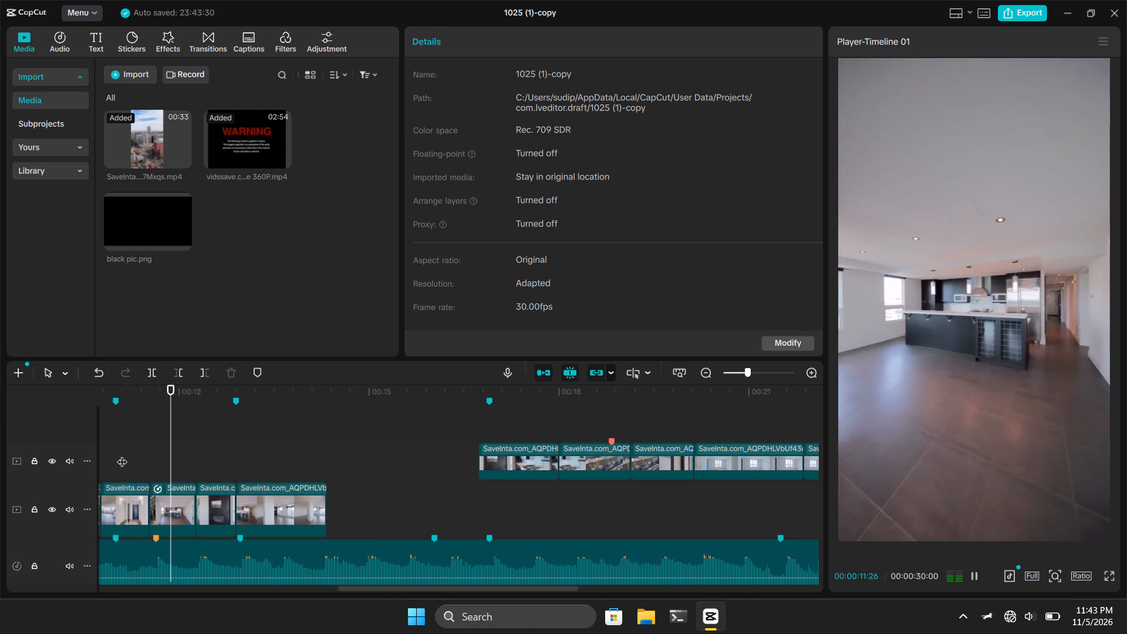
key("space")
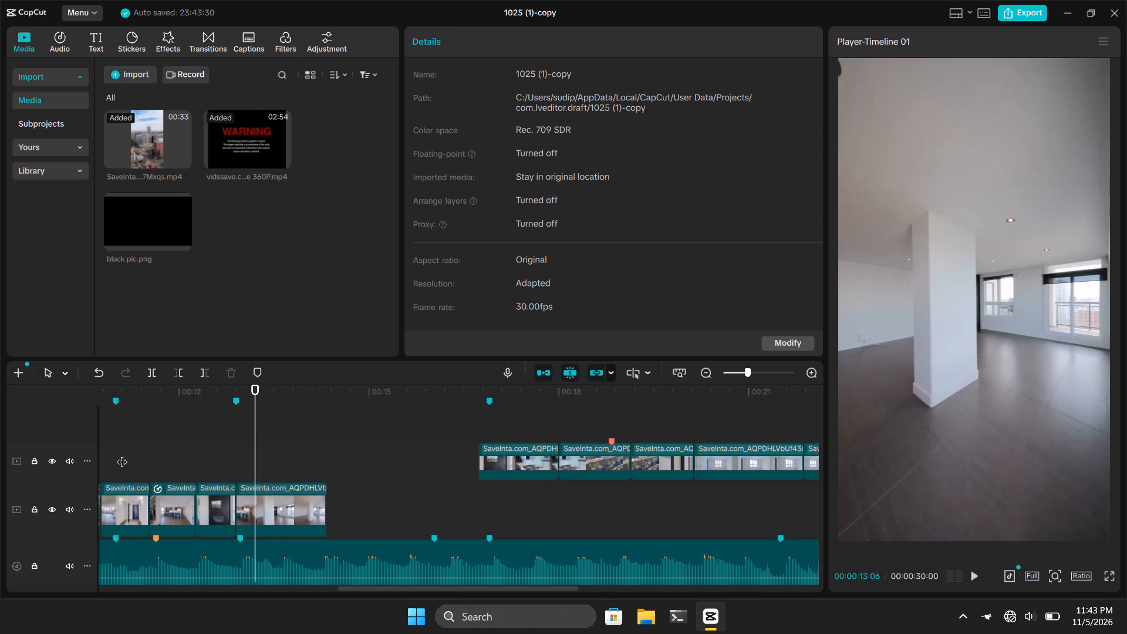
key("space")
key("space")
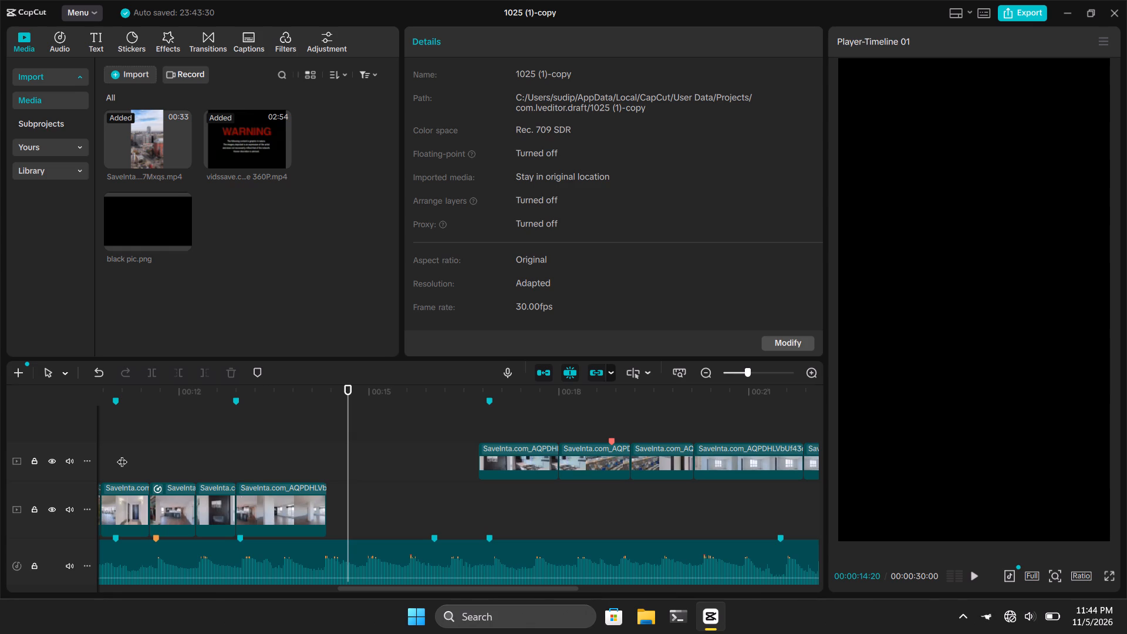
Replay the kitchen, fireplace and living-room clips from several points to check the cuts against the music.
left_click(220, 458)
key("space")
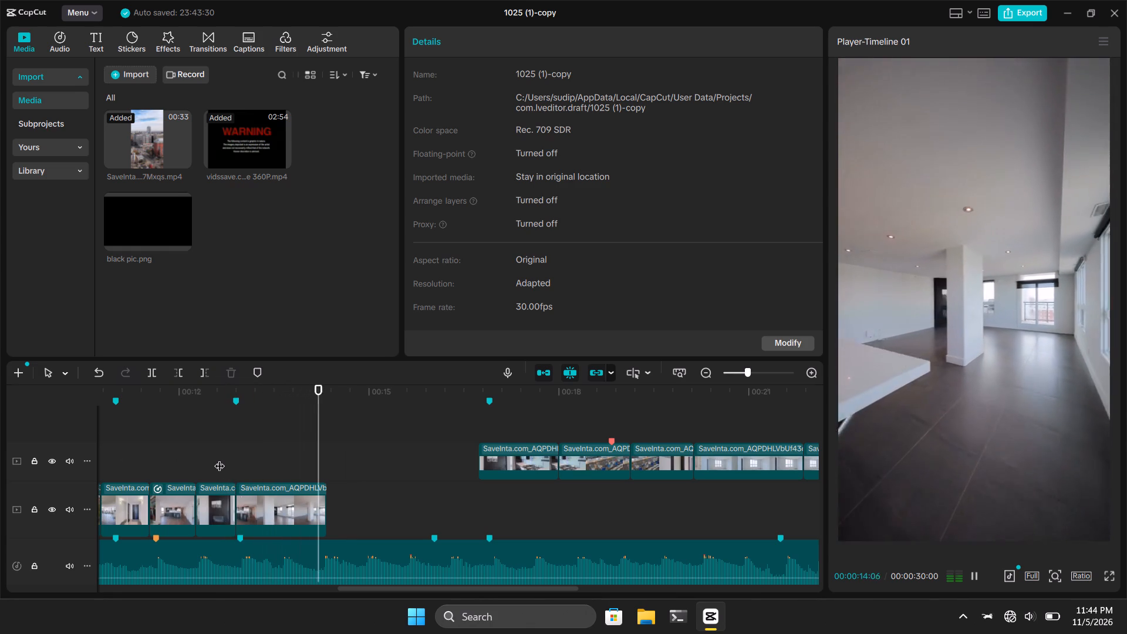
key("space")
left_click(134, 452)
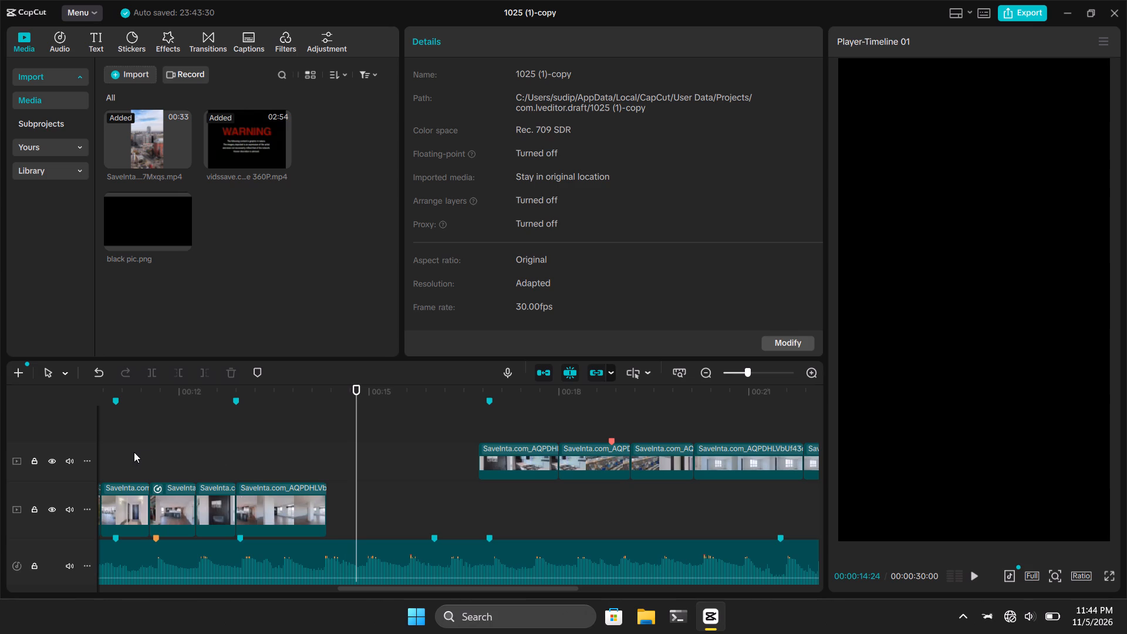
key("space")
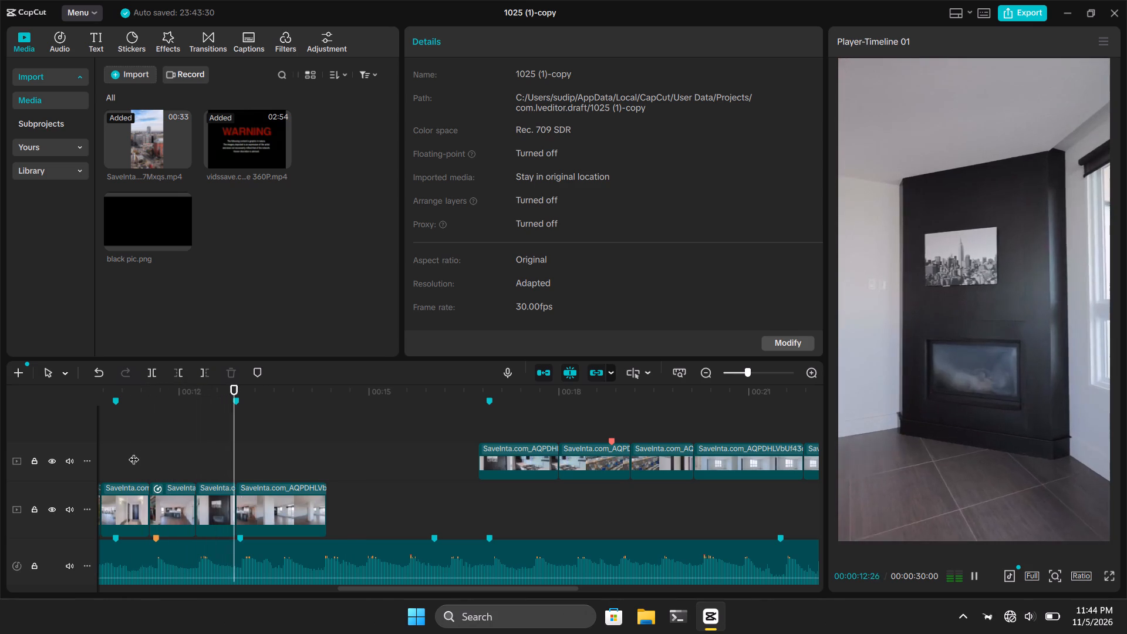
key("space")
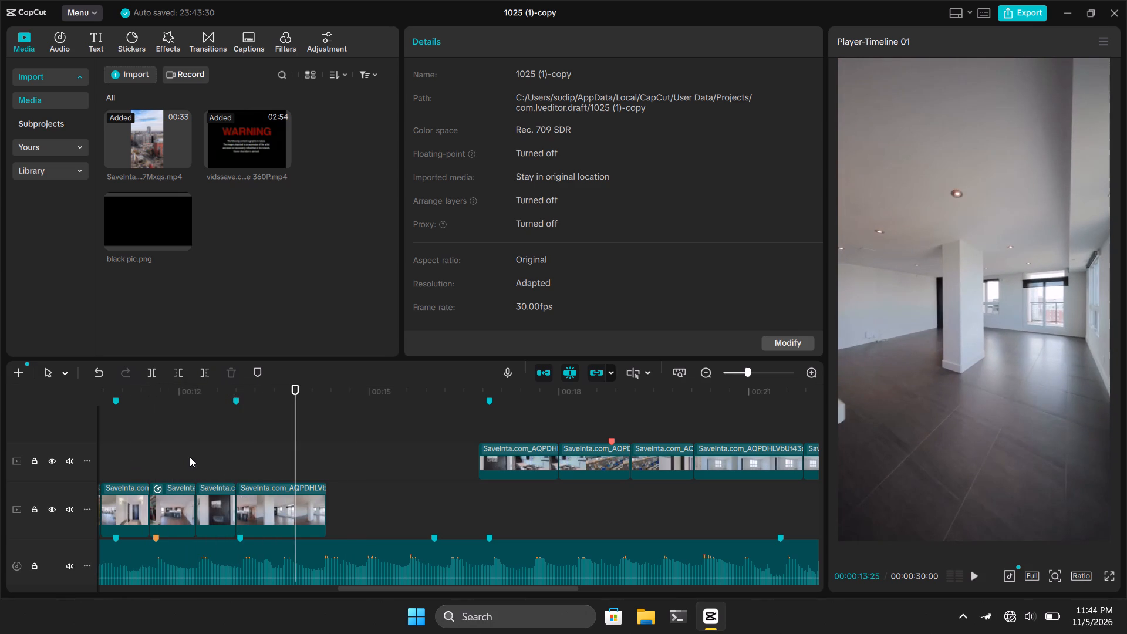
left_click(190, 457)
key("space")
key("space")
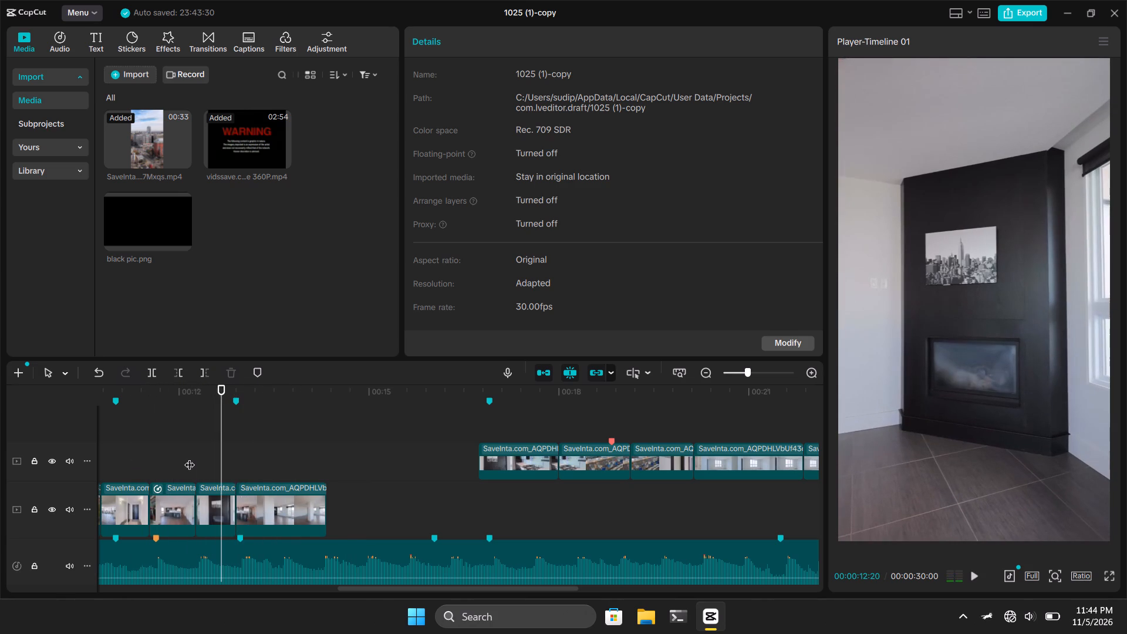
Set the fireplace clip's end to about 00:00:13:05 and return the playhead to about 00:00:12:05, just before that clip.
left_click(210, 503)
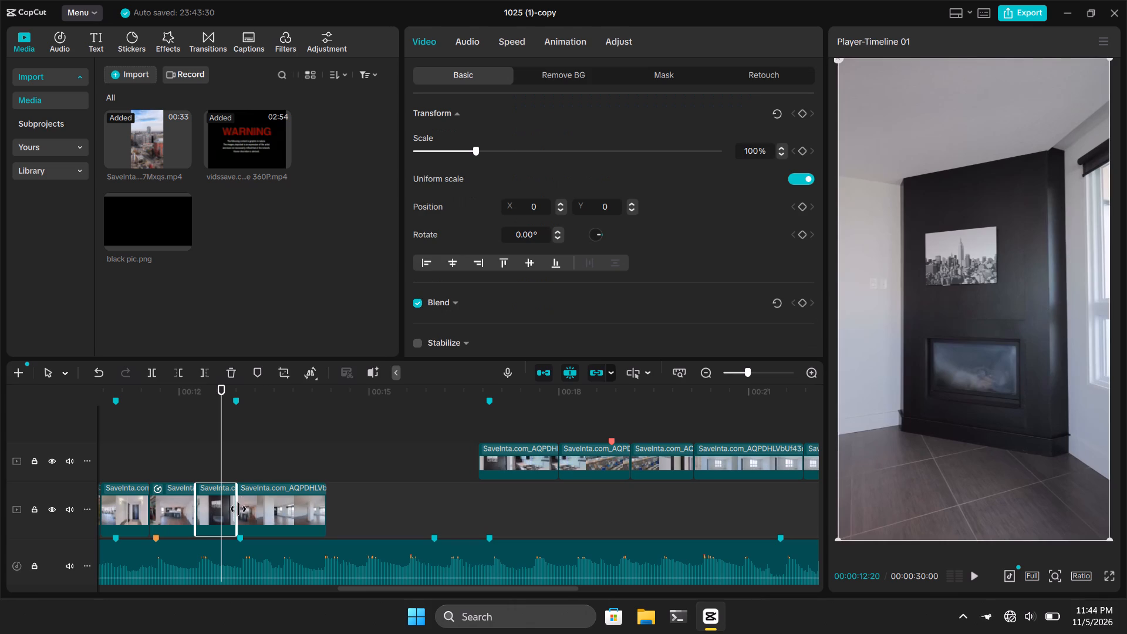
left_click_drag(238, 509, 256, 512)
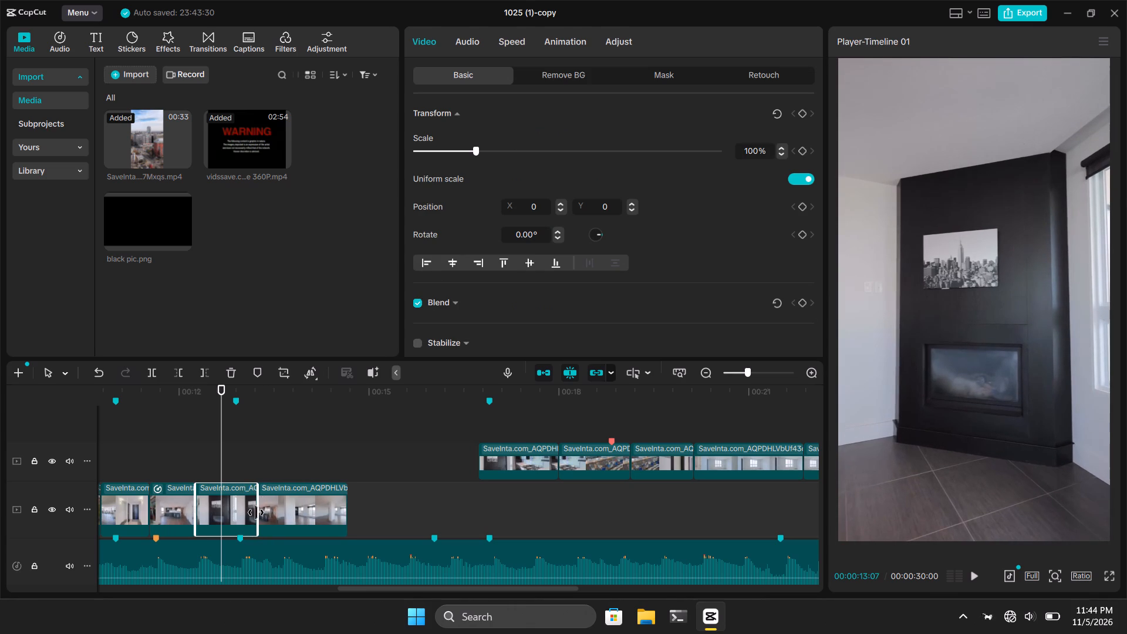
left_click_drag(256, 512, 270, 516)
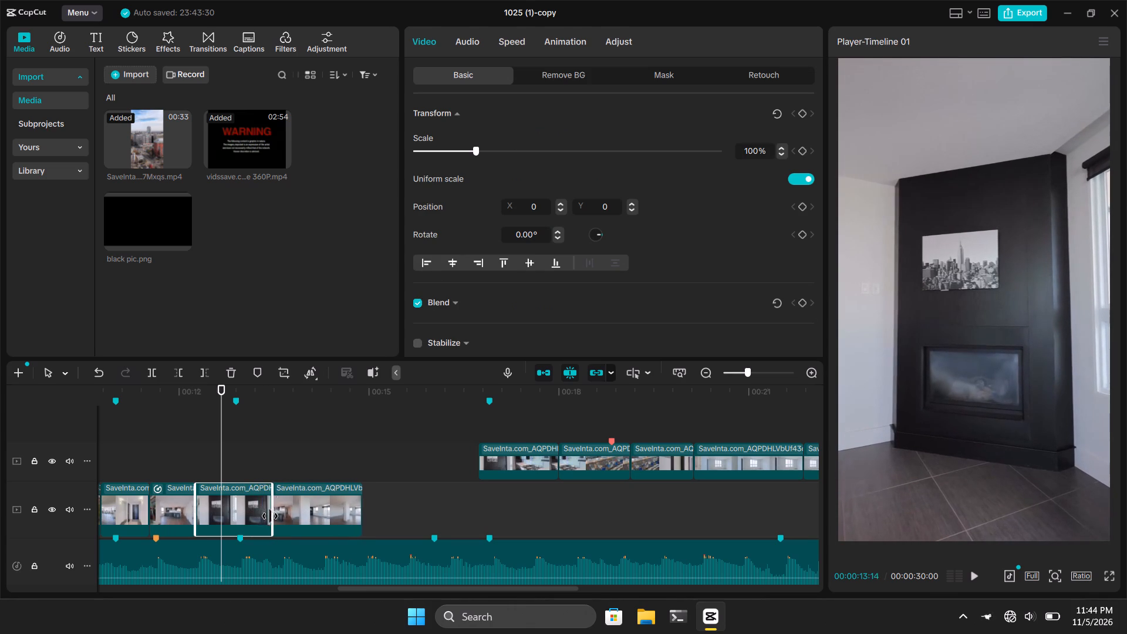
left_click_drag(270, 516, 252, 525)
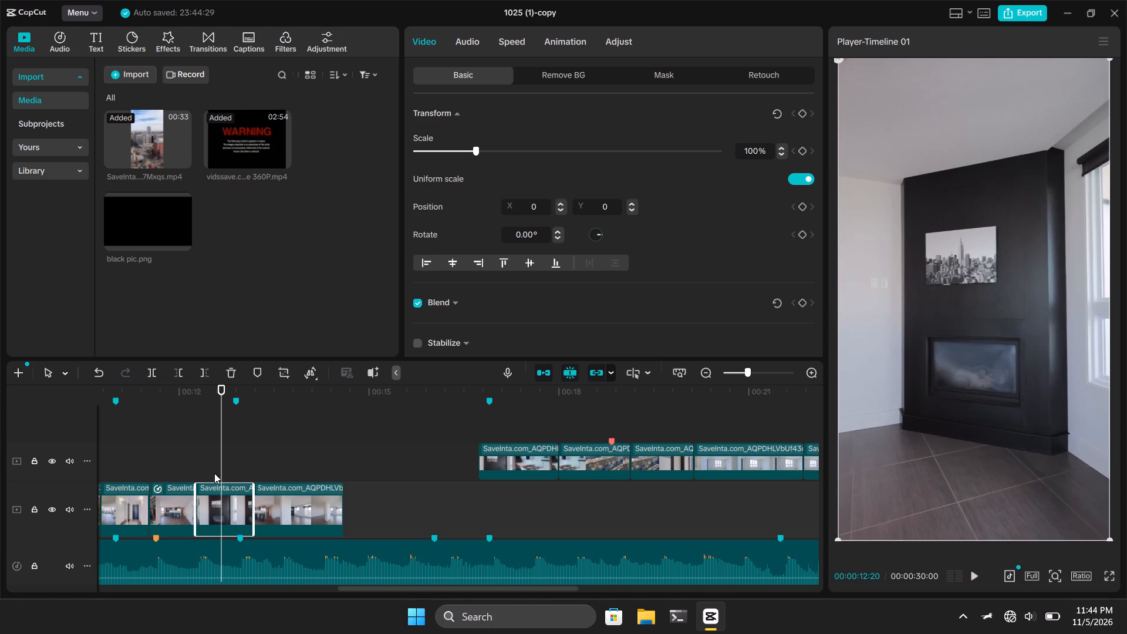
left_click_drag(217, 463, 191, 458)
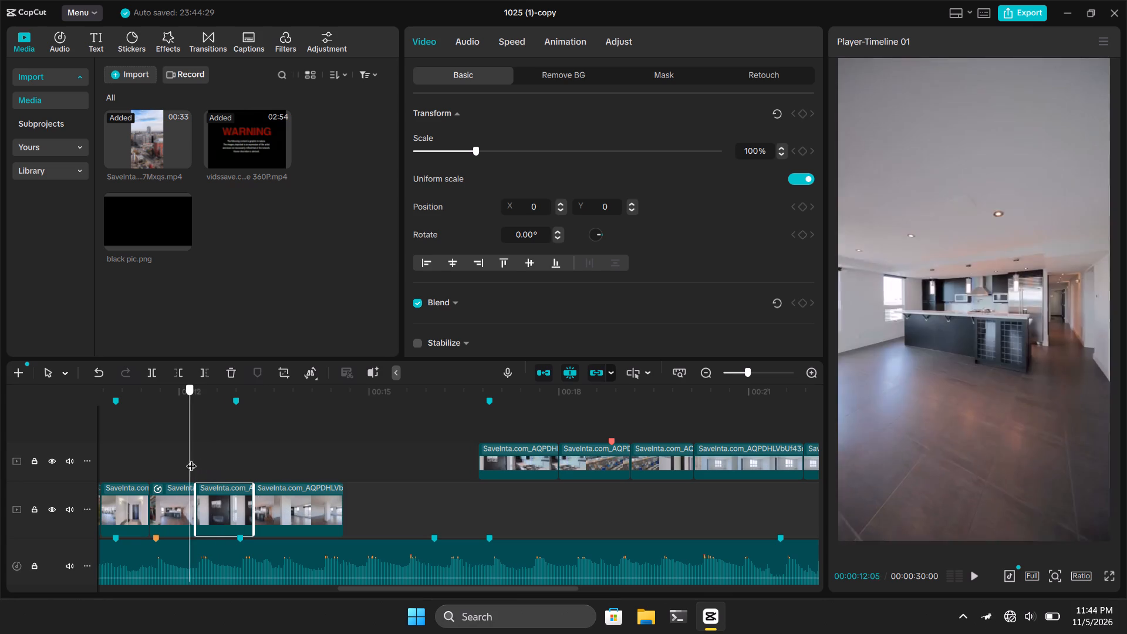
Scrub and play through the fireplace clip and into the living-room clip to check the cut against the beat markers.
left_click_drag(191, 458, 227, 467)
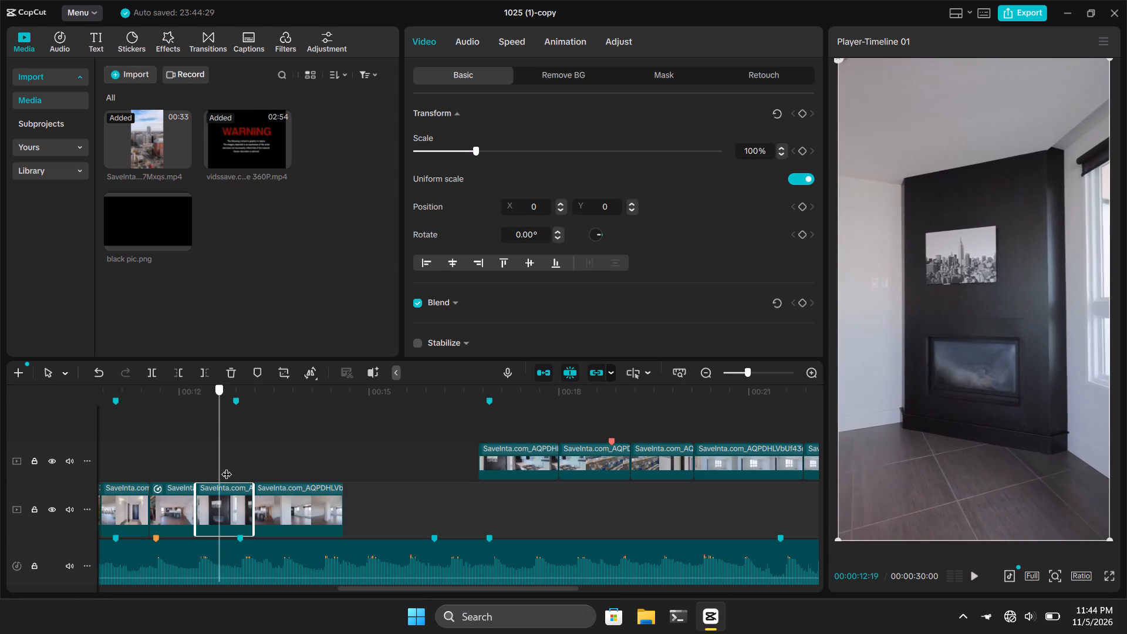
left_click_drag(227, 467, 214, 468)
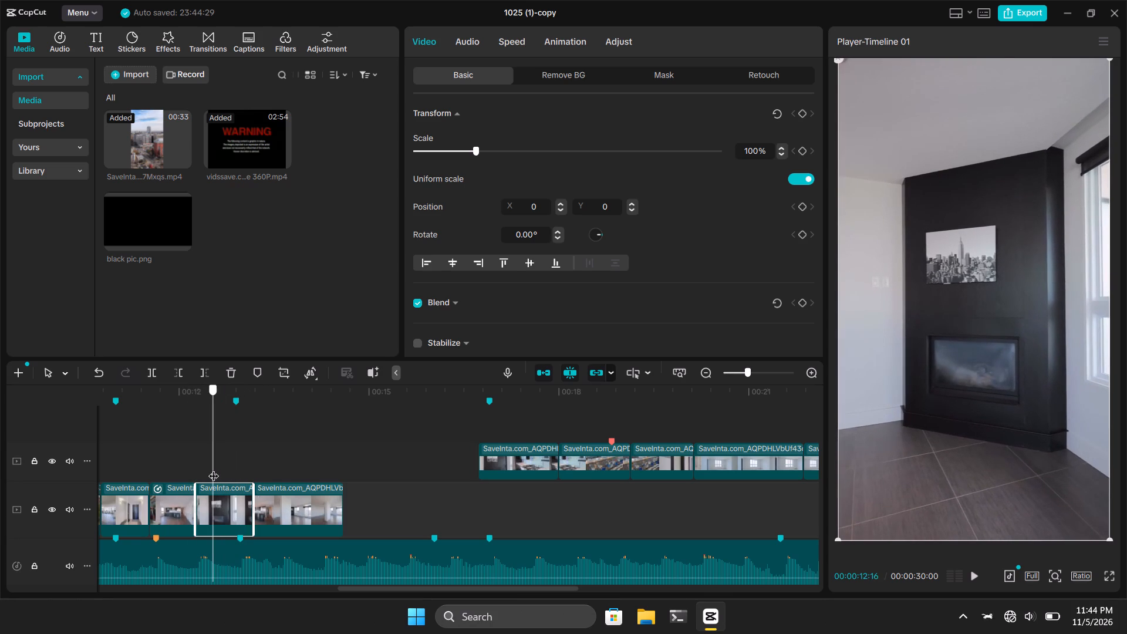
left_click_drag(214, 468, 215, 464)
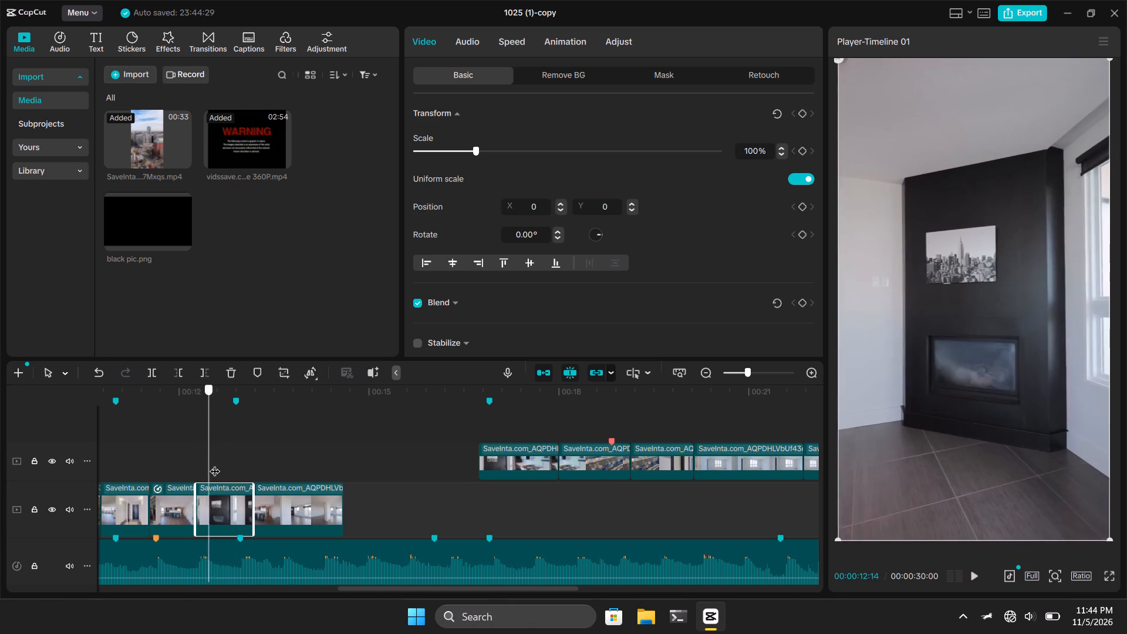
left_click_drag(215, 464, 258, 464)
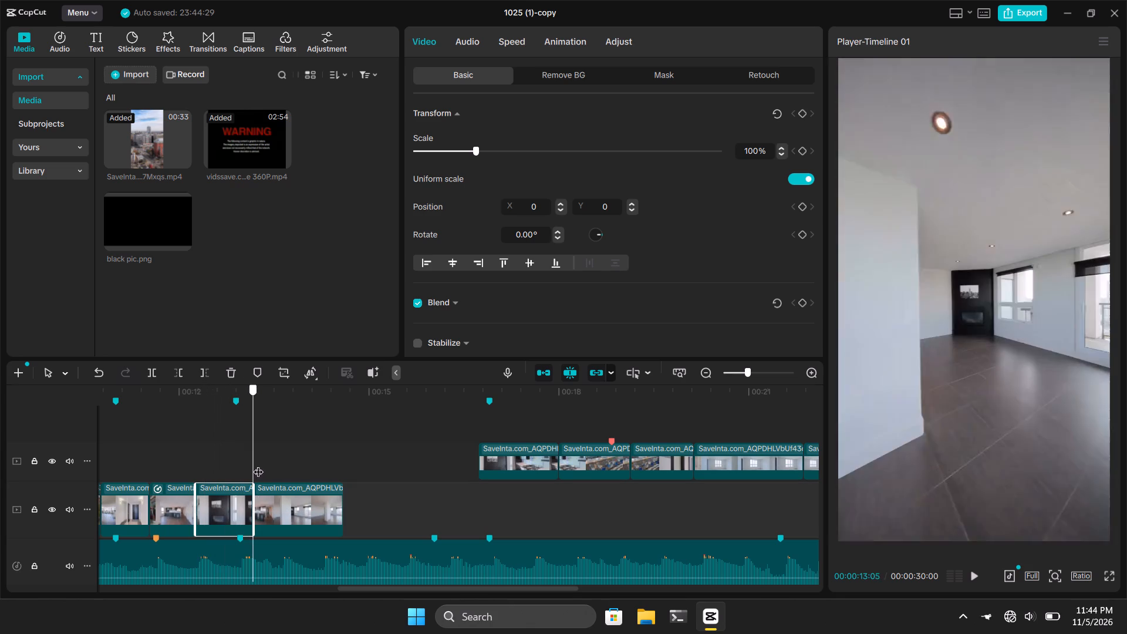
left_click_drag(258, 464, 285, 459)
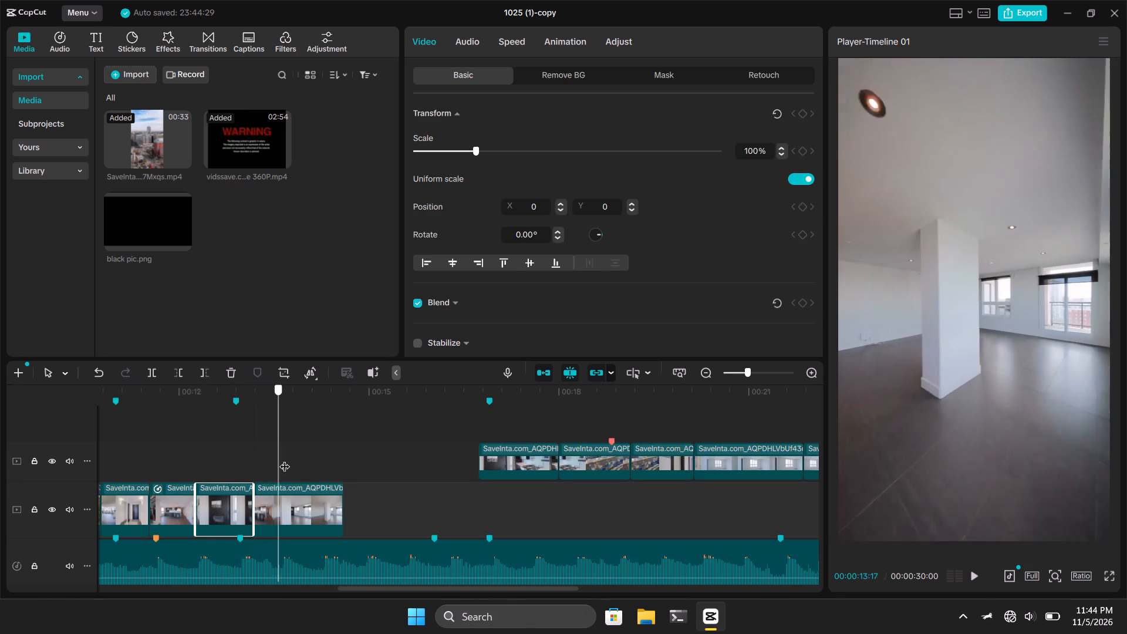
left_click_drag(285, 459, 205, 457)
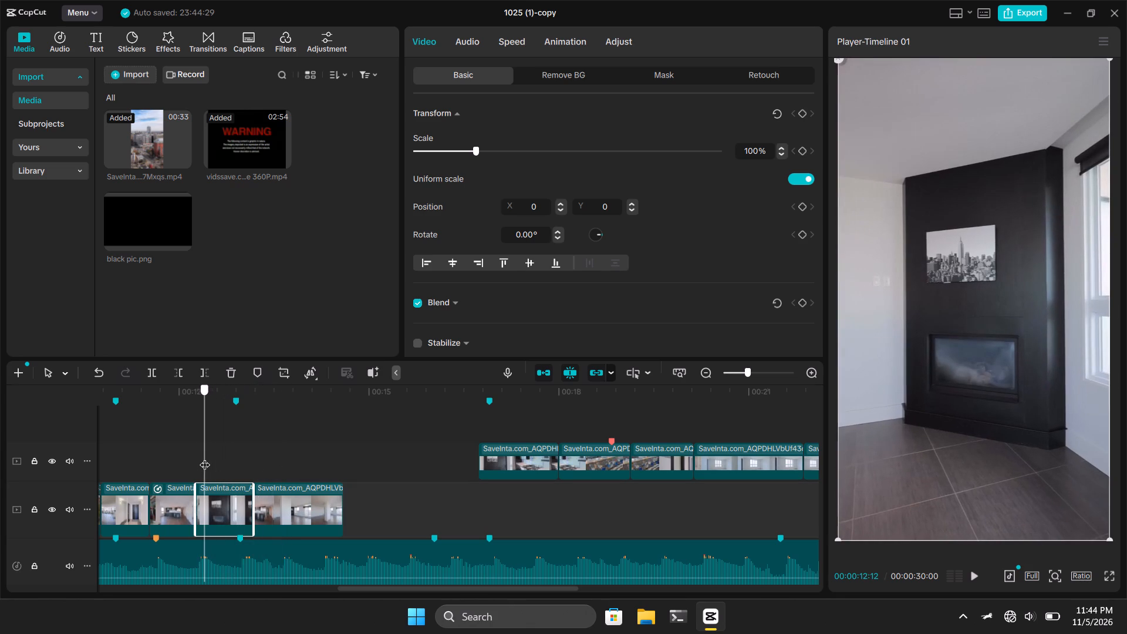
left_click_drag(205, 457, 207, 458)
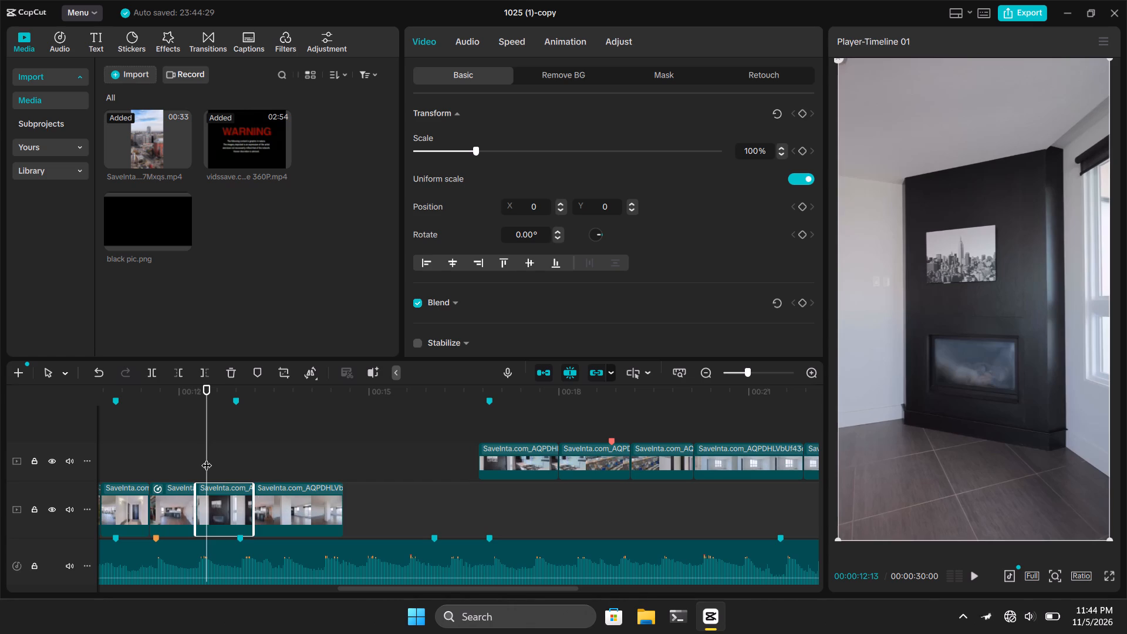
left_click(243, 461)
key("space")
key("space")
Extend the fireplace clip's end to just before 00:00:15:00 and play back the added footage.
left_click(264, 498)
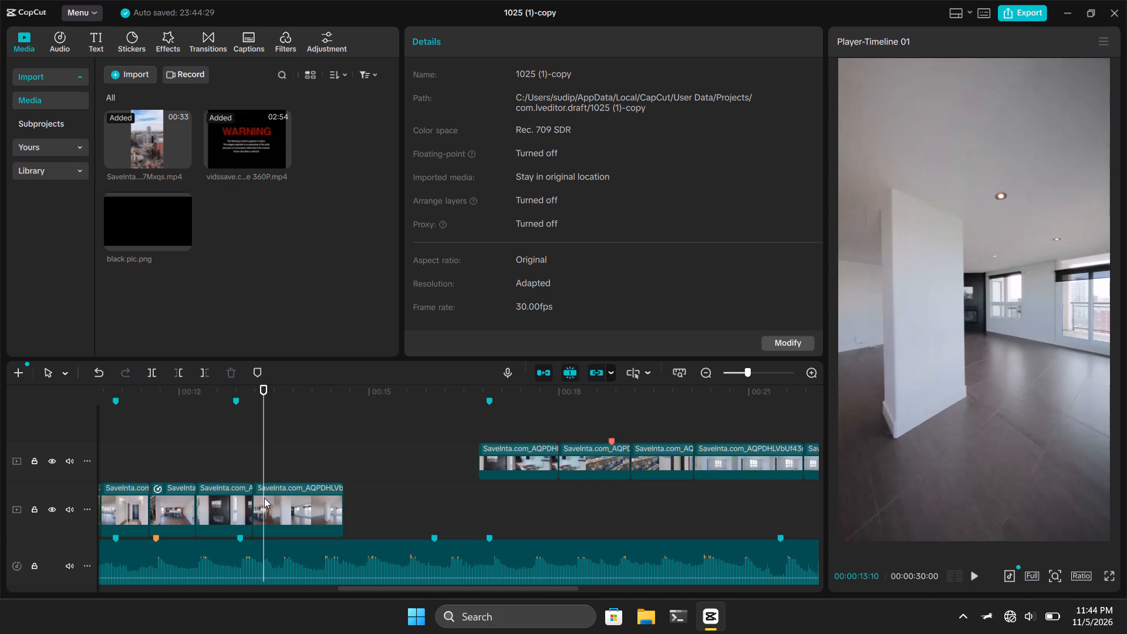
left_click(239, 497)
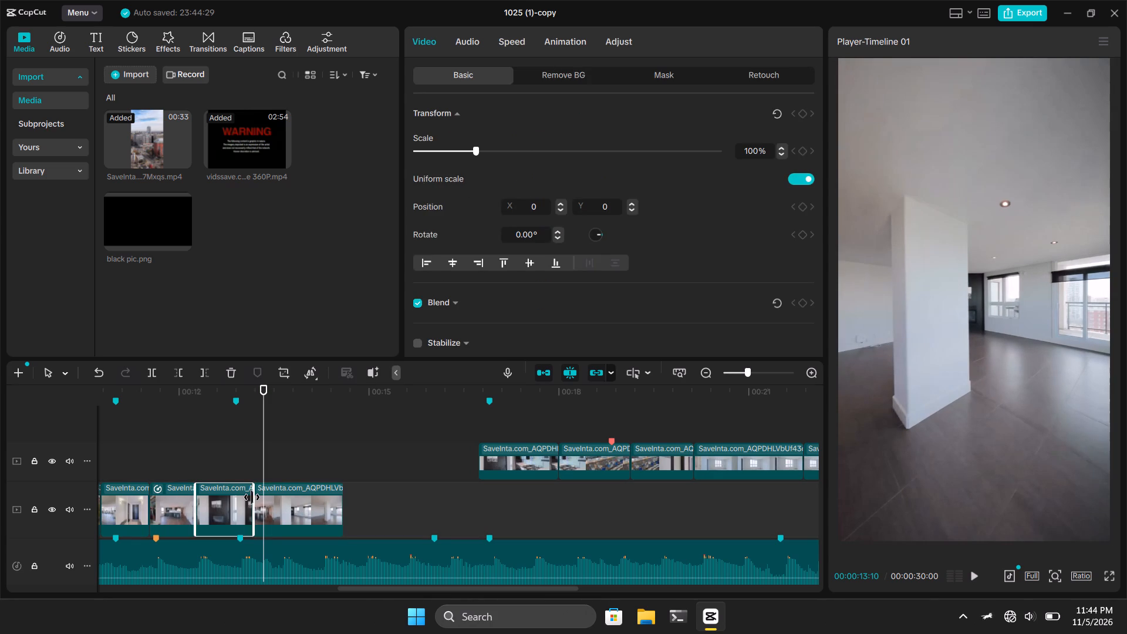
left_click_drag(252, 497, 316, 524)
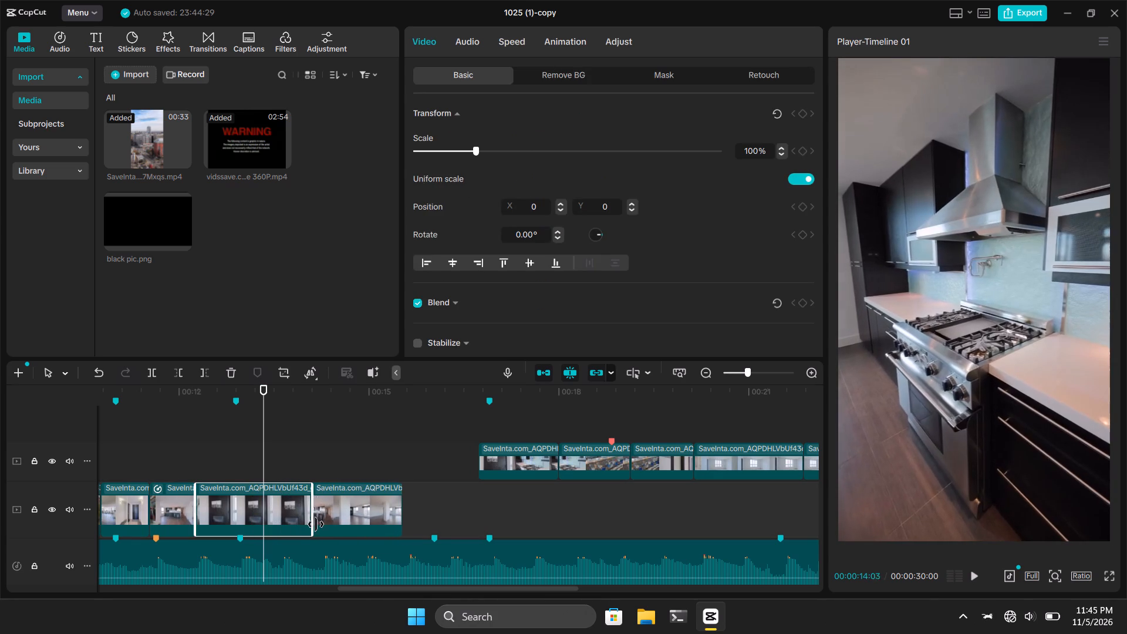
left_click_drag(316, 524, 360, 509)
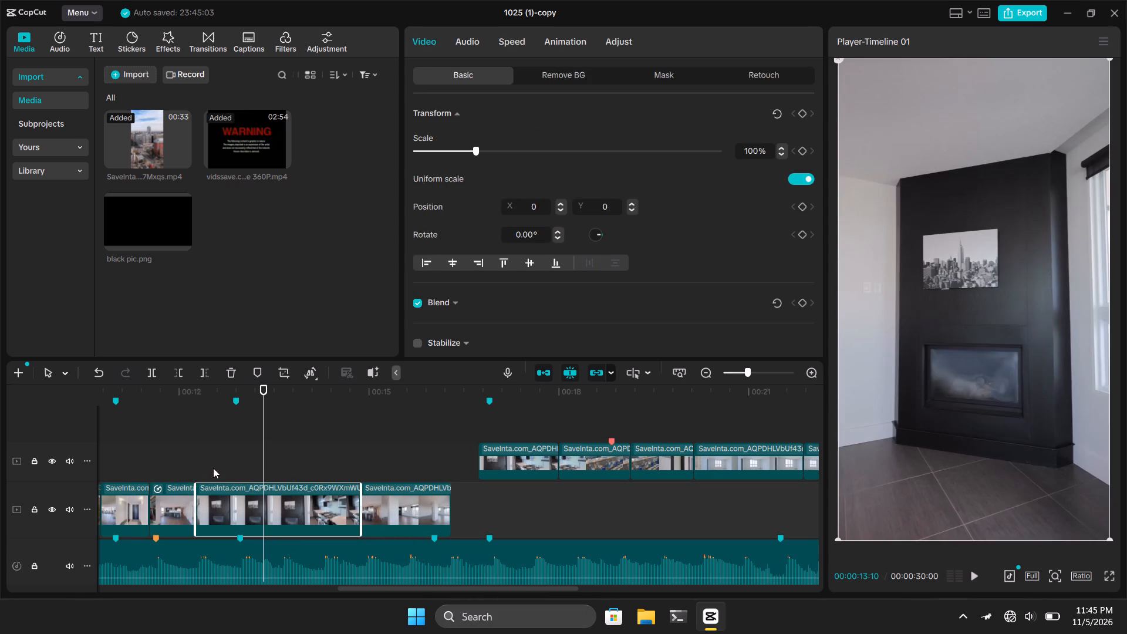
left_click(213, 468)
key("space")
key("space")
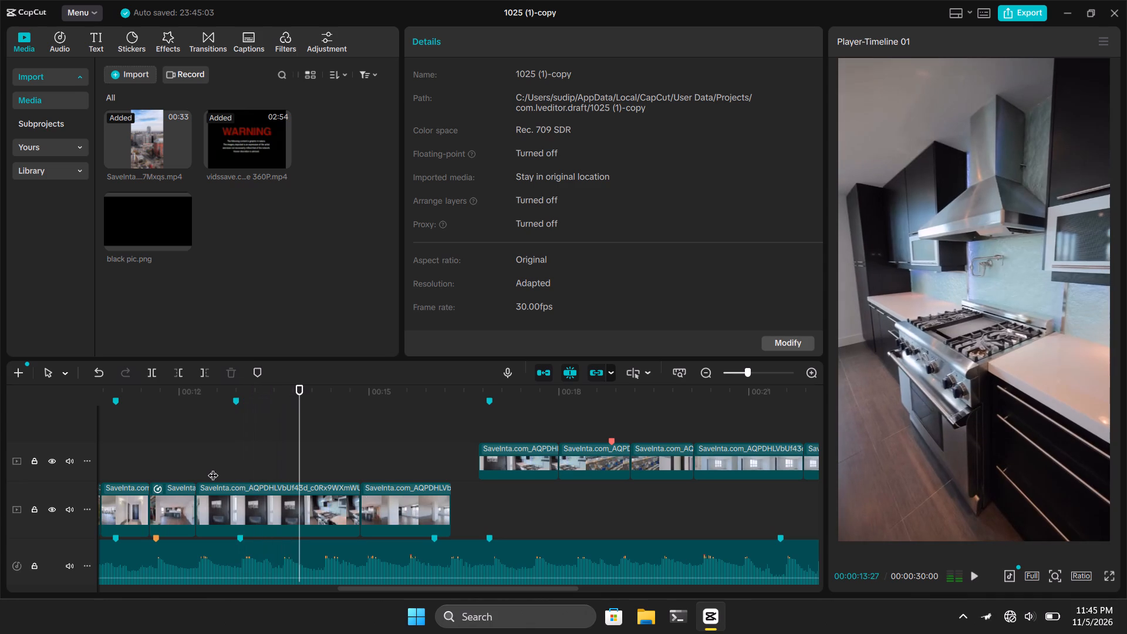
Split the extended fireplace clip at 00:00:13:14 and delete the part after the cut, including the kitchen footage.
left_click_drag(297, 453, 293, 453)
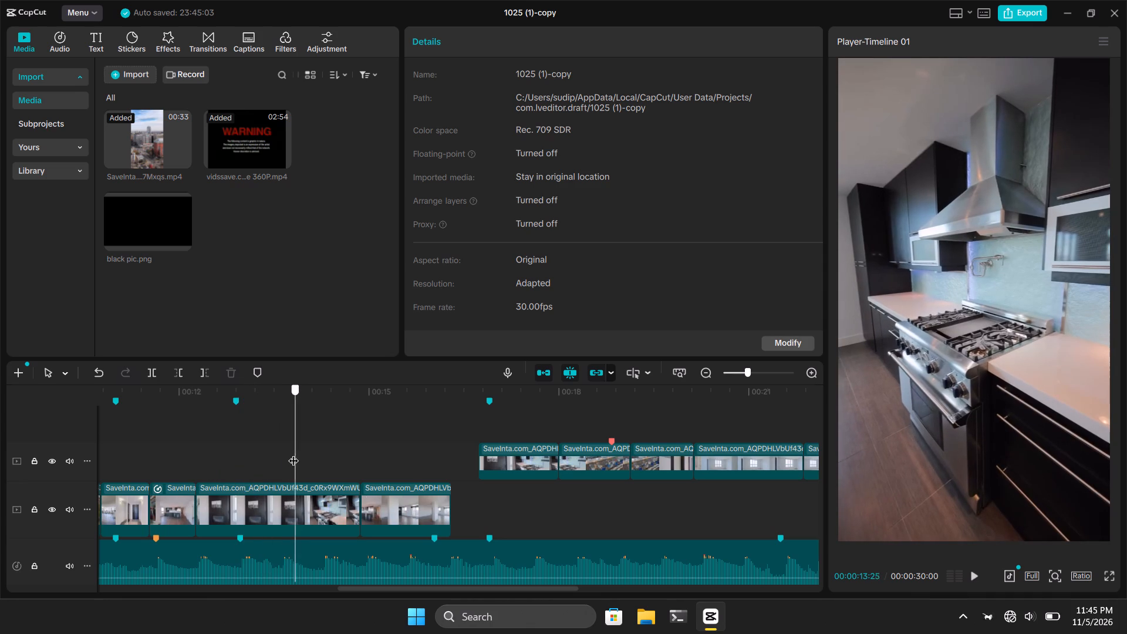
left_click_drag(293, 453, 268, 455)
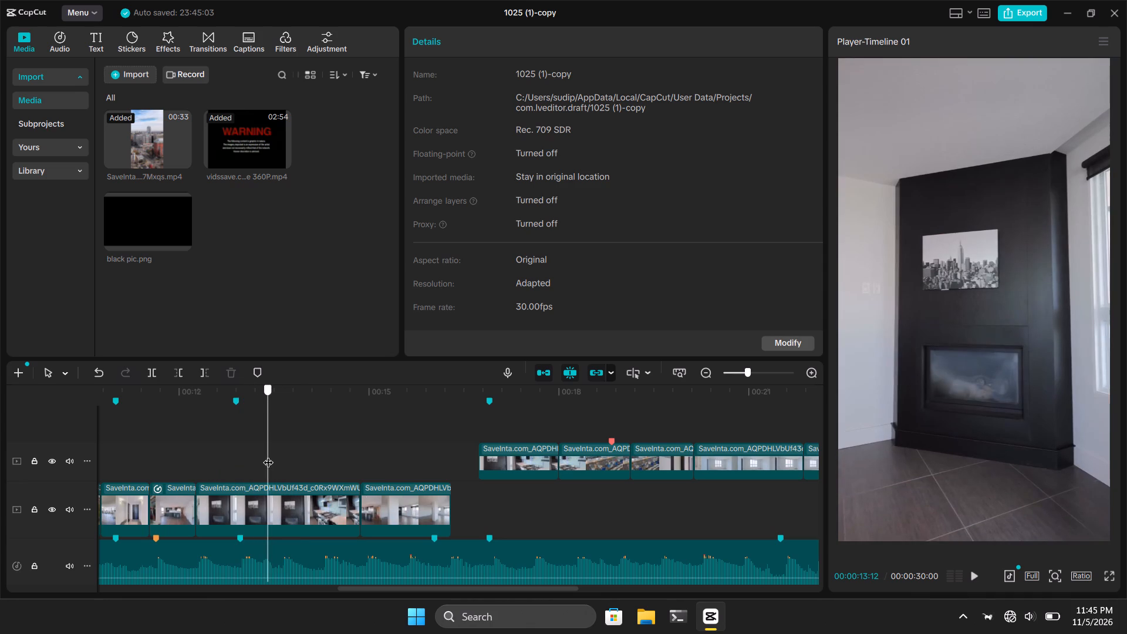
left_click_drag(268, 455, 271, 457)
left_click(279, 498)
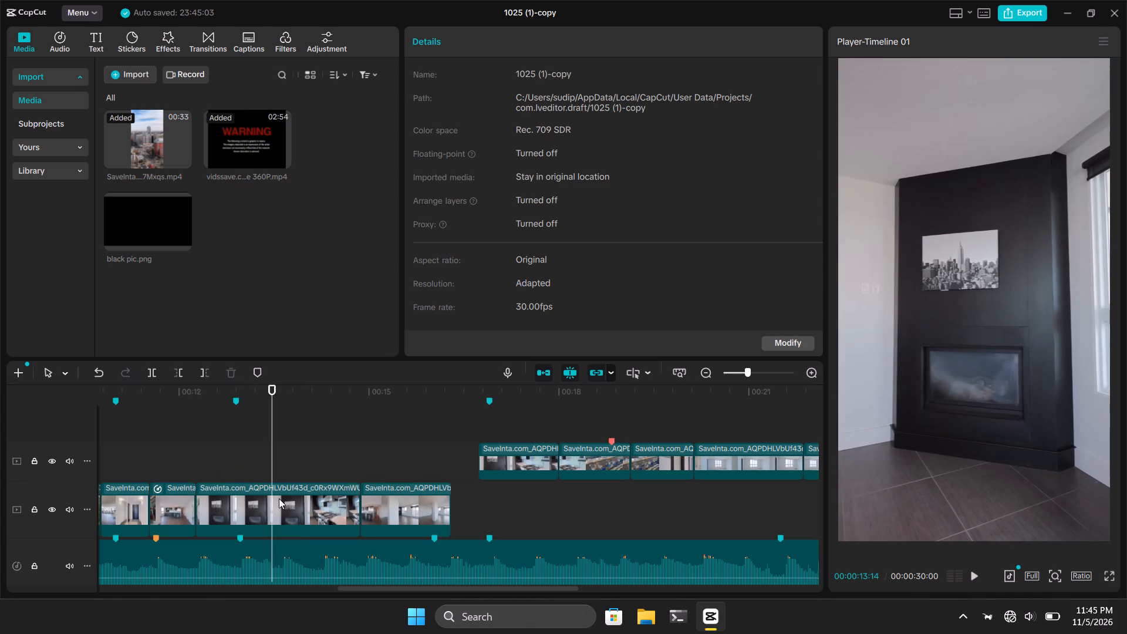
key("ctrl+b")
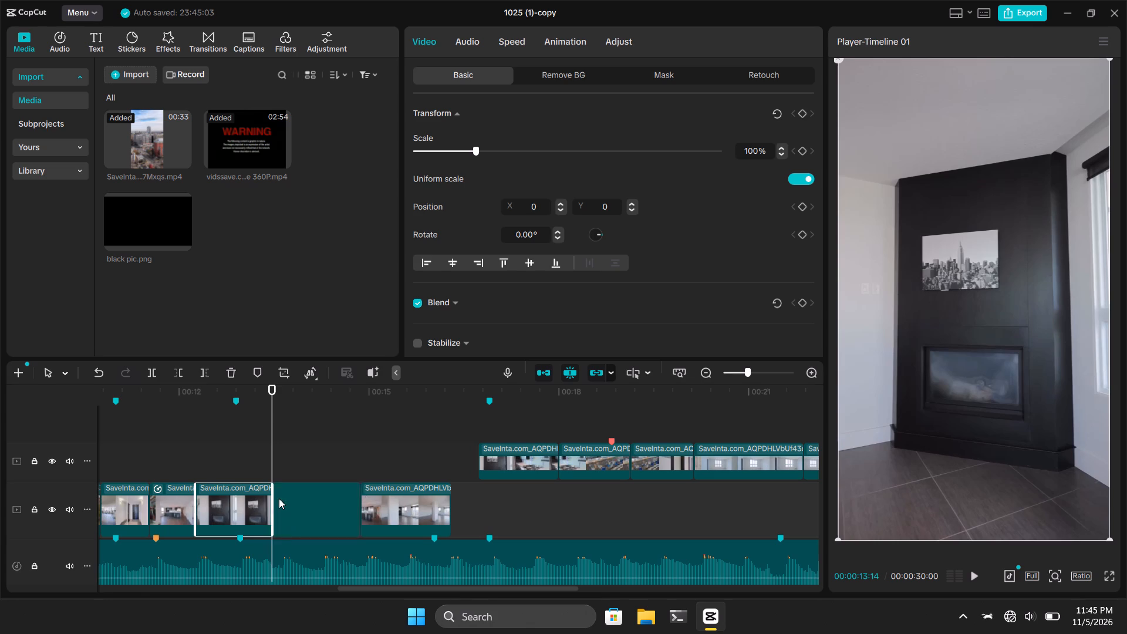
key("BackSpace")
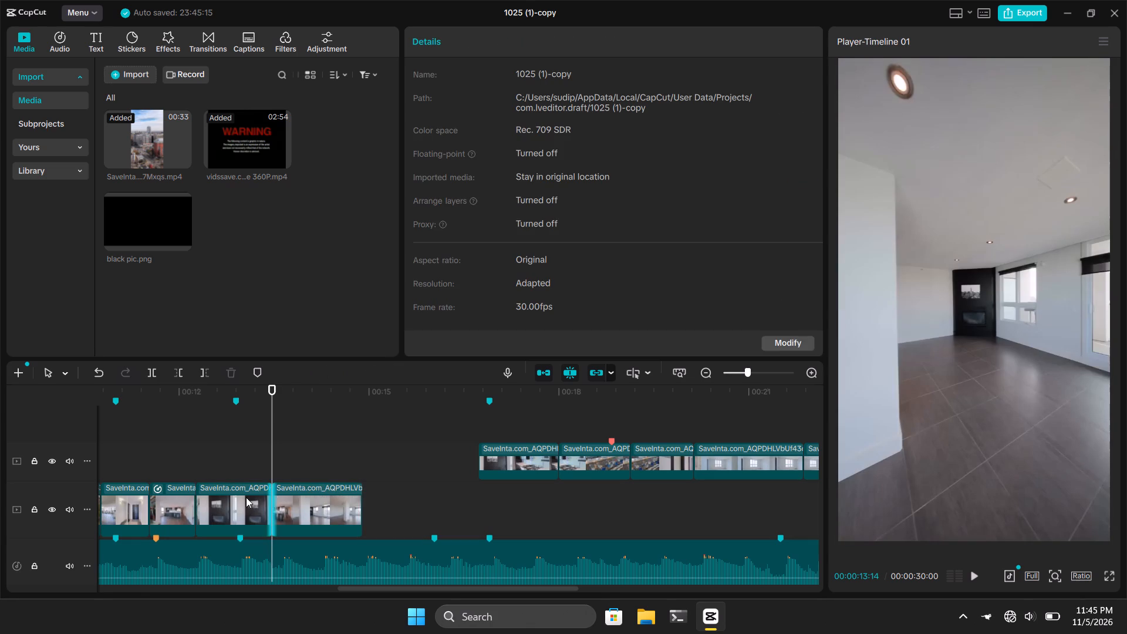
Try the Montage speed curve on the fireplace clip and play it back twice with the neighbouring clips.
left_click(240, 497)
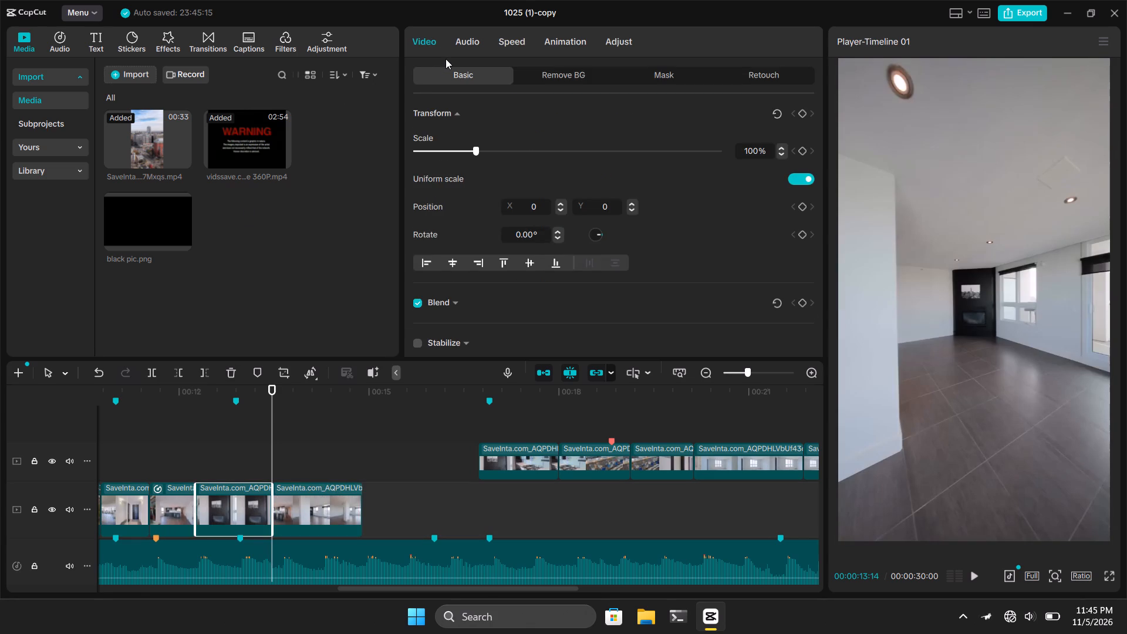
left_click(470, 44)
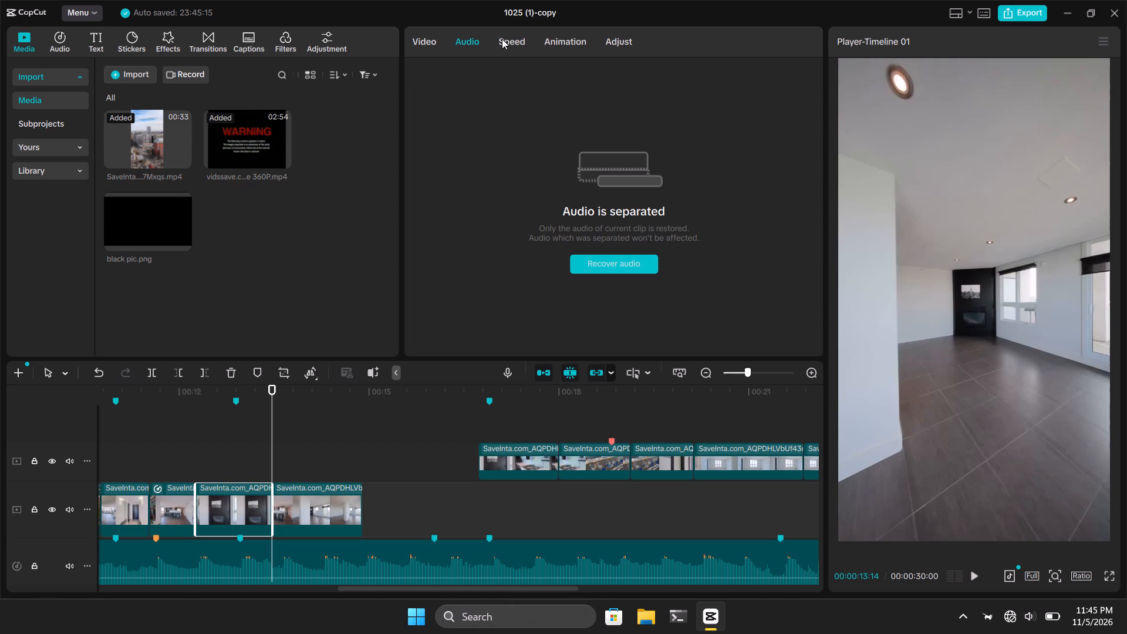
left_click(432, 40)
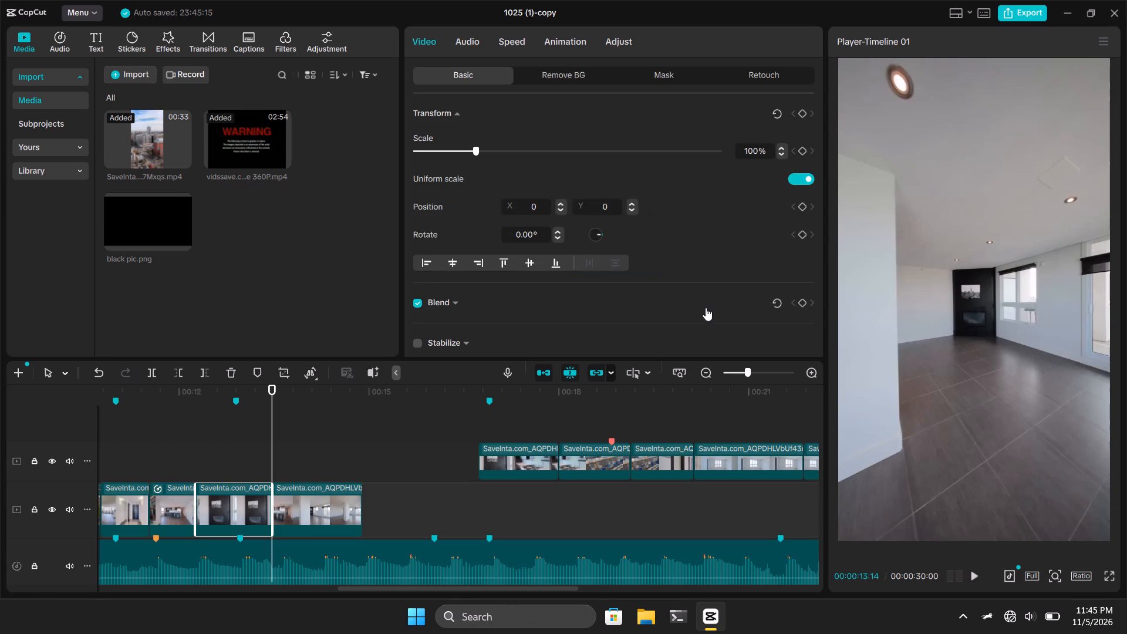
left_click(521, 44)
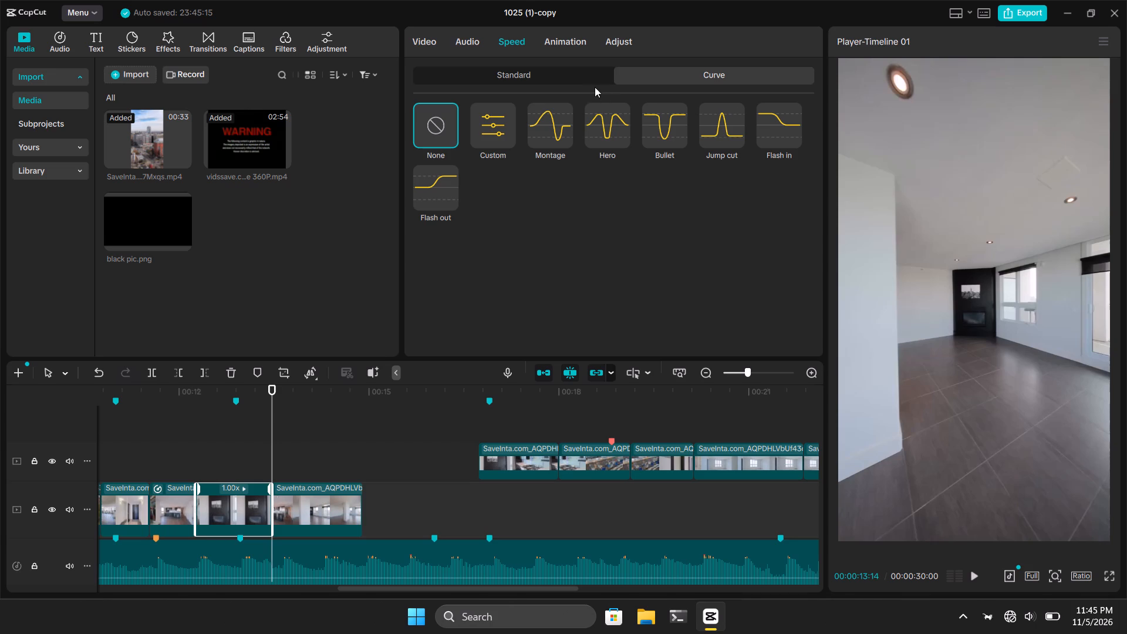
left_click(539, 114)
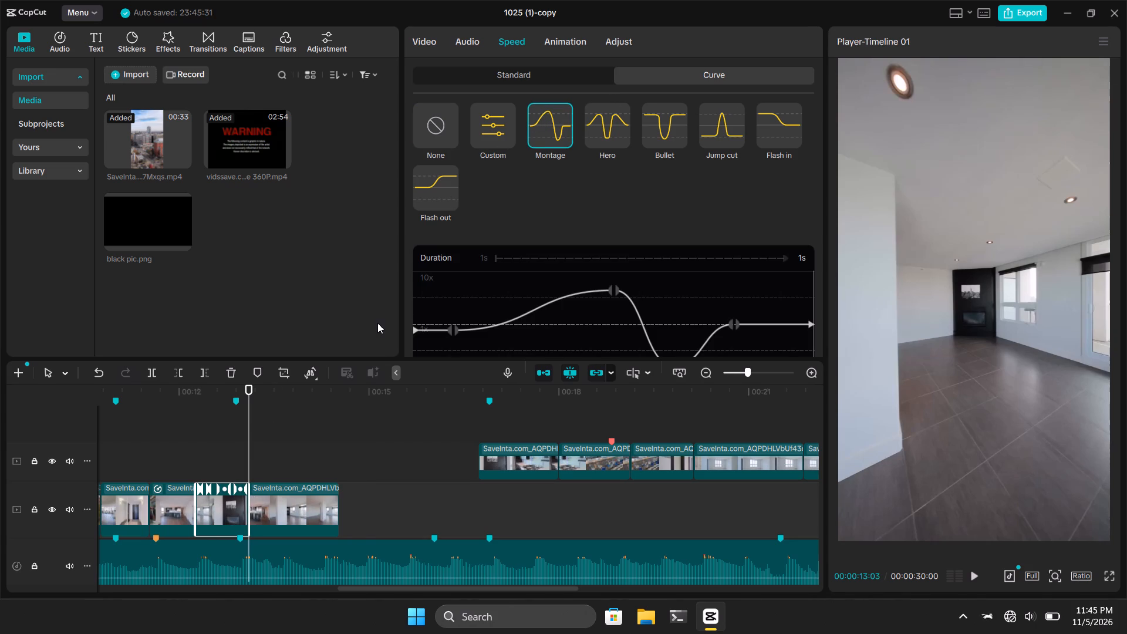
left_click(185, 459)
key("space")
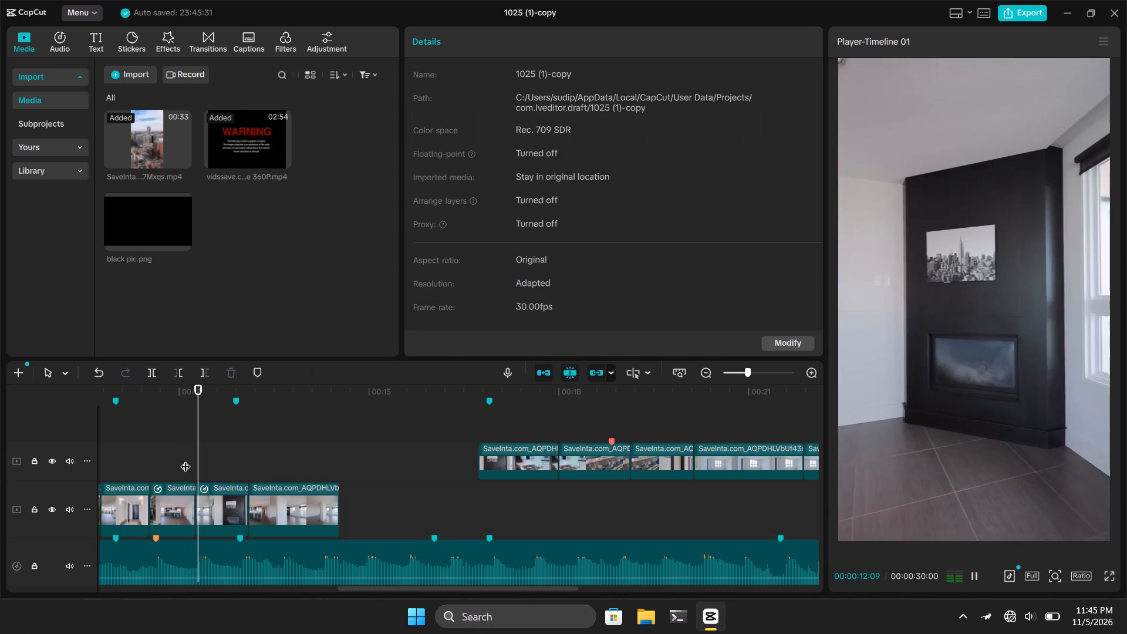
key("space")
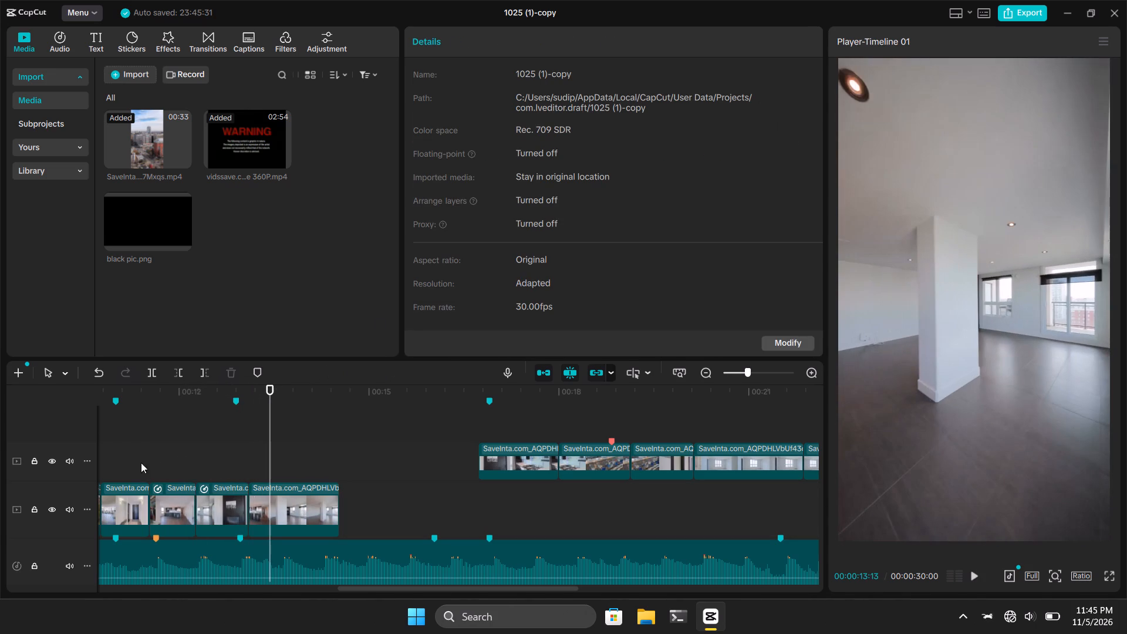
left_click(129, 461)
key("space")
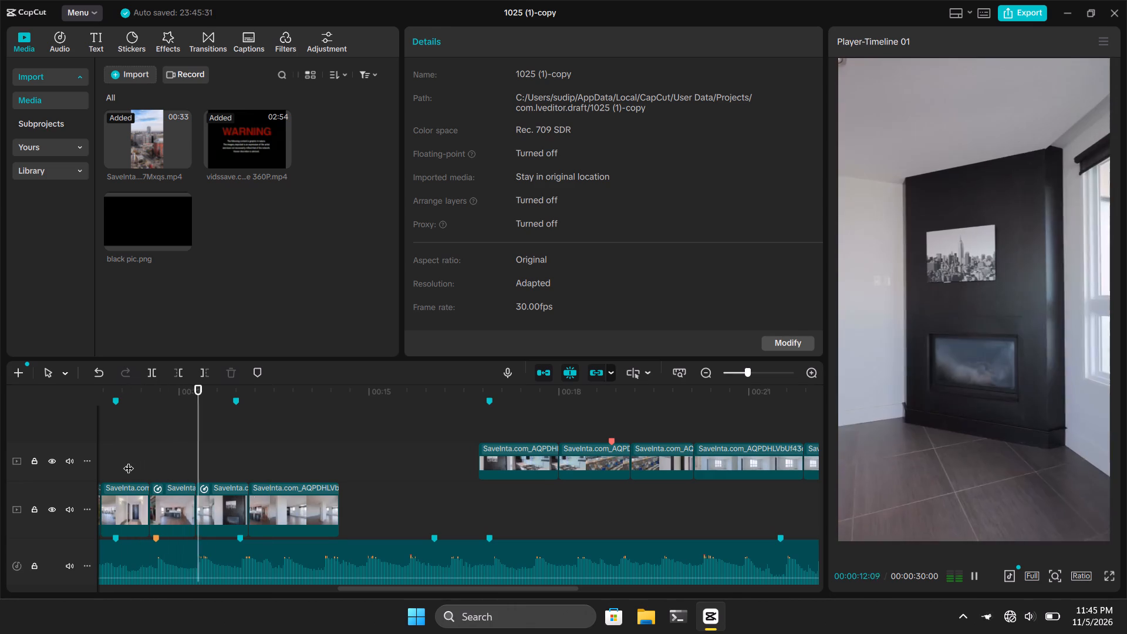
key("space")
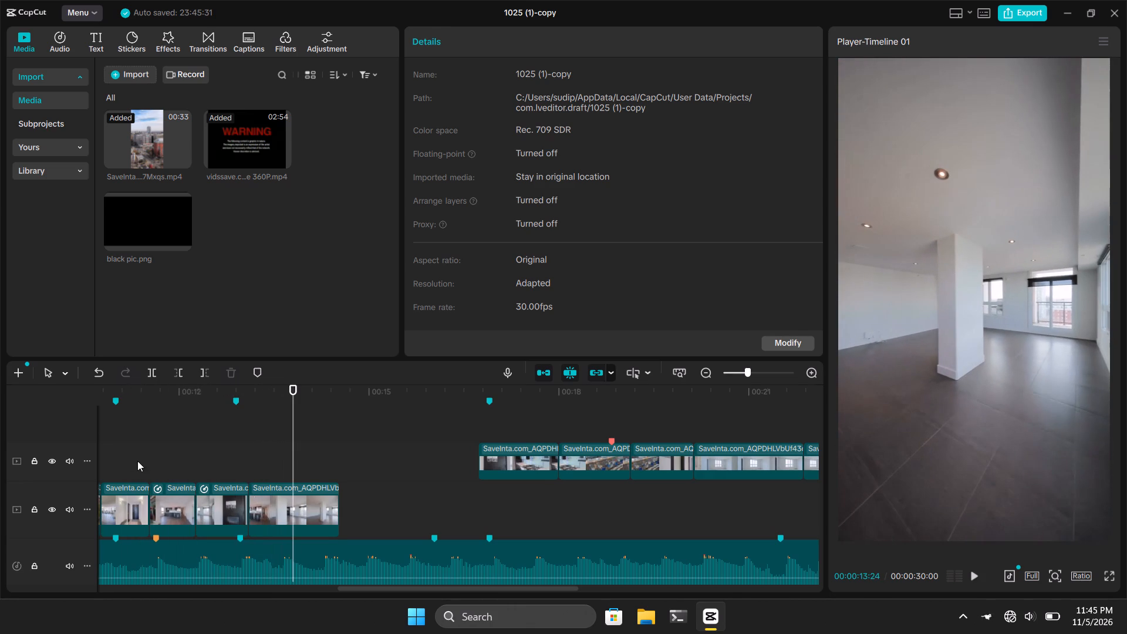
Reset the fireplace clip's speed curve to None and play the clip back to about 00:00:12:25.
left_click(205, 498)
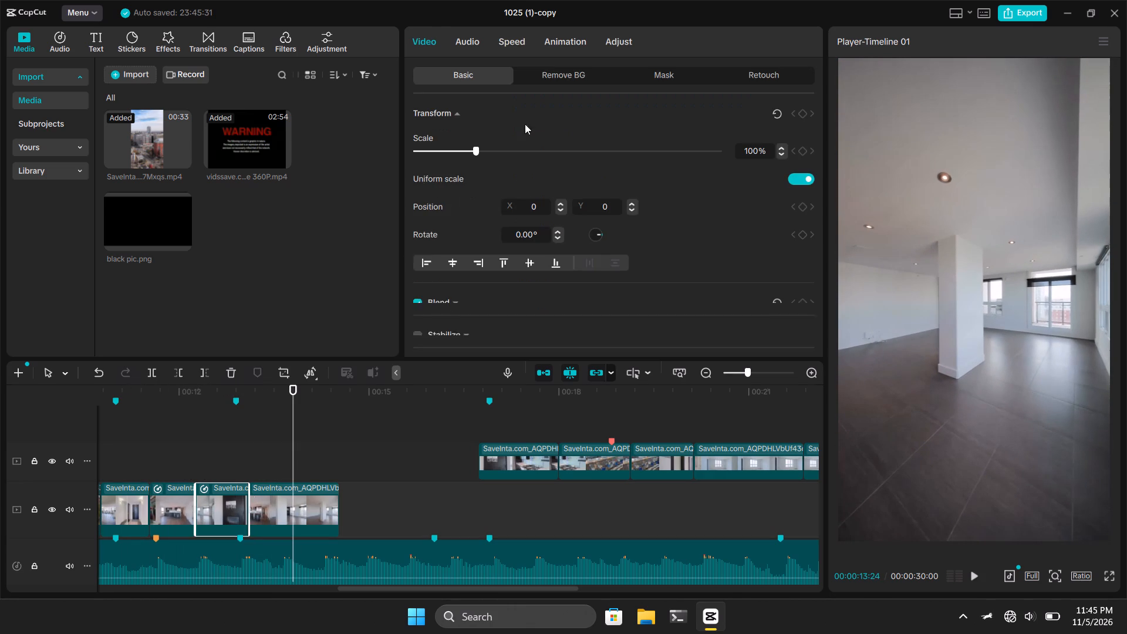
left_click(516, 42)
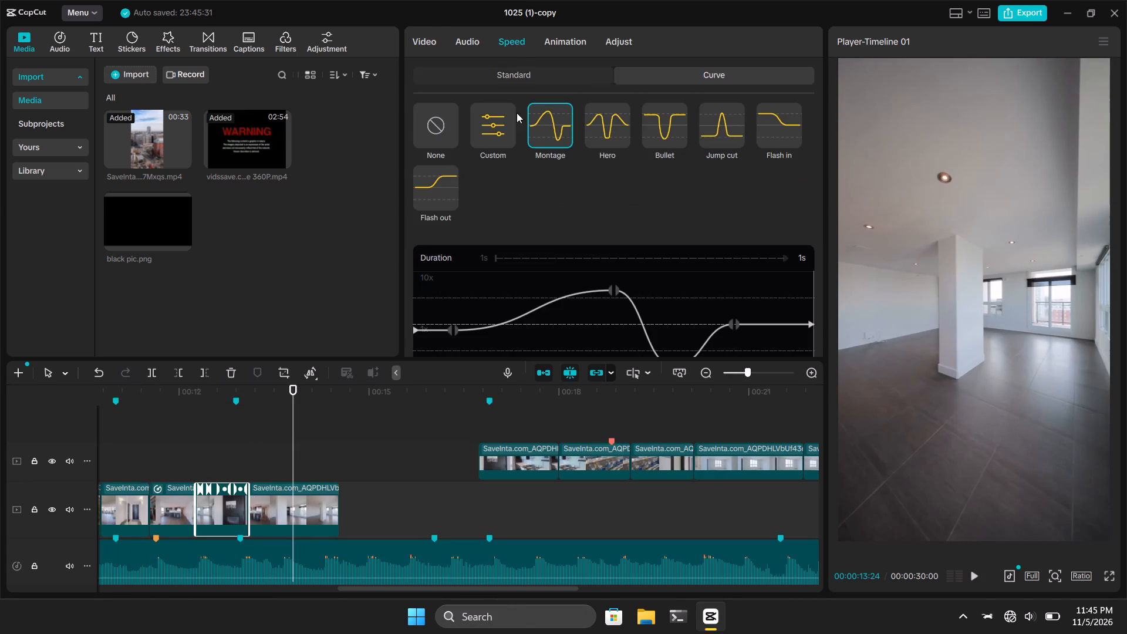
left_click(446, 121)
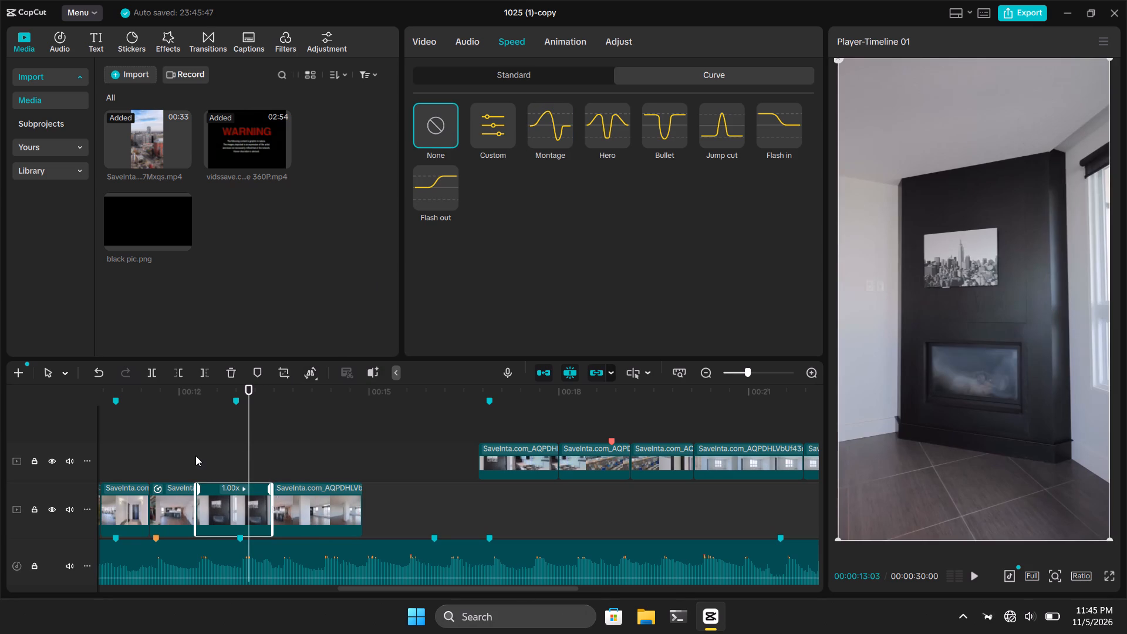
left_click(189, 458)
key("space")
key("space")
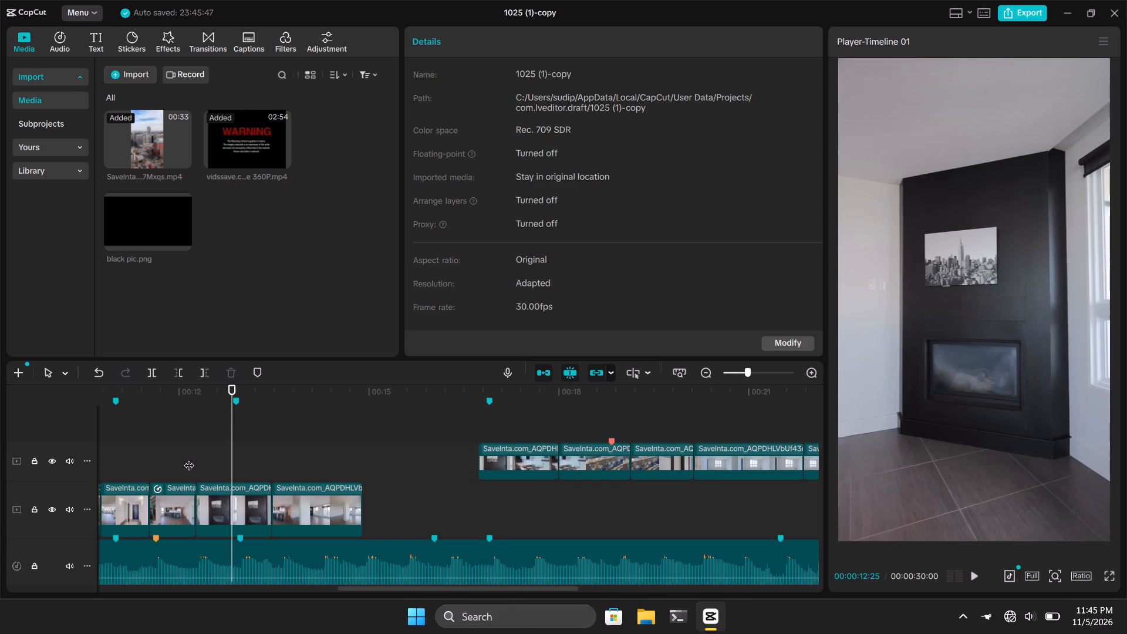
Apply a Custom speed curve to the fireplace clip and move its first control point close to the clip's start at 1x.
left_click(212, 516)
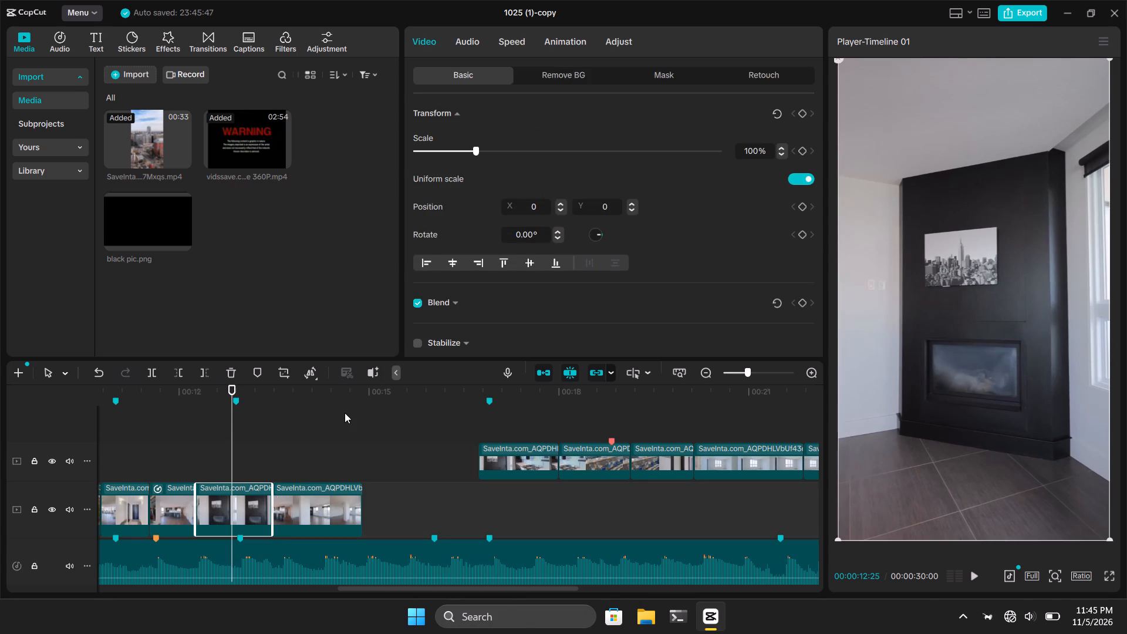
left_click(524, 39)
left_click(479, 130)
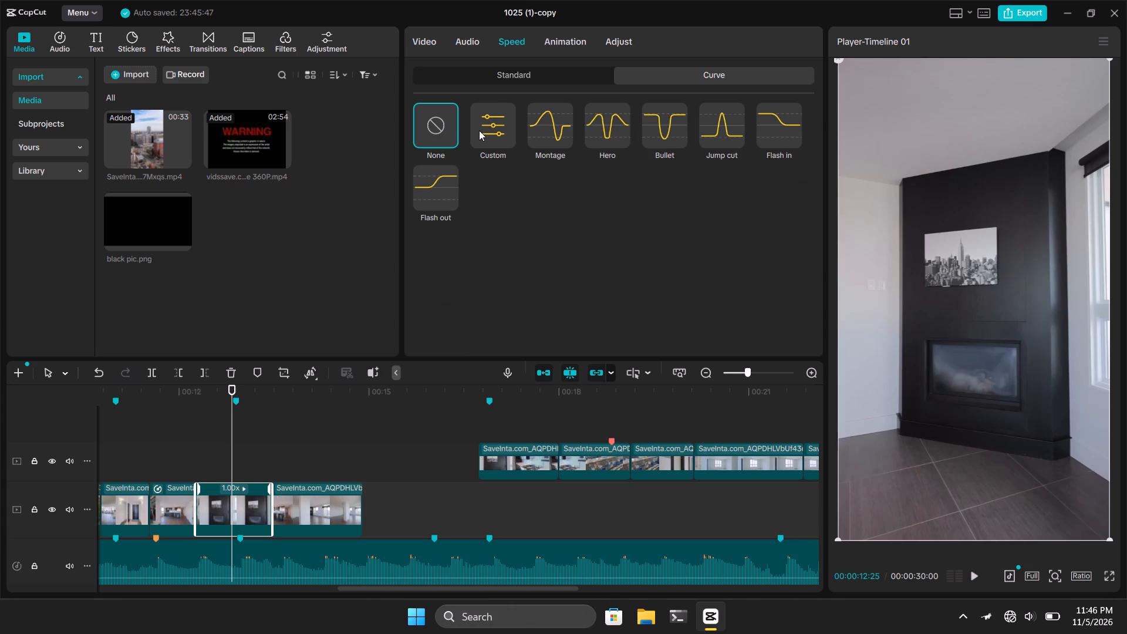
scroll(457, 274, "down", 7)
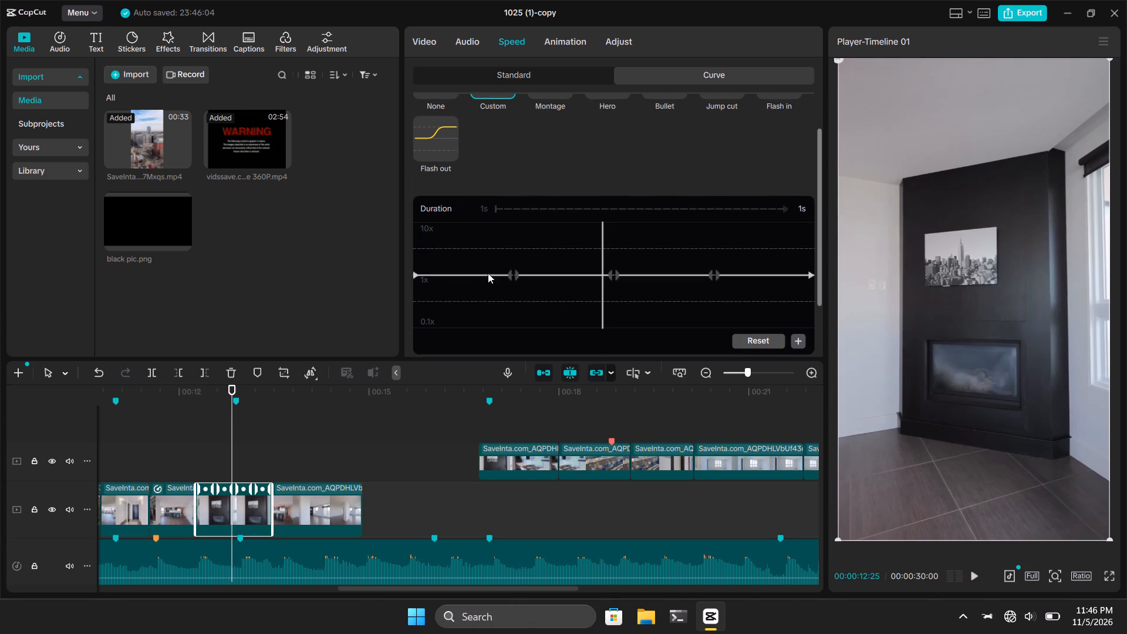
left_click(513, 273)
left_click_drag(513, 273, 434, 280)
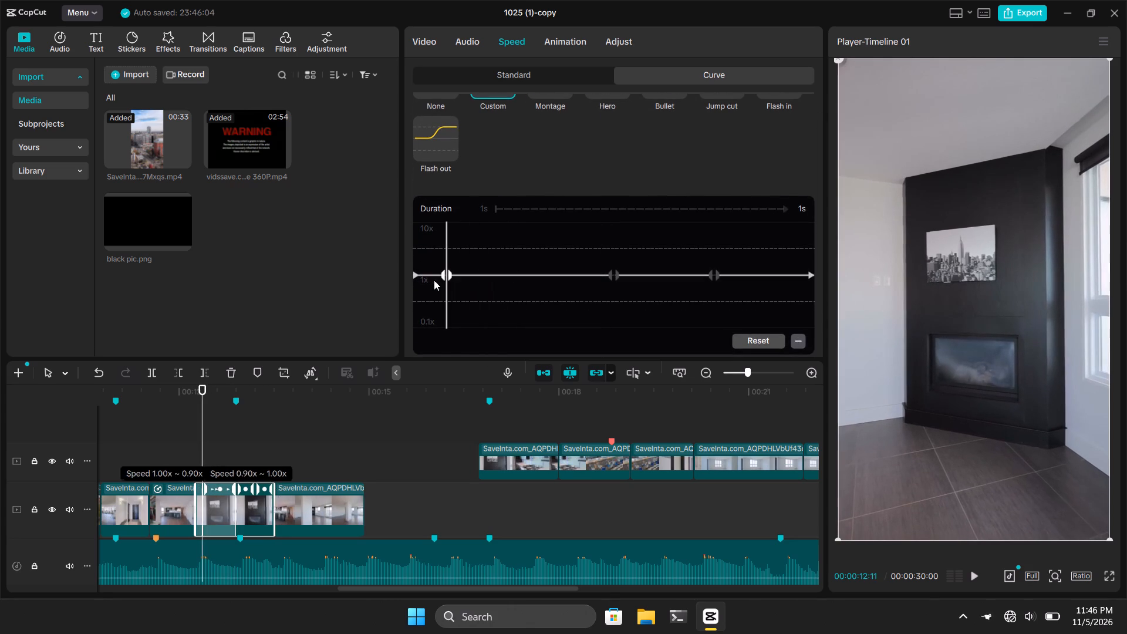
left_click_drag(434, 280, 421, 279)
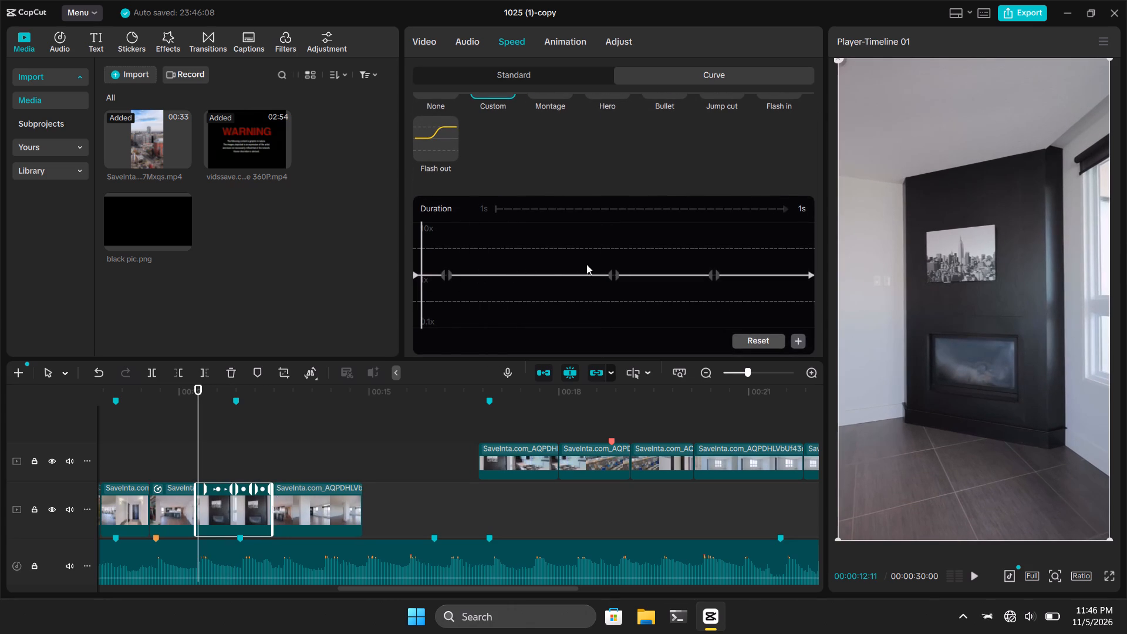
Move the curve's second control point to just after the first and raise both its halves to about 8.8x.
double_click(611, 276)
left_click_drag(611, 276, 548, 261)
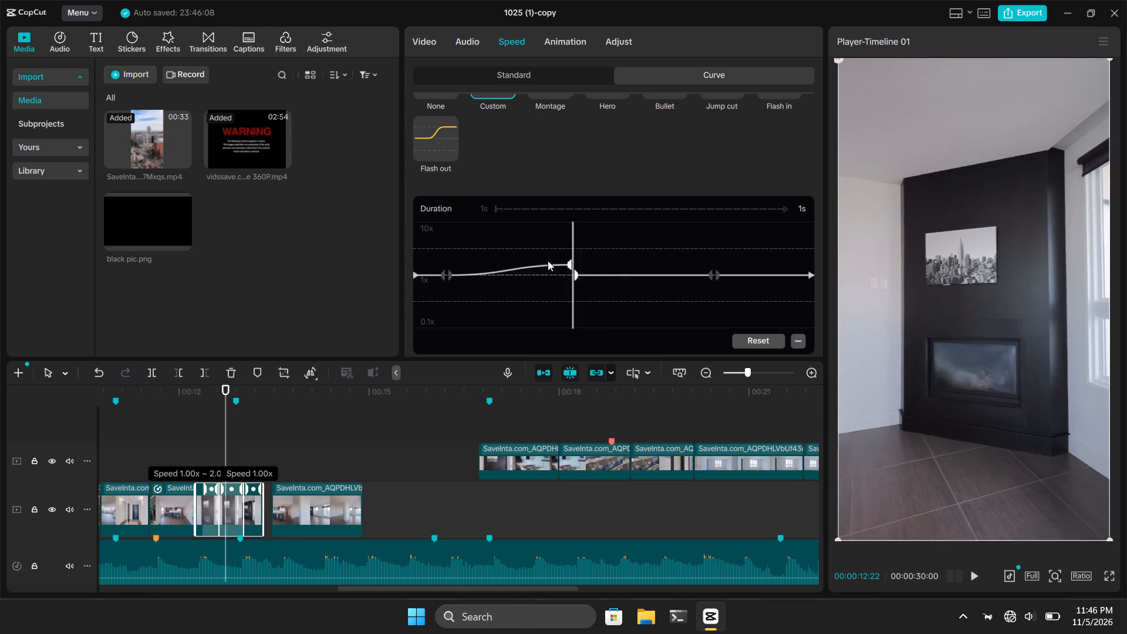
left_click_drag(548, 261, 480, 245)
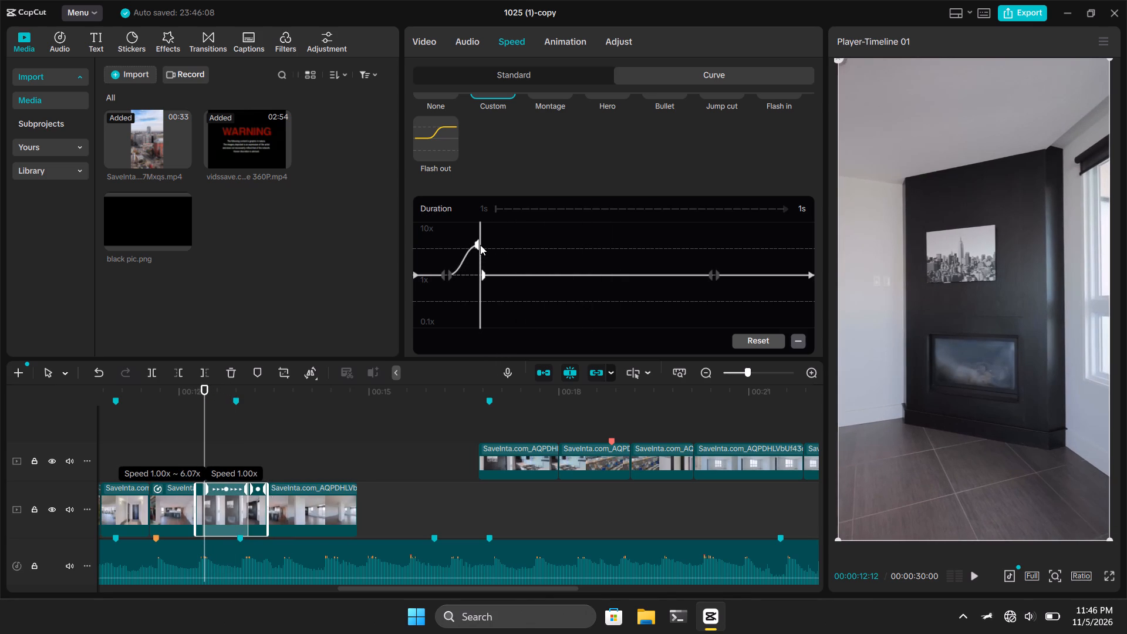
left_click_drag(480, 245, 468, 230)
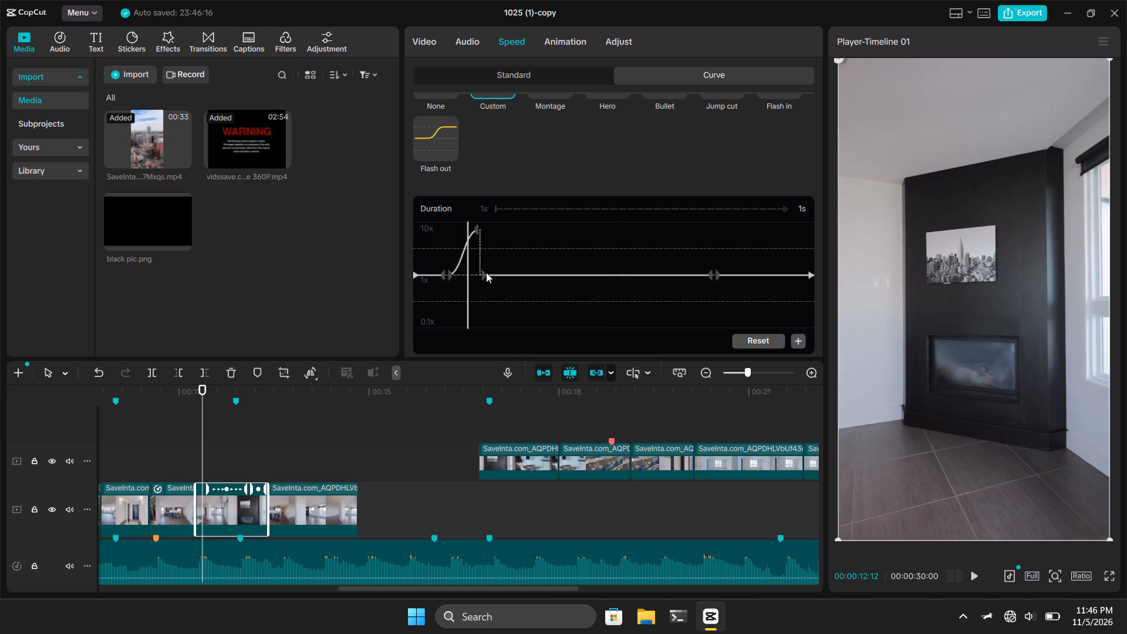
left_click_drag(482, 274, 480, 230)
Add a control point after the speed peak, lower both its halves to about 0.53x and place it shortly after the peak.
left_click(564, 245)
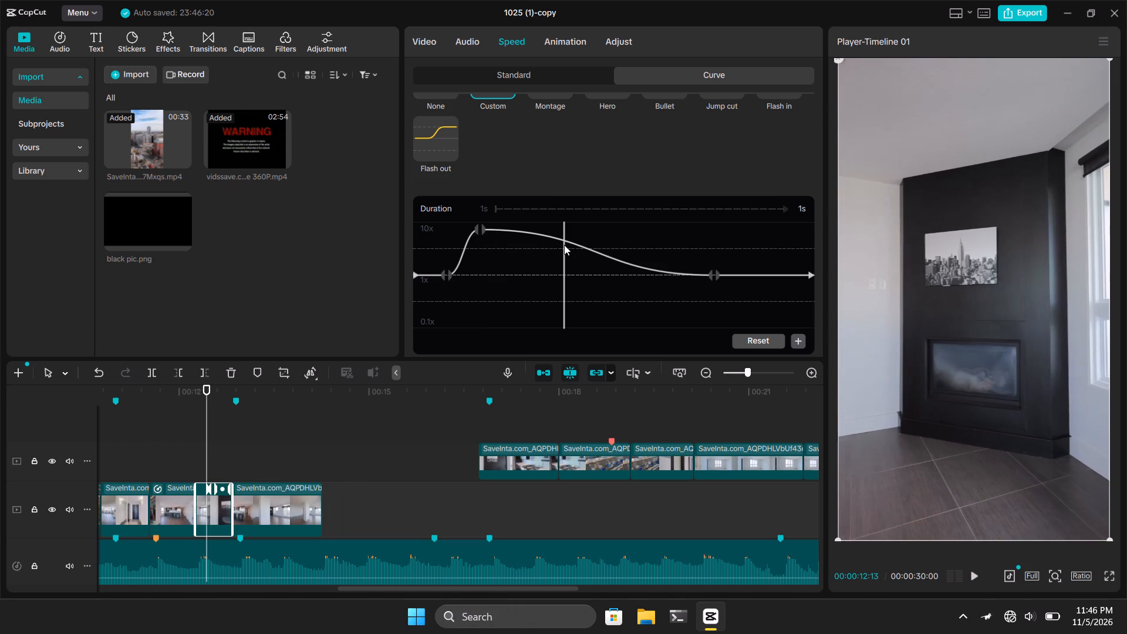
left_click(798, 339)
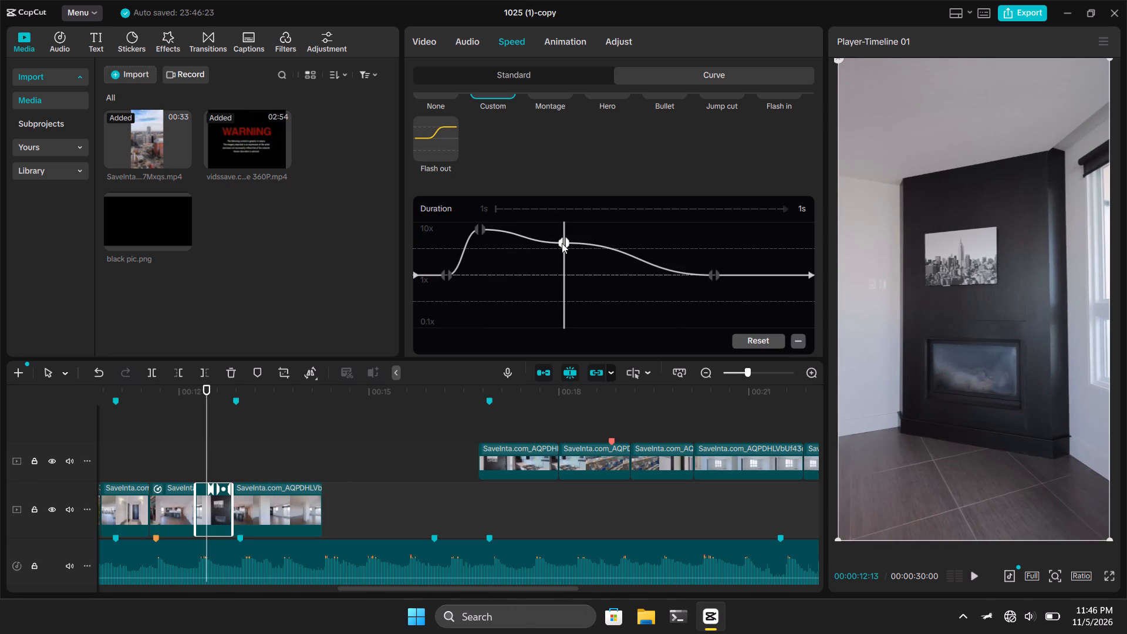
left_click_drag(562, 243, 504, 312)
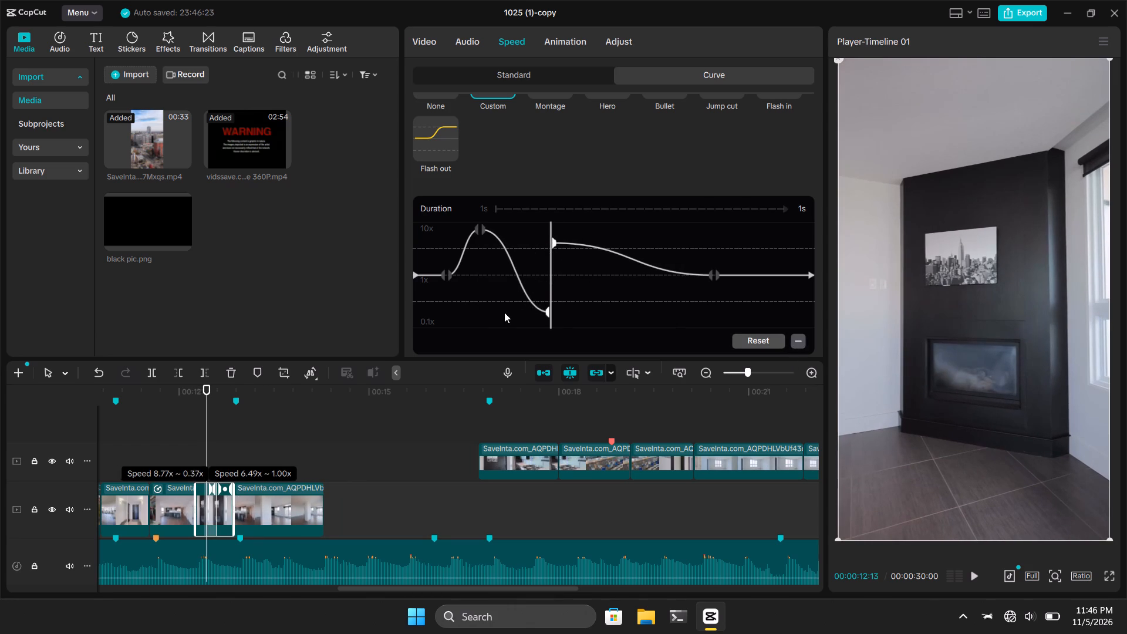
left_click_drag(504, 312, 474, 301)
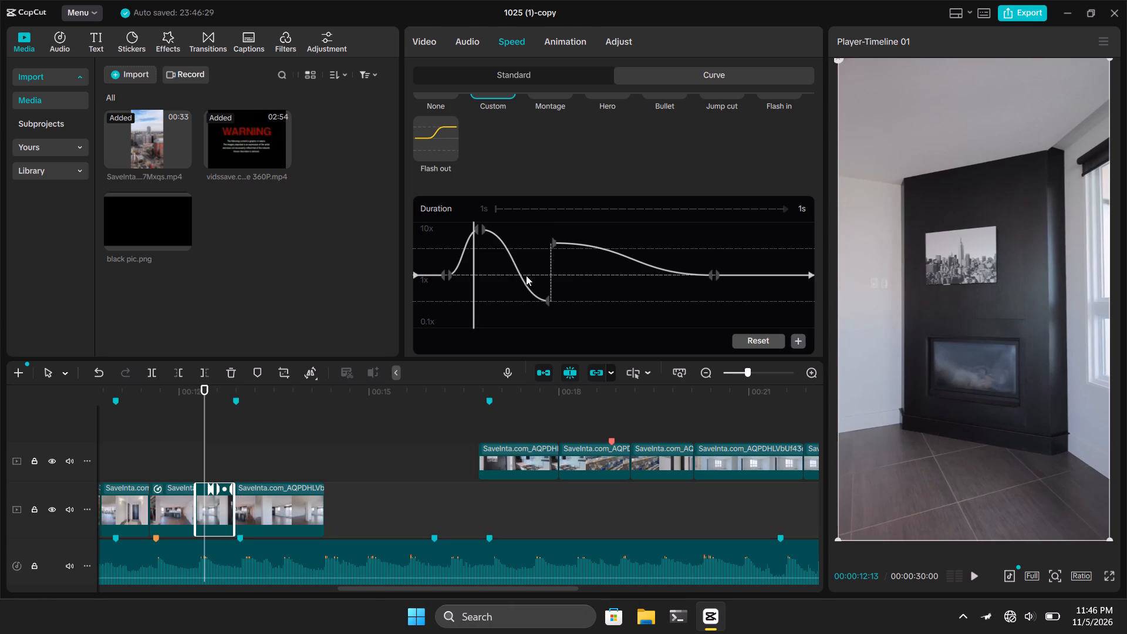
left_click(558, 241)
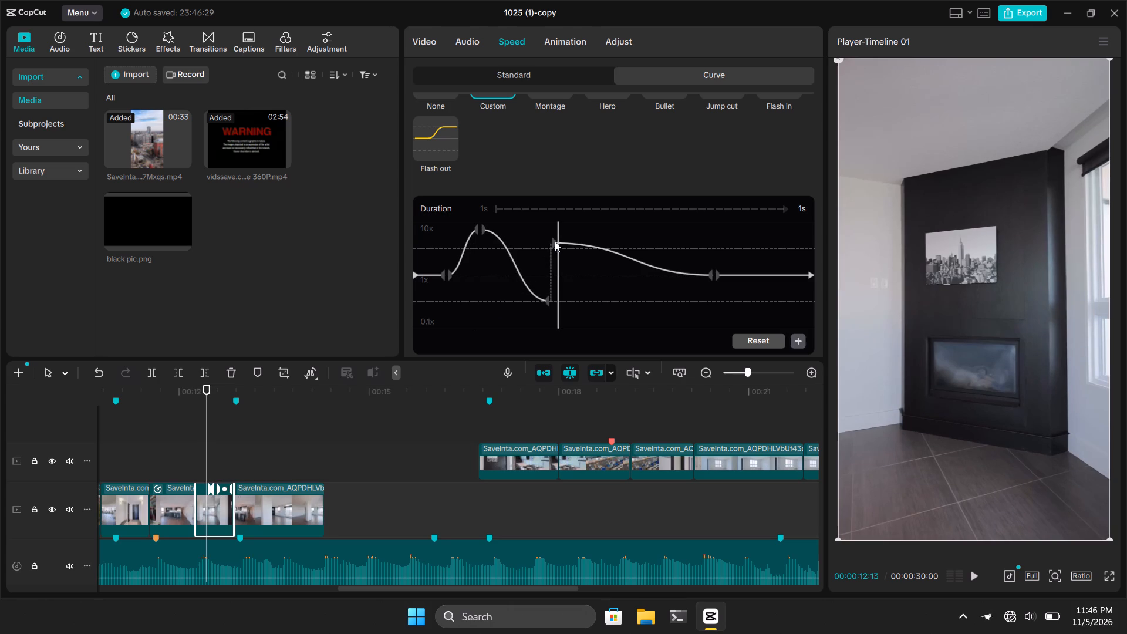
left_click(555, 241)
left_click_drag(555, 241, 555, 301)
left_click(550, 303)
left_click_drag(550, 303, 488, 303)
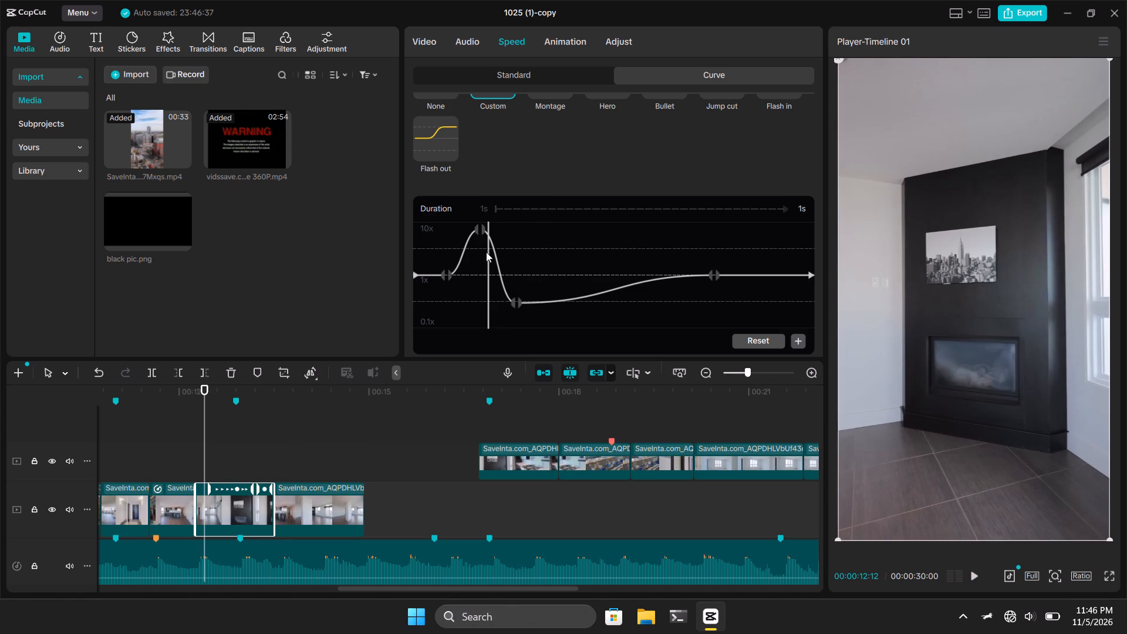
Shift the curve's speed peak slightly later and raise it to about 9.27x.
left_click_drag(480, 232, 494, 232)
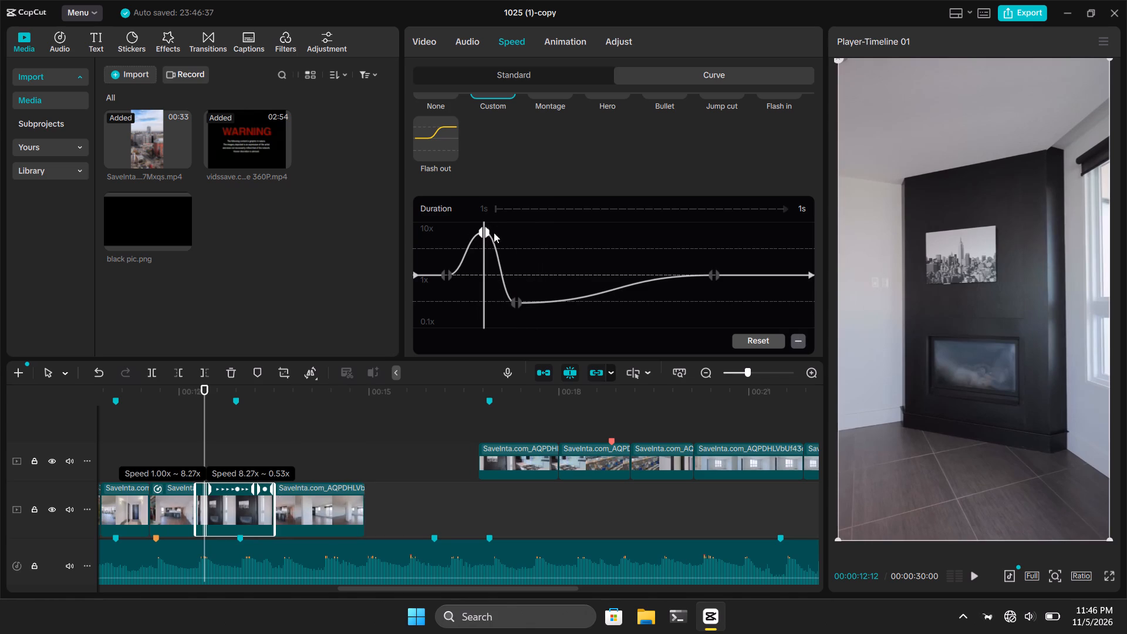
left_click_drag(494, 232, 554, 226)
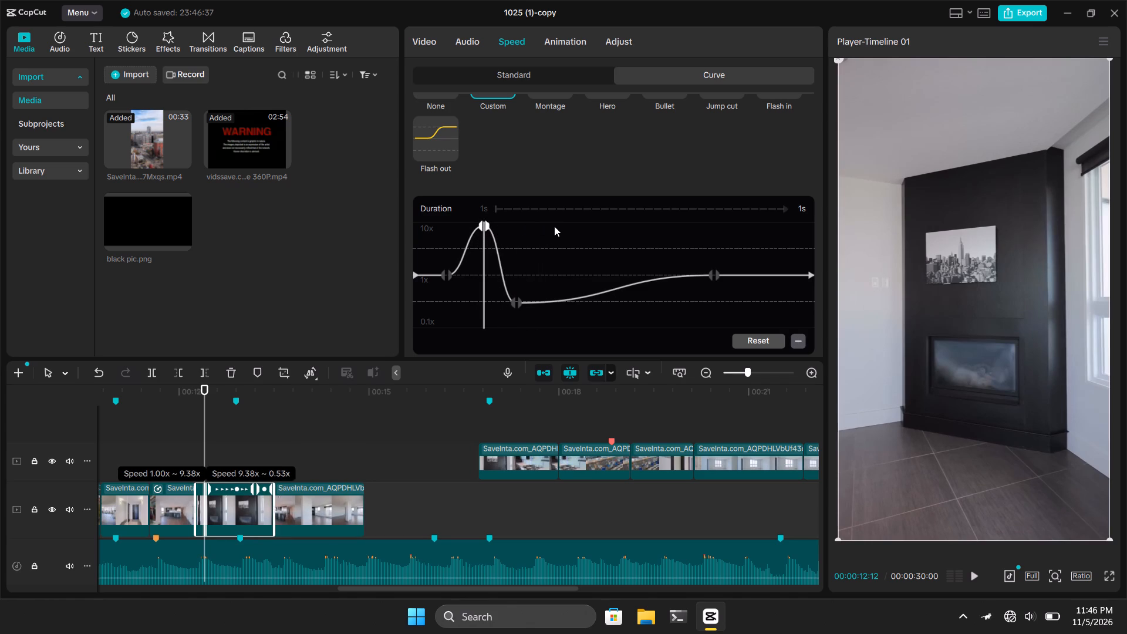
left_click_drag(554, 226, 555, 227)
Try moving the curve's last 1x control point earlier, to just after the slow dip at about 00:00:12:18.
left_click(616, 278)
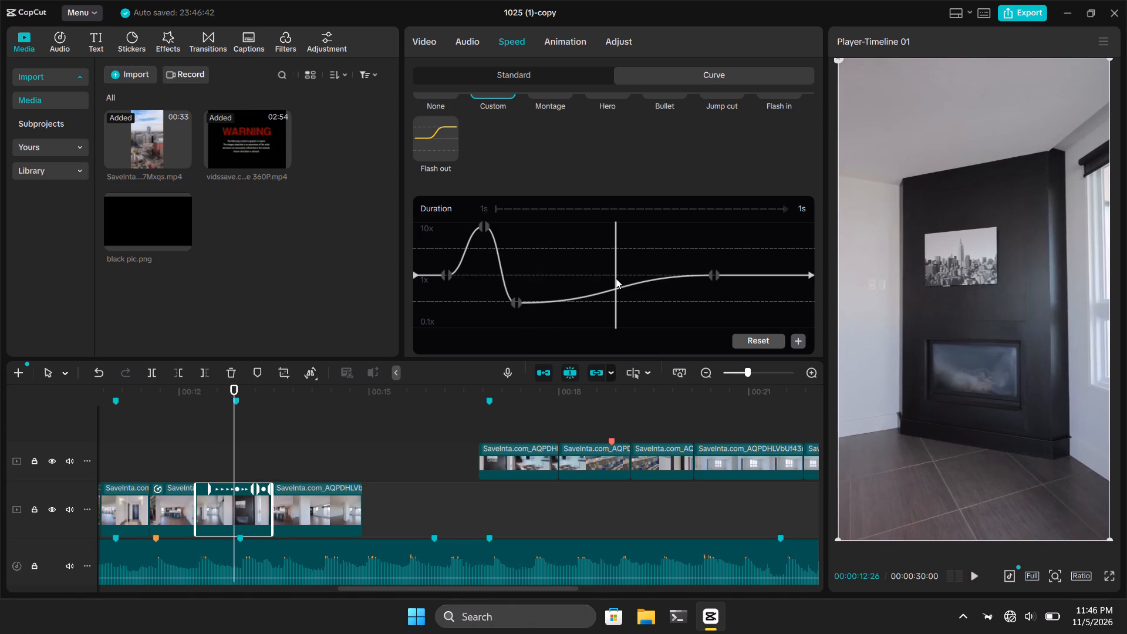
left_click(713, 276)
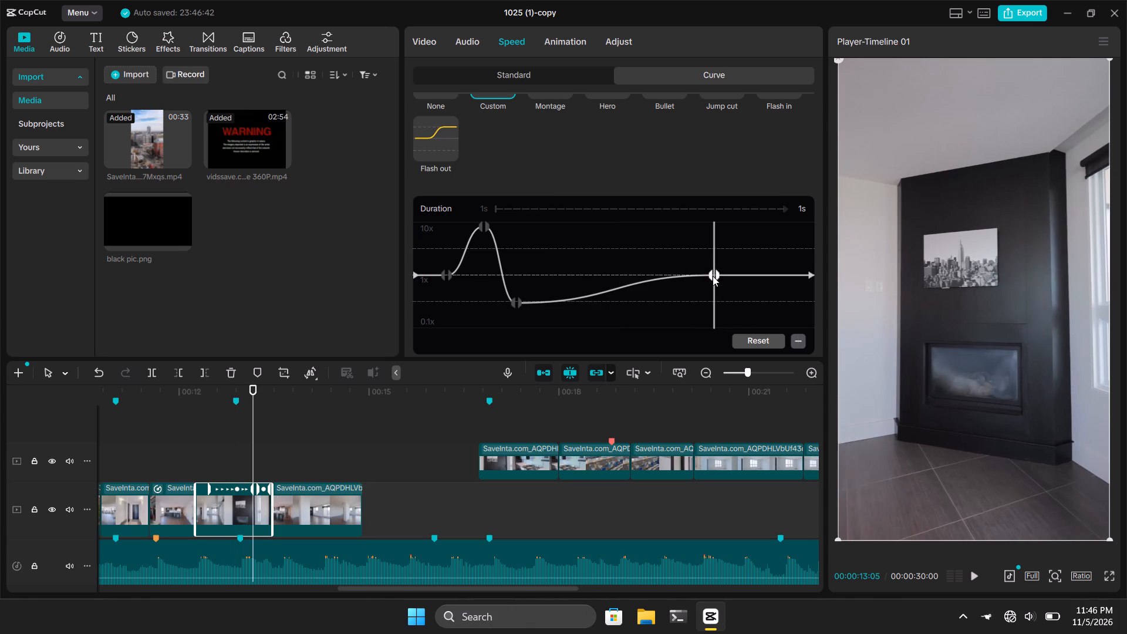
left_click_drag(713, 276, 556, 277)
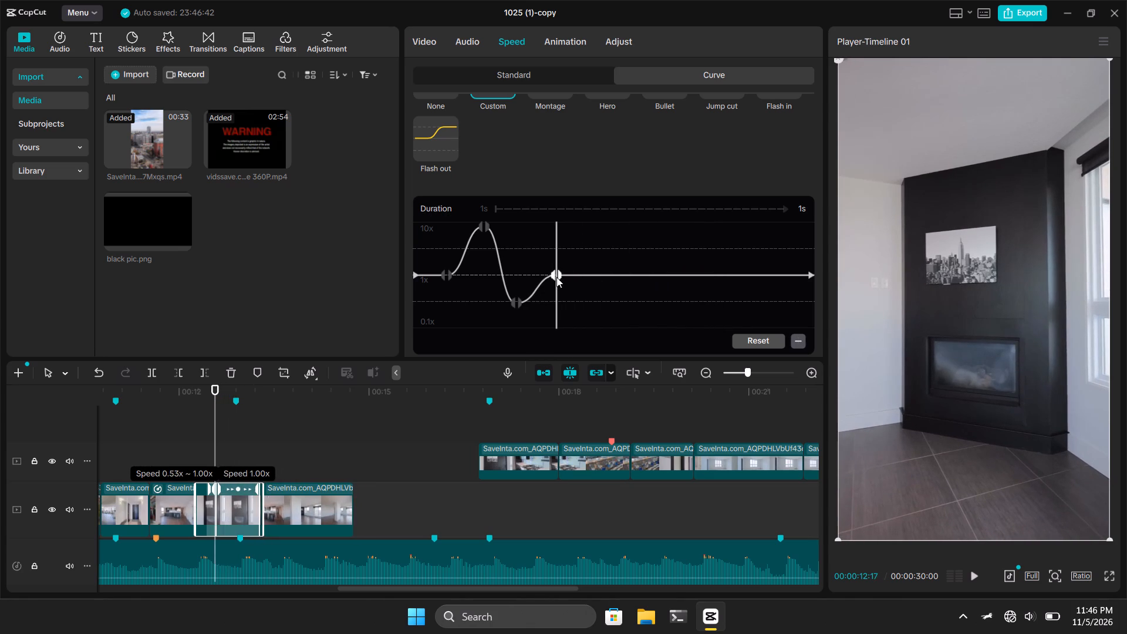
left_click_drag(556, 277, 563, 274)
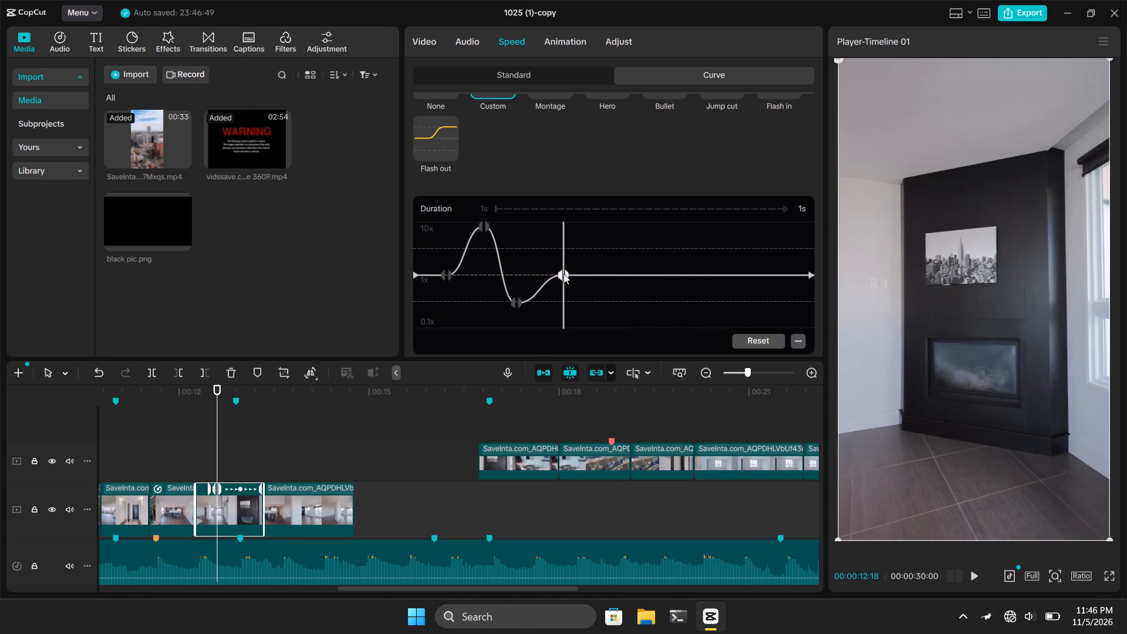
Play the fireplace clip from its start to about 00:00:13:03 to check the custom speed ramp.
double_click(443, 247)
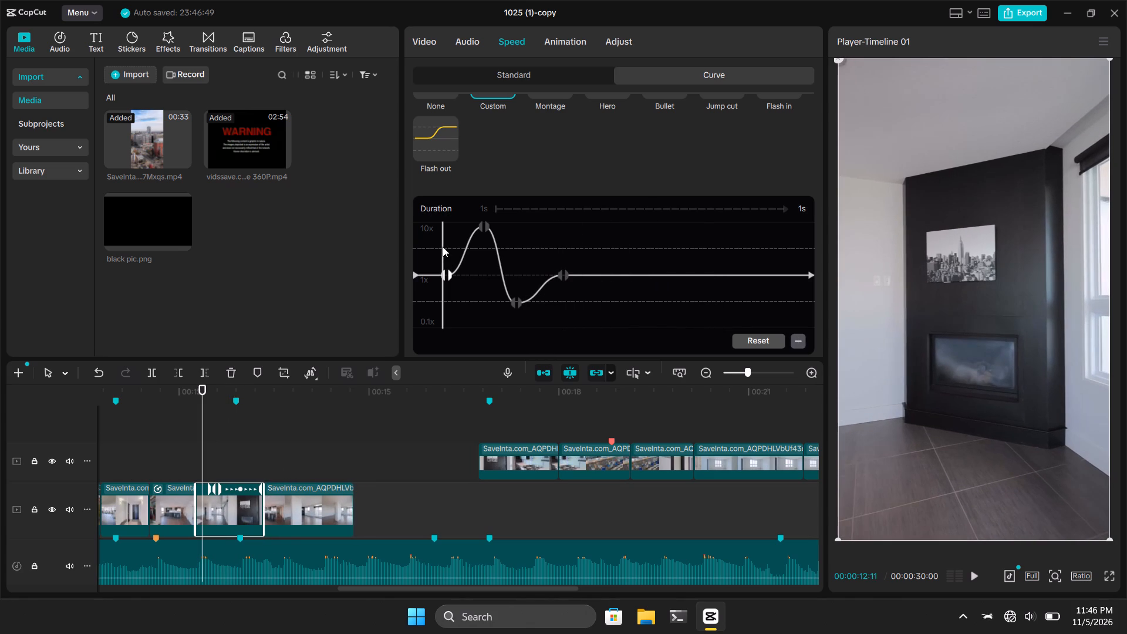
left_click(423, 242)
double_click(423, 242)
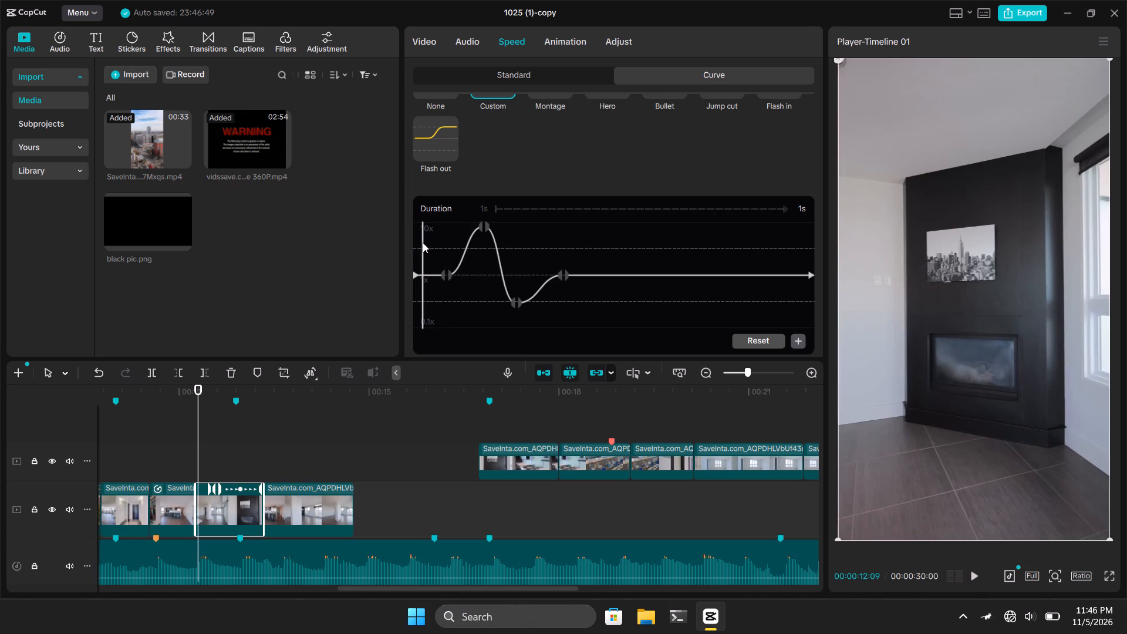
left_click(413, 242)
key("space")
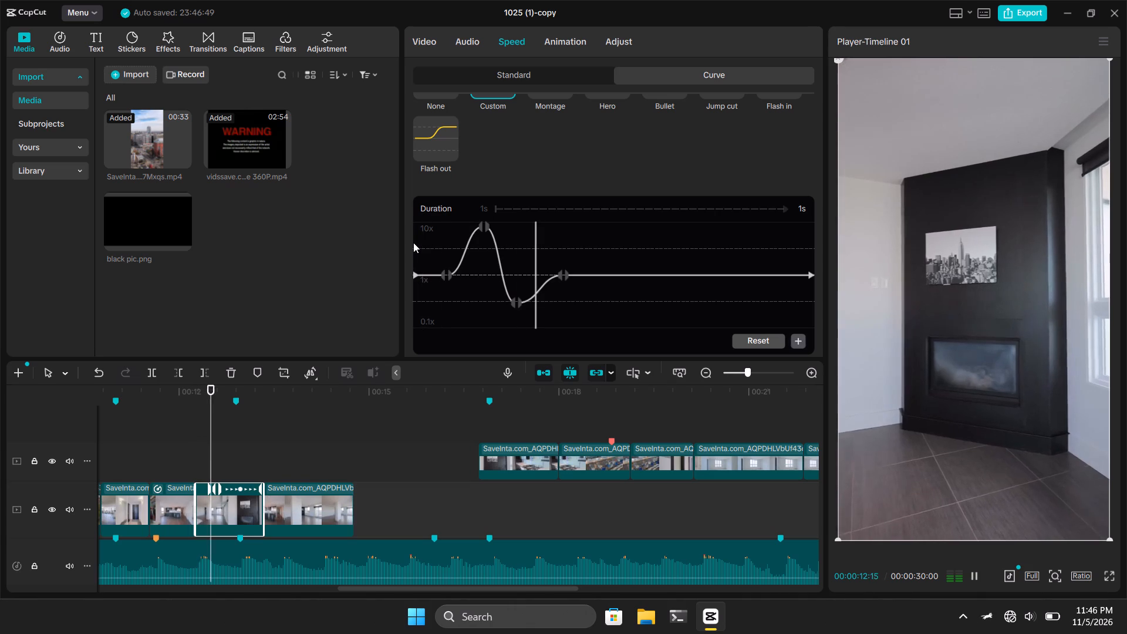
key("space")
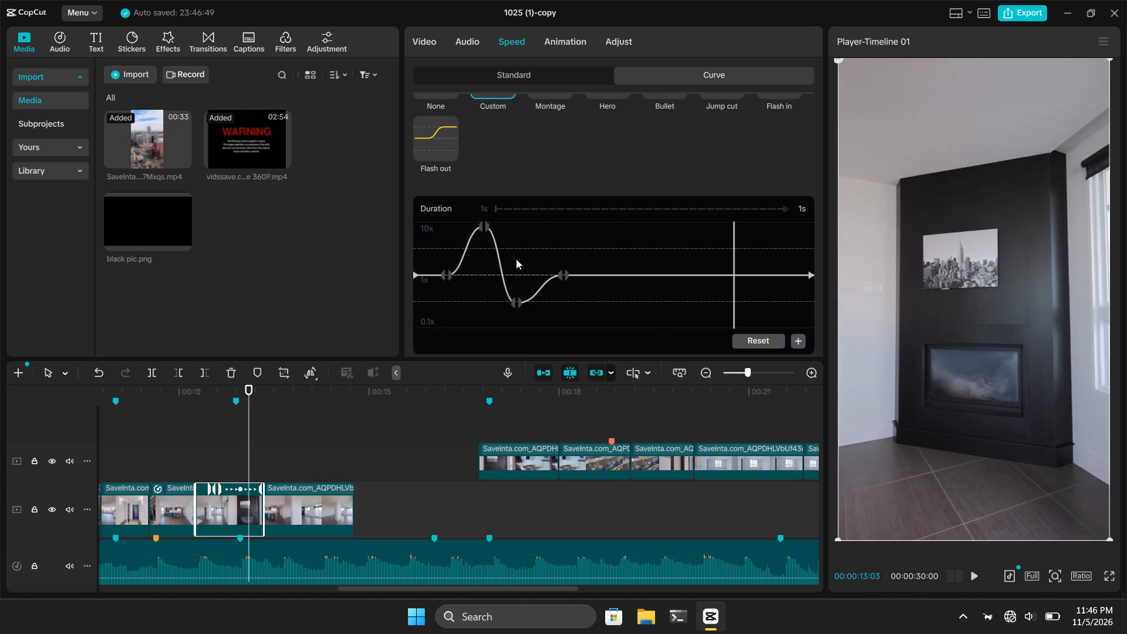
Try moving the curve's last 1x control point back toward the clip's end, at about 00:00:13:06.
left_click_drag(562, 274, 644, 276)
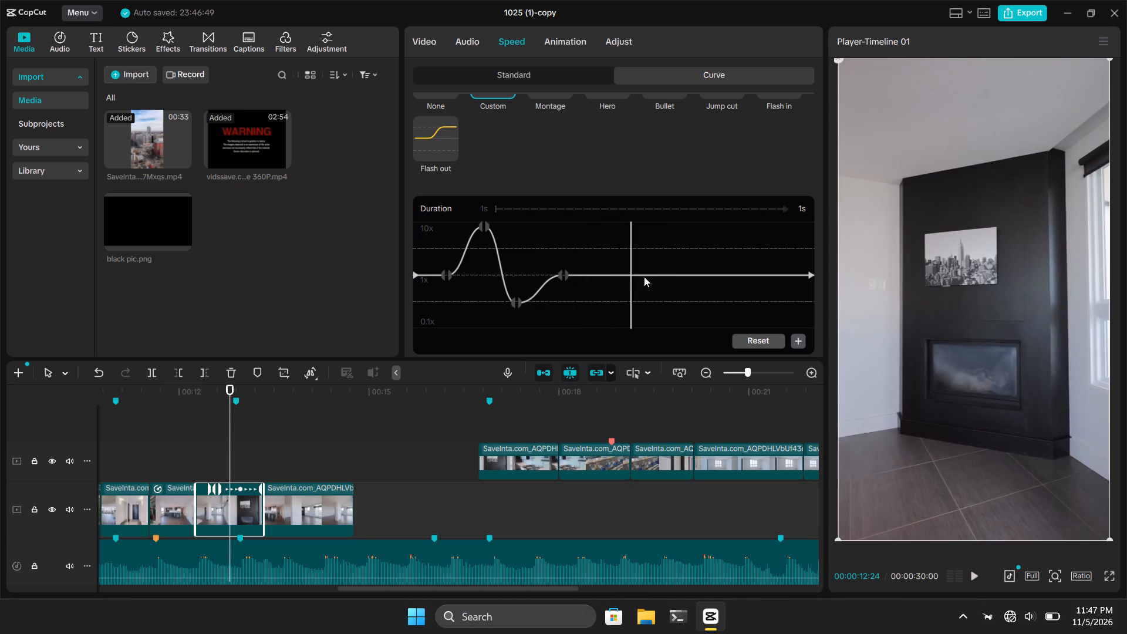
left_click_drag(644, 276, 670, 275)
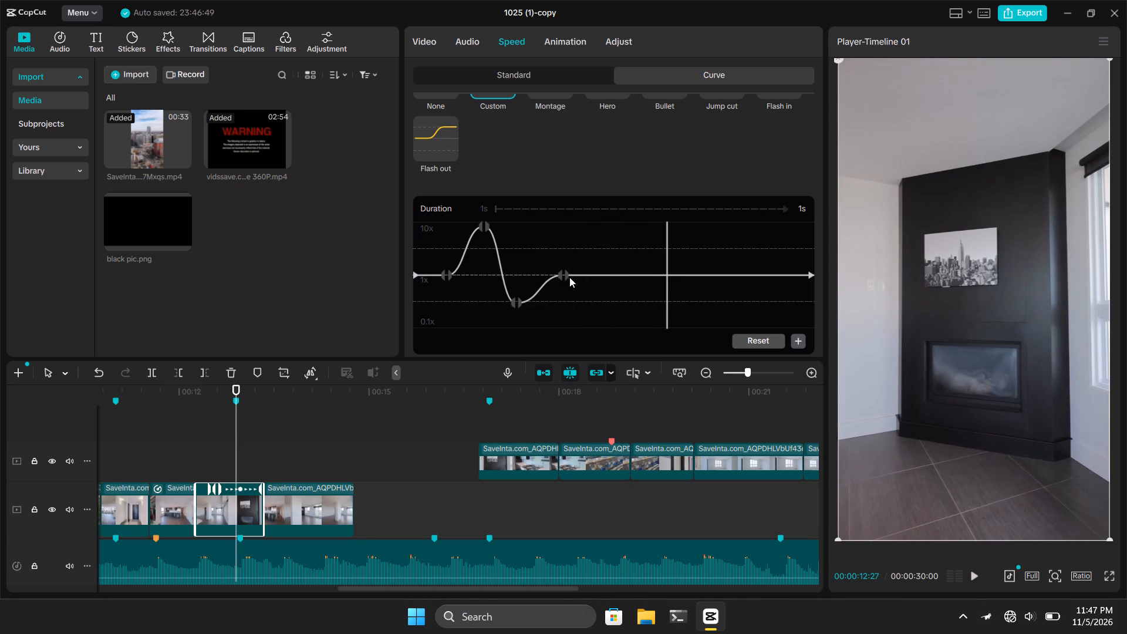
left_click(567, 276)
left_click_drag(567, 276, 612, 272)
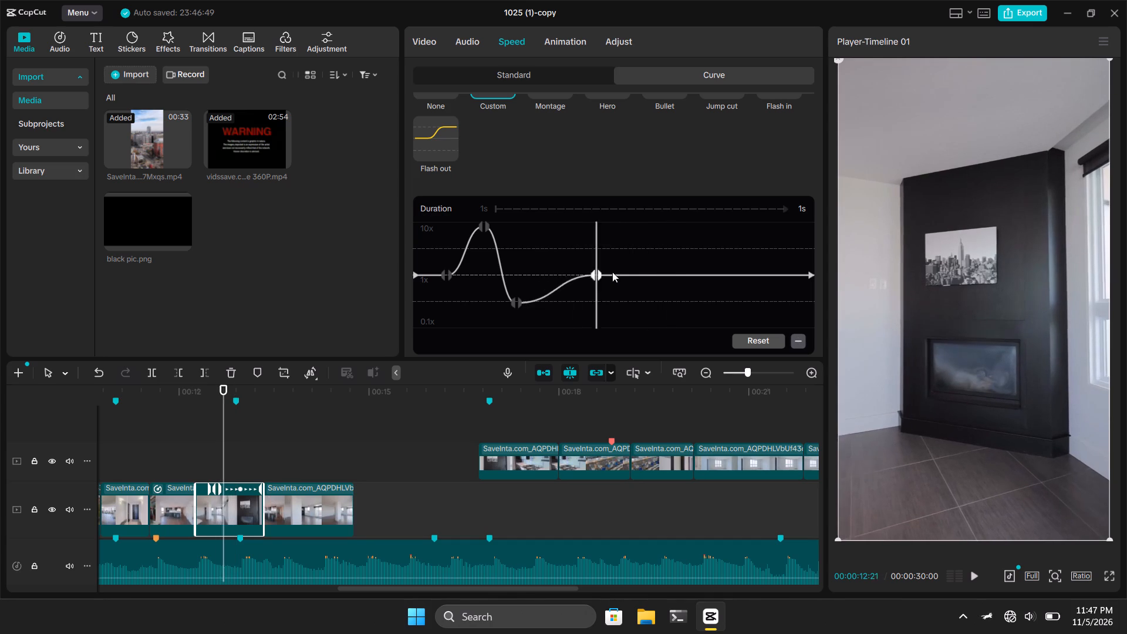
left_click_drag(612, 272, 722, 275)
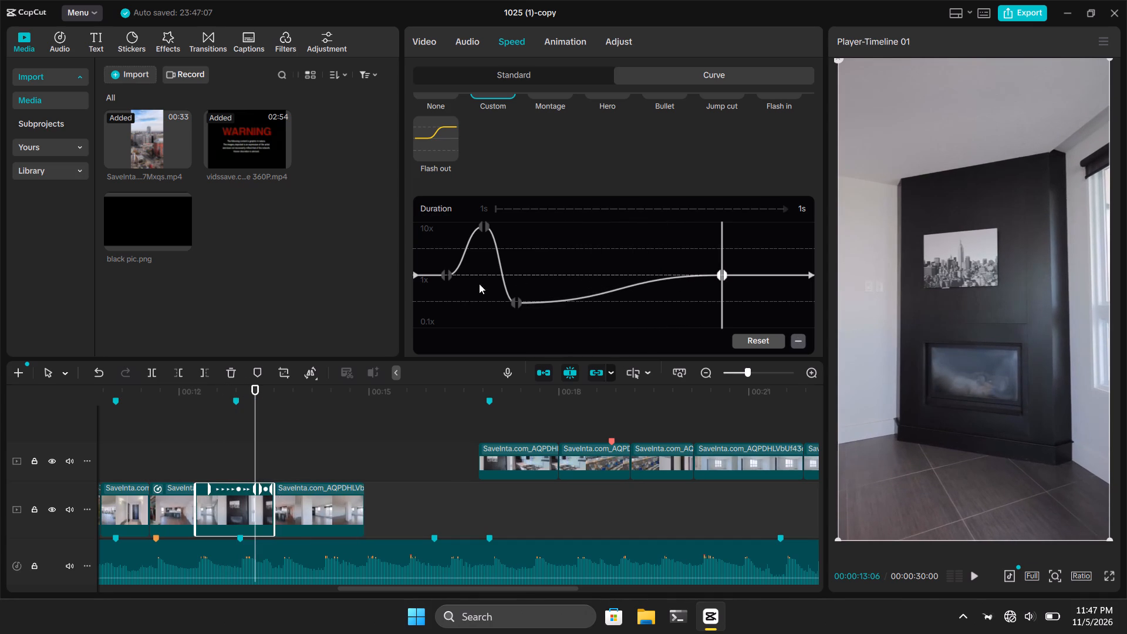
Deepen the curve's slow dip to about 0.1x and move the last control point to about mid-curve, with its outgoing half slightly above 1x.
left_click_drag(516, 299, 622, 315)
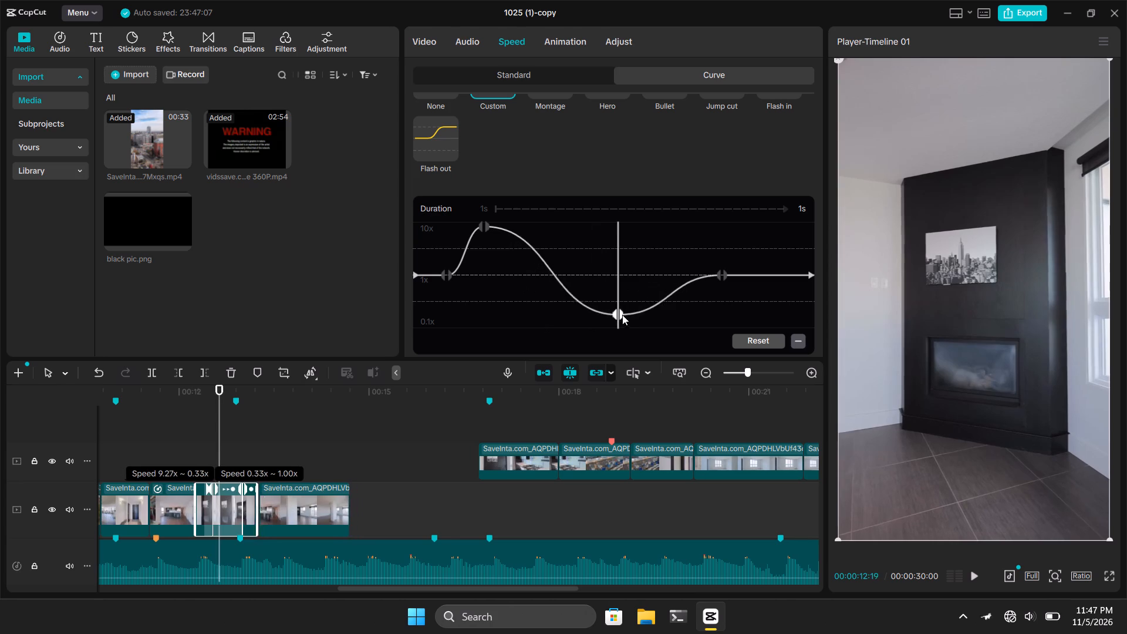
left_click_drag(622, 315, 524, 332)
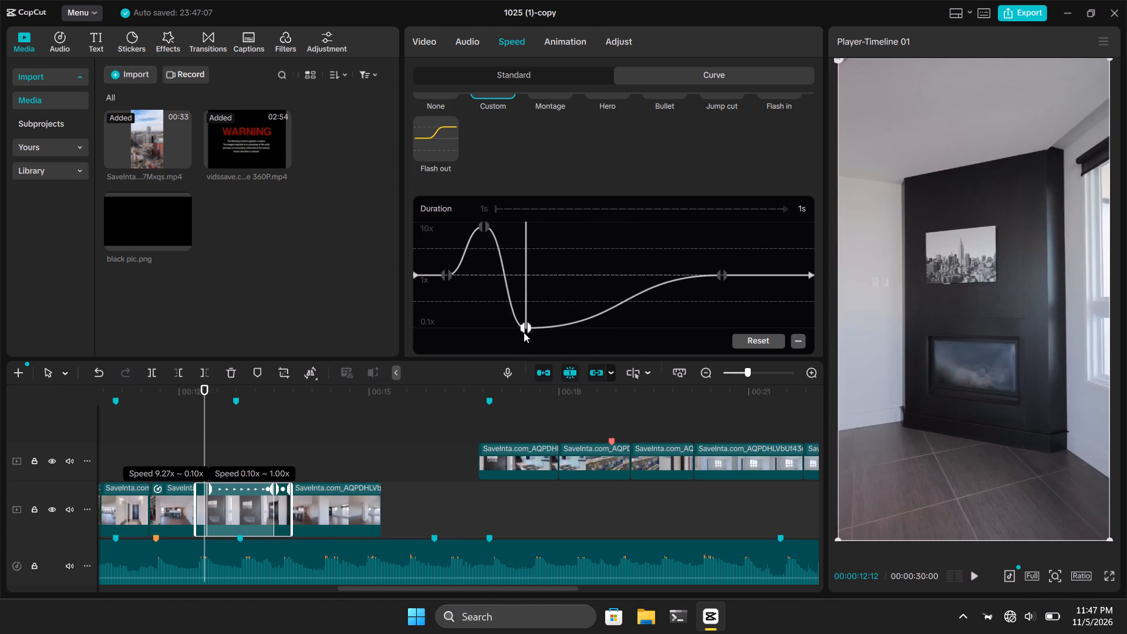
left_click_drag(524, 332, 511, 327)
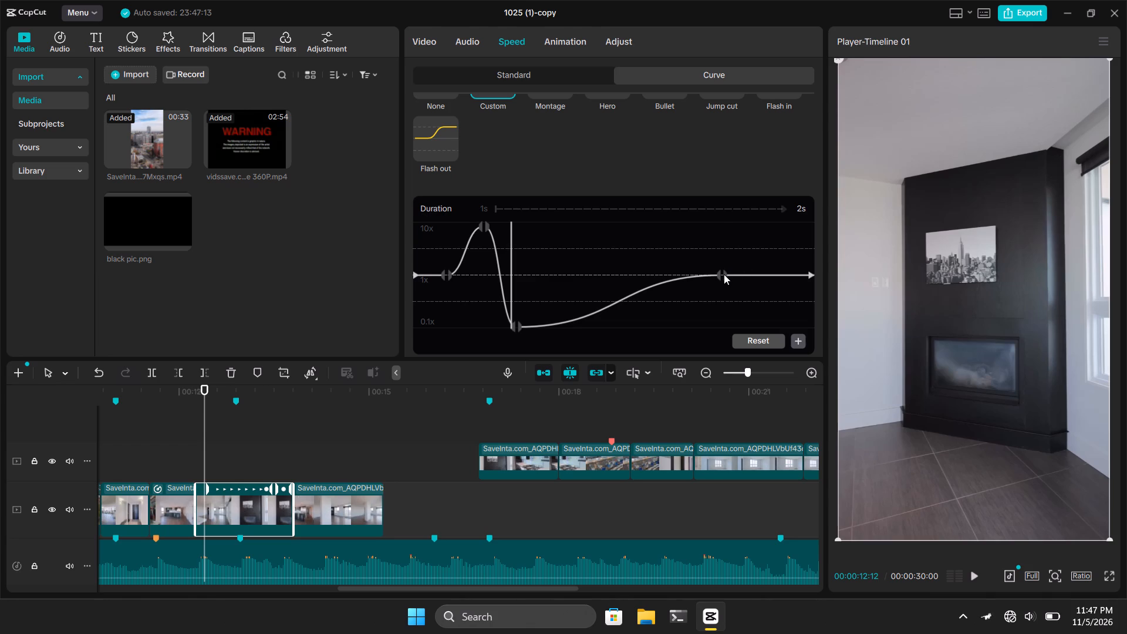
left_click_drag(724, 274, 599, 269)
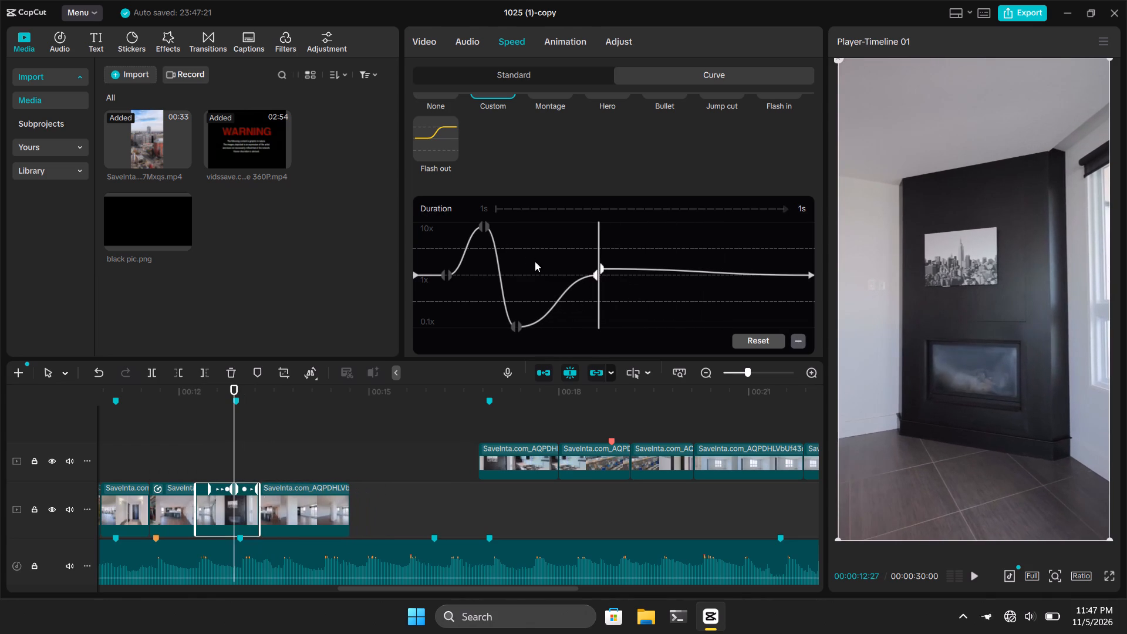
Play the fireplace clip from its start at 00:00:12:08 to about 00:00:13:07 to check the revised ramp.
left_click(520, 252)
left_click_drag(520, 252, 392, 242)
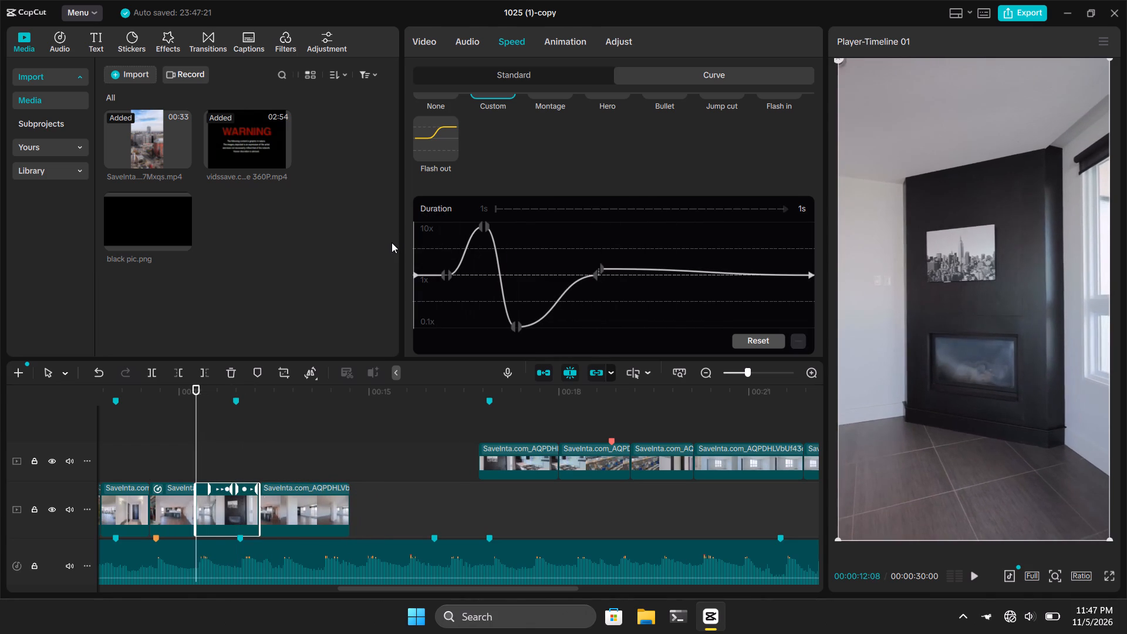
key("space")
key("space")
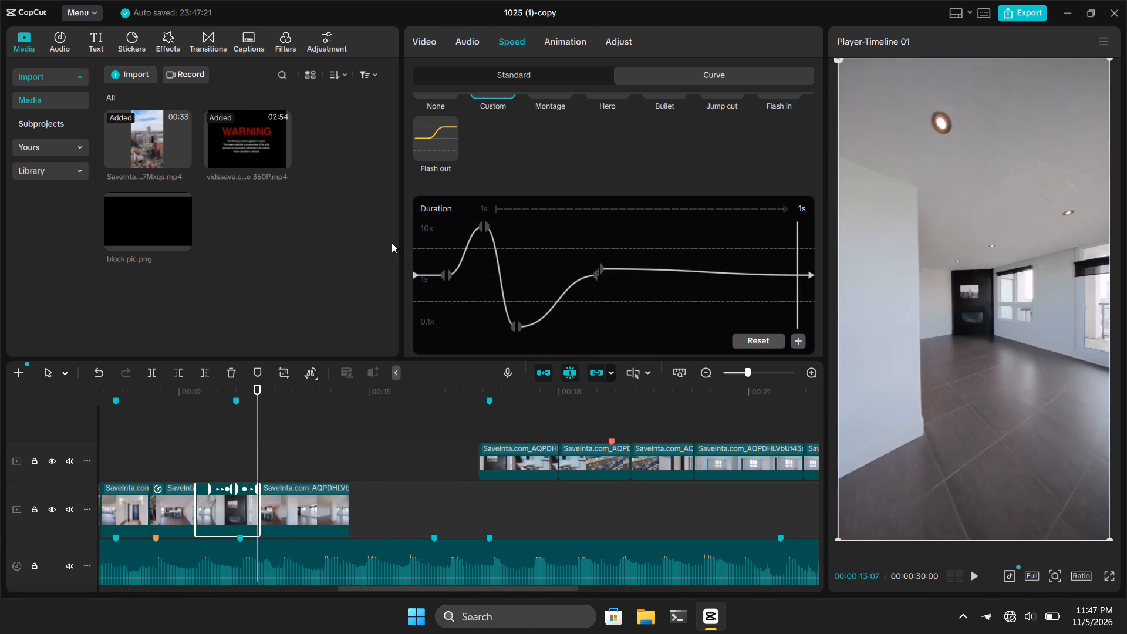
Play the fireplace clip from its start at 00:00:12:08 to about 00:00:13:11 to review the speed ramp.
left_click(438, 241)
left_click_drag(438, 241, 403, 242)
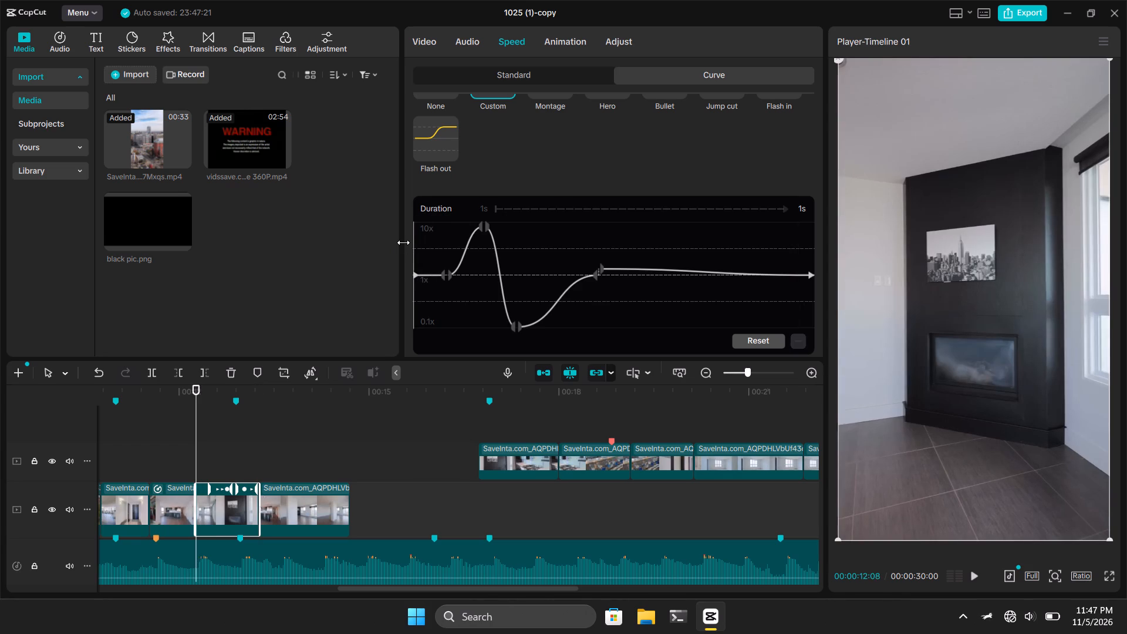
key("space")
key("space")
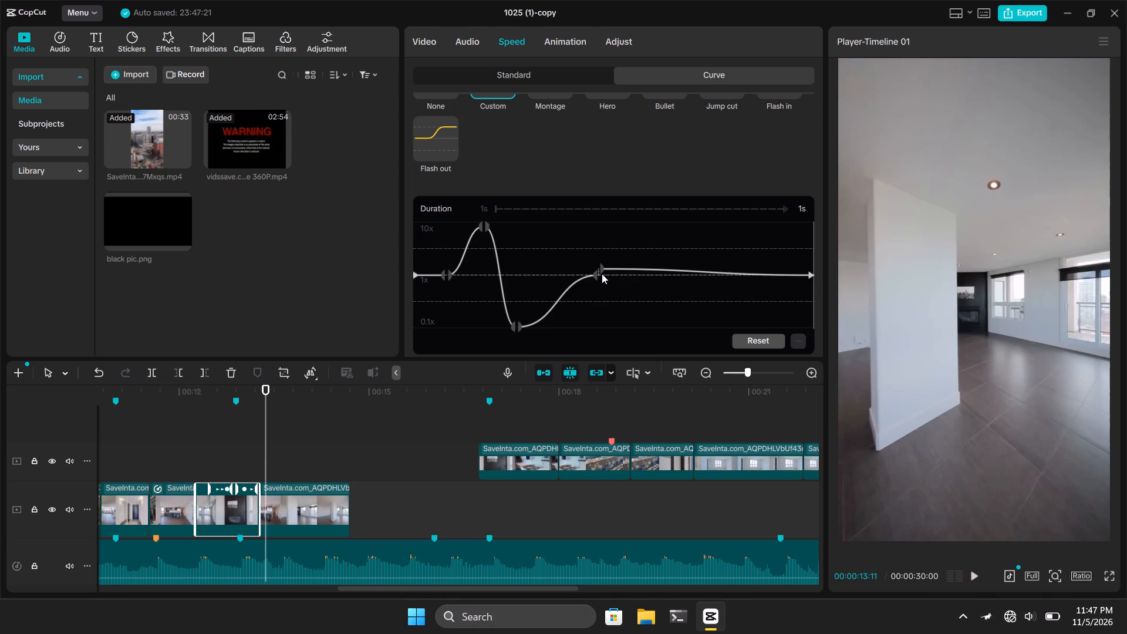
Level the last control point at 1x, moving it to about 63% of the curve, and shift the 0.1x dip to about 40%.
left_click_drag(602, 271, 600, 278)
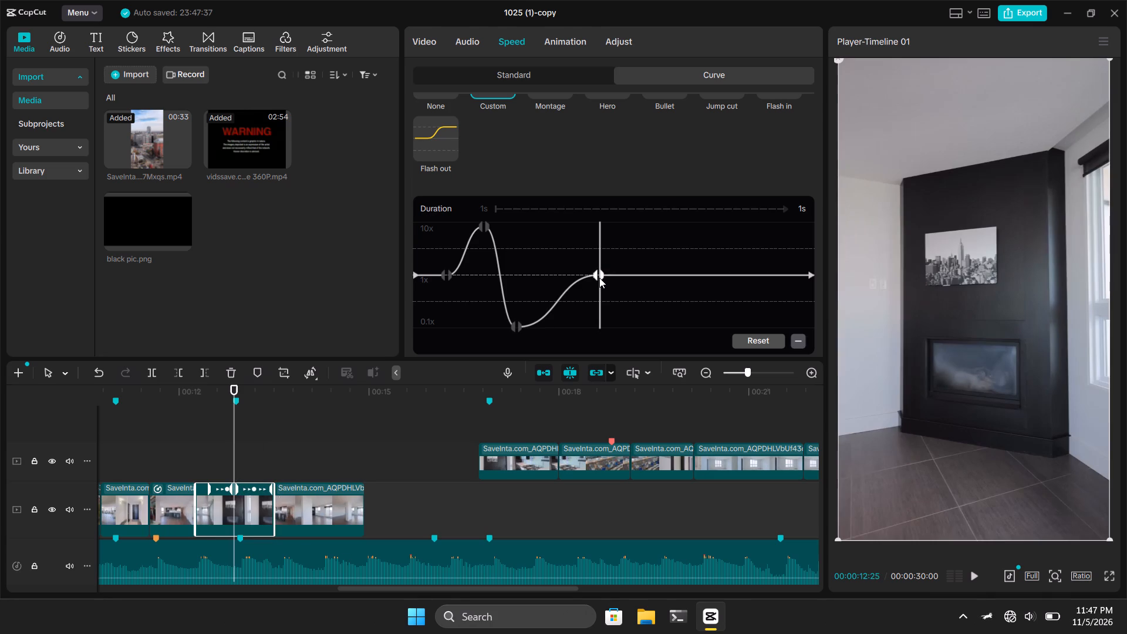
left_click_drag(599, 278, 667, 274)
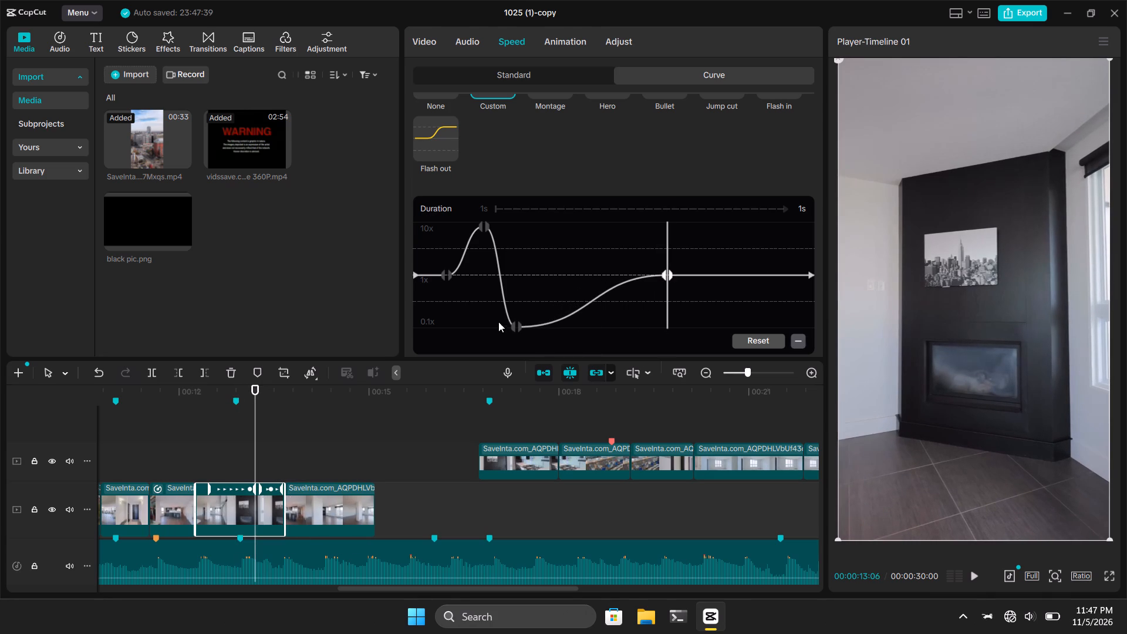
left_click_drag(514, 326, 565, 329)
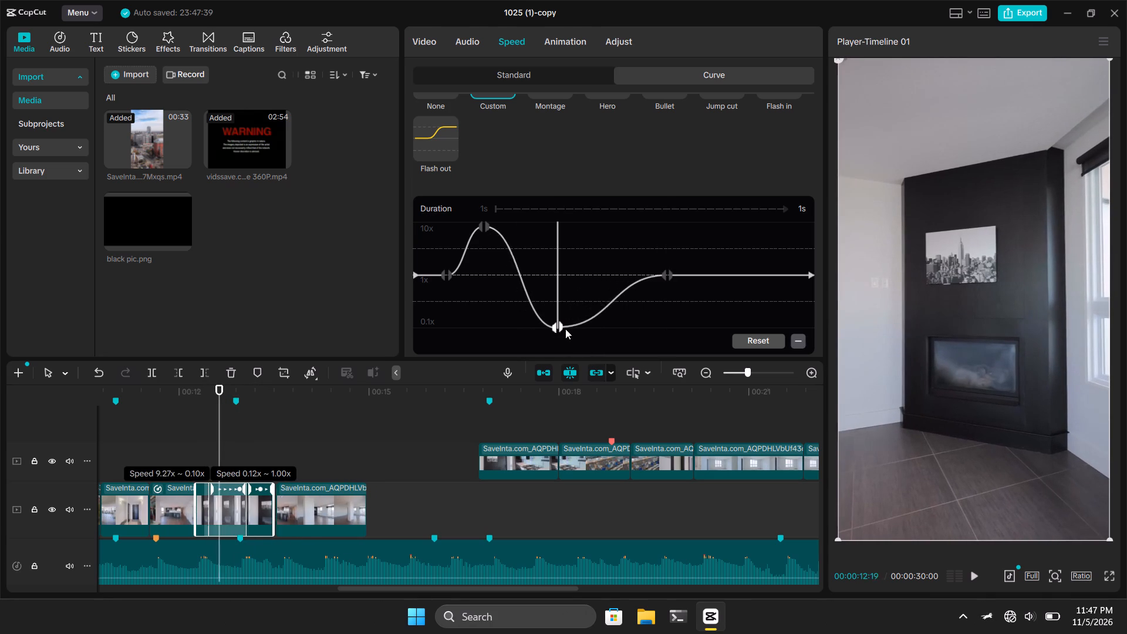
left_click_drag(565, 329, 577, 329)
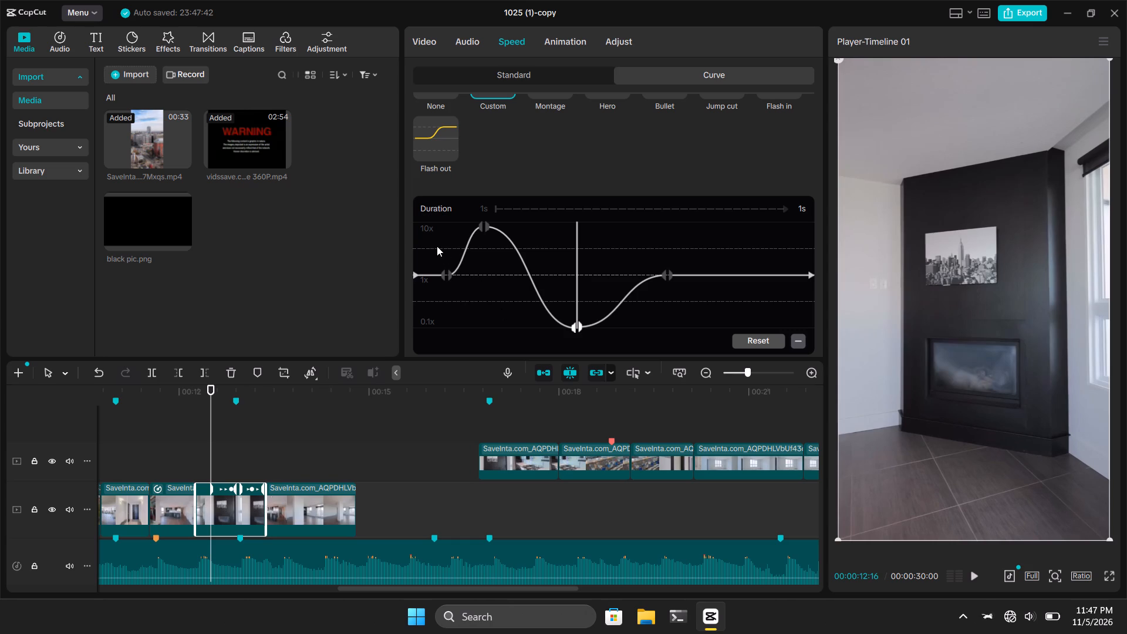
Play the fireplace clip from its start to about 00:00:13:09 to check the shifted dip.
left_click(437, 246)
left_click_drag(437, 246, 399, 244)
key("space")
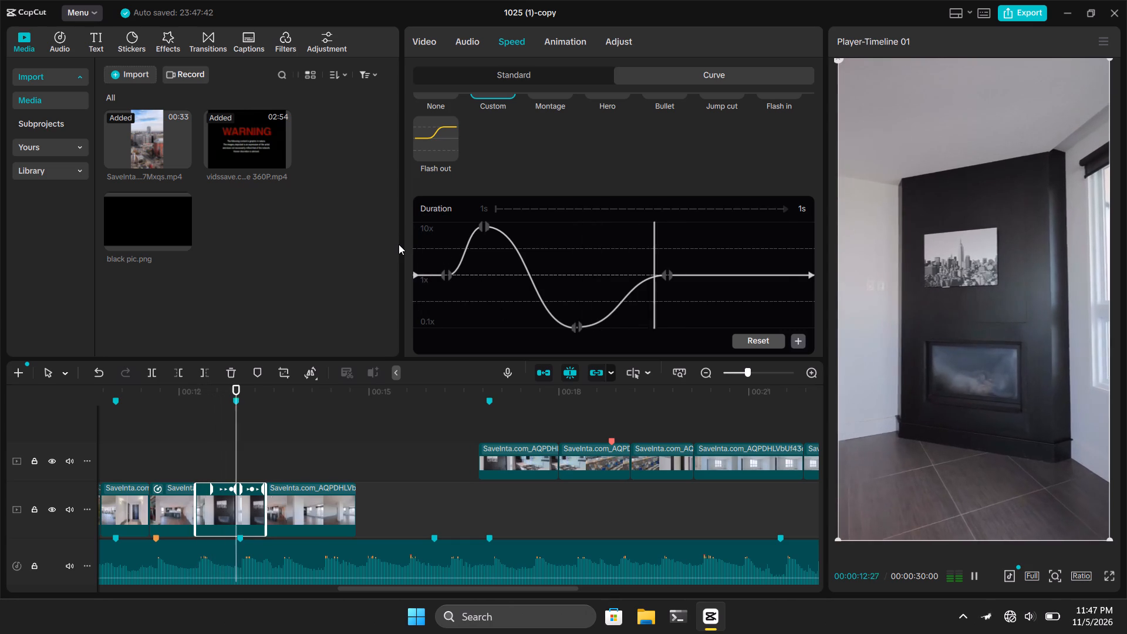
key("space")
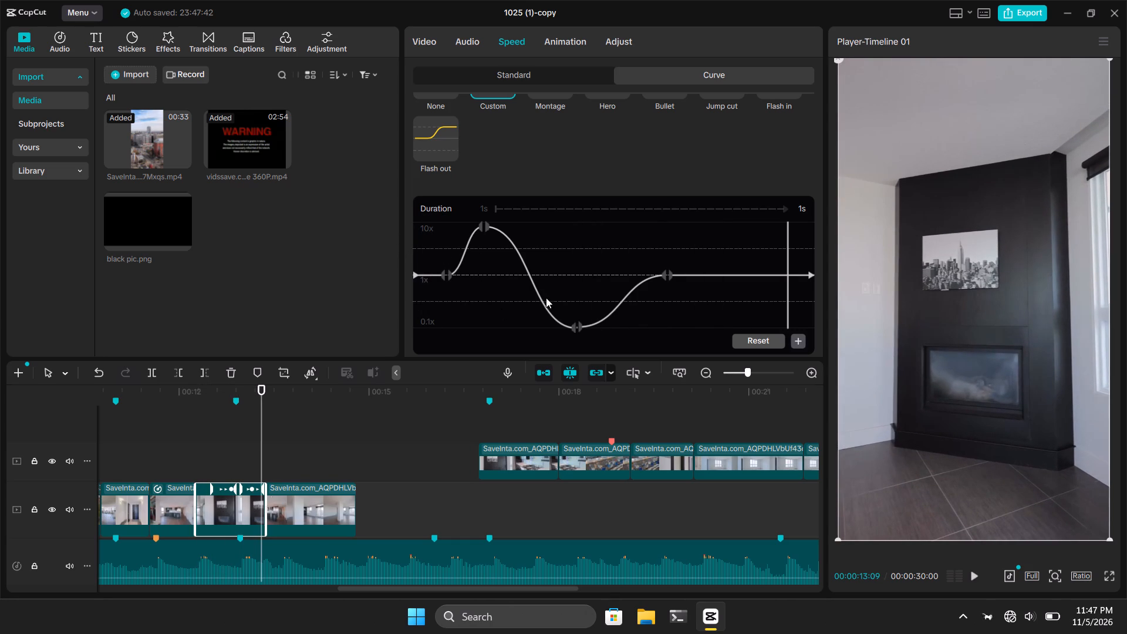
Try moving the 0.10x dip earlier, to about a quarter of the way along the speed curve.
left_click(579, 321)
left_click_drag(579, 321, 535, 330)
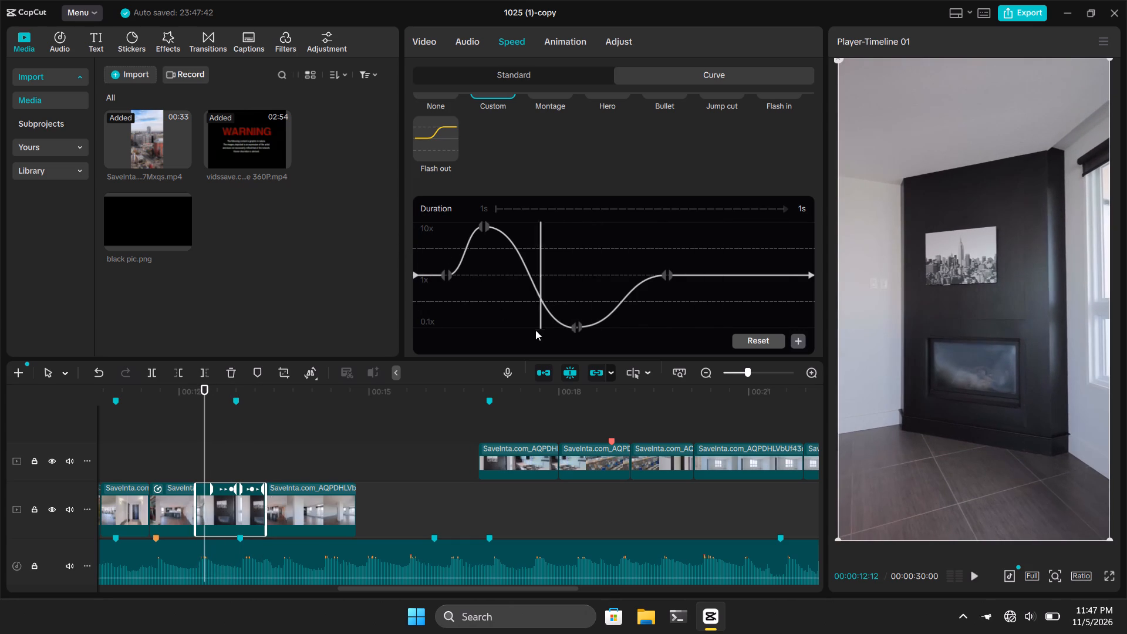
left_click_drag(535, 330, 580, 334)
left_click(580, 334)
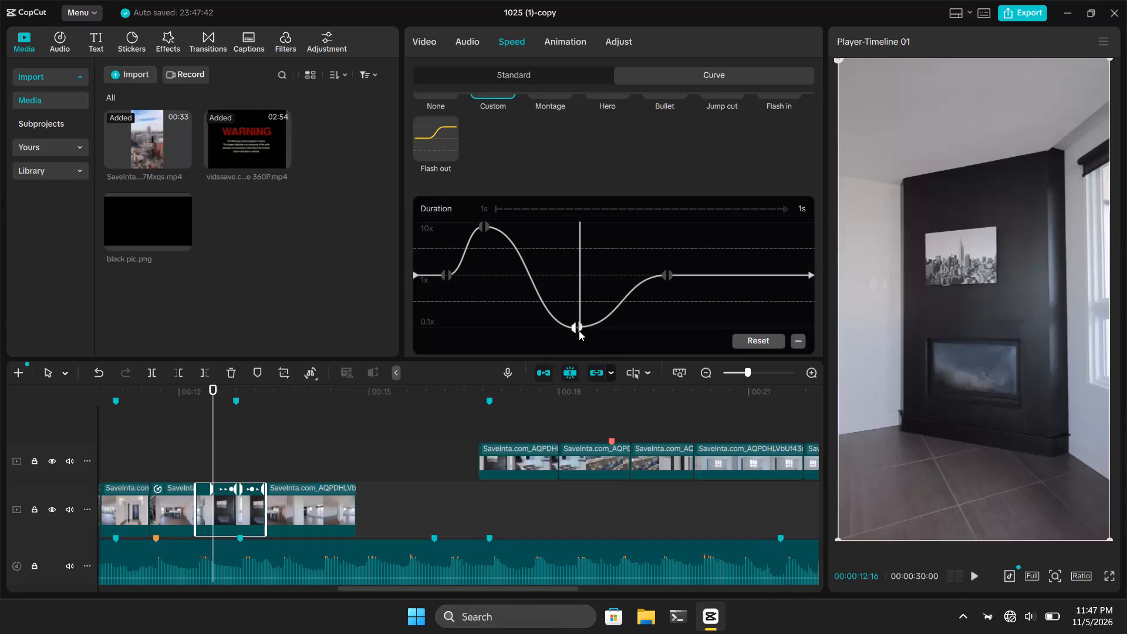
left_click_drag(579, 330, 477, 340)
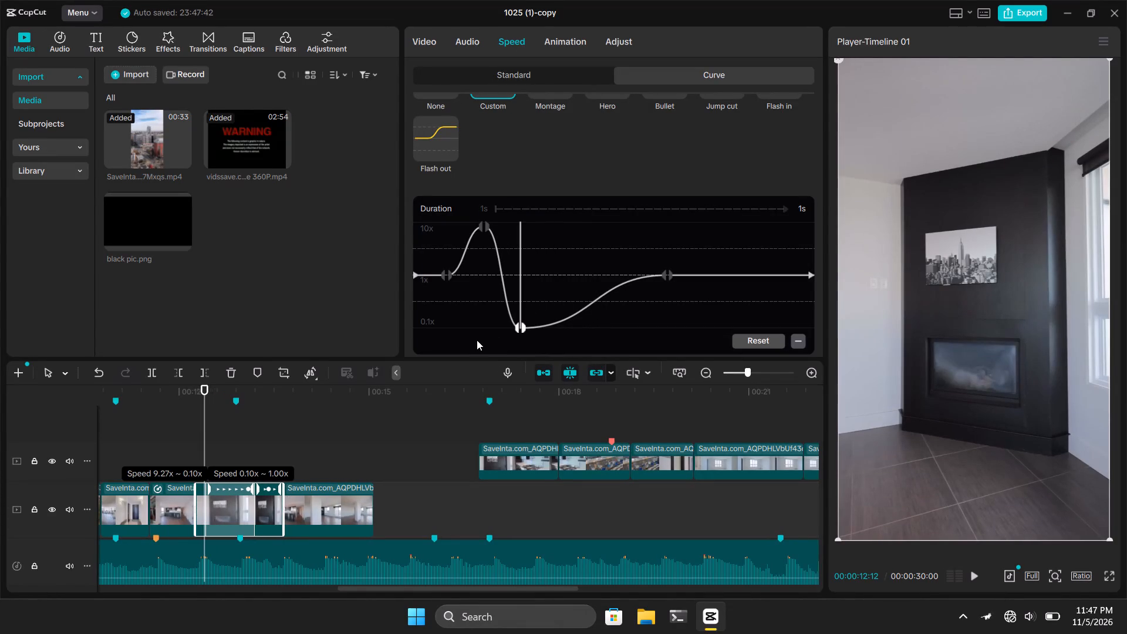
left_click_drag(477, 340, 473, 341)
Play the fireplace clip from near its start, up to about 00:00:13:09, to check the earlier dip.
left_click(419, 251)
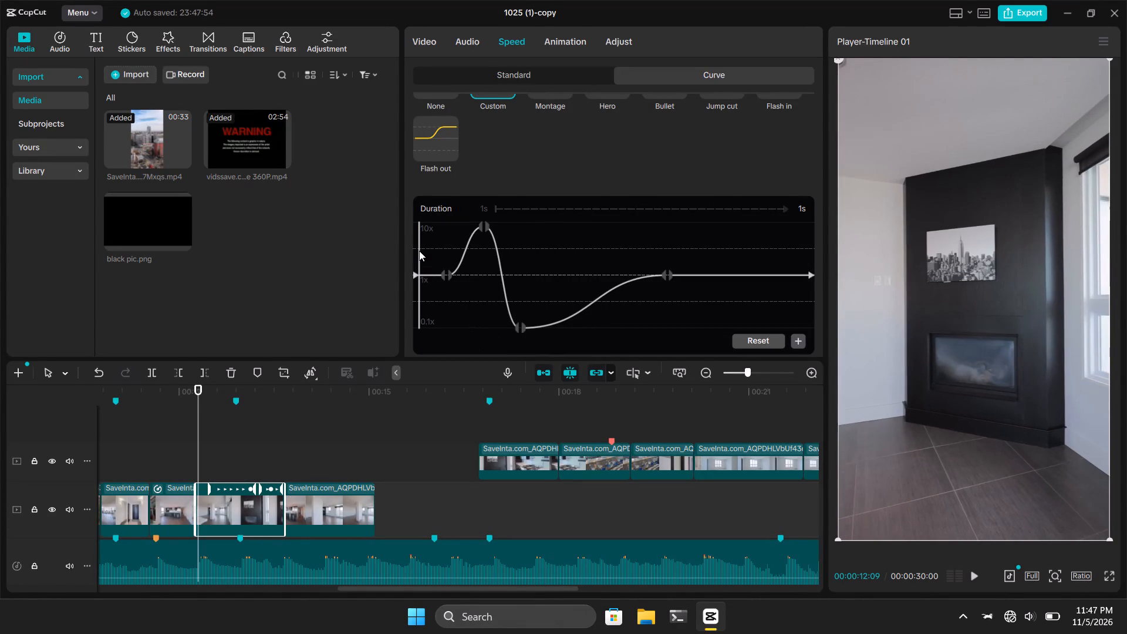
left_click_drag(419, 251, 407, 251)
key("space")
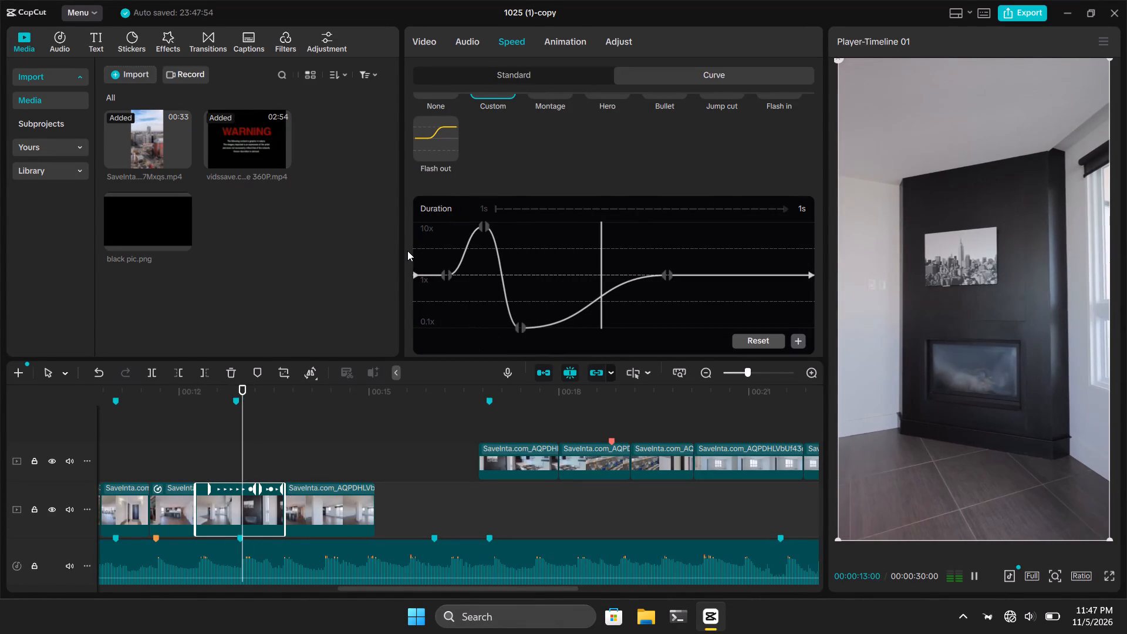
key("space")
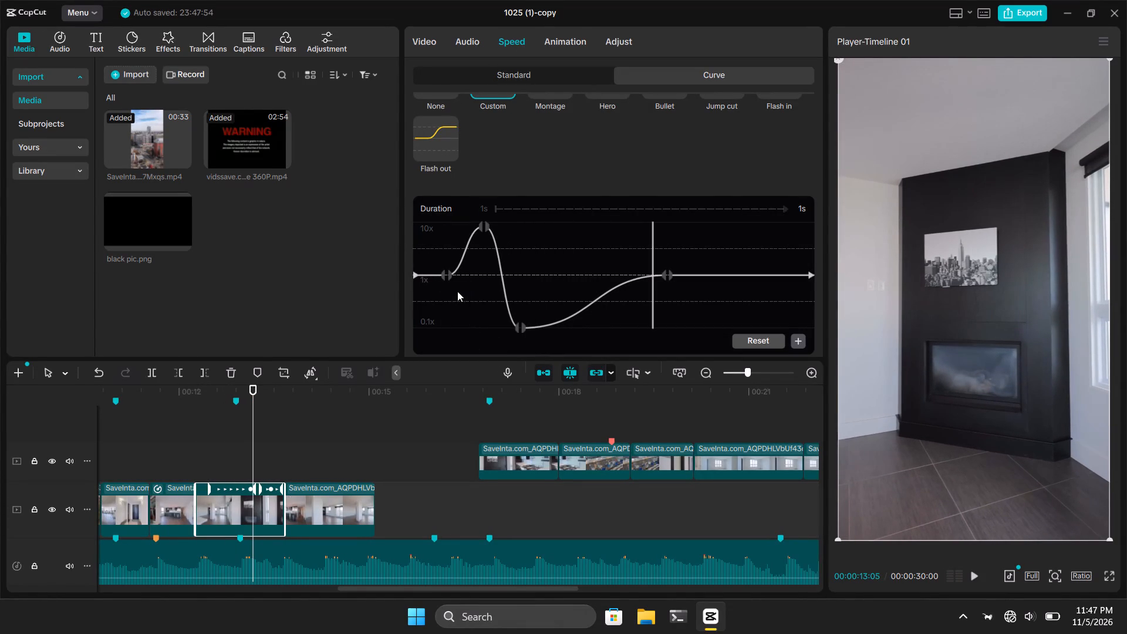
left_click(454, 295)
key("space")
key("space")
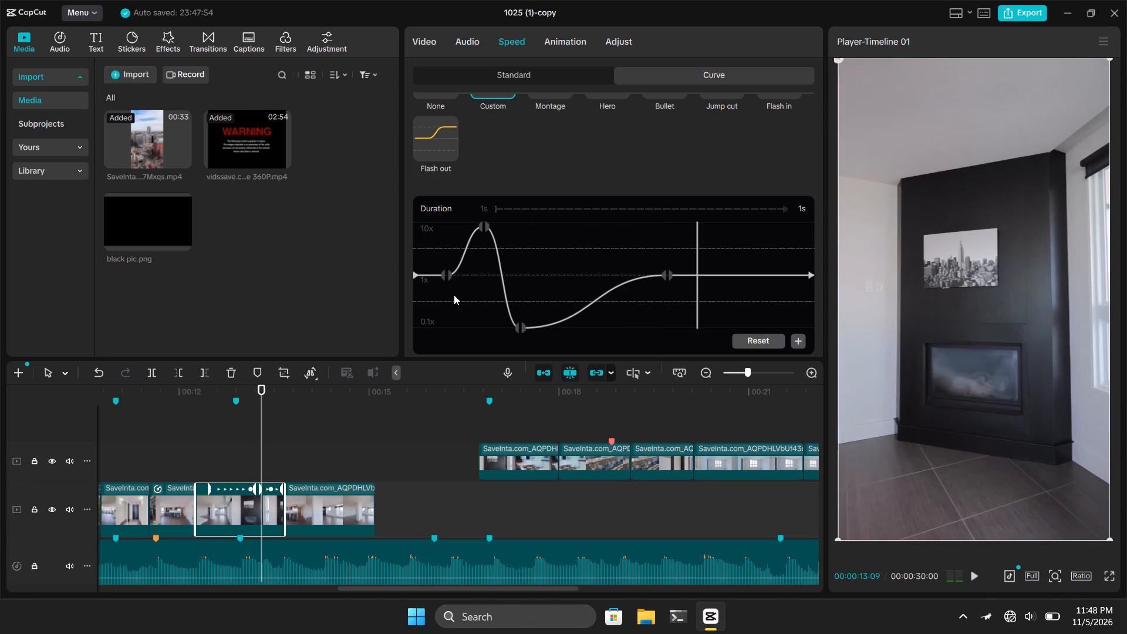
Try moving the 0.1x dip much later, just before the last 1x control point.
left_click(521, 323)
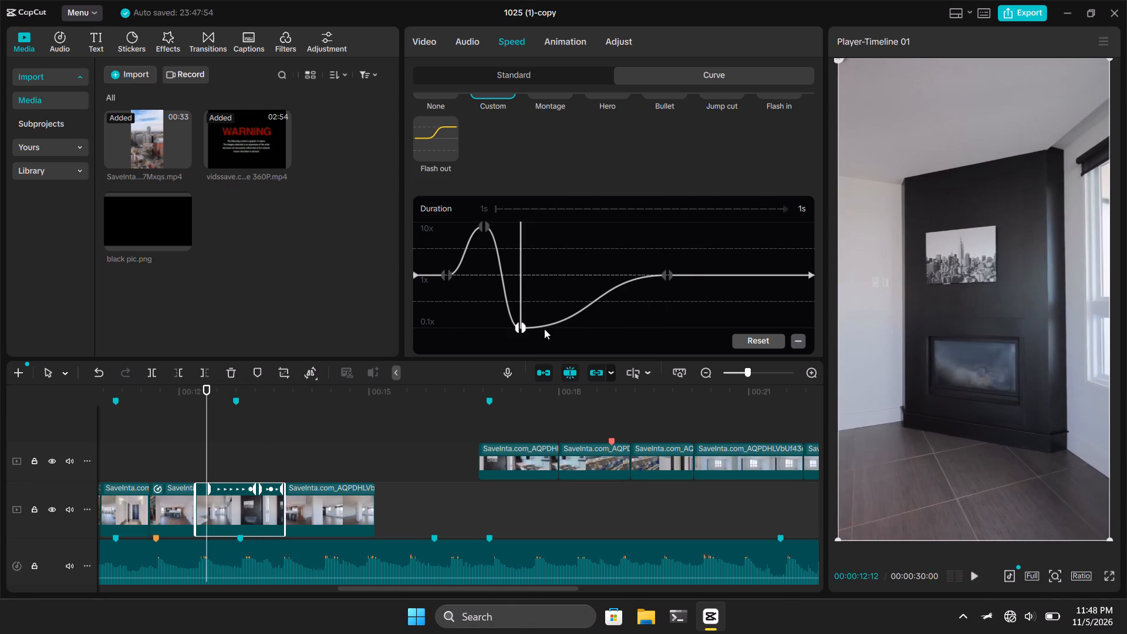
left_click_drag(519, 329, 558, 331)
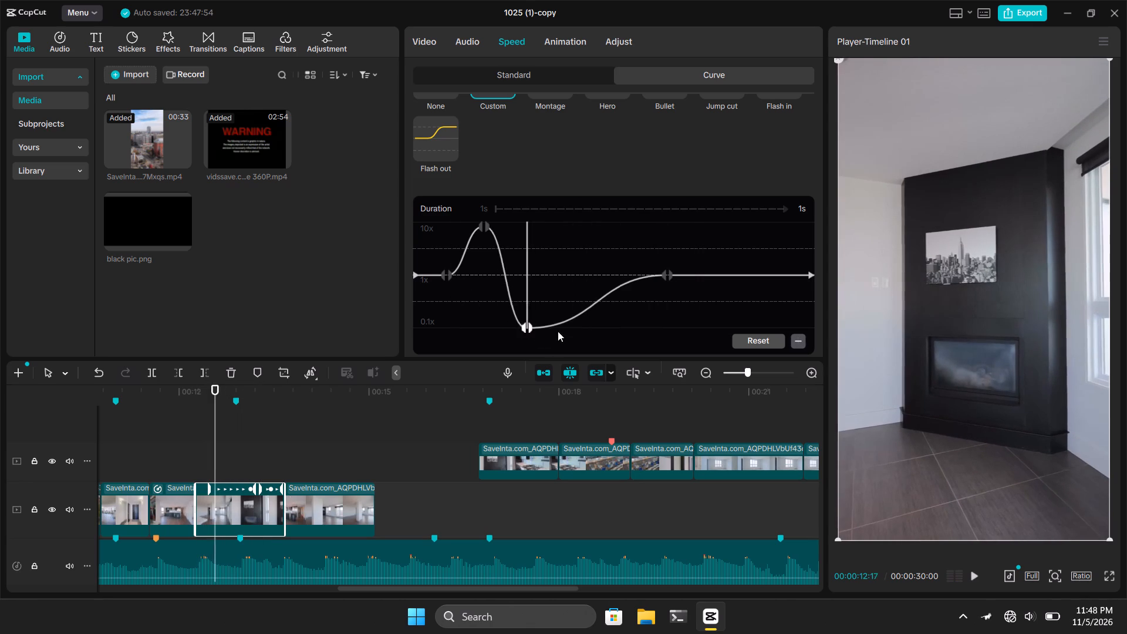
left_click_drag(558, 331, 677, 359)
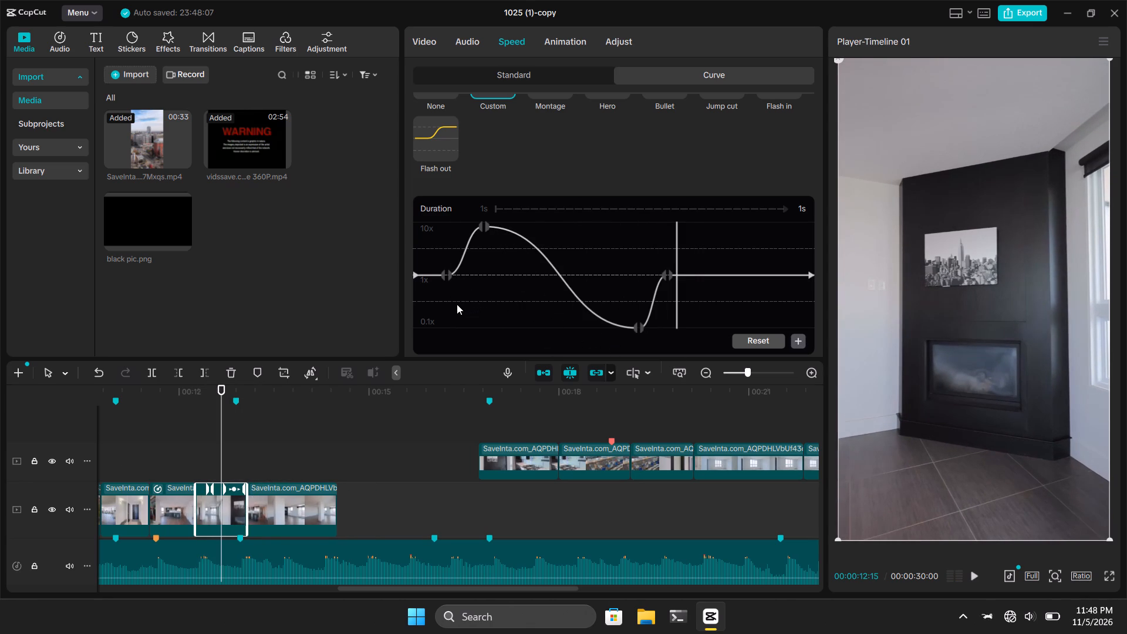
Replay the fireplace clip several times from near its start into the following clip, up to about 00:00:13:22, to judge the late dip.
left_click(453, 304)
key("space")
key("space")
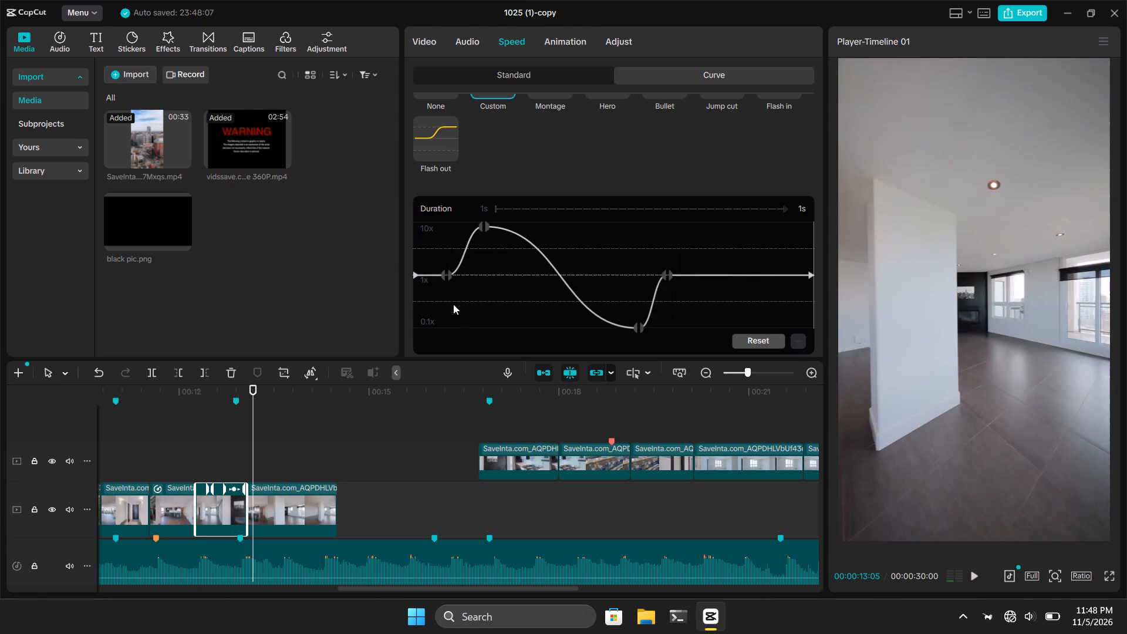
left_click(421, 311)
left_click(421, 311)
key("space")
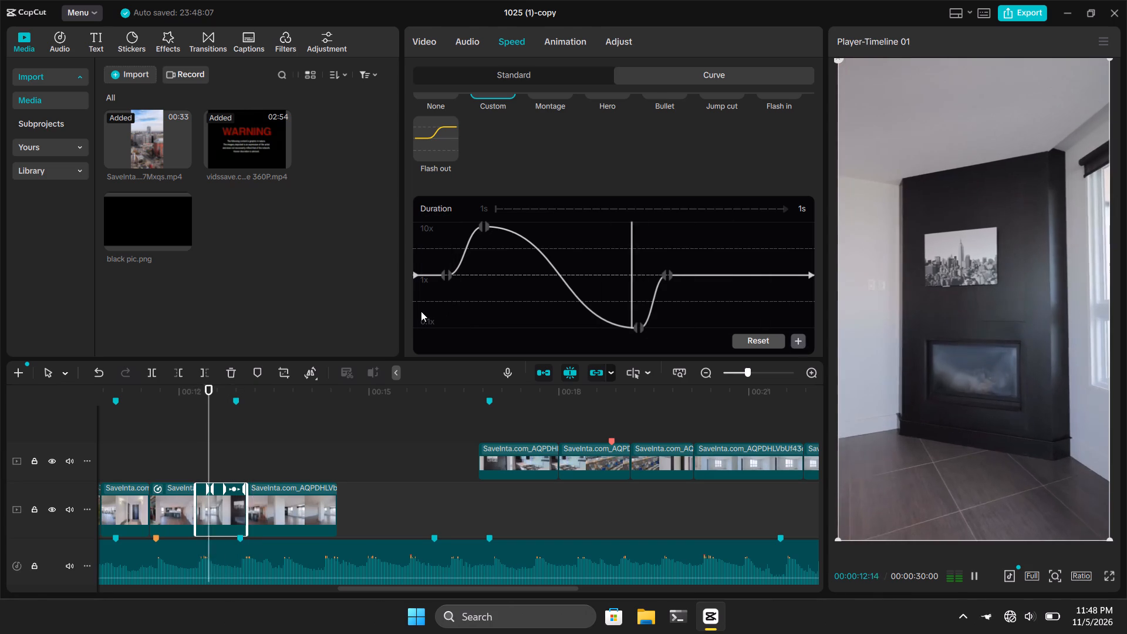
key("space")
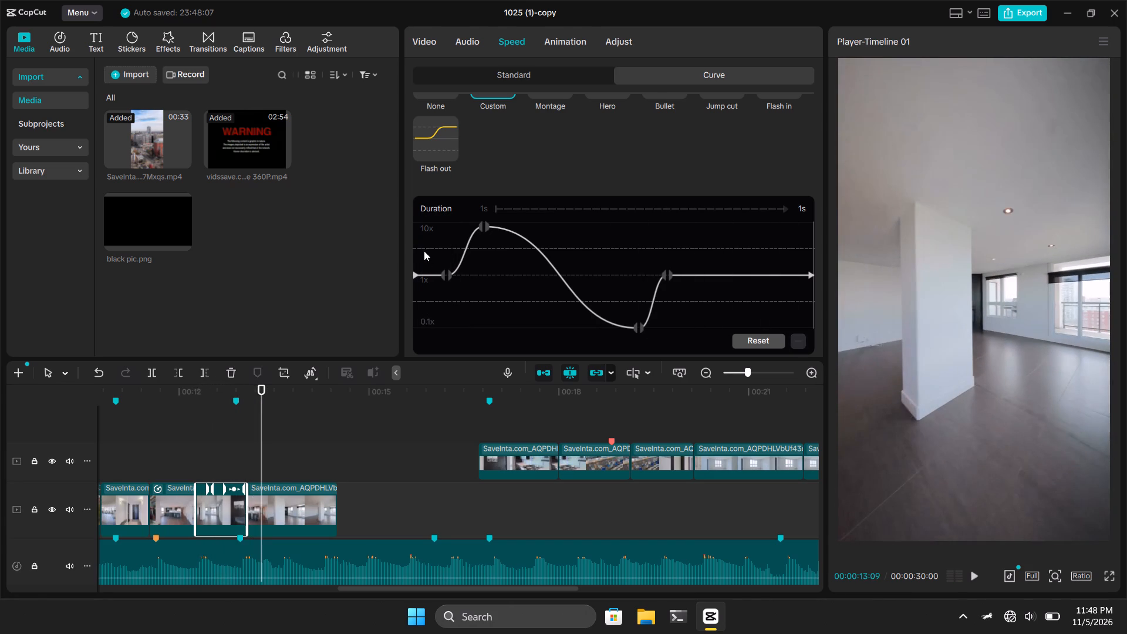
left_click(424, 249)
left_click_drag(424, 249, 405, 250)
key("space")
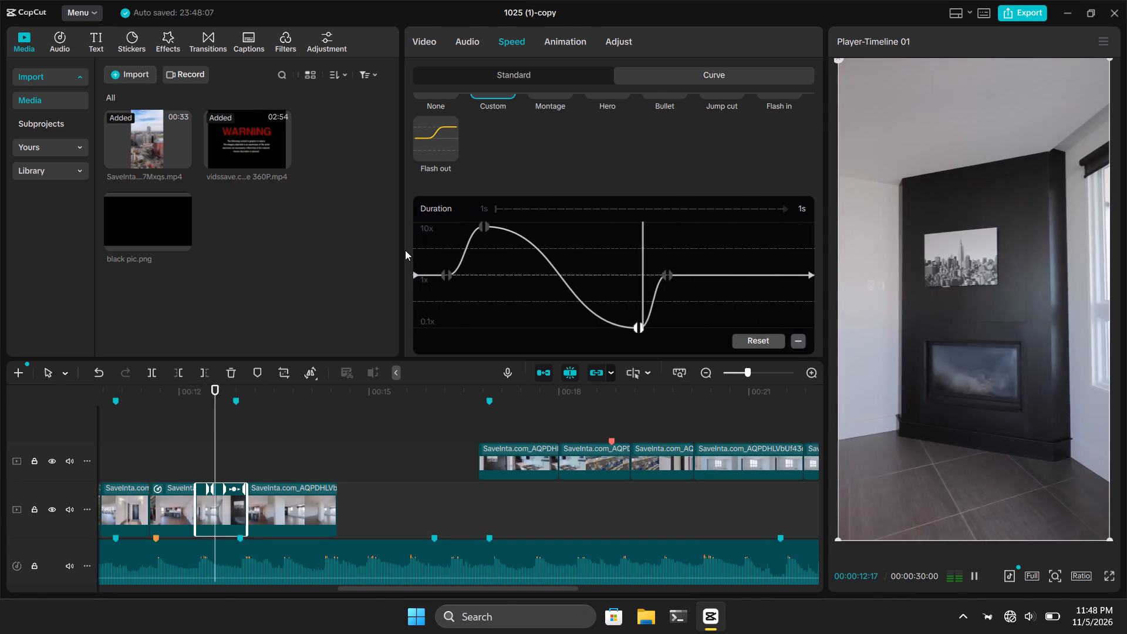
key("space")
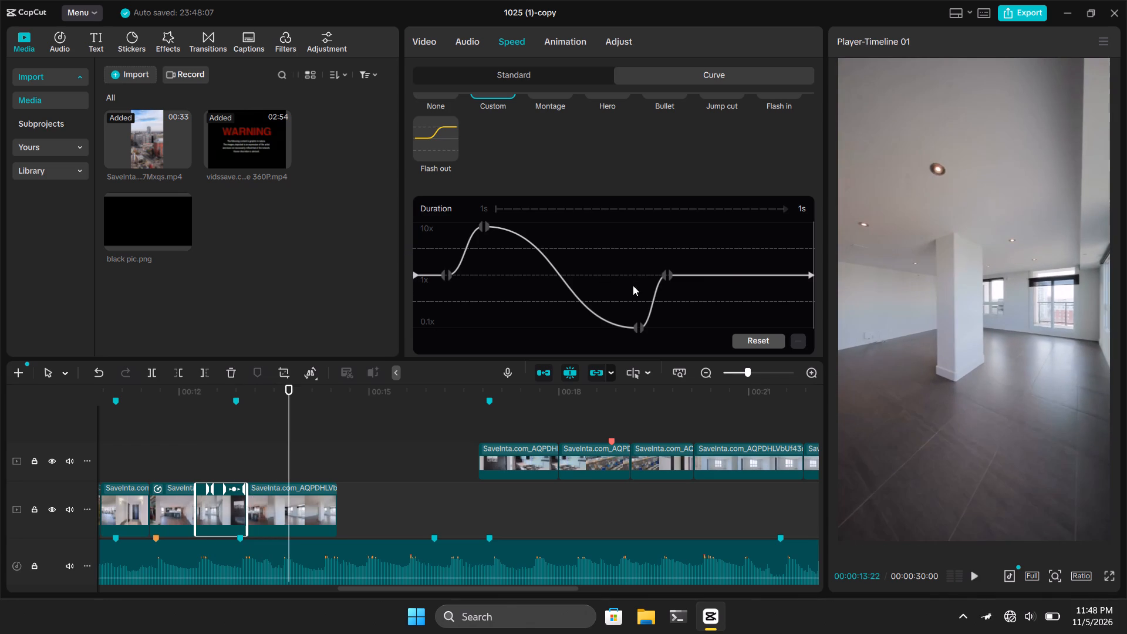
Move the 0.1x dip back to about 40% of the curve and the last 1x control point to about mid-curve.
left_click_drag(639, 328, 603, 327)
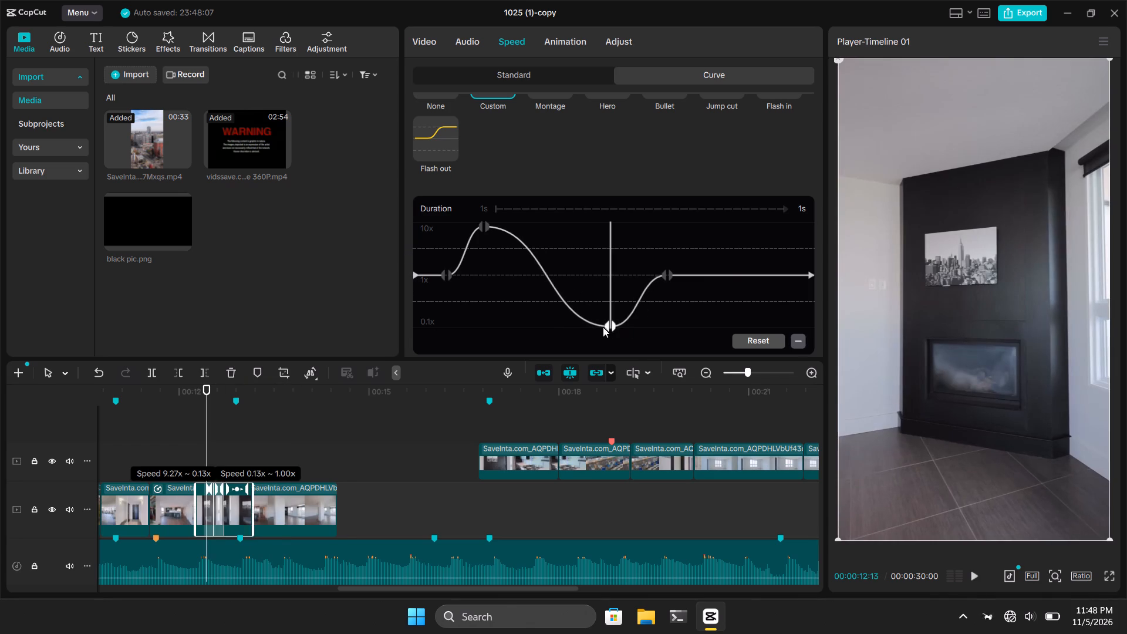
left_click_drag(603, 327, 573, 331)
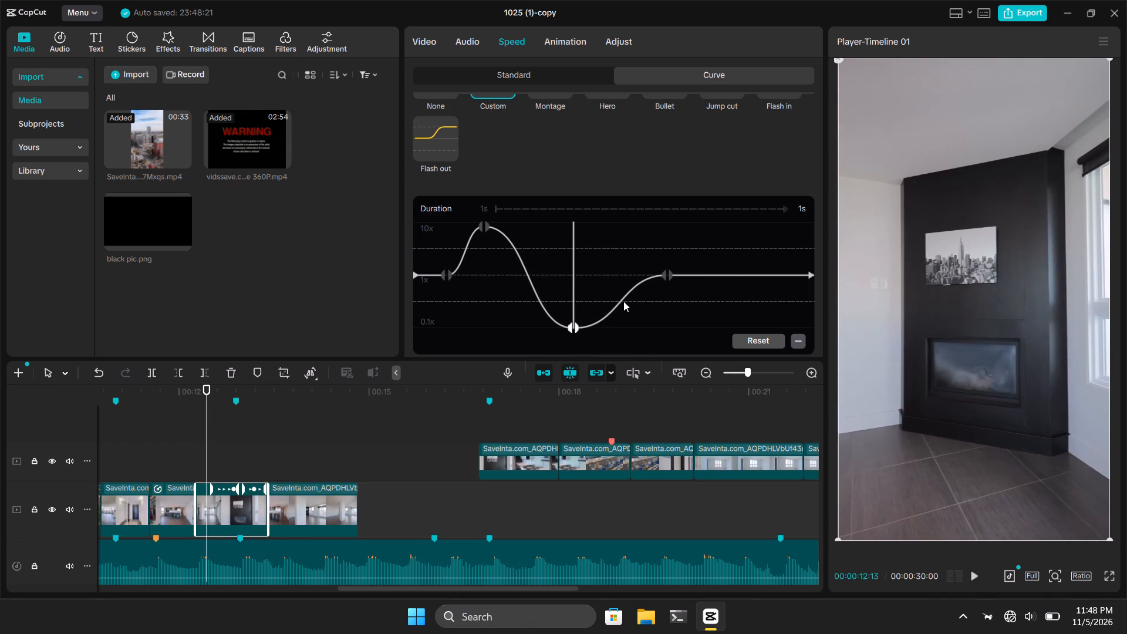
left_click_drag(663, 276, 625, 275)
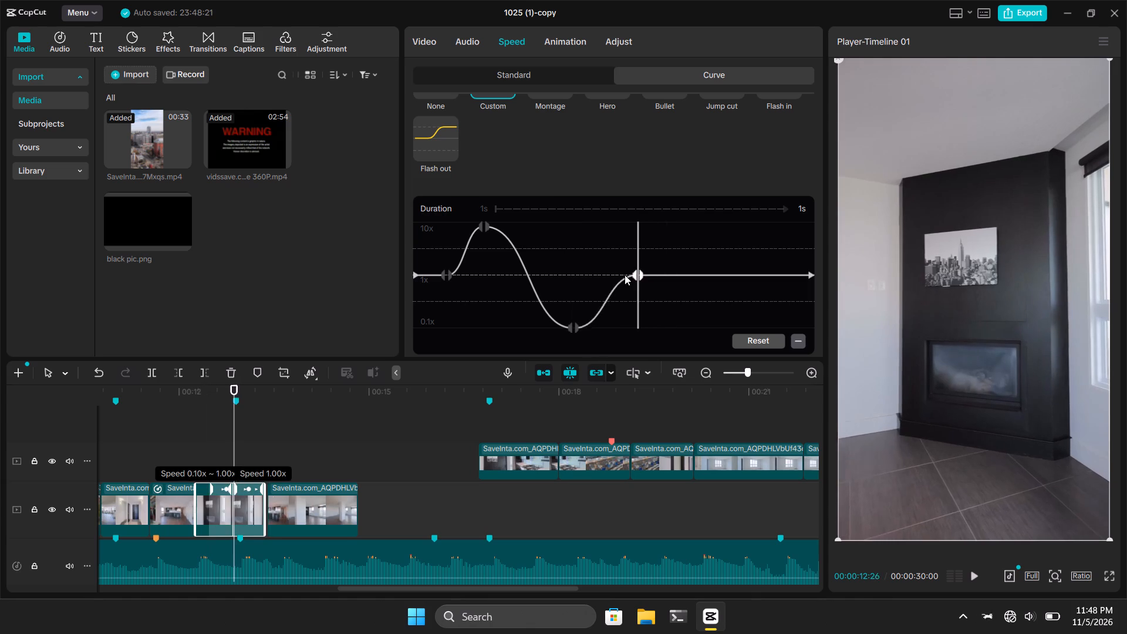
left_click_drag(625, 275, 578, 276)
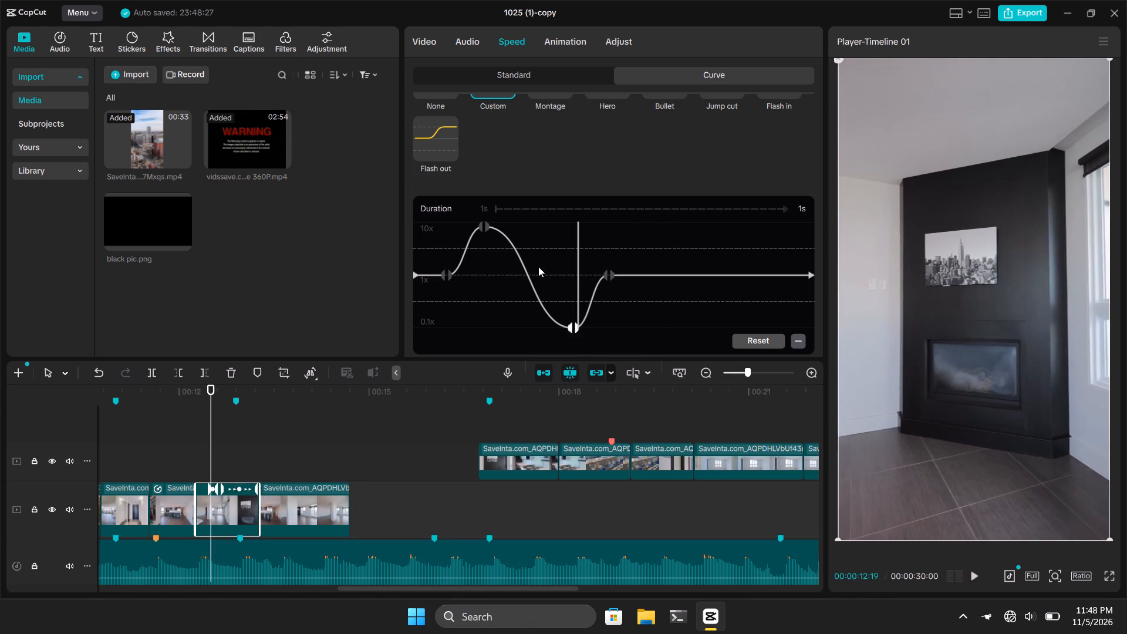
Play the fireplace clip from its start at 00:00:12:08 into the following clip, to about 00:00:13:29.
left_click(485, 268)
left_click_drag(485, 268, 384, 272)
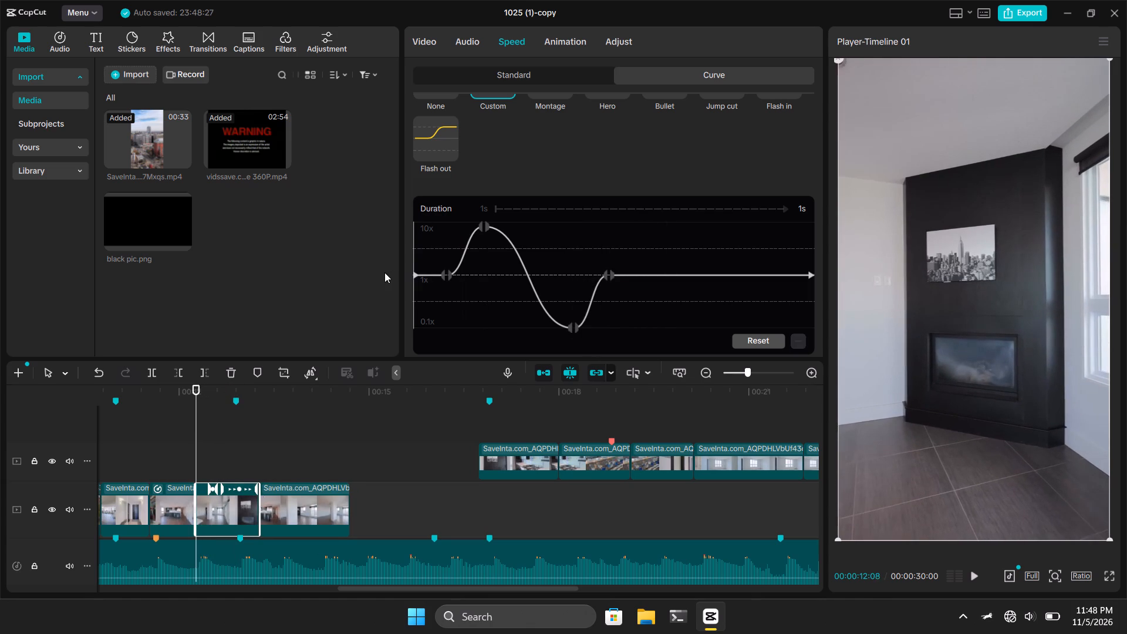
key("space")
key("space")
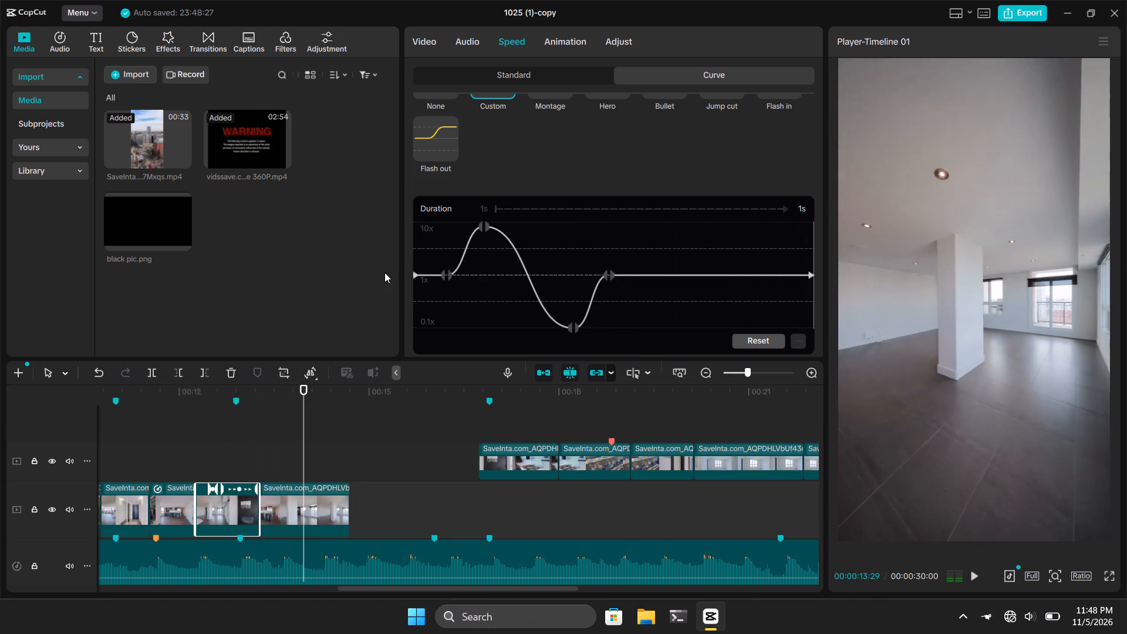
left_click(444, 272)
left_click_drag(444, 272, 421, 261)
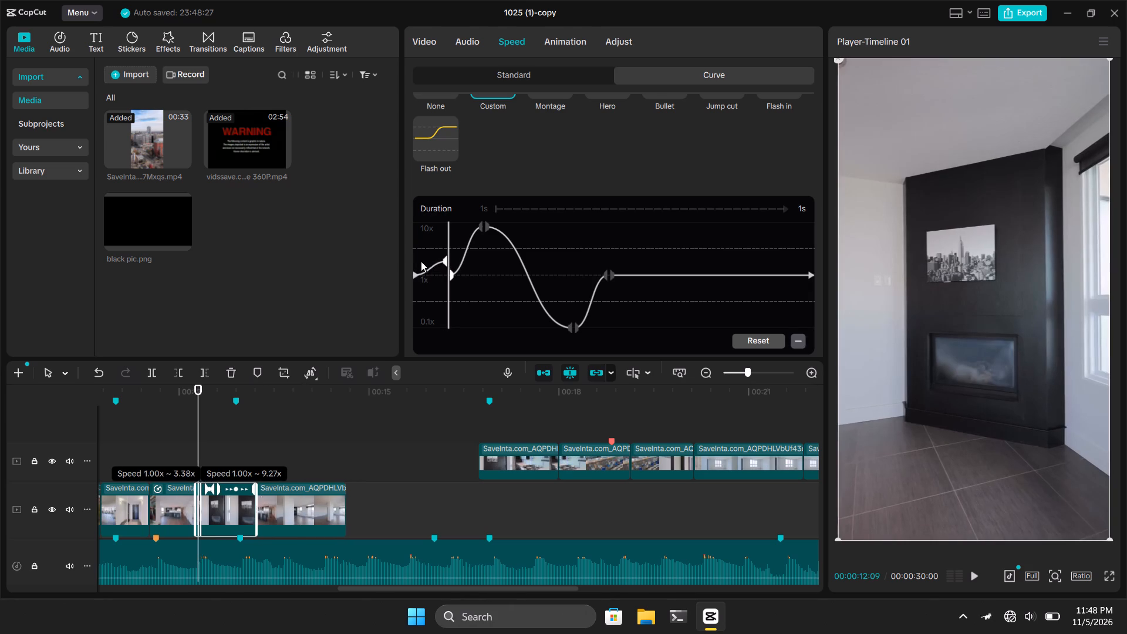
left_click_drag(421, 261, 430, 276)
Lower the speed curve's start point and both halves of its first control point to the same level slightly below 1x.
left_click_drag(415, 275, 415, 279)
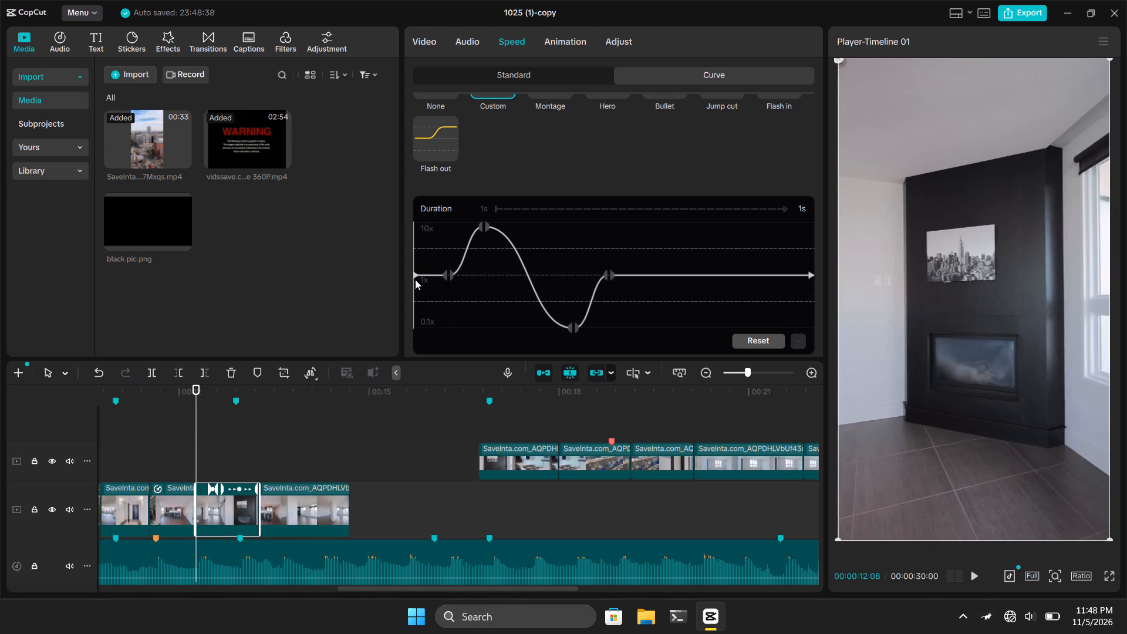
left_click_drag(415, 279, 415, 282)
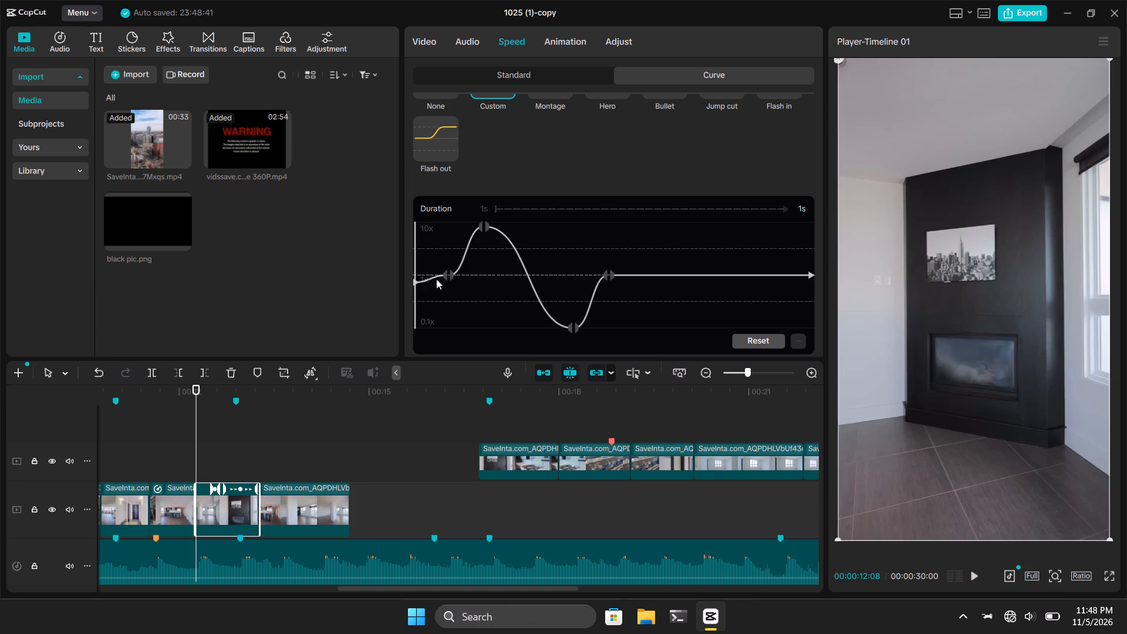
left_click_drag(446, 276, 447, 283)
left_click(451, 278)
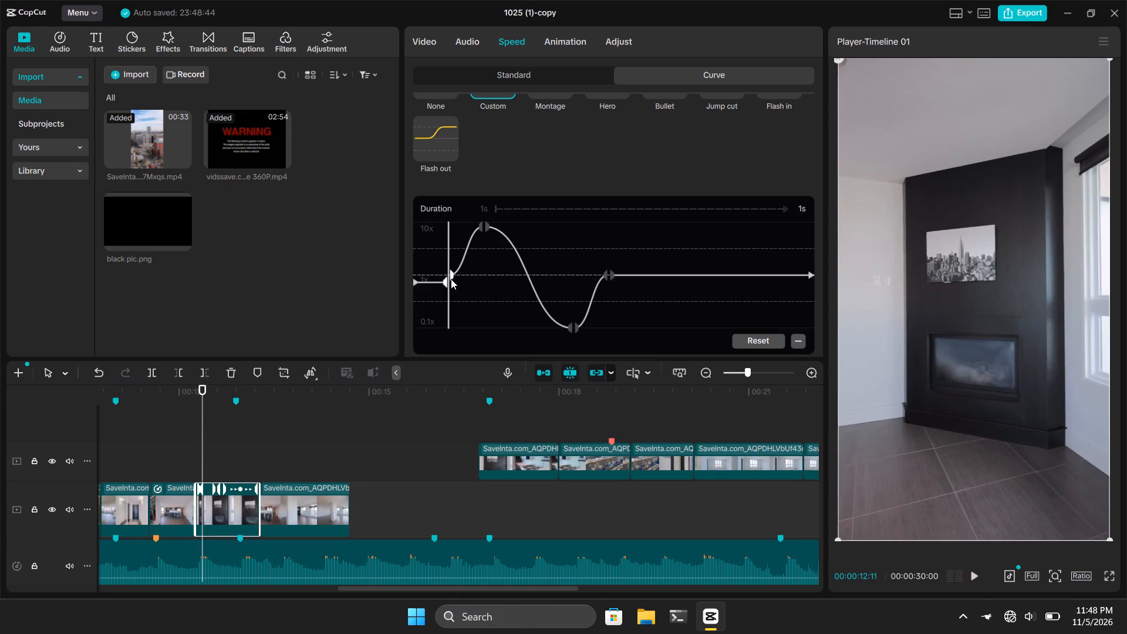
left_click(417, 279)
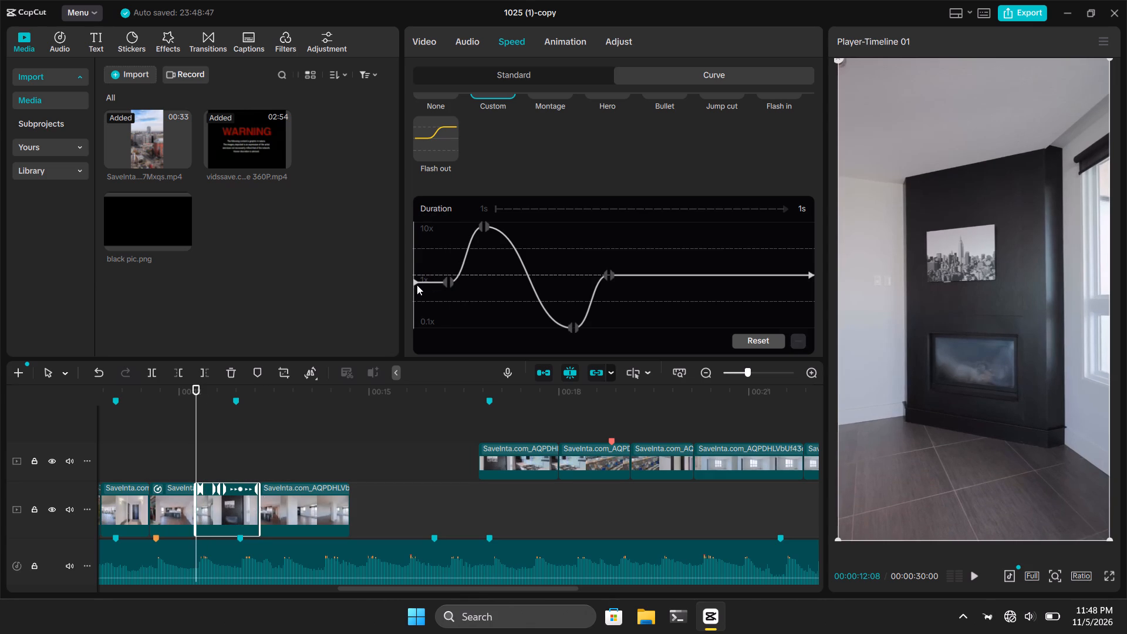
left_click_drag(415, 282, 415, 285)
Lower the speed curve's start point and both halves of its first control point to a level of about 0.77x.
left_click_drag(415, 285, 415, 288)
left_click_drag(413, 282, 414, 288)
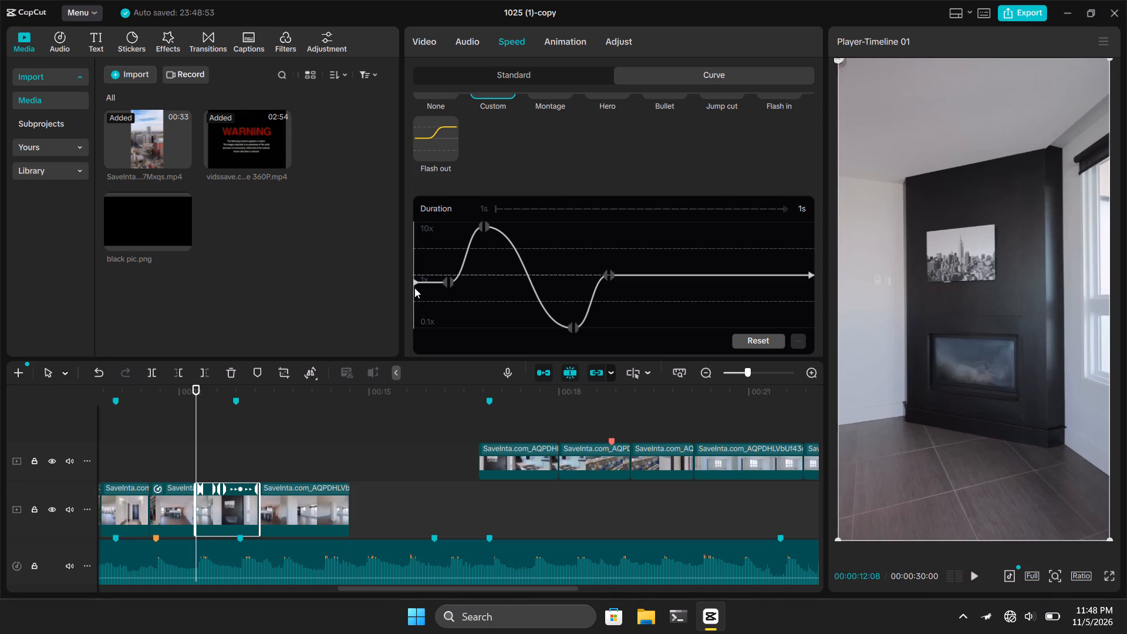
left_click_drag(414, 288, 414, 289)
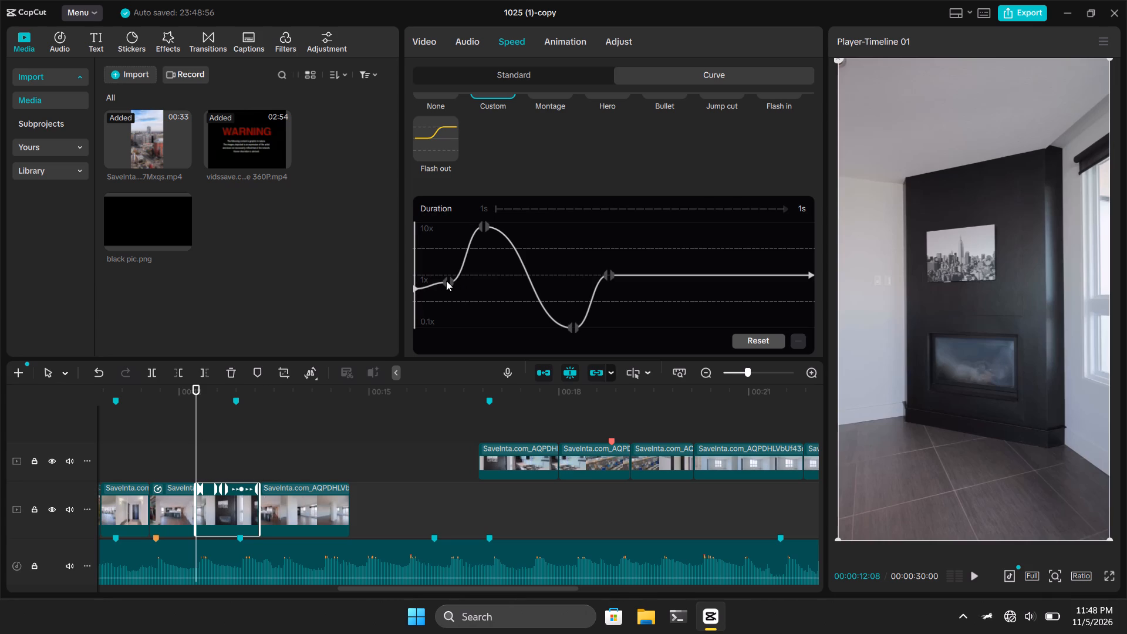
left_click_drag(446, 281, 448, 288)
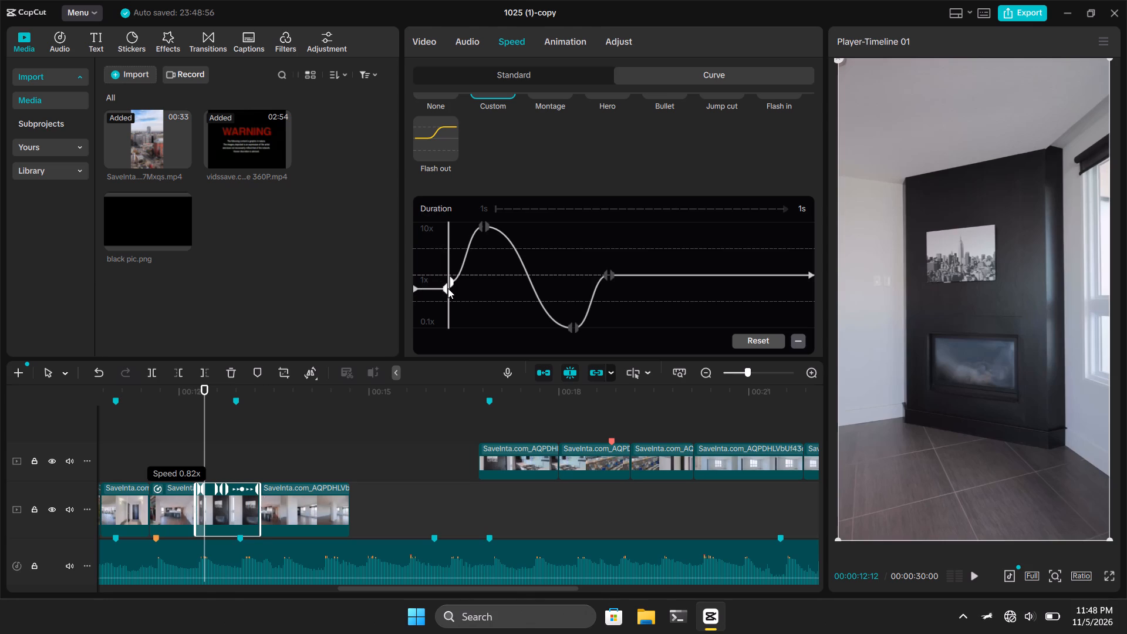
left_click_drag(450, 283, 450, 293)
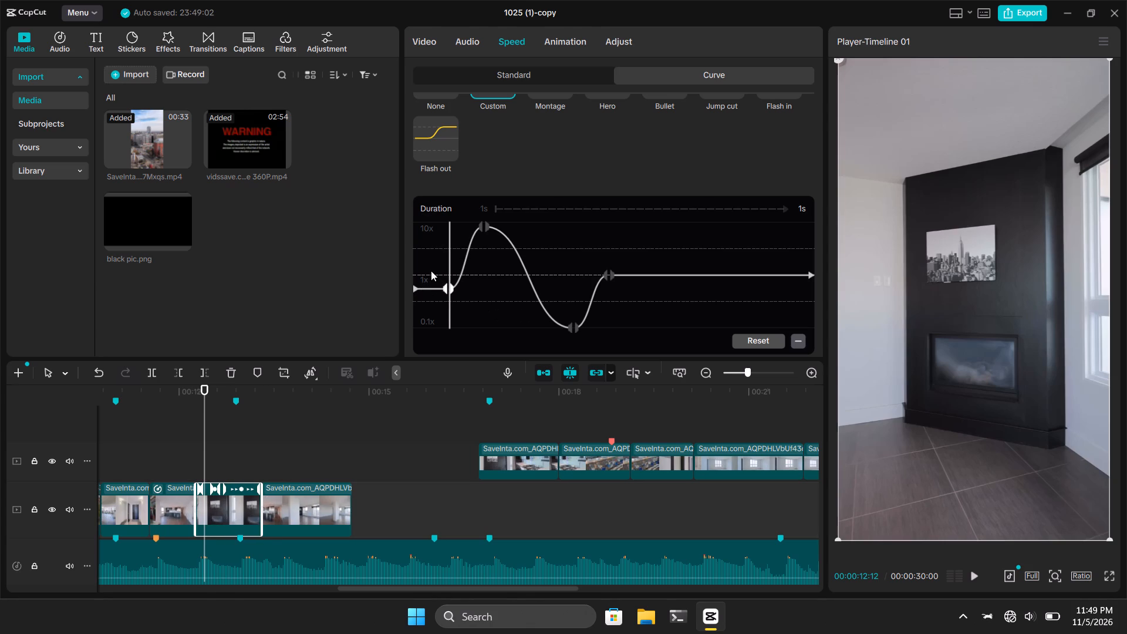
Play the fireplace clip twice from its start at 00:00:12:08, up to about 00:00:13:03, to judge the ramp against the music.
left_click(431, 271)
left_click_drag(431, 271, 399, 269)
key("space")
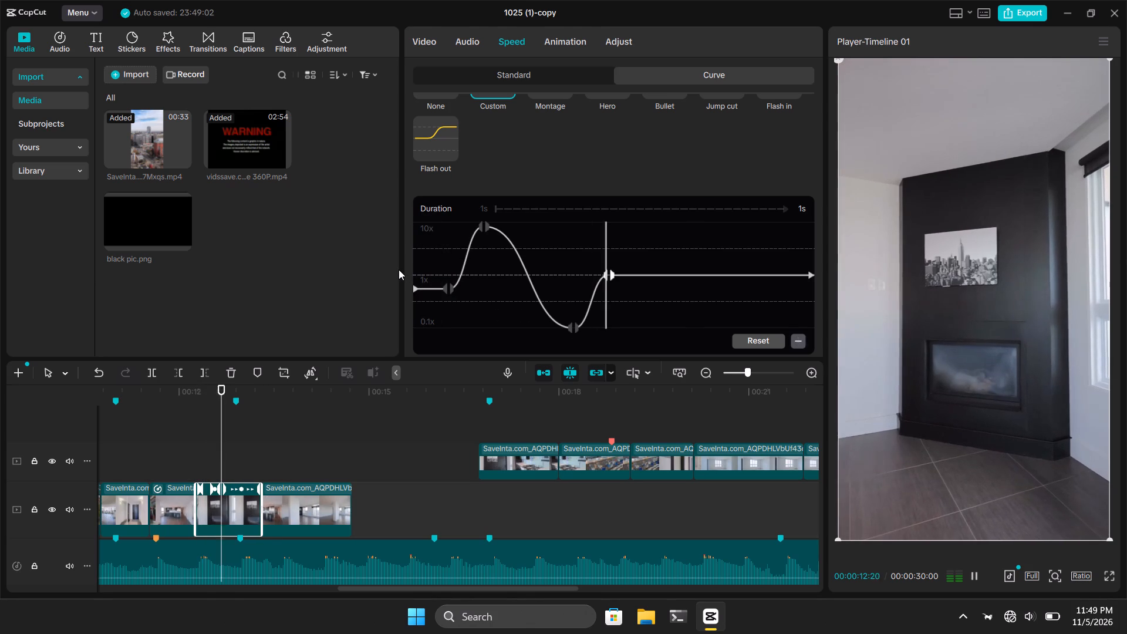
key("space")
left_click(434, 267)
left_click_drag(434, 267, 399, 267)
key("space")
key("space")
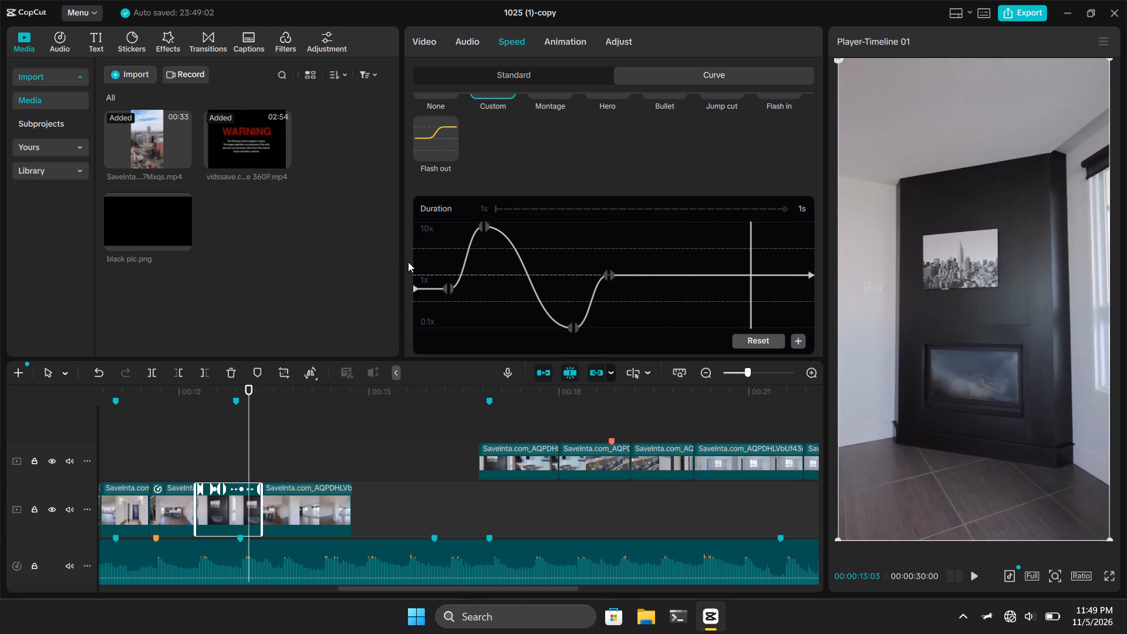
Raise the fireplace clip's speed peak to 10x and shift it to about 22% of the curve.
left_click(481, 230)
left_click(481, 230)
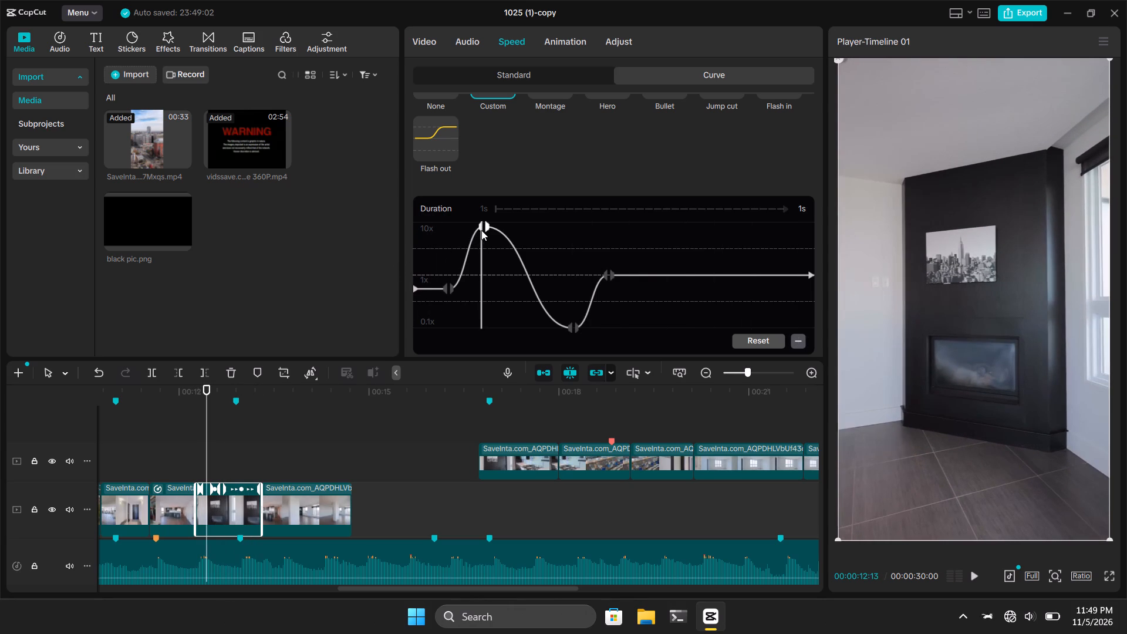
left_click(484, 226)
left_click_drag(484, 226, 509, 223)
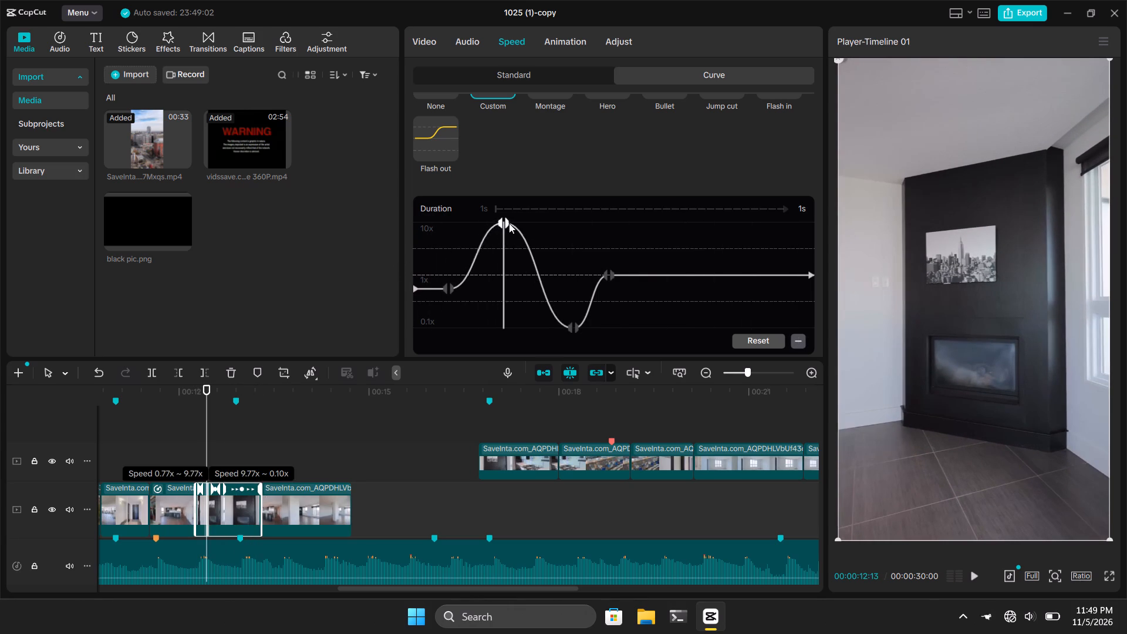
left_click_drag(509, 223, 521, 220)
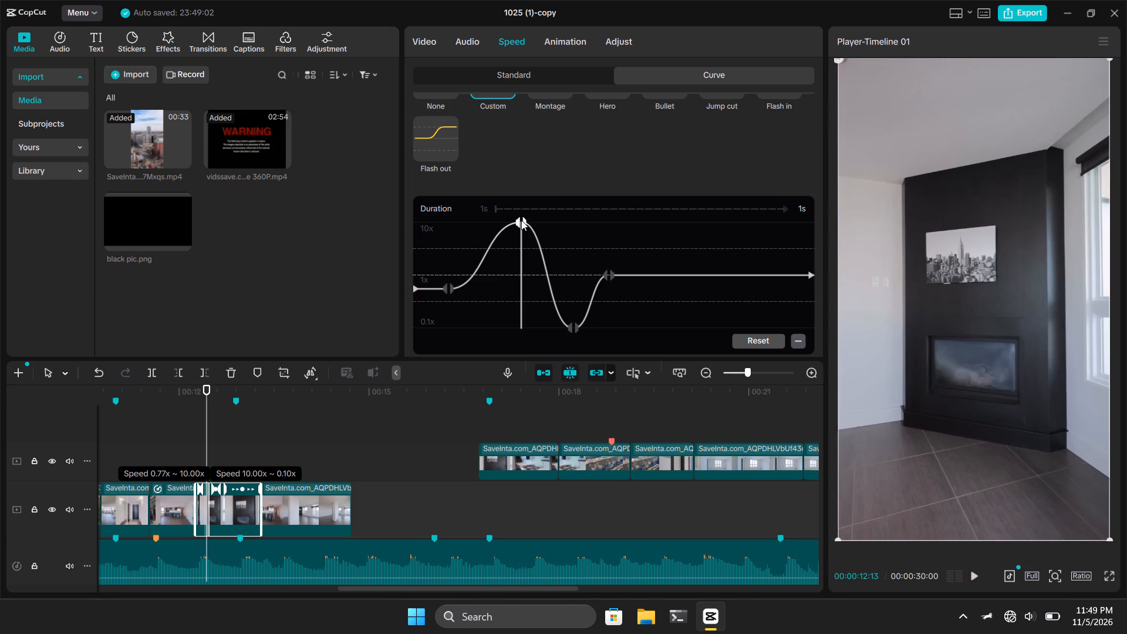
left_click_drag(521, 220, 481, 217)
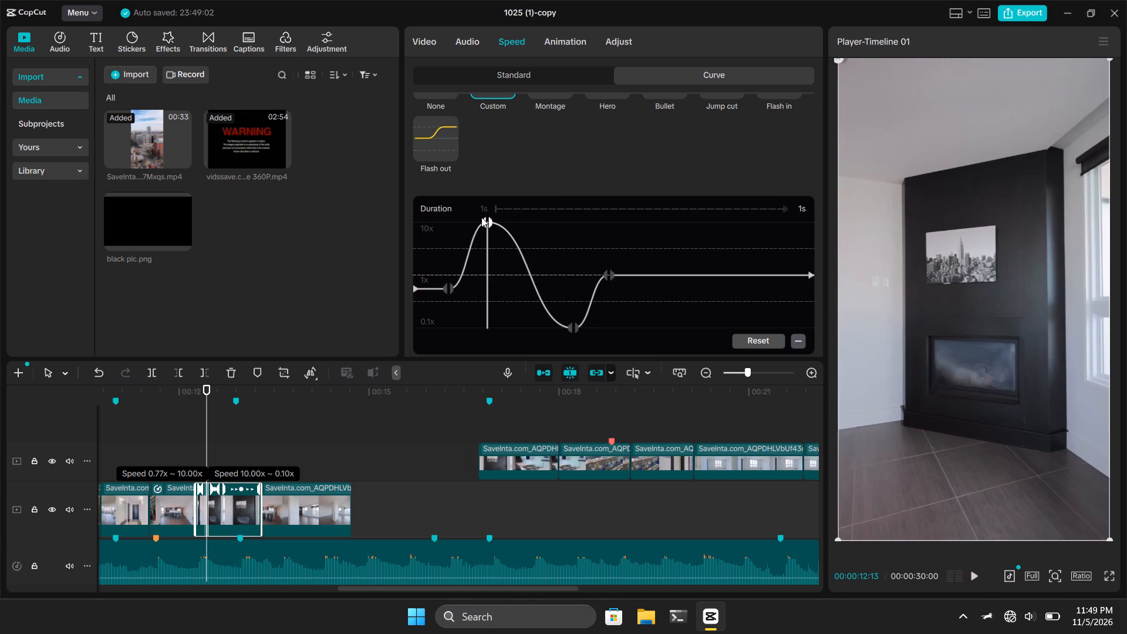
left_click_drag(481, 217, 502, 214)
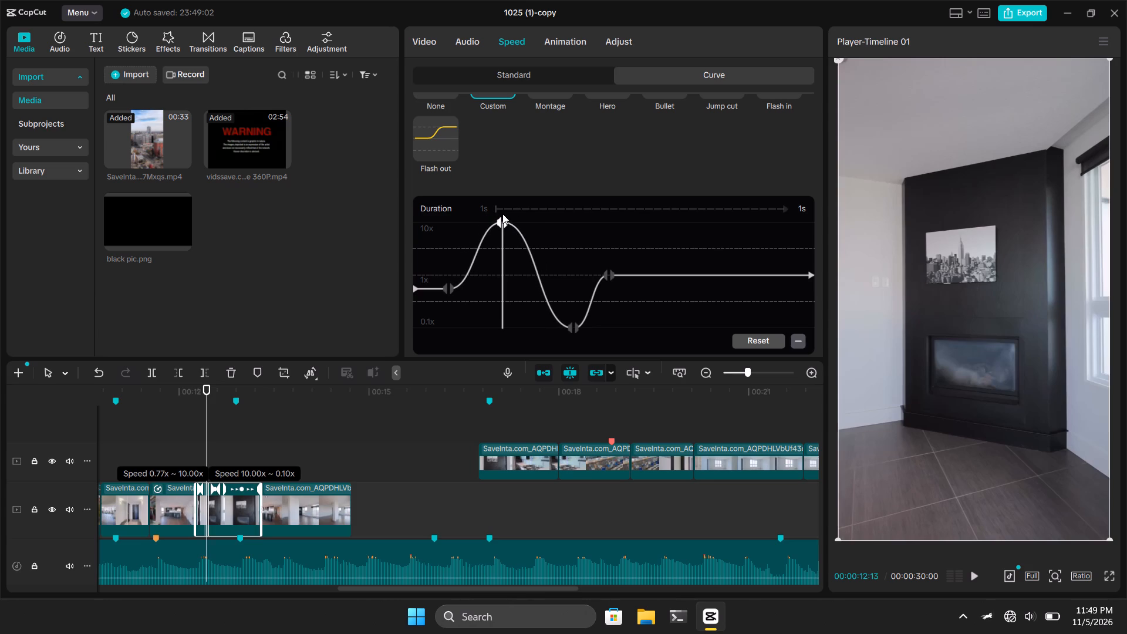
Play the fireplace clip from its start to about 00:00:13:00 to check the moved peak.
left_click(459, 229)
left_click_drag(459, 229, 438, 232)
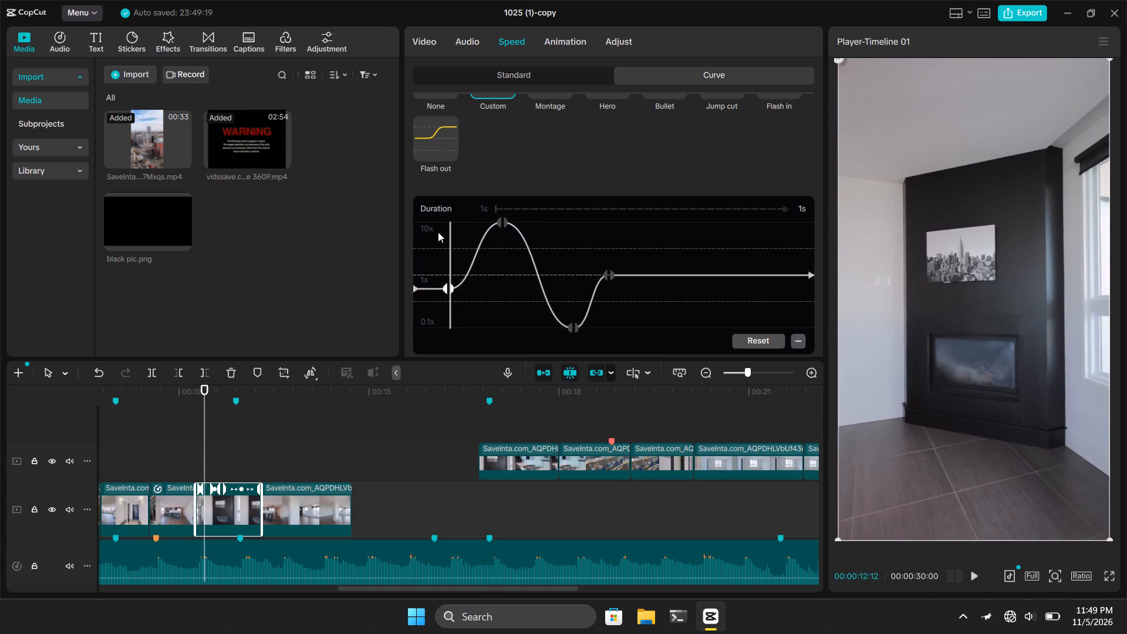
left_click_drag(438, 232, 388, 236)
key("space")
key("space")
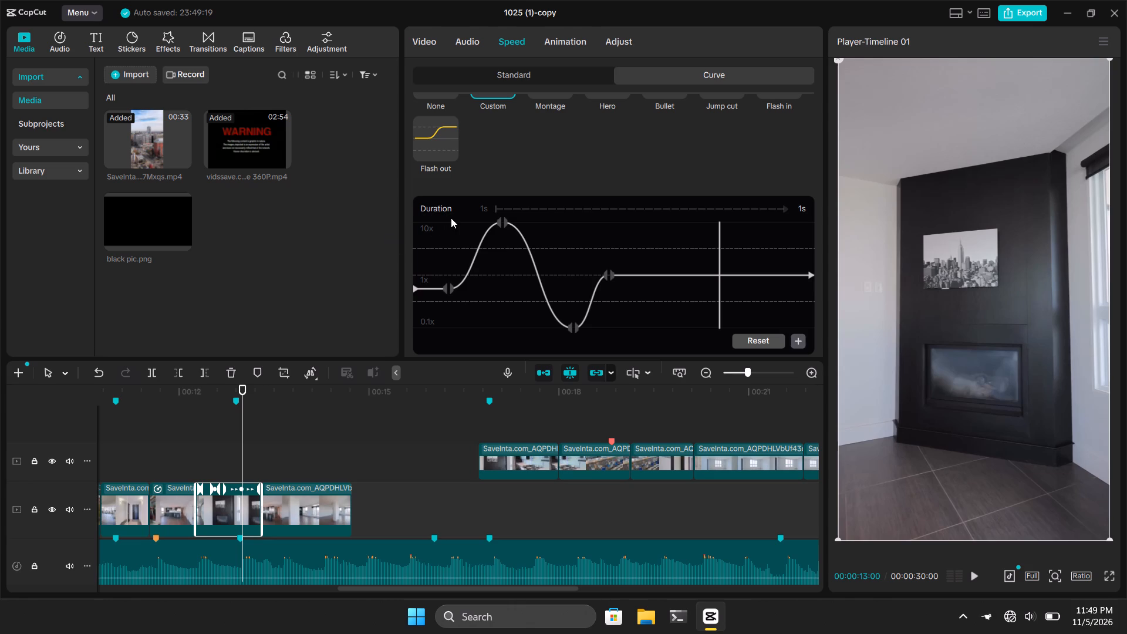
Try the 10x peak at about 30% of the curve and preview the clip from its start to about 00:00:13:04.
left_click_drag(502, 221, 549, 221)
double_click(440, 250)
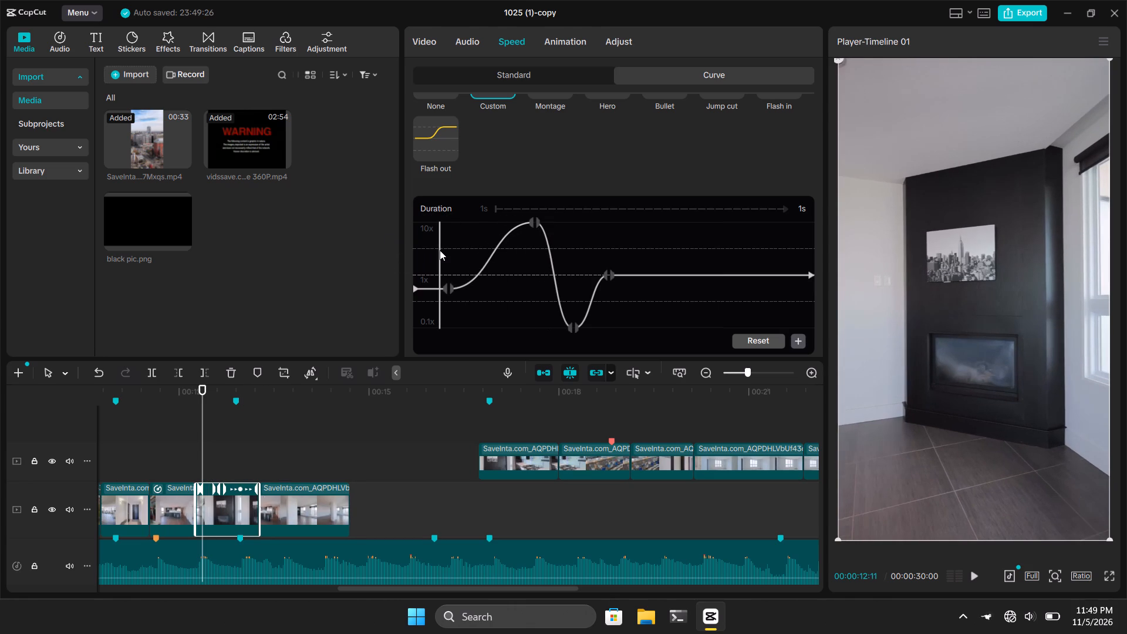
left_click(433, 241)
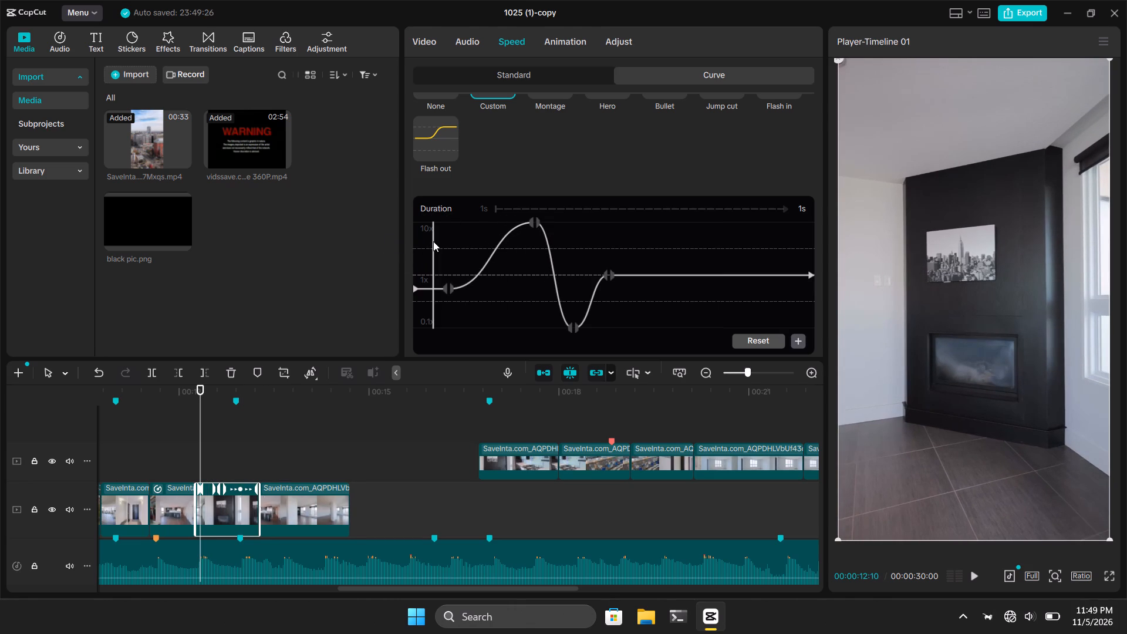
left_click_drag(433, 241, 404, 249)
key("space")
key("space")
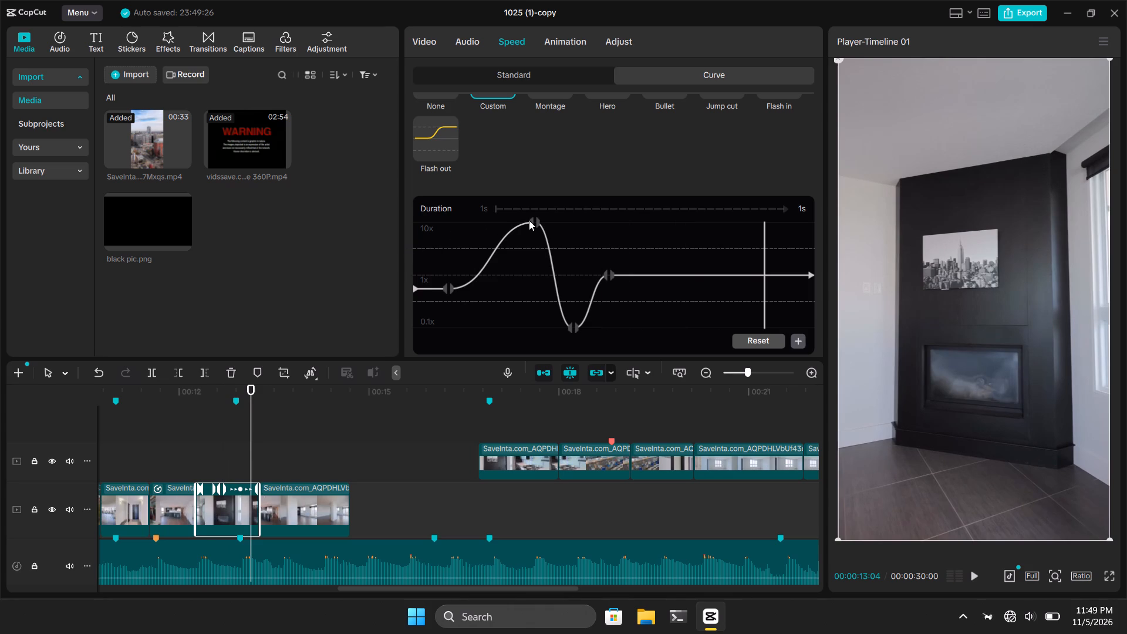
Move the 10x peak back to about 19% of the curve, close after the first control point.
left_click_drag(531, 225, 509, 225)
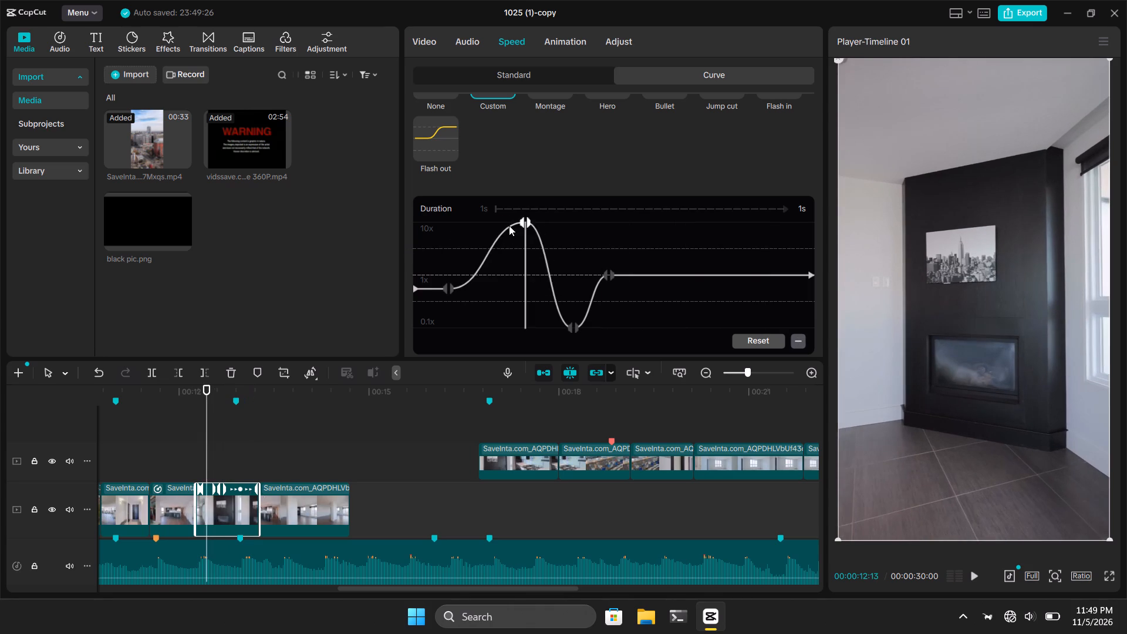
left_click_drag(509, 225, 456, 220)
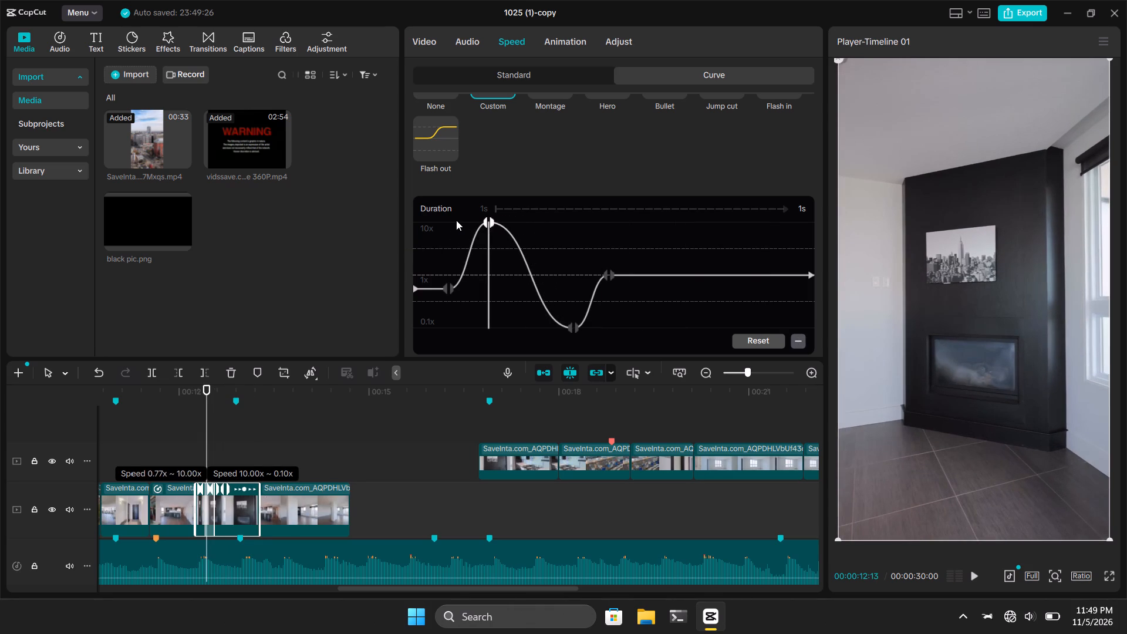
left_click_drag(456, 220, 450, 205)
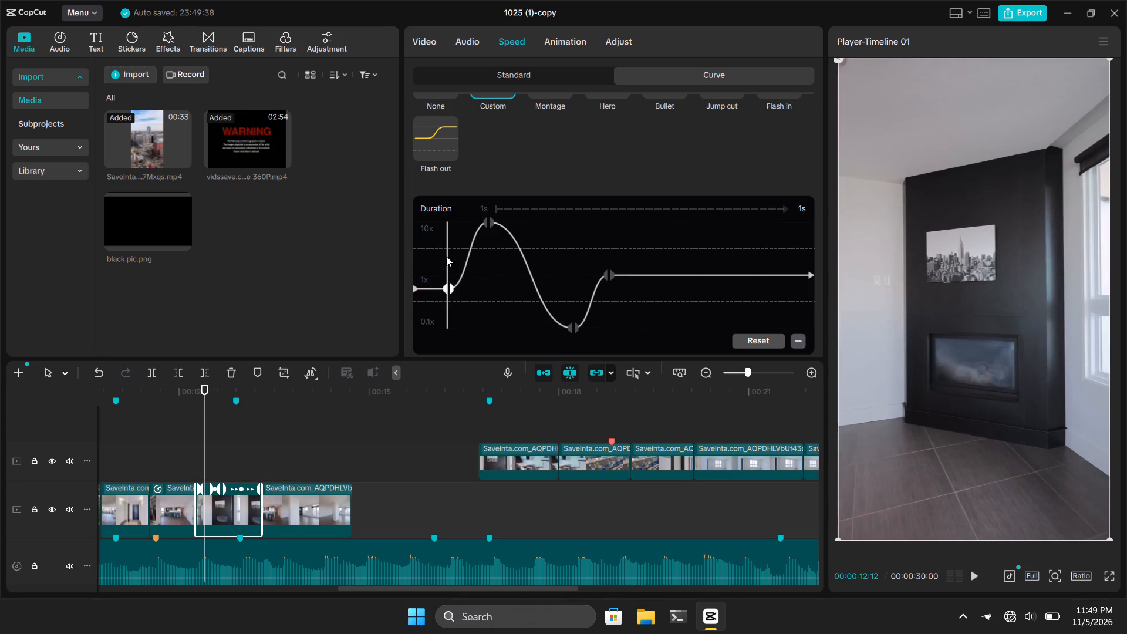
Lower the curve's start point and both halves of its first control point to 0.65x.
left_click_drag(416, 289, 416, 294)
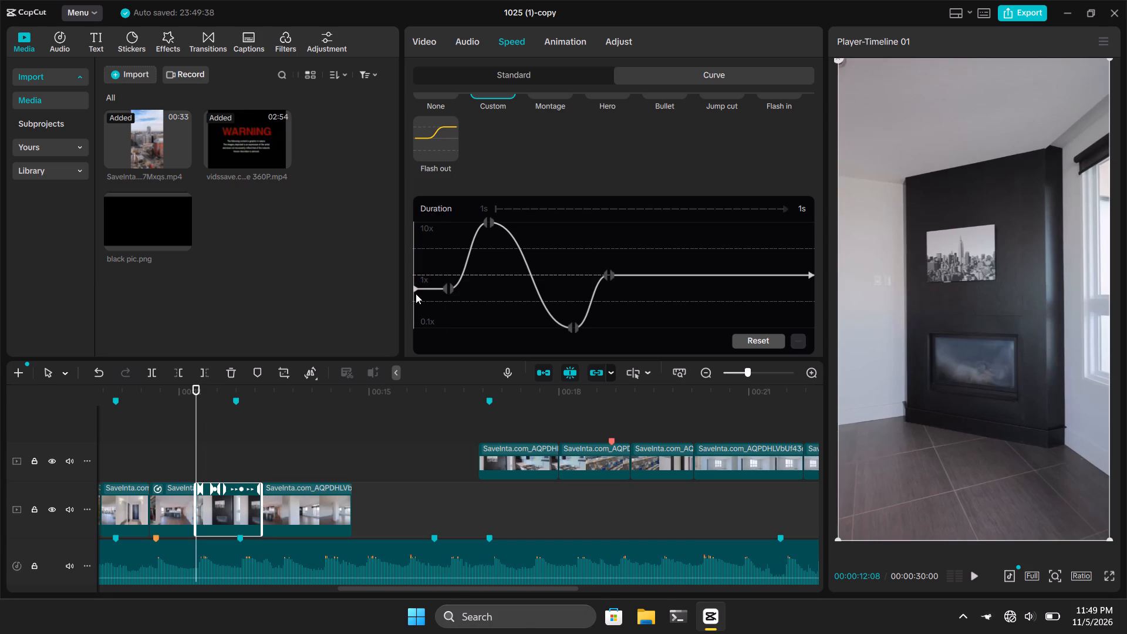
left_click_drag(416, 294, 416, 296)
double_click(449, 289)
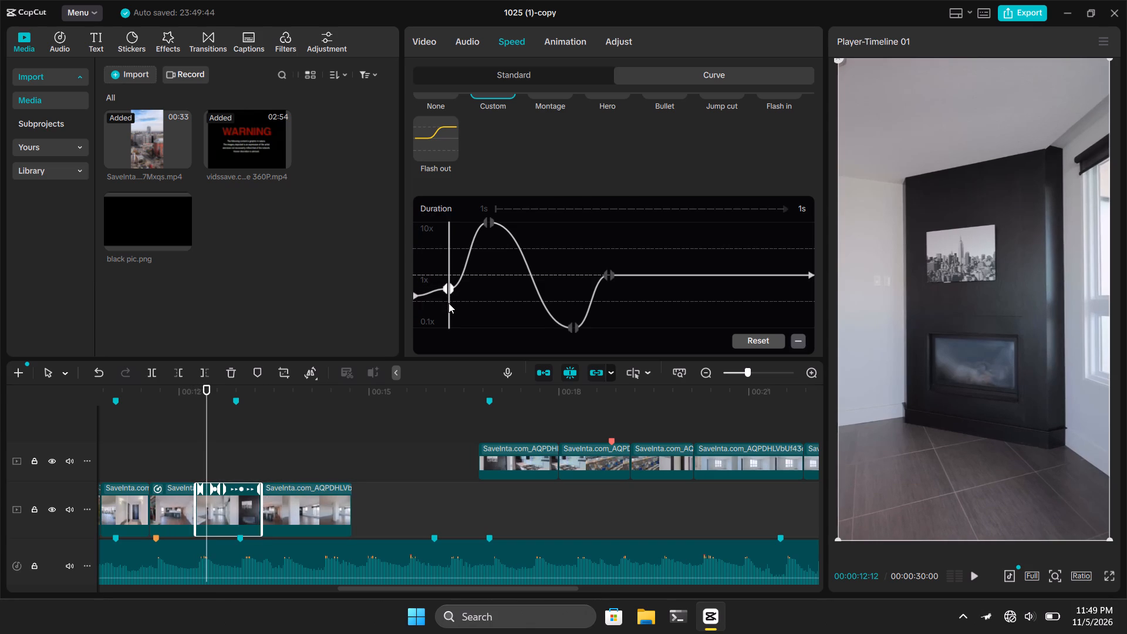
left_click(450, 289)
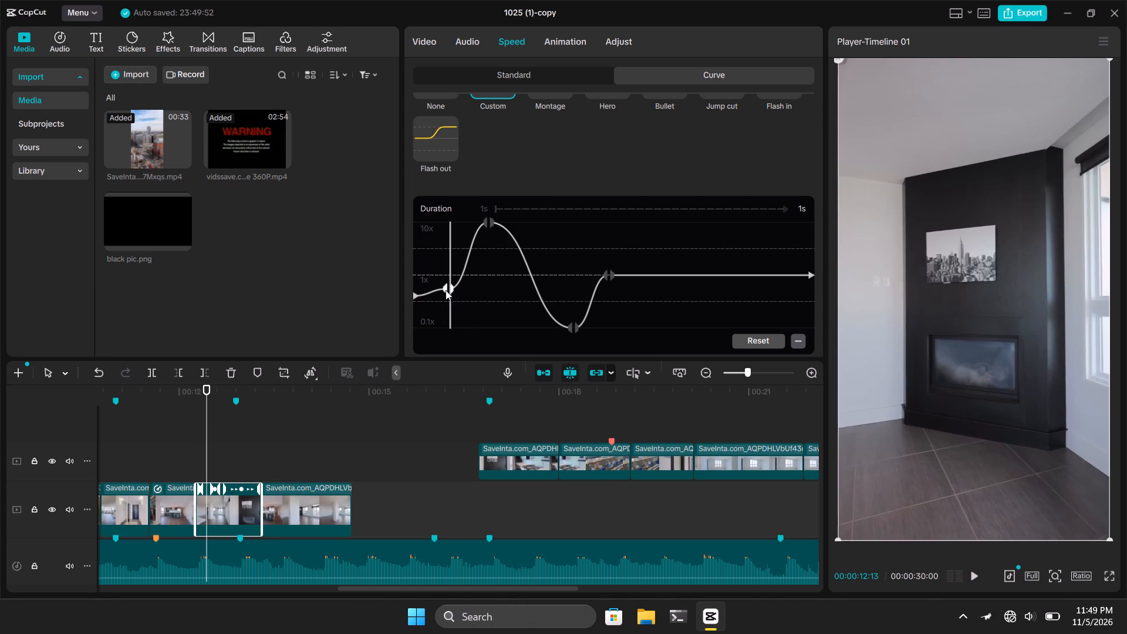
left_click_drag(446, 290, 446, 298)
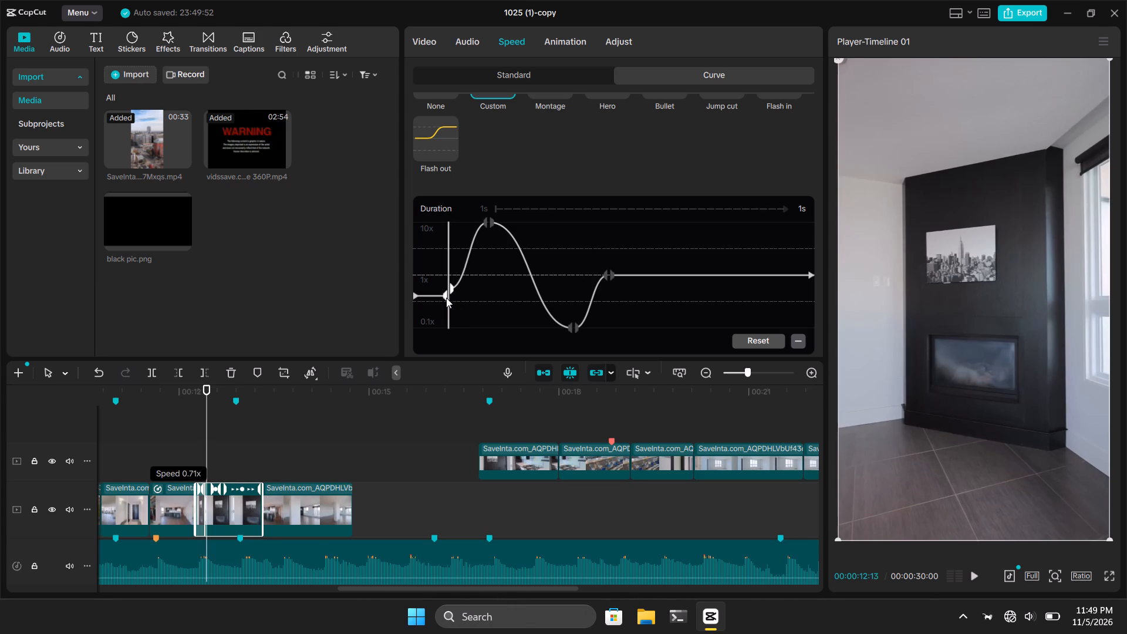
left_click_drag(446, 298, 446, 296)
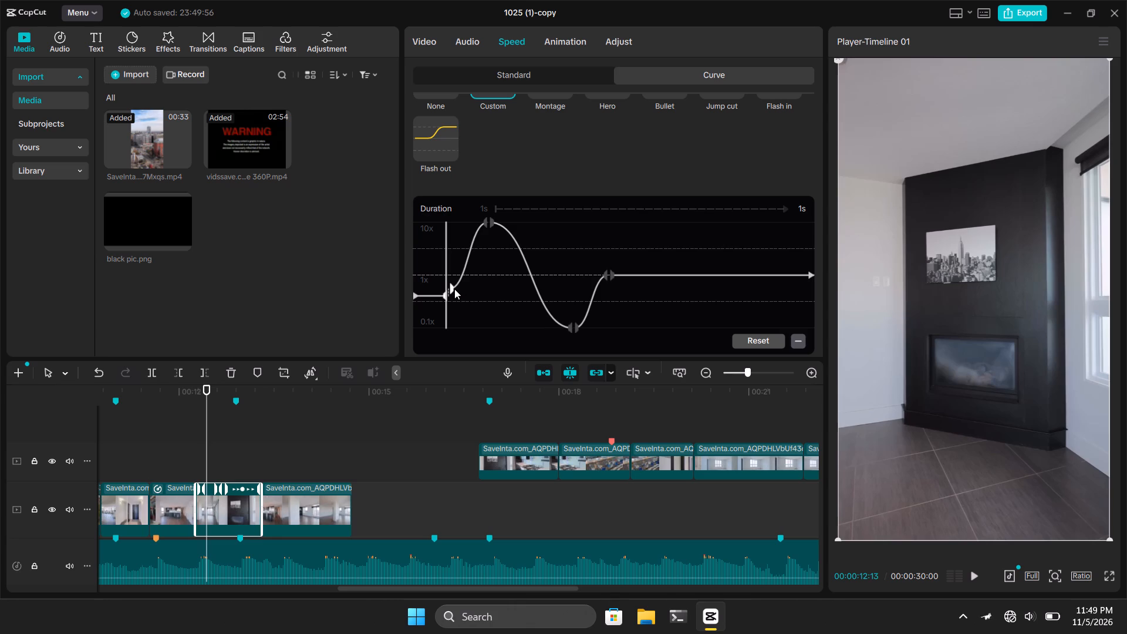
left_click(453, 289)
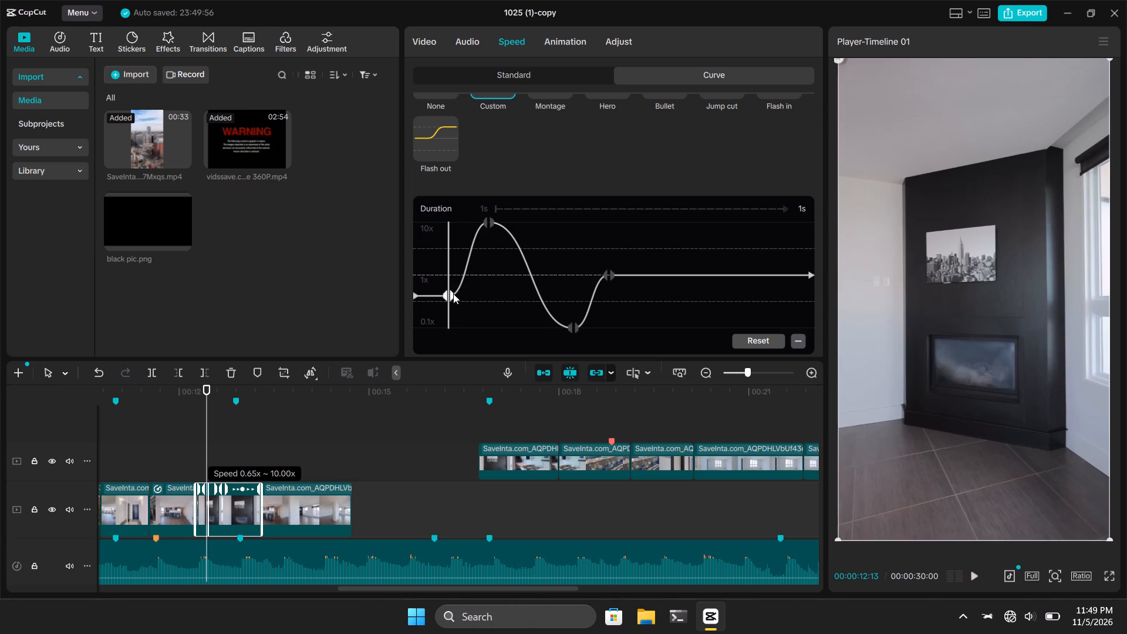
left_click_drag(487, 220, 465, 220)
Replay the fireplace clip from its start into the following clip, up to about 00:00:13:25, to judge the slower opening.
left_click(431, 244)
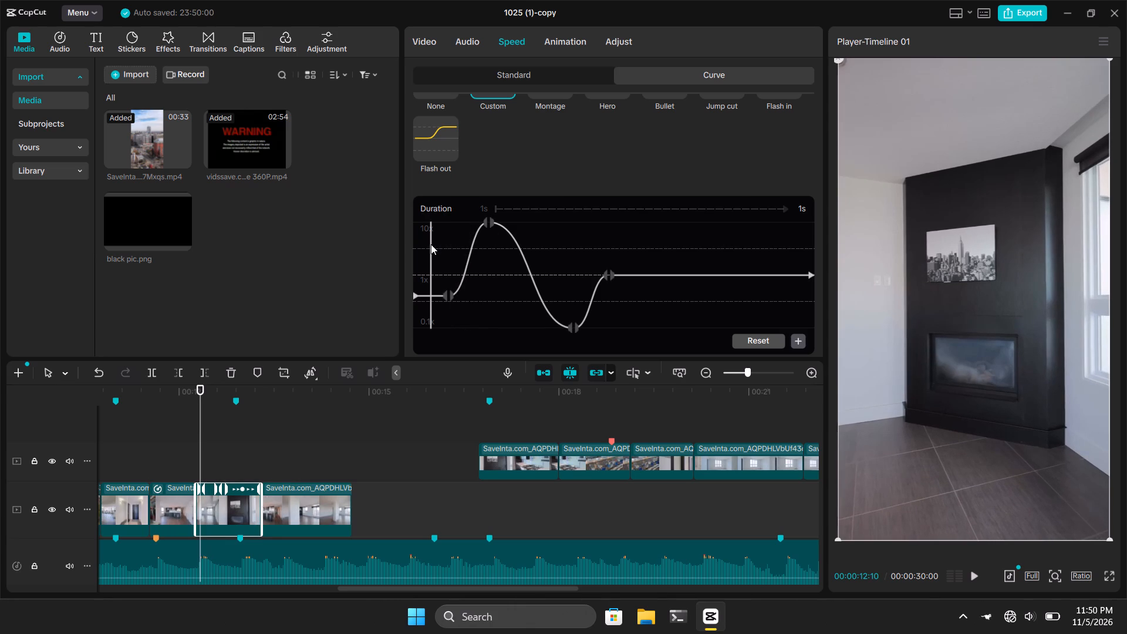
double_click(431, 244)
left_click_drag(427, 258, 399, 258)
key("space")
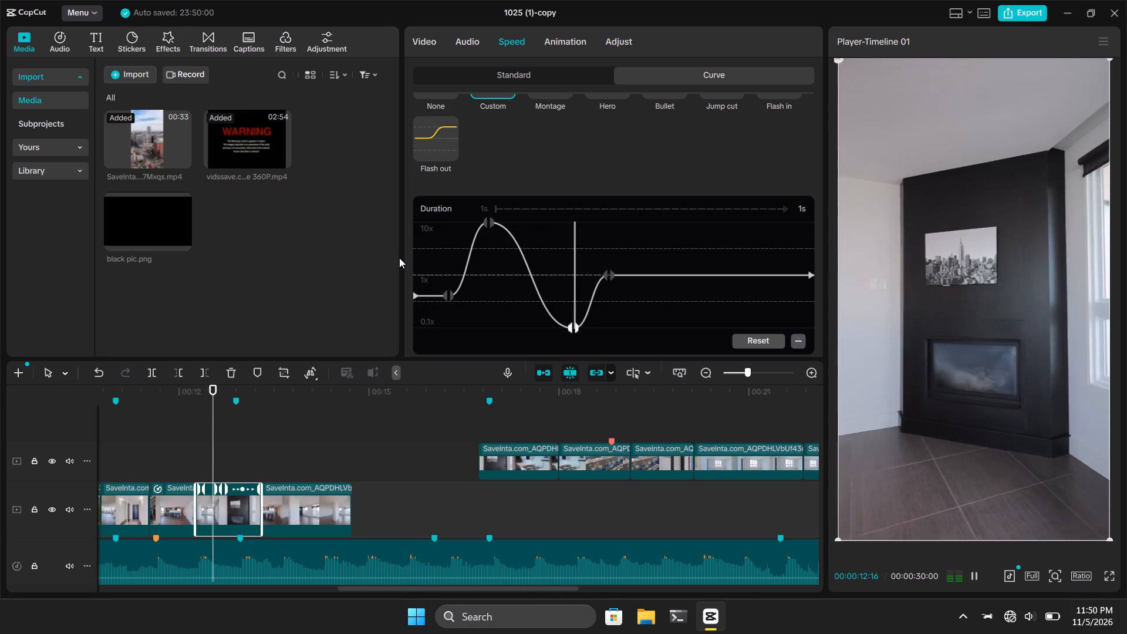
key("space")
left_click(420, 262)
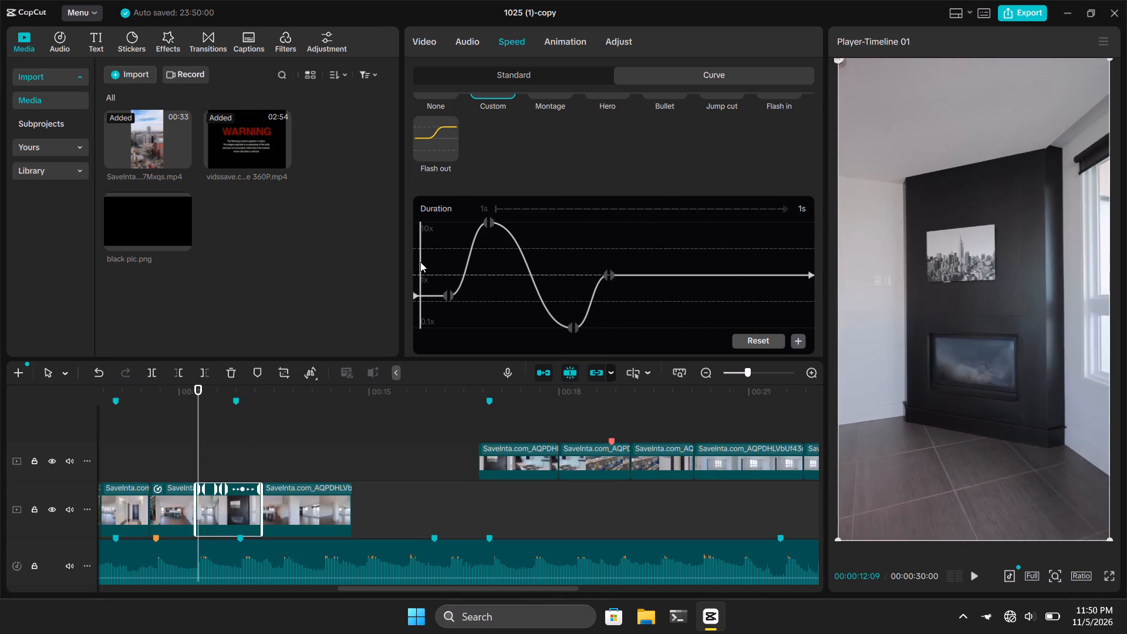
left_click_drag(420, 262, 405, 262)
key("space")
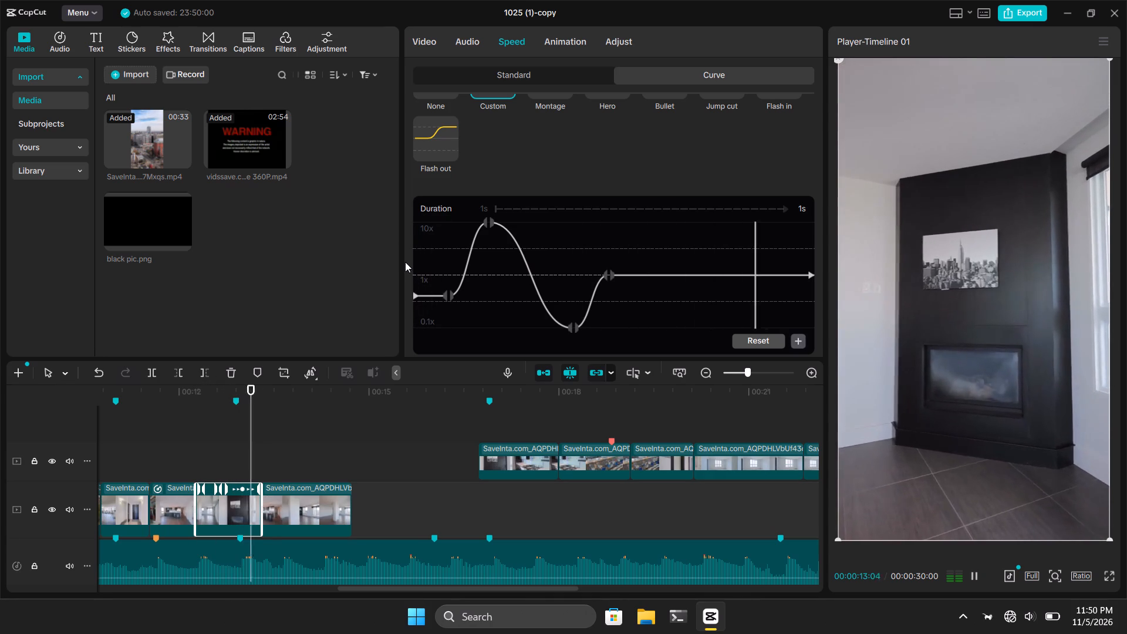
key("space")
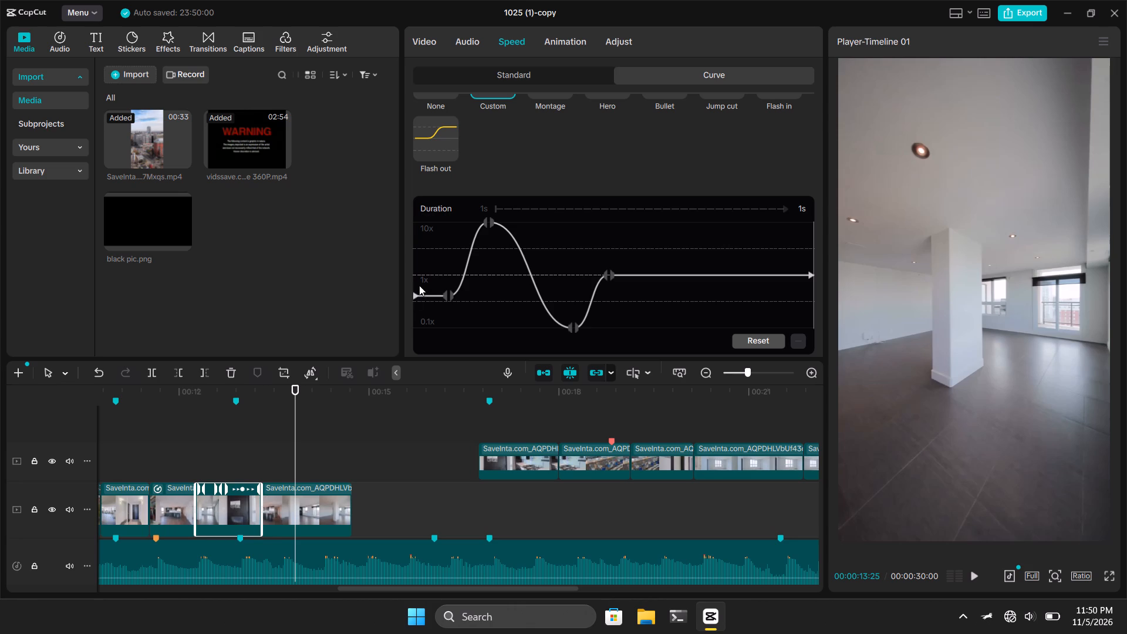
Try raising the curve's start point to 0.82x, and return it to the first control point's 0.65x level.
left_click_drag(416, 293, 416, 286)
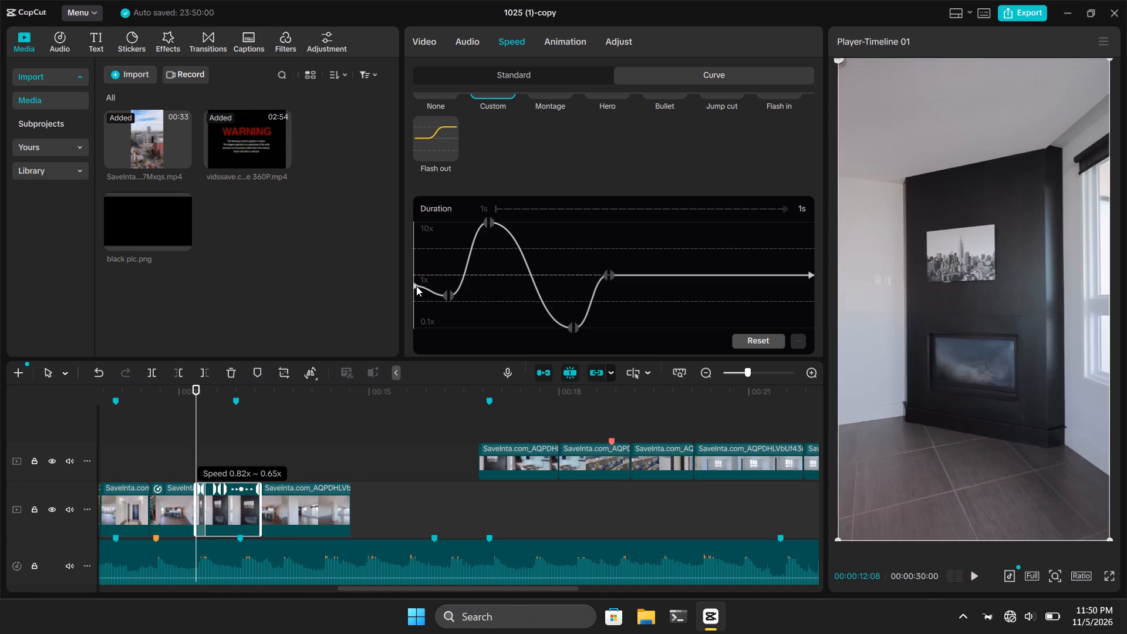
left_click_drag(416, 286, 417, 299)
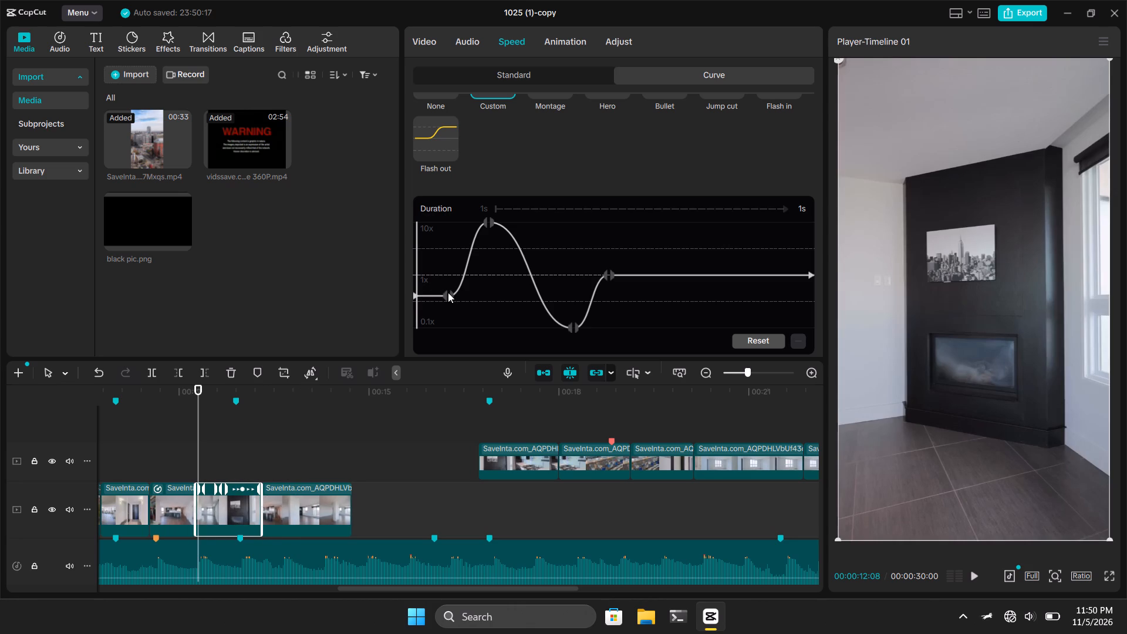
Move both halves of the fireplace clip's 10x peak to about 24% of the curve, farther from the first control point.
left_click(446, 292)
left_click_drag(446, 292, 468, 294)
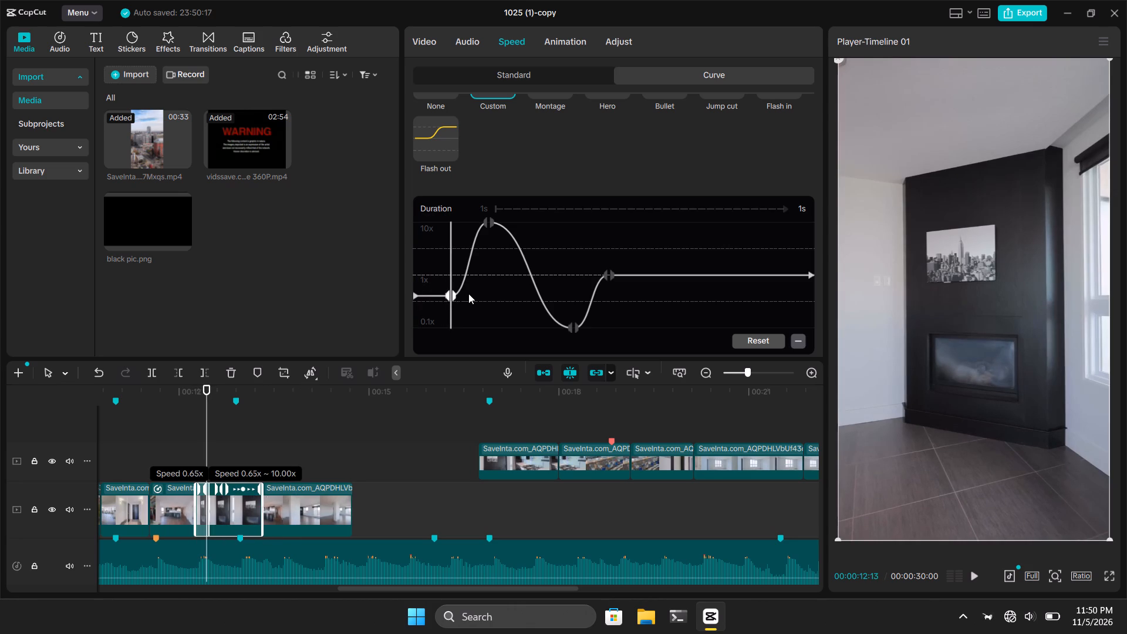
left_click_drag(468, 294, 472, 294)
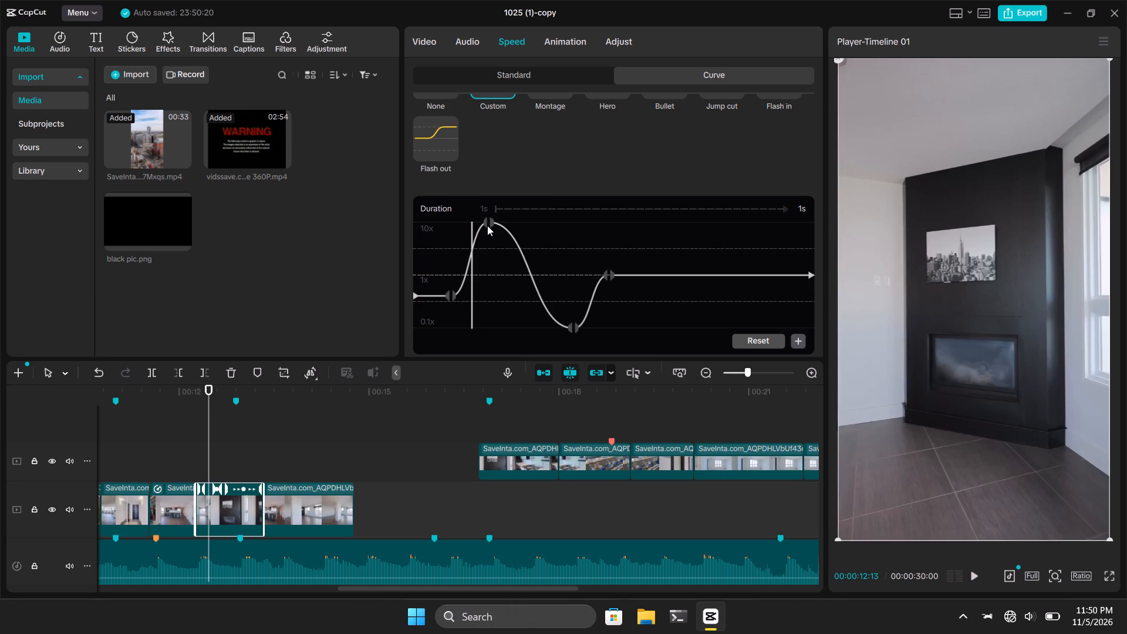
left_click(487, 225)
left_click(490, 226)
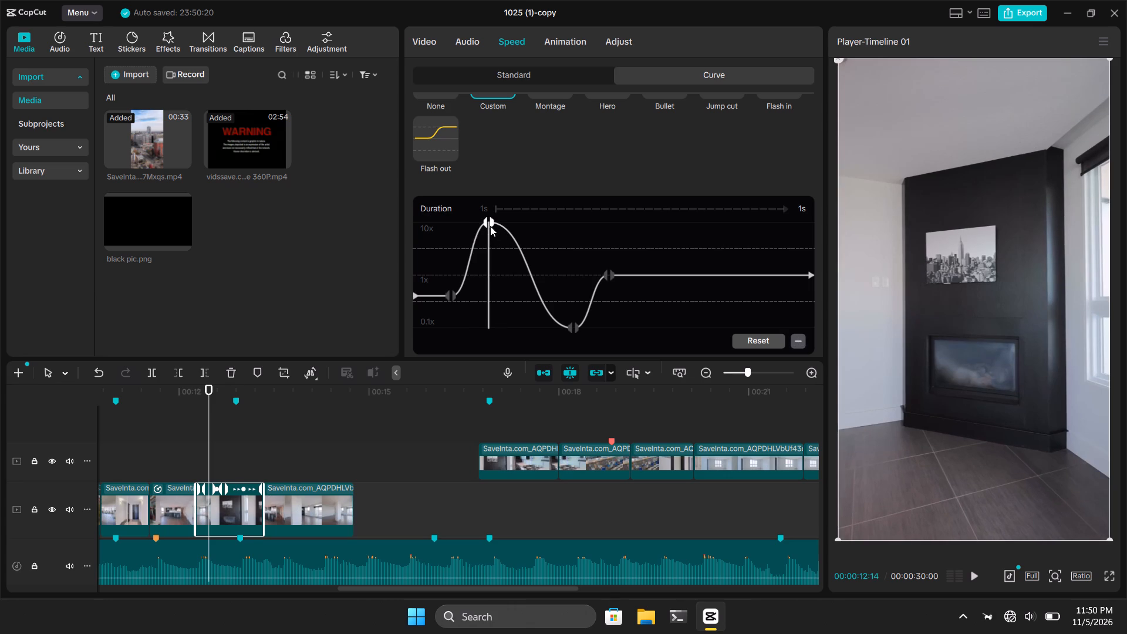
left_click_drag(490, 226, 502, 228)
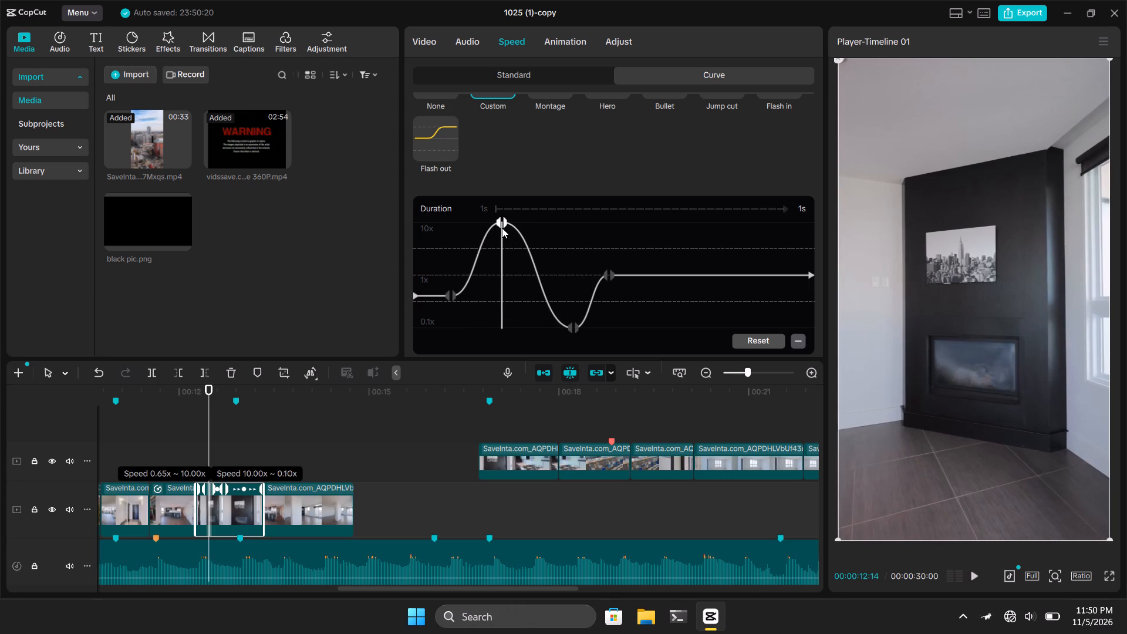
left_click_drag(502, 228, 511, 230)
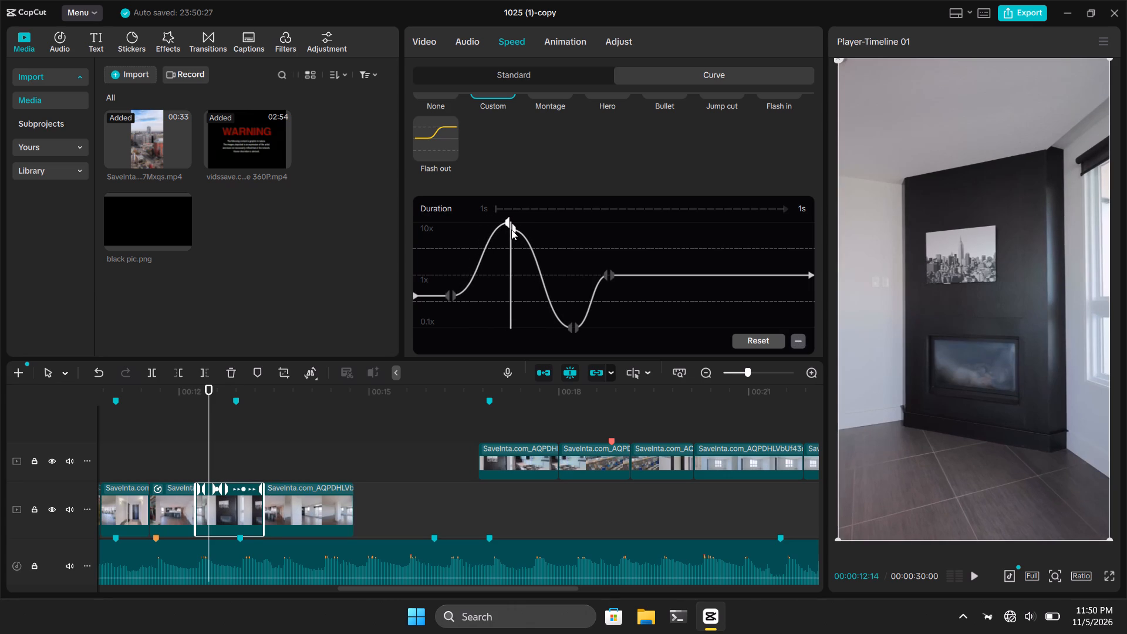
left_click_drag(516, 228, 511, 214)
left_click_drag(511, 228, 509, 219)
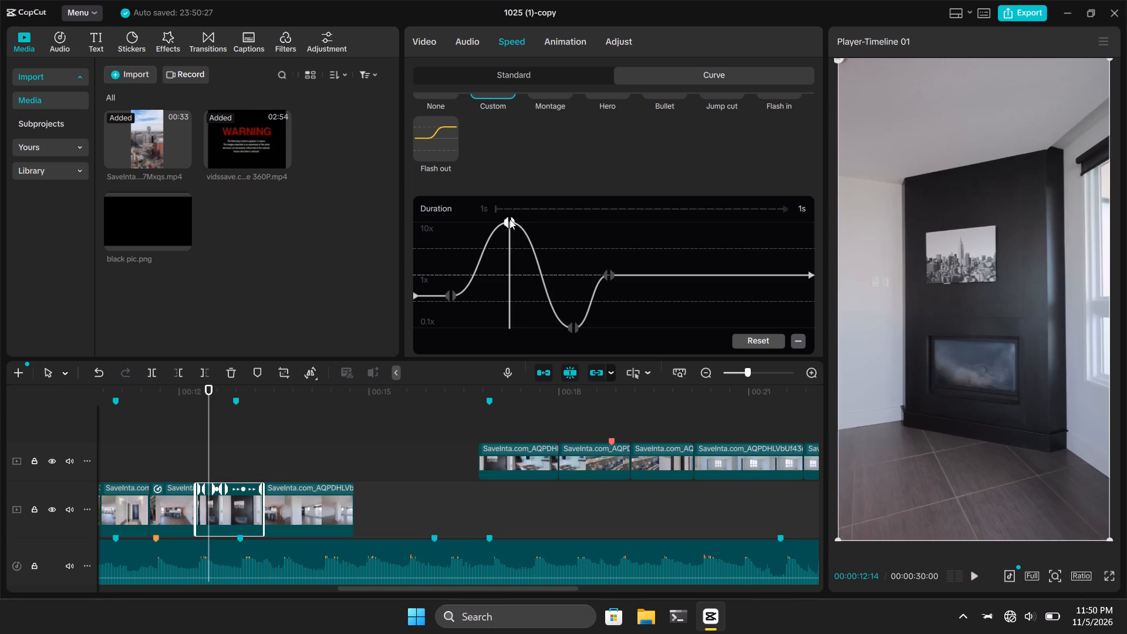
Replay the fireplace clip from its start and again from the preceding clip, up to about 00:00:13:15, to judge the wider ramp.
left_click(444, 267)
double_click(444, 267)
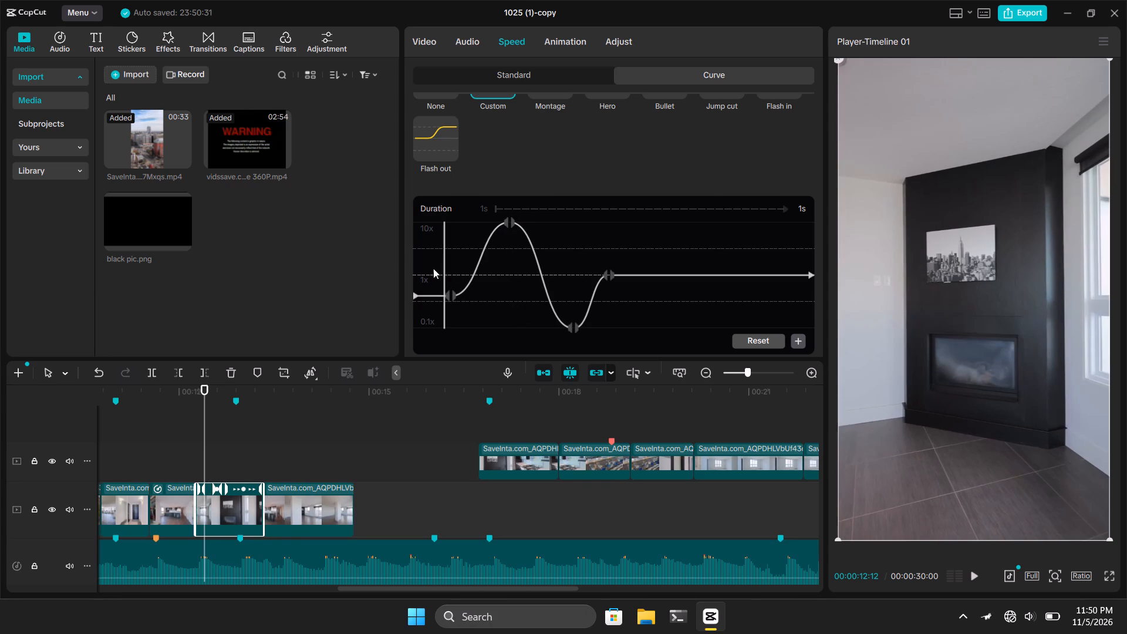
double_click(421, 264)
left_click_drag(421, 264, 409, 264)
key("space")
key("space")
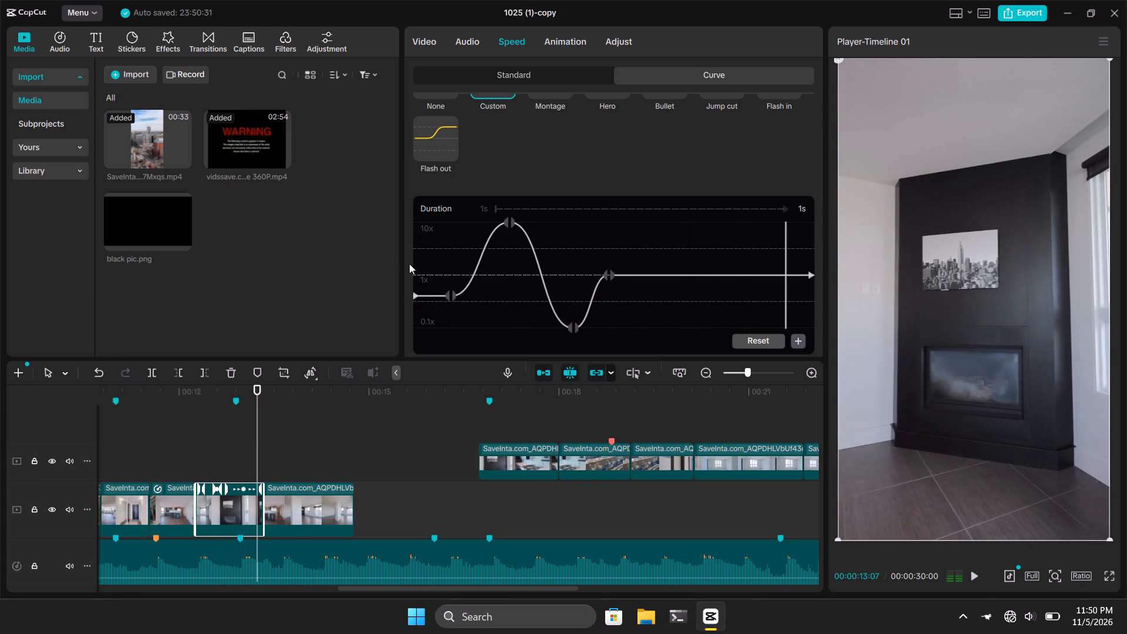
left_click(131, 460)
key("space")
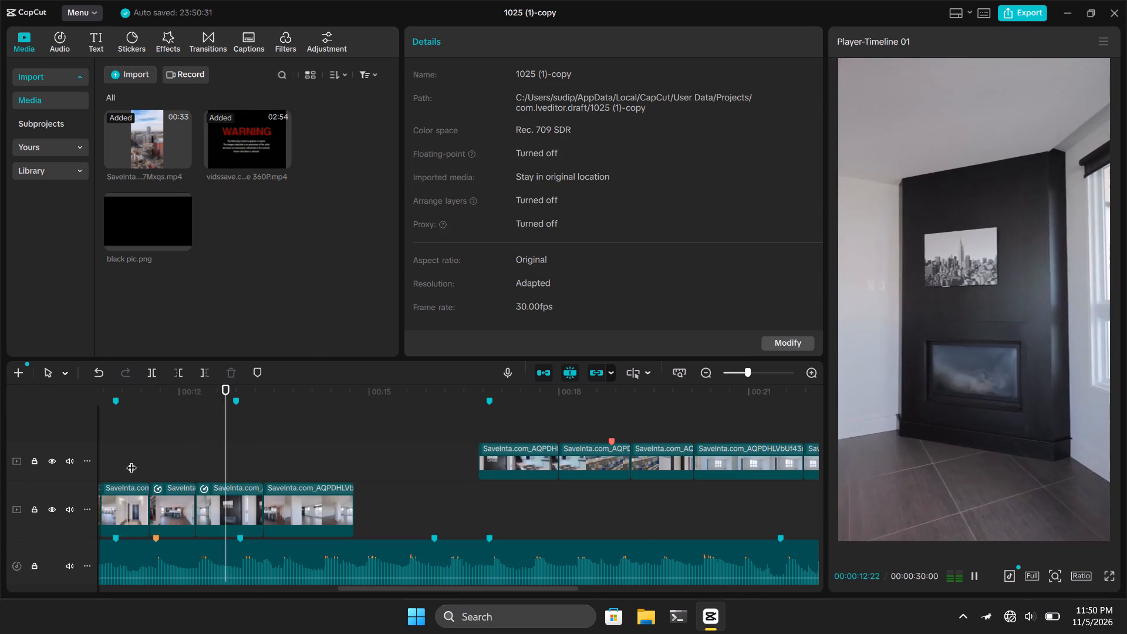
key("space")
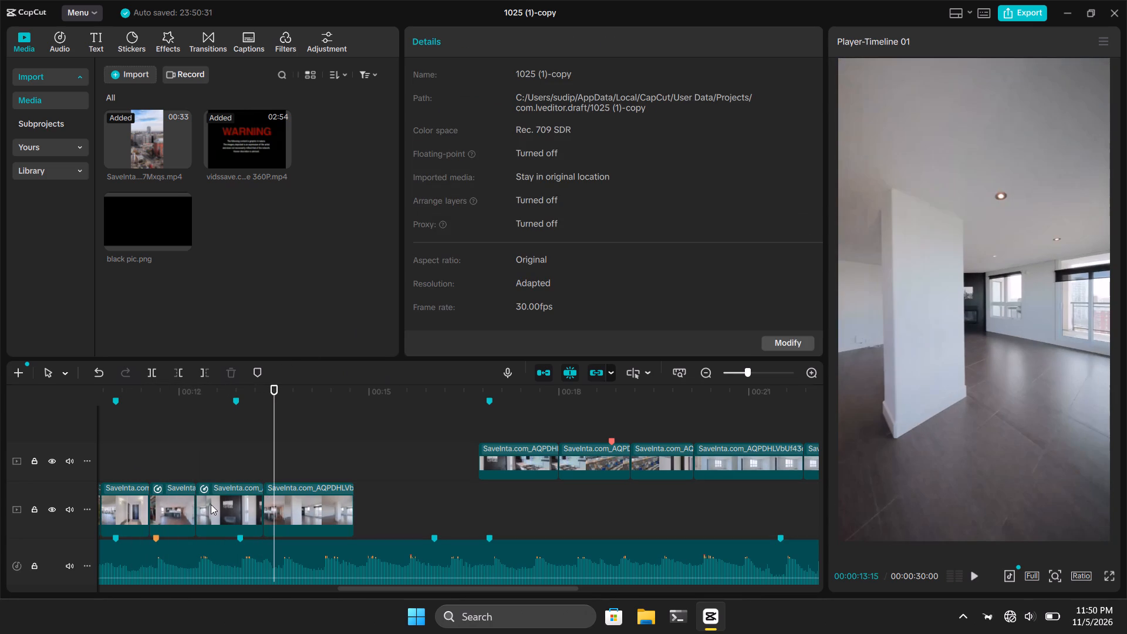
Raise the fireplace clip's speed-curve start point and both halves of its first control point to about 0.8x.
left_click(214, 501)
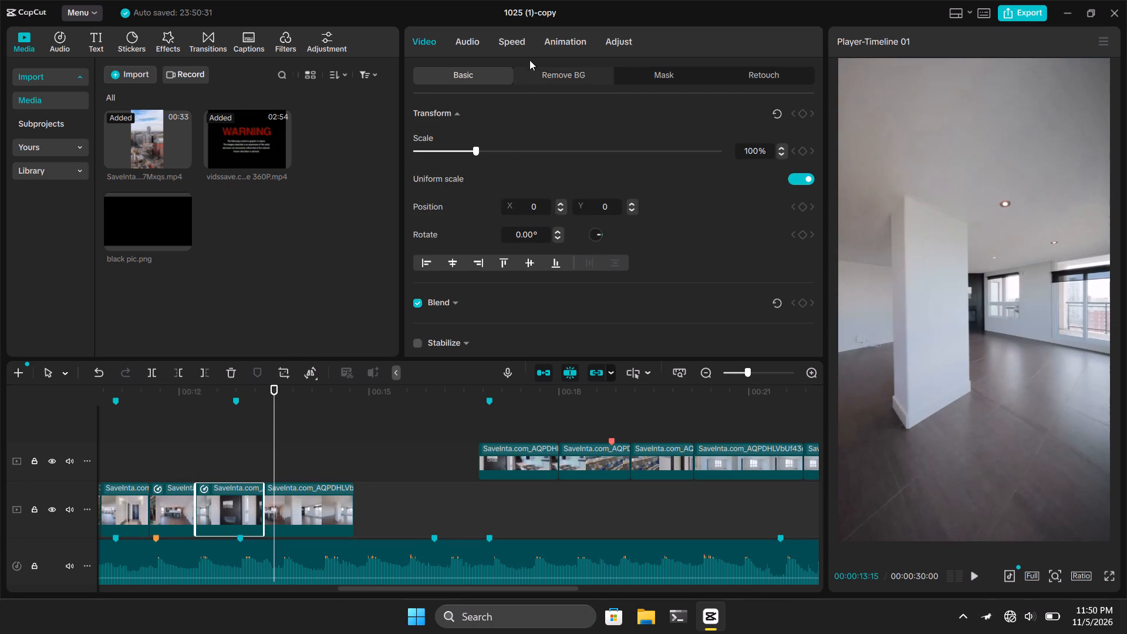
left_click(519, 44)
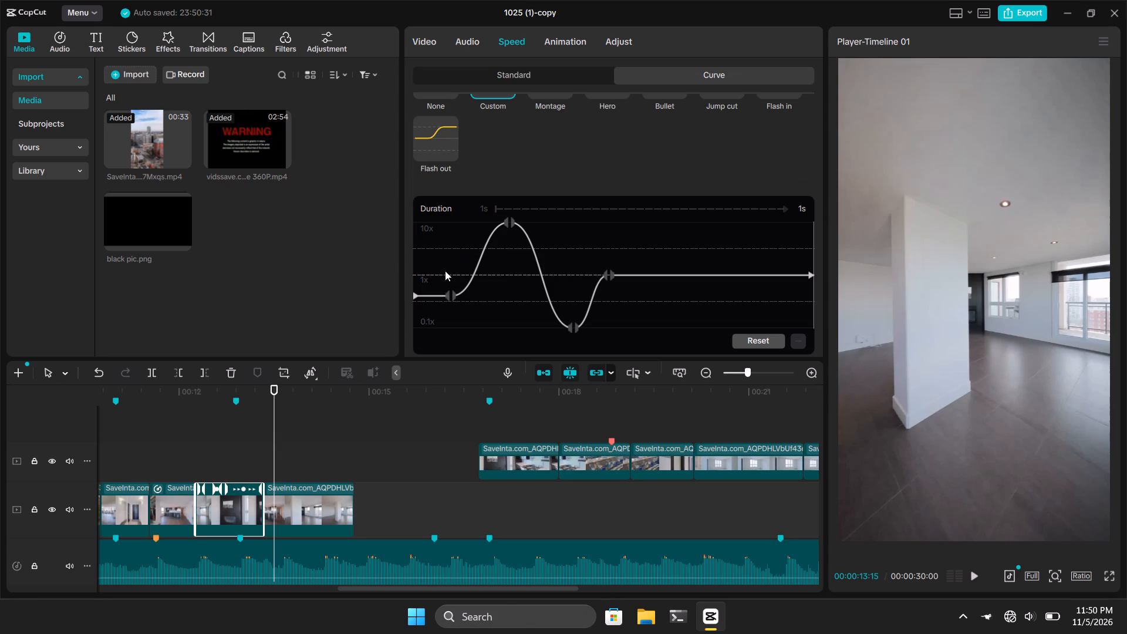
scroll(473, 109, "up", 14)
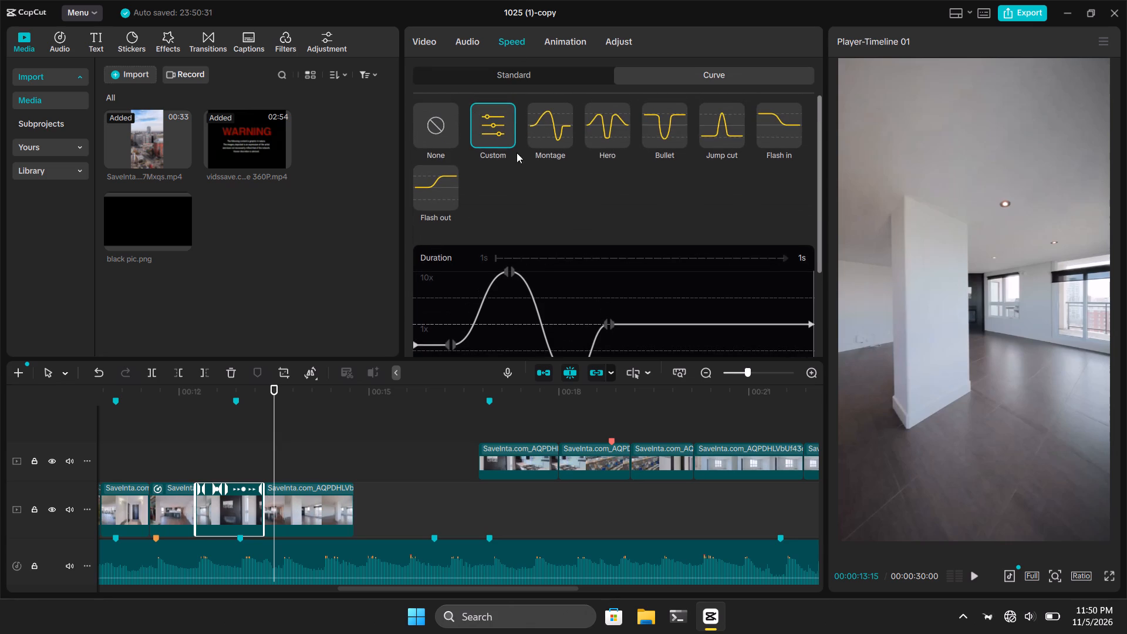
scroll(578, 182, "down", 13)
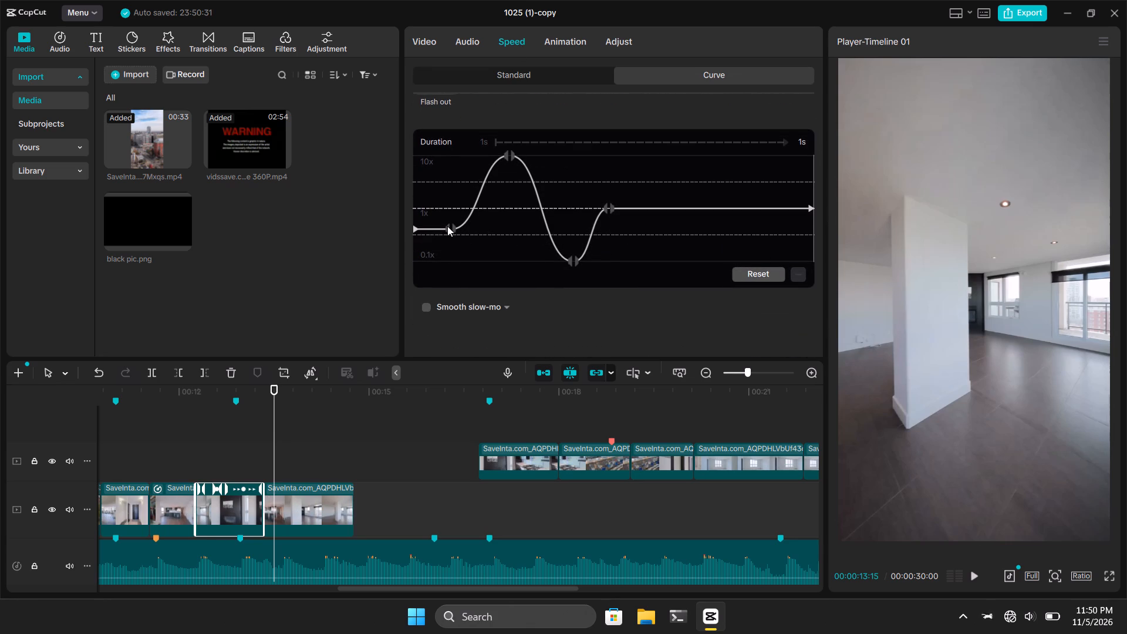
left_click_drag(447, 226, 444, 219)
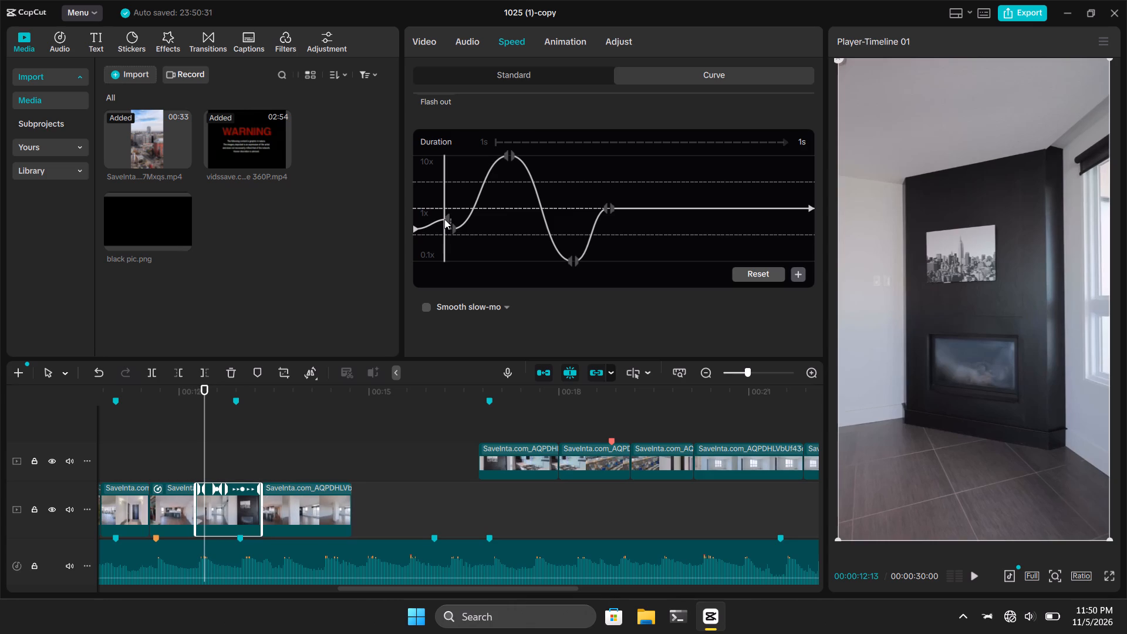
left_click_drag(416, 228, 416, 220)
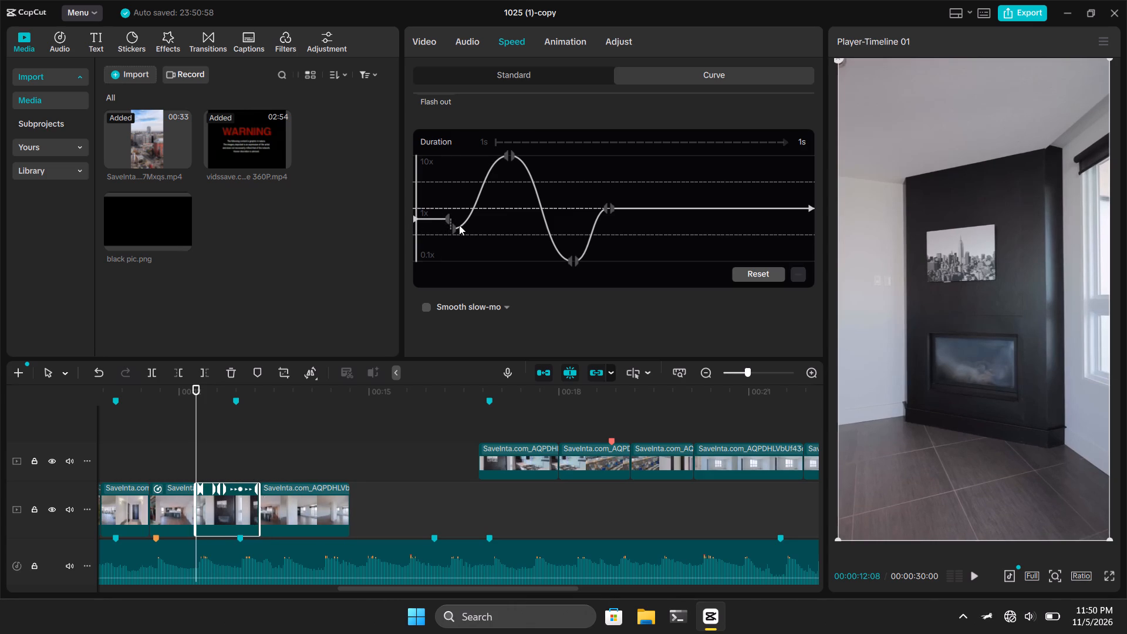
left_click_drag(456, 227, 453, 218)
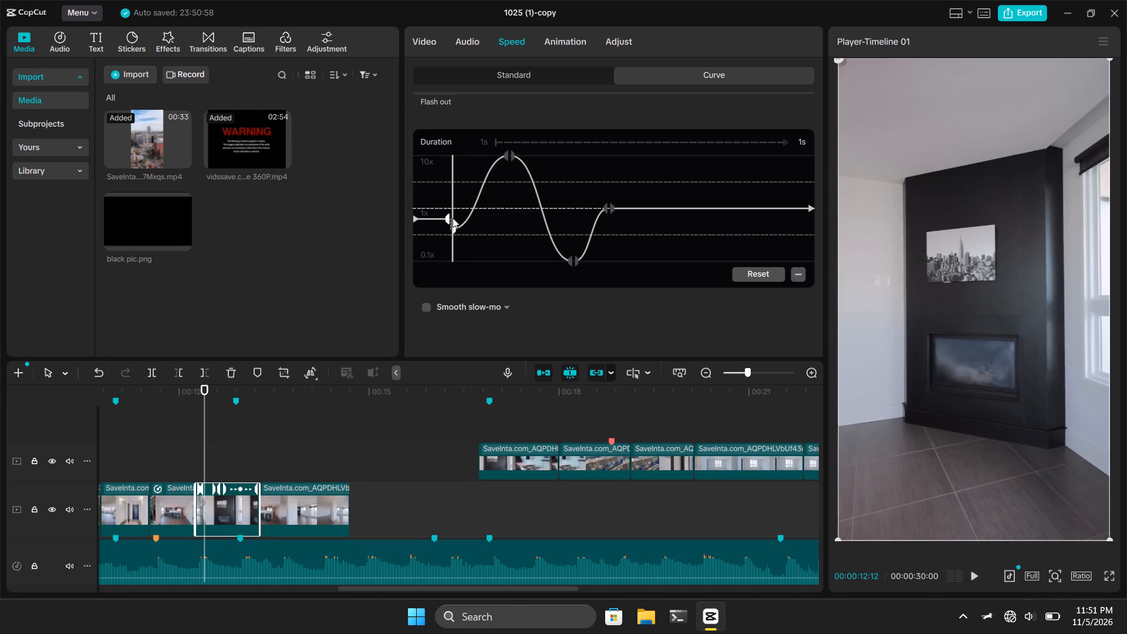
left_click_drag(453, 218, 453, 214)
left_click_drag(454, 228, 453, 217)
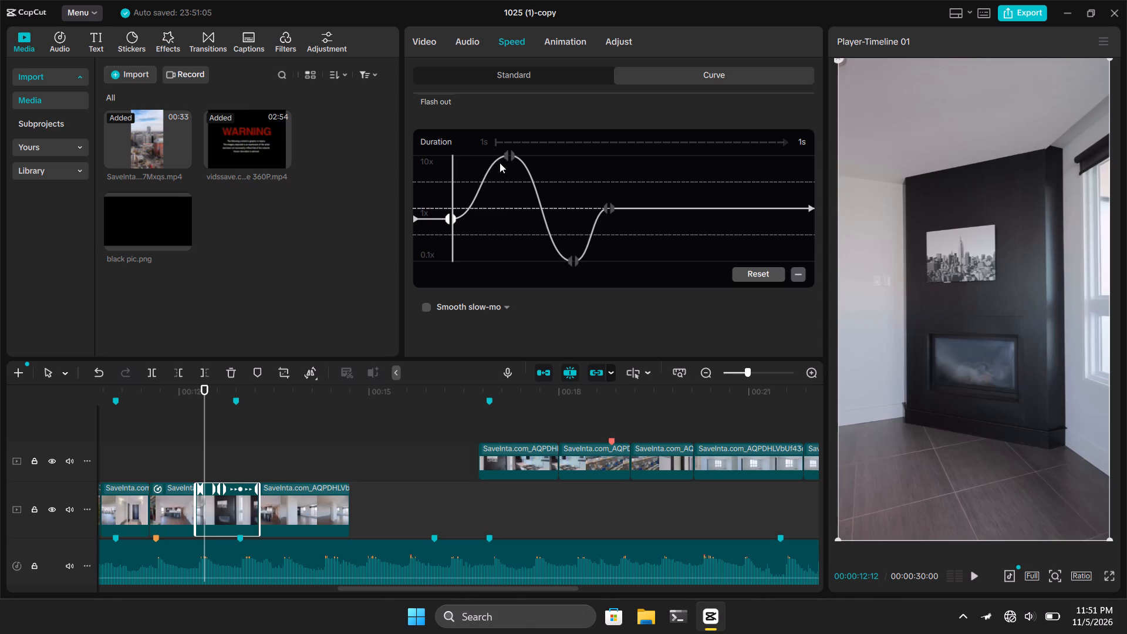
Move the curve's 10x peak back to about 19% of the clip, closer to the first control point.
left_click(508, 156)
left_click(508, 156)
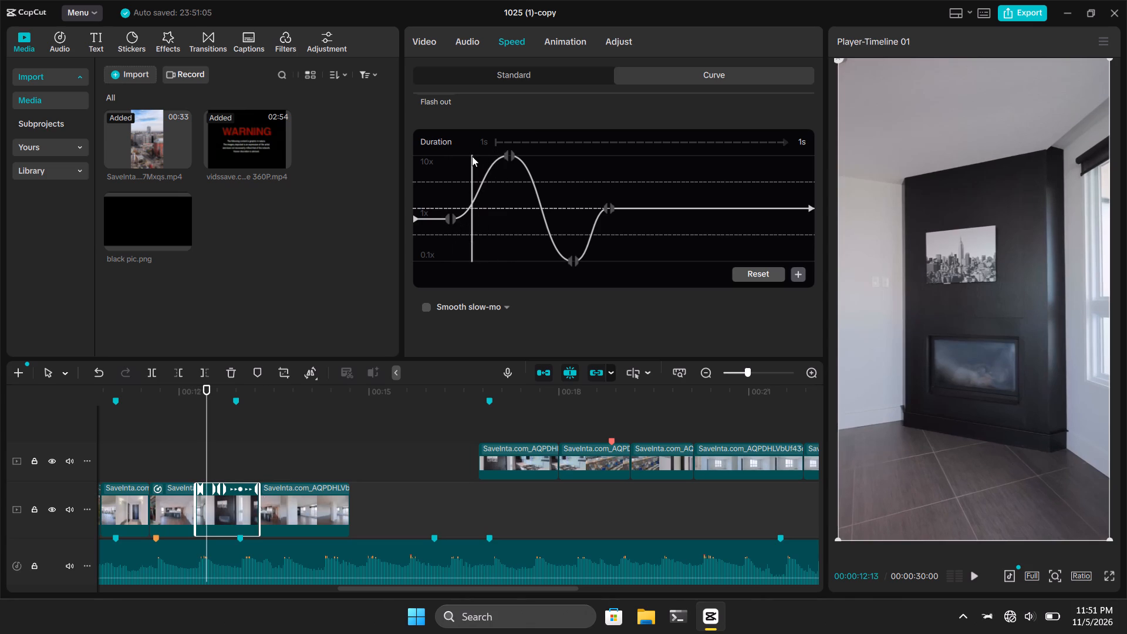
left_click_drag(511, 156, 504, 156)
left_click(504, 156)
left_click(504, 156)
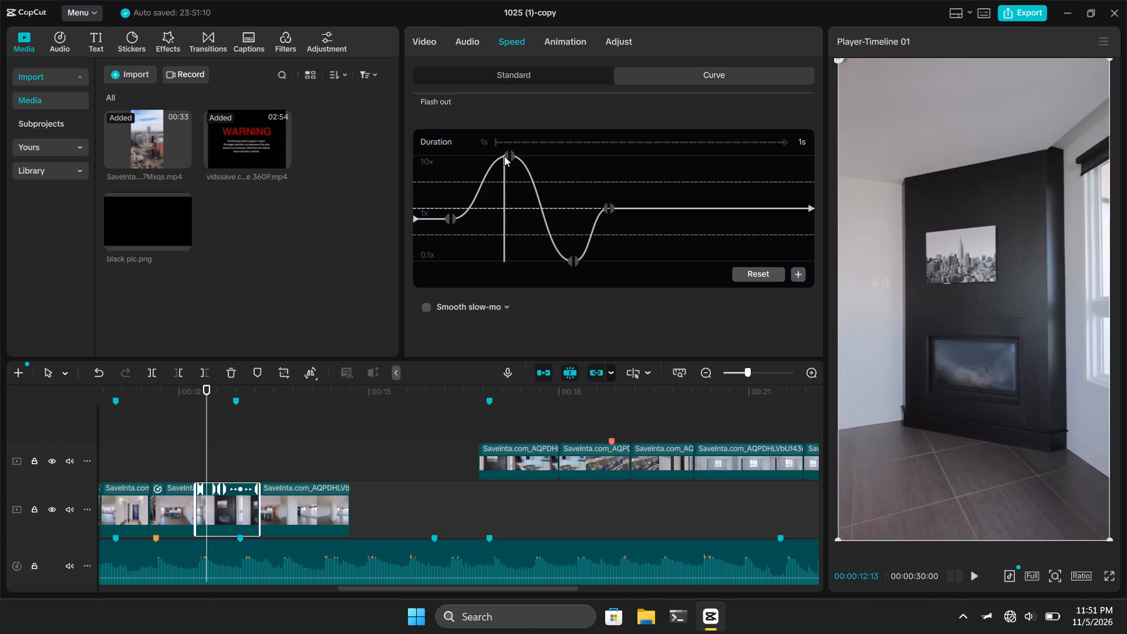
left_click(509, 156)
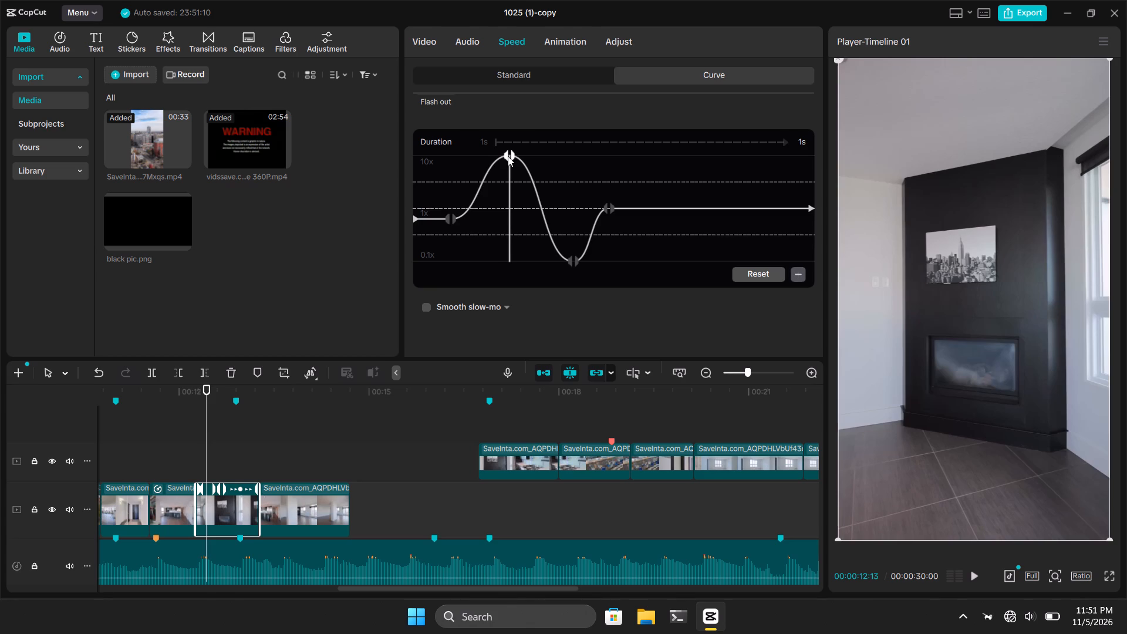
left_click_drag(506, 156, 502, 156)
left_click_drag(502, 156, 473, 156)
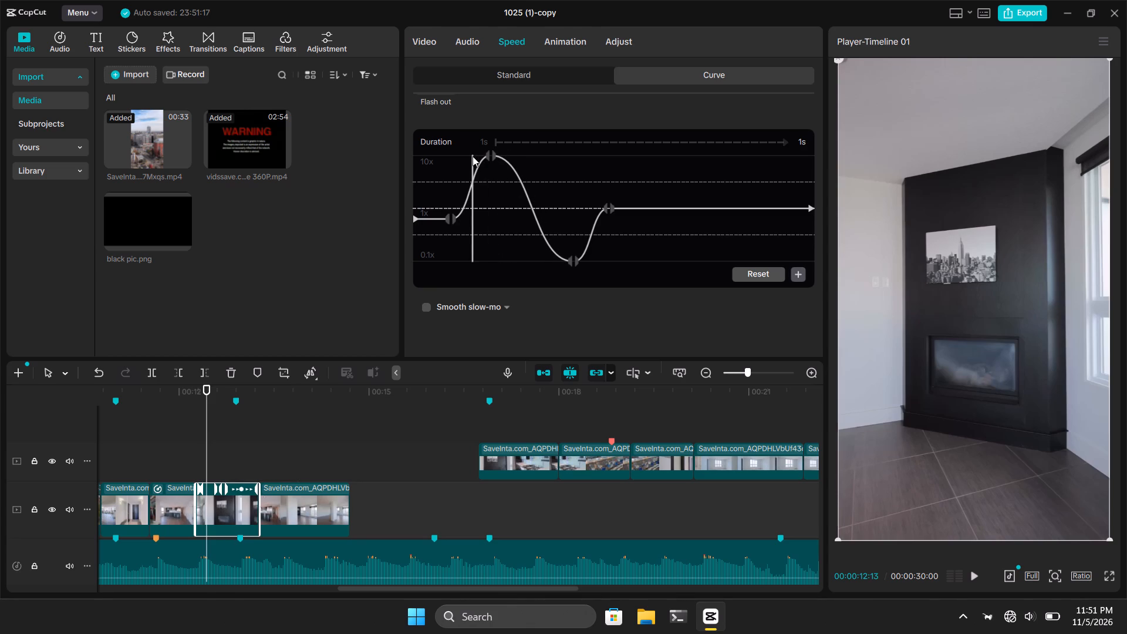
Replay the fireplace clip from its start and again from the preceding clip, up to about 00:00:13:06, to check the steeper ramp.
left_click(453, 171)
left_click_drag(453, 171, 394, 183)
key("space")
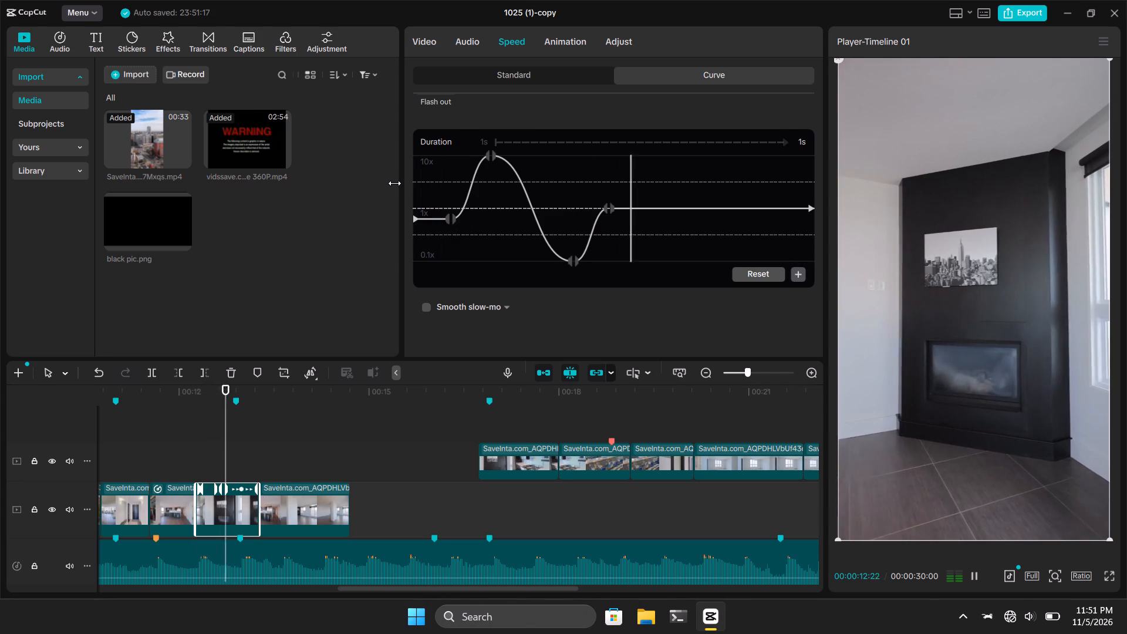
key("space")
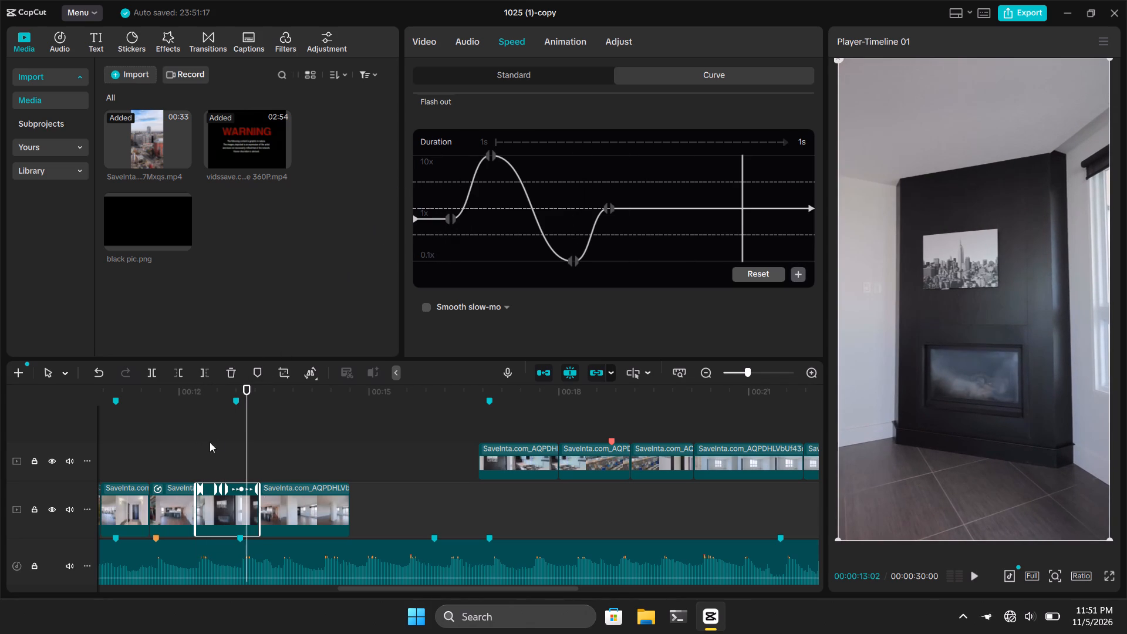
left_click(171, 461)
key("space")
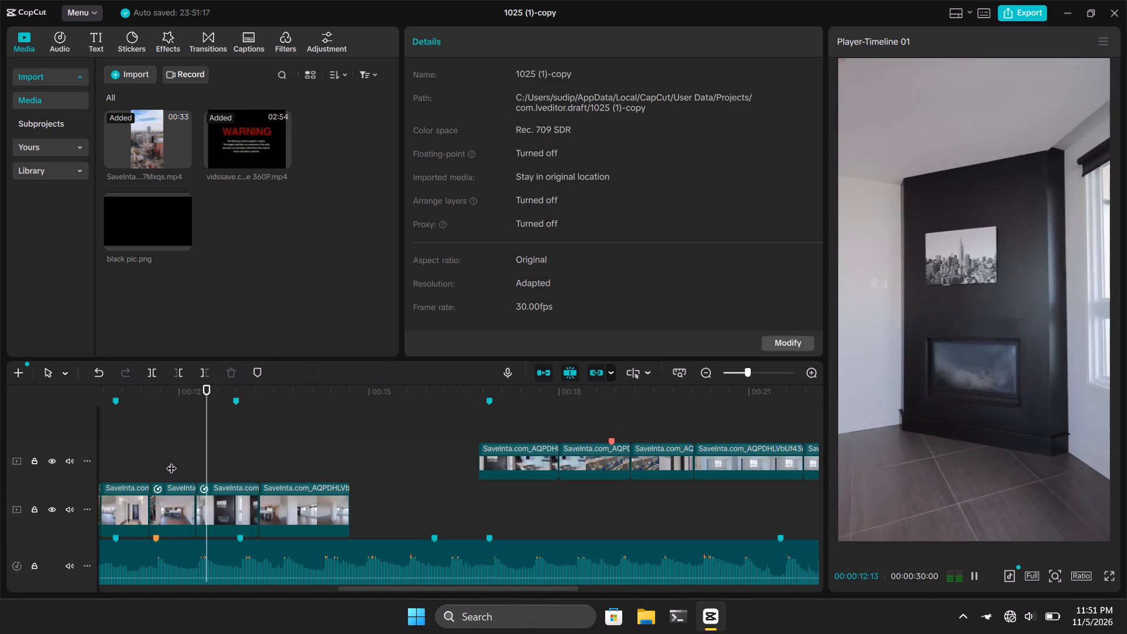
key("space")
Reopen the fireplace clip's speed curve and replay from its start into the following clip, up to about 00:00:13:22.
left_click(208, 498)
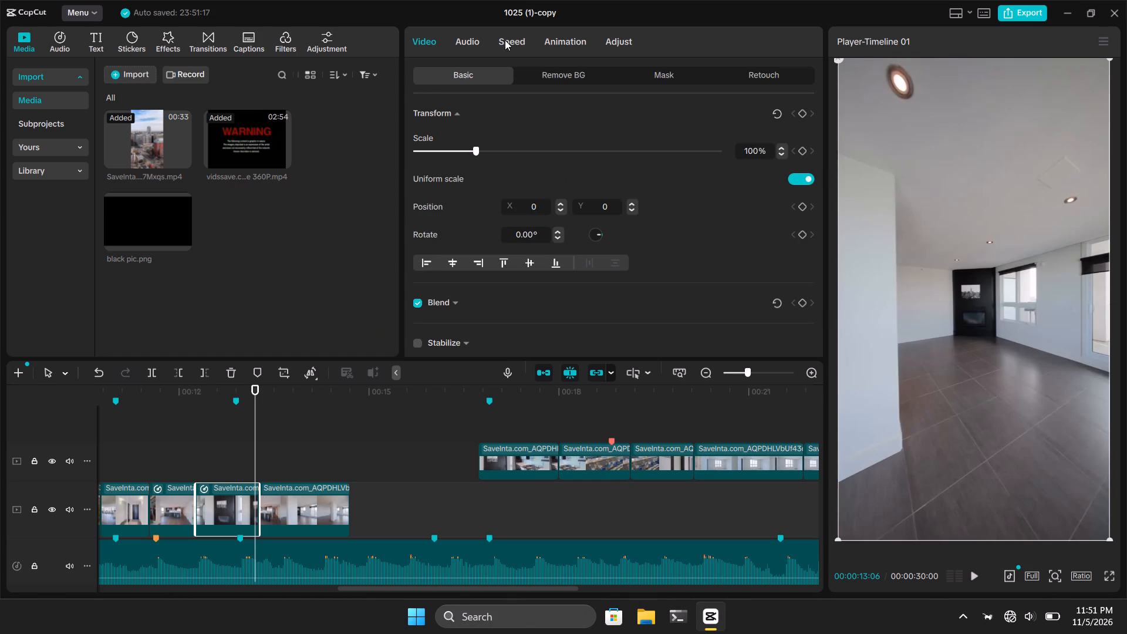
left_click(505, 40)
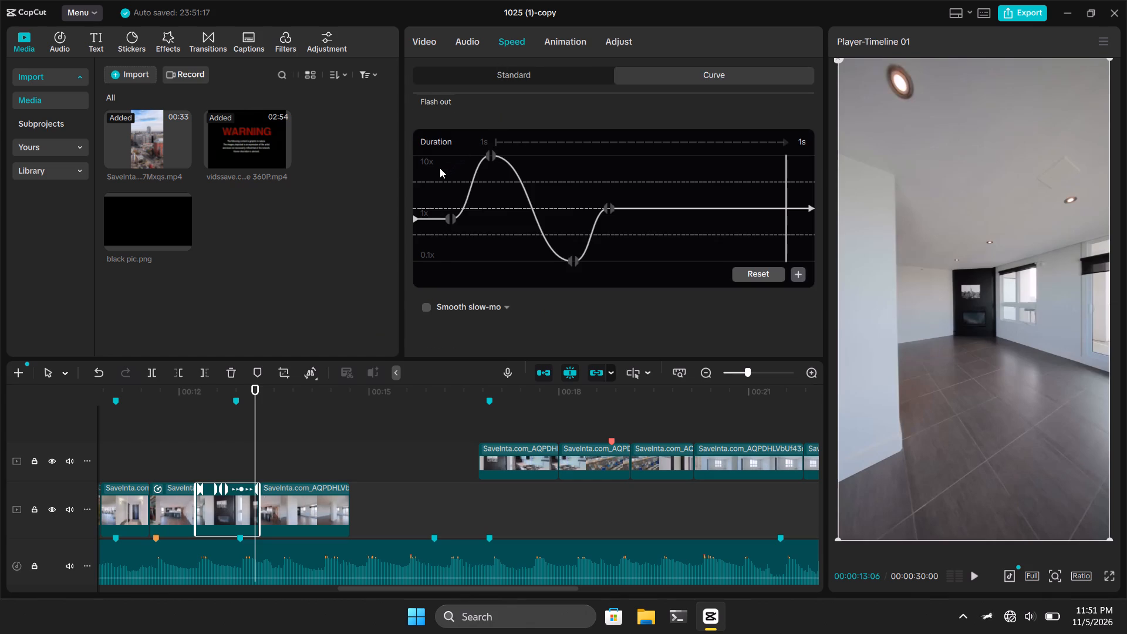
double_click(440, 168)
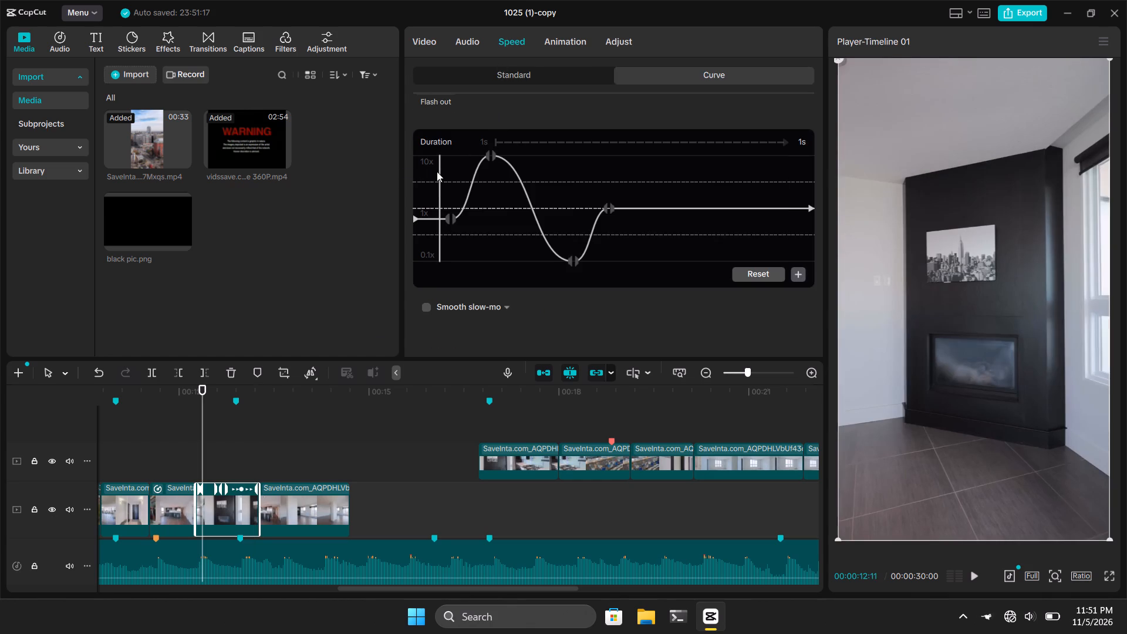
left_click_drag(437, 171, 403, 176)
key("space")
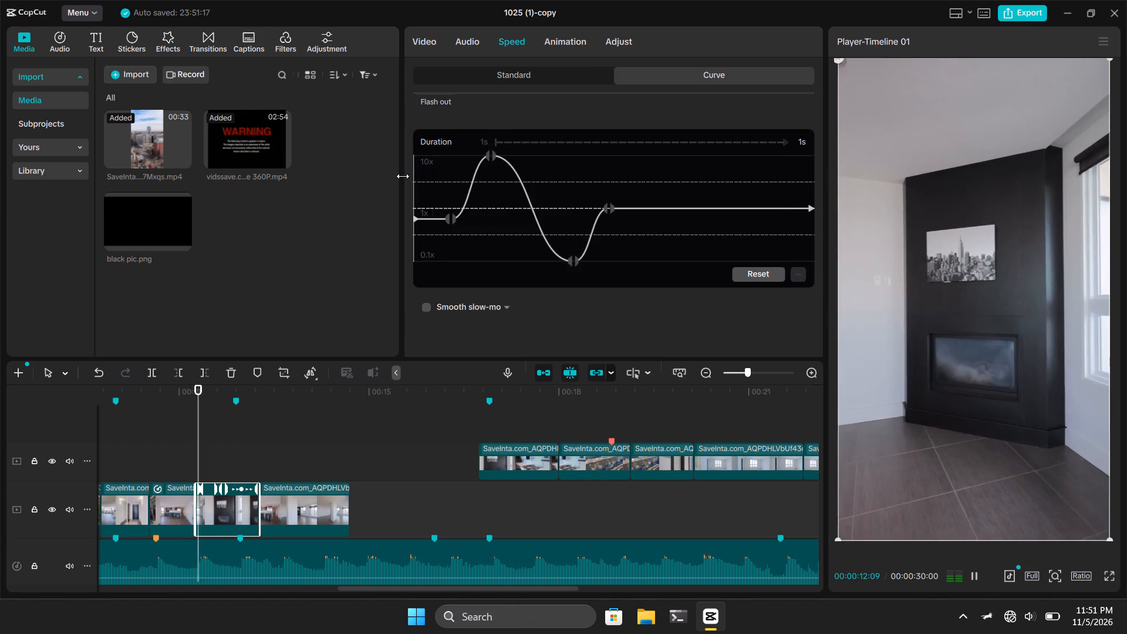
key("space")
key("space")
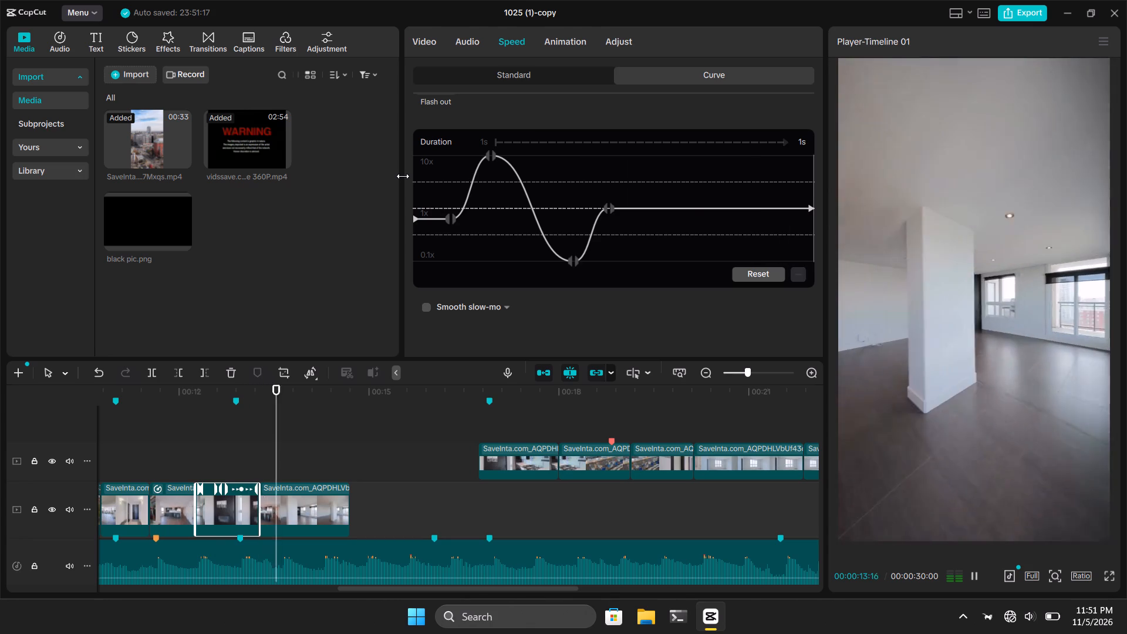
key("space")
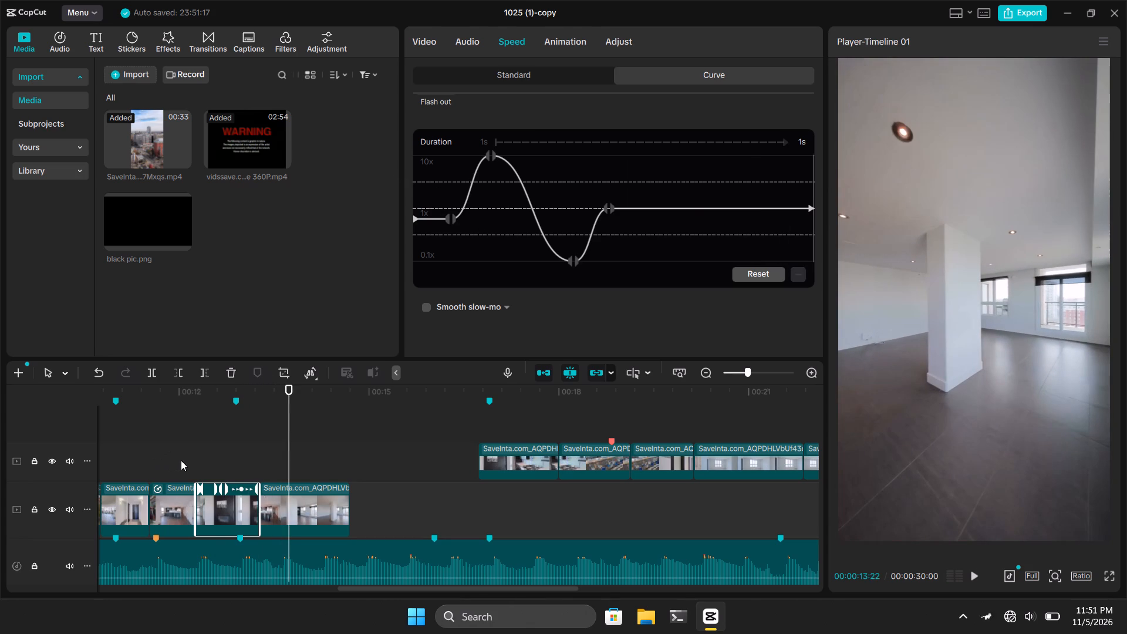
Replay the fireplace clip twice, starting within the preceding clip, up to about 00:00:13:25, to check the ramp against the beat.
left_click(181, 460)
key("space")
key("space")
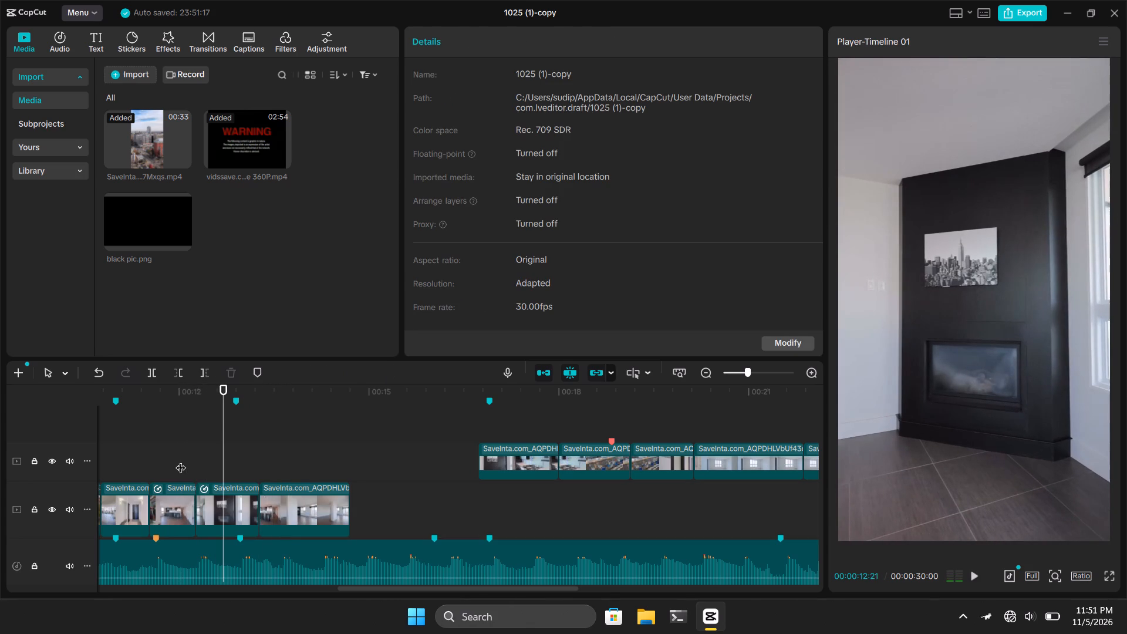
key("space")
key("space")
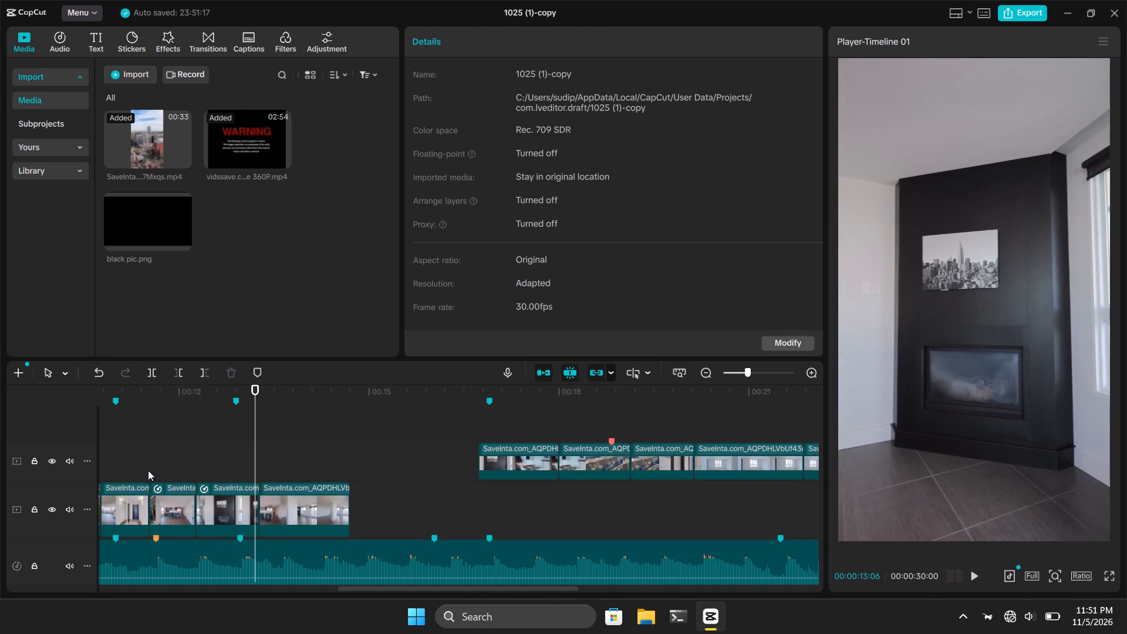
left_click(148, 470)
key("space")
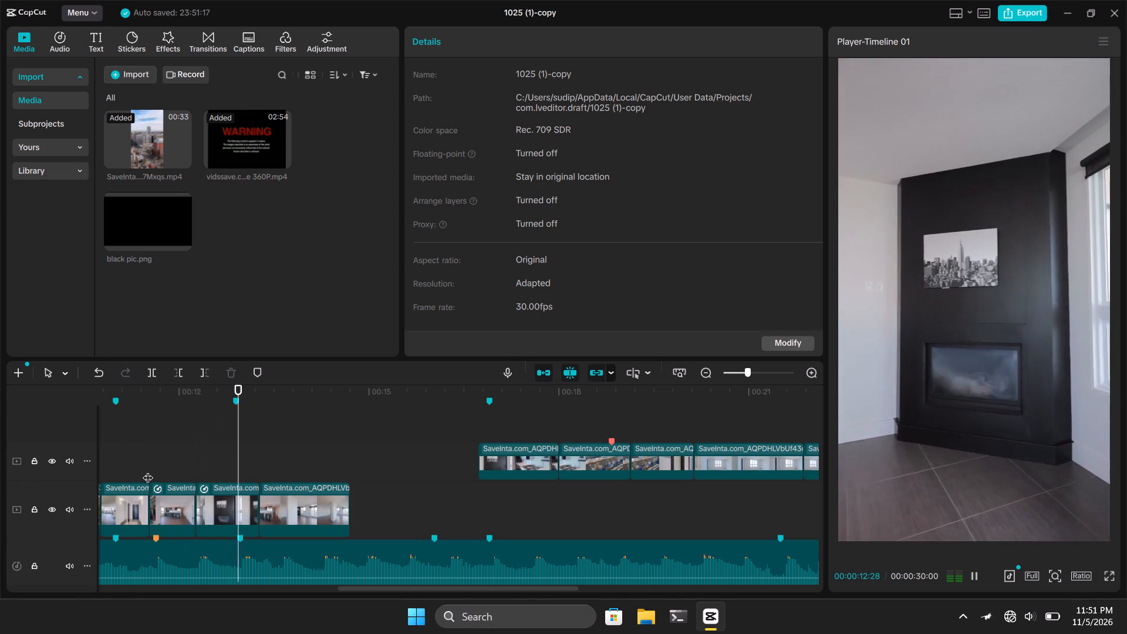
key("space")
key("space")
key("space")
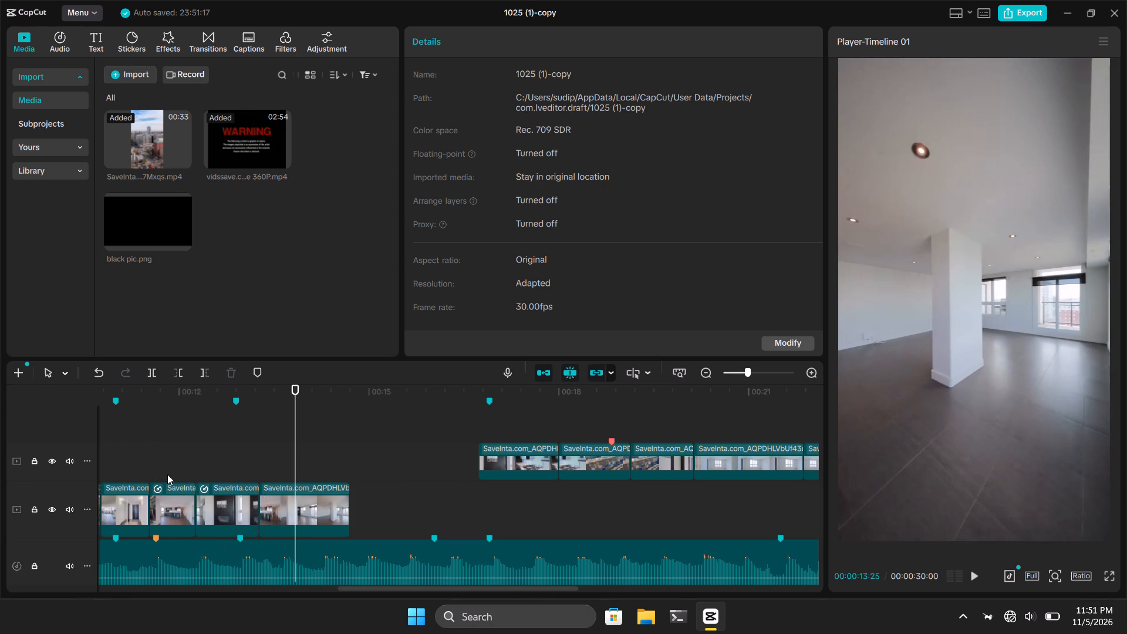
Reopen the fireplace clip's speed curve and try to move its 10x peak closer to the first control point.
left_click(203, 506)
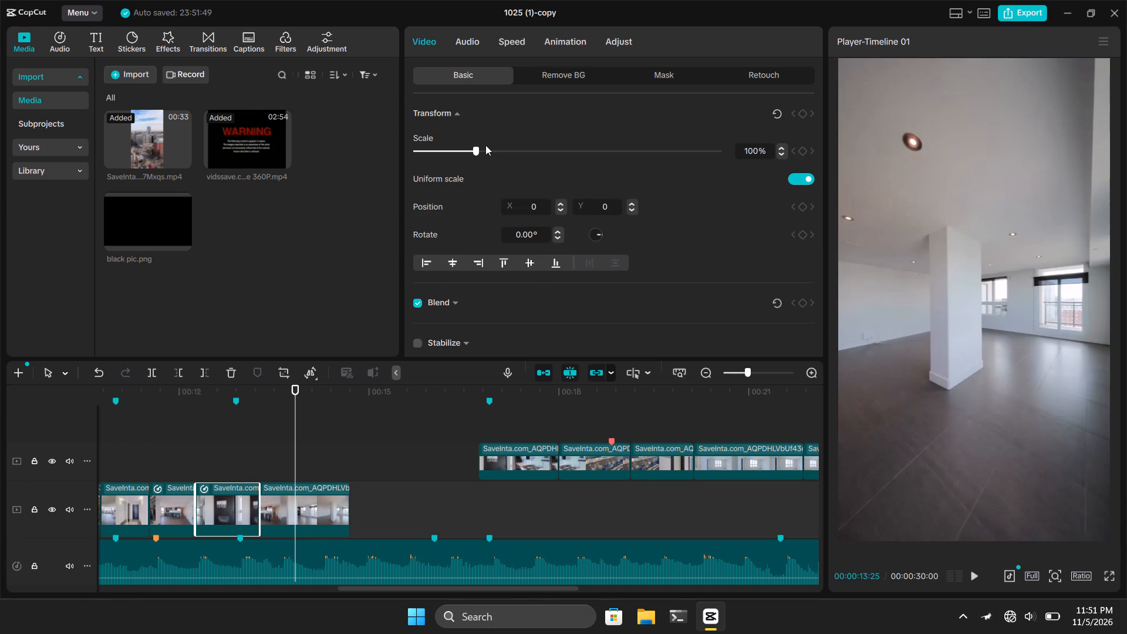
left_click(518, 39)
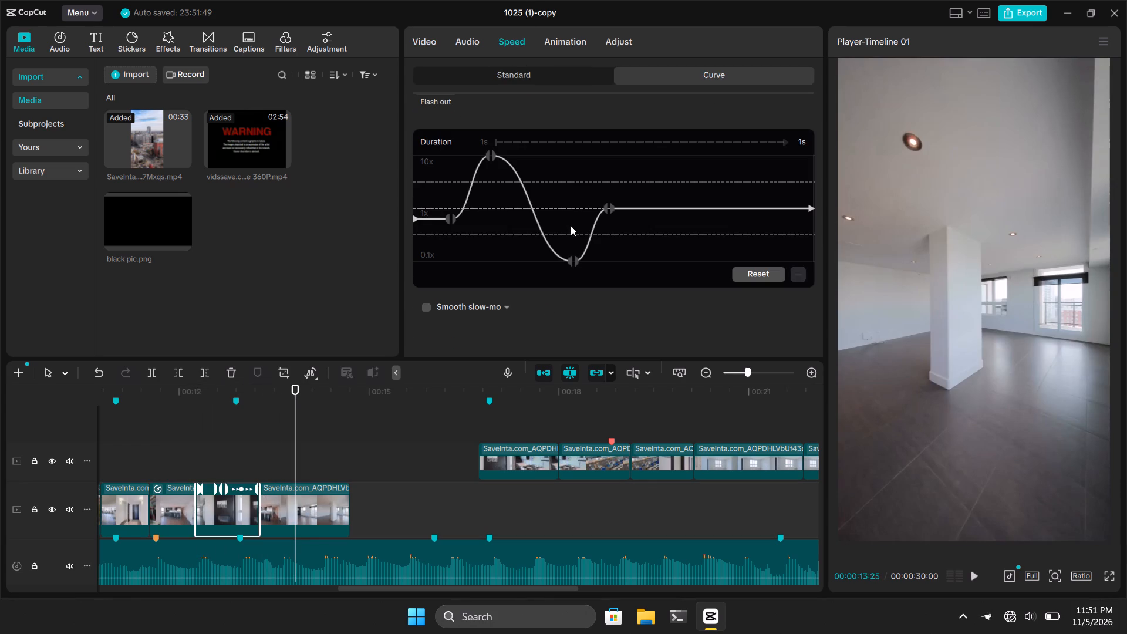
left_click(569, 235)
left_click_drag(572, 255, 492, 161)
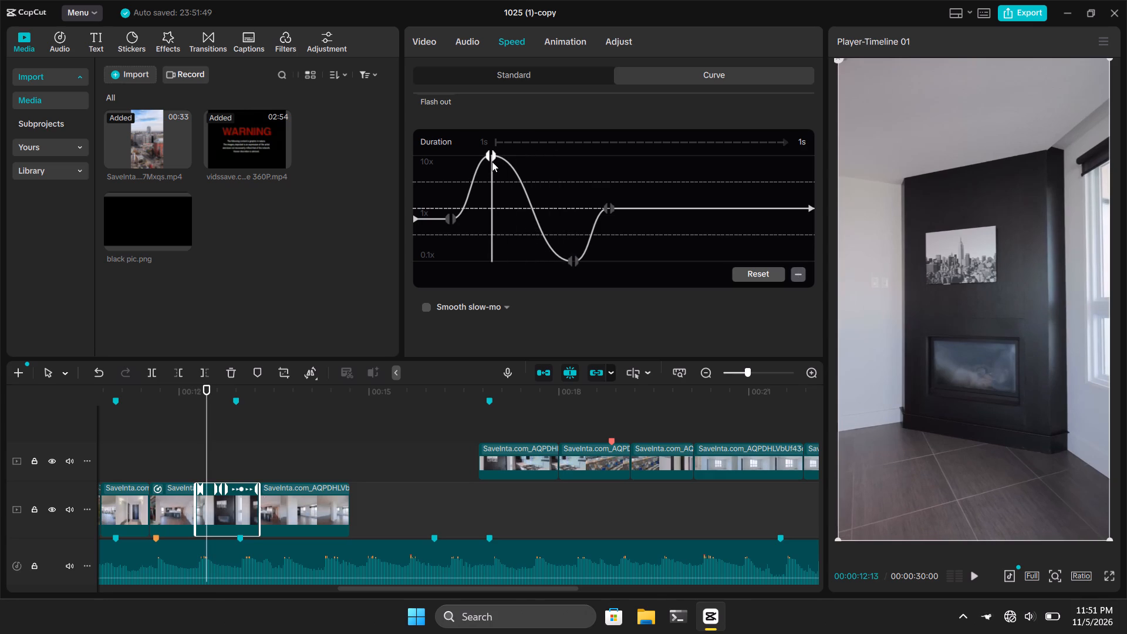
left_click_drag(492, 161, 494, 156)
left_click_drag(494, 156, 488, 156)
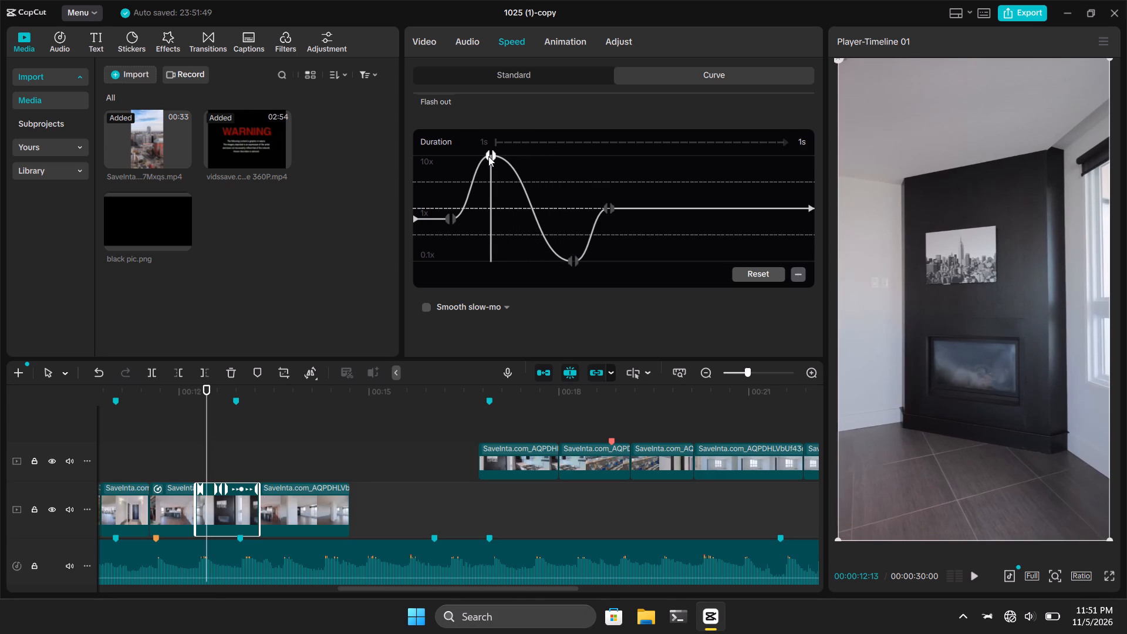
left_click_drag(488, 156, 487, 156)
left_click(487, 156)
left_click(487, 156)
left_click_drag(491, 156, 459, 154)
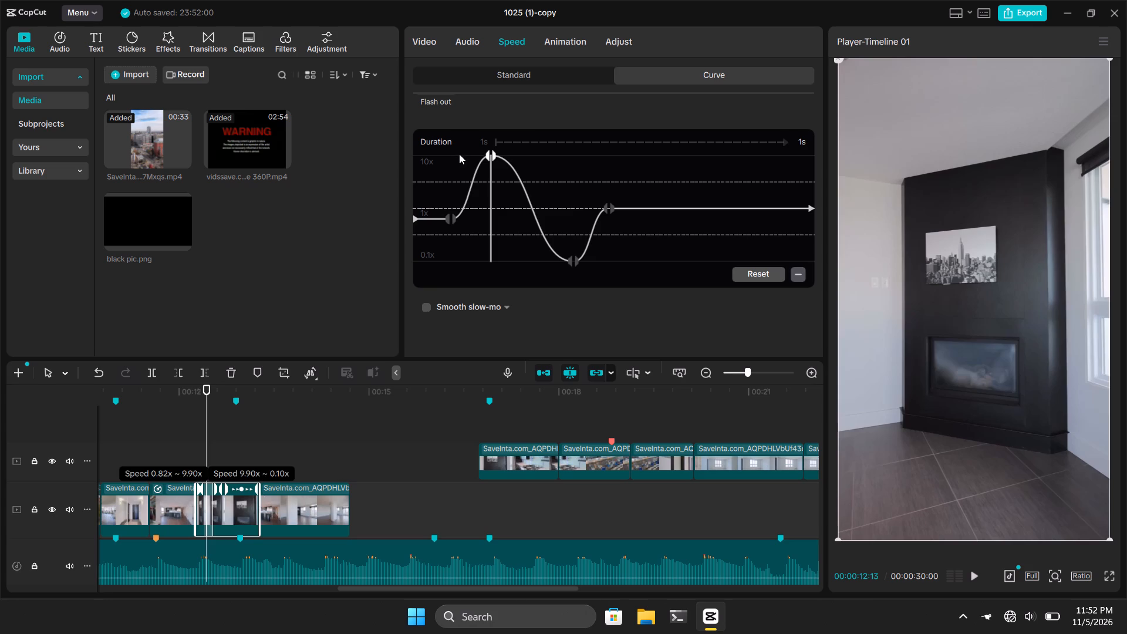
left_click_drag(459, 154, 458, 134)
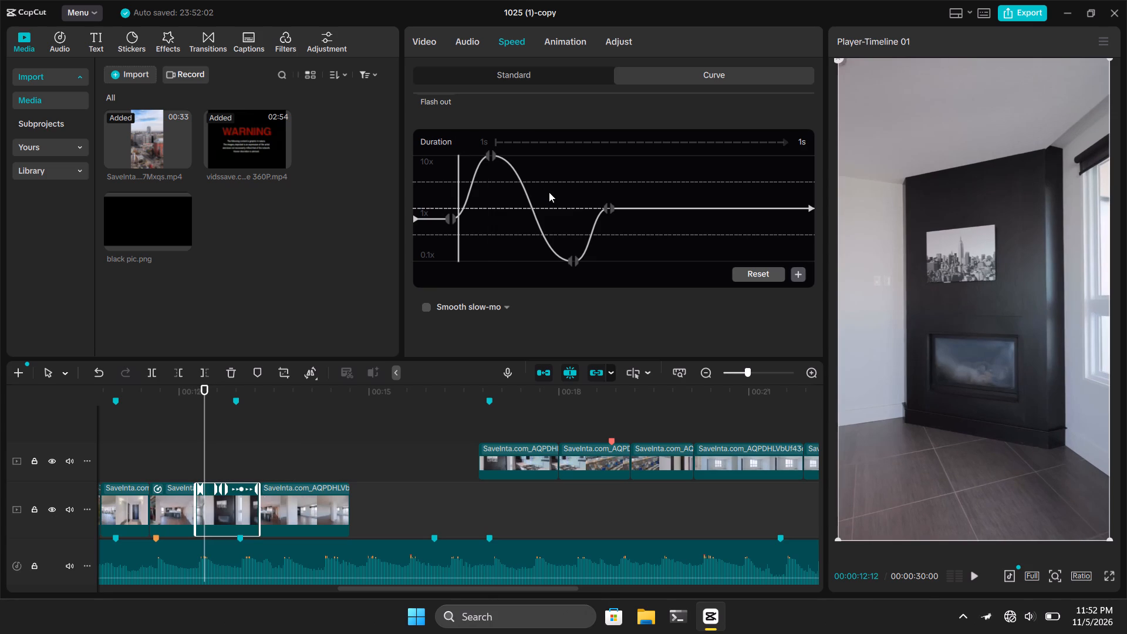
Move the curve's 0.1x low point back to about 29% of the clip, with both of its halves at 0.1x.
left_click_drag(570, 259, 560, 259)
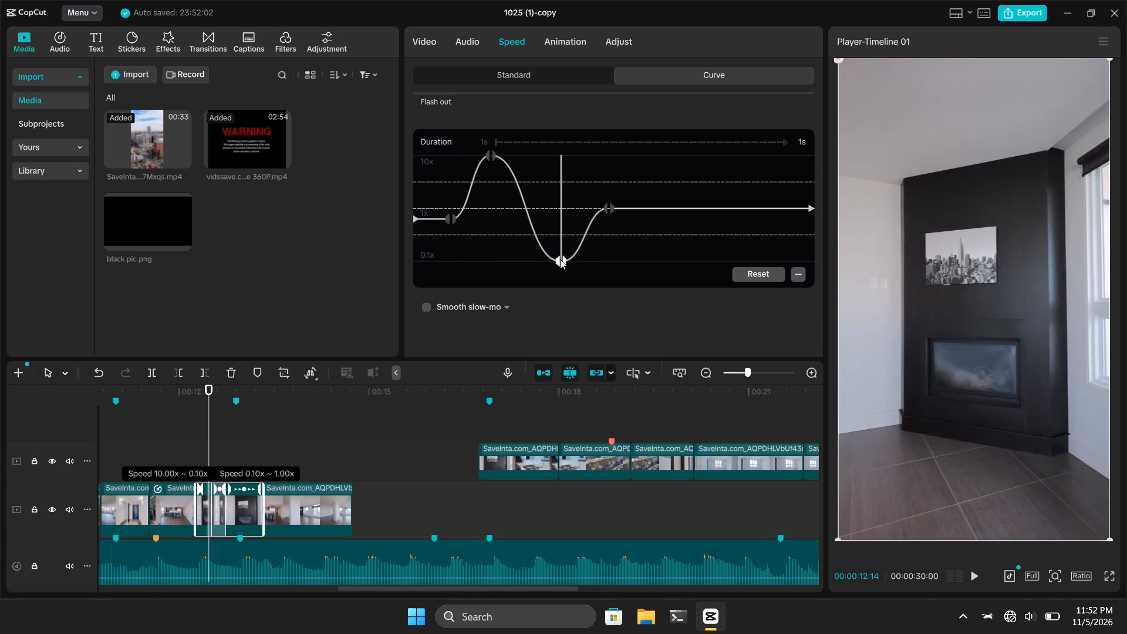
left_click_drag(560, 259, 494, 252)
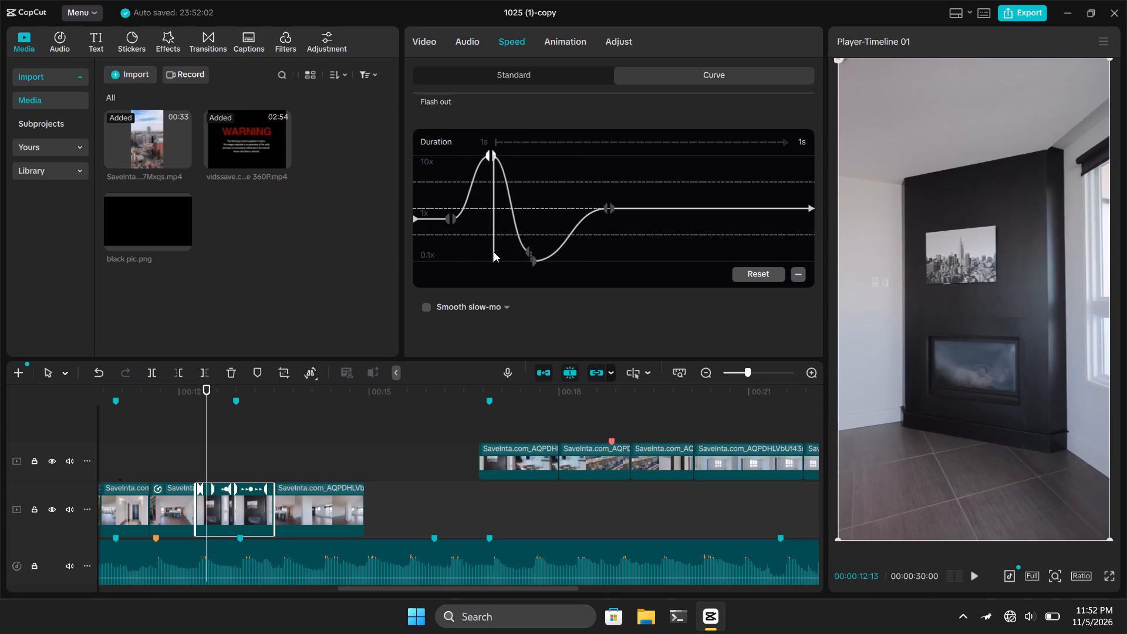
left_click_drag(528, 254, 529, 271)
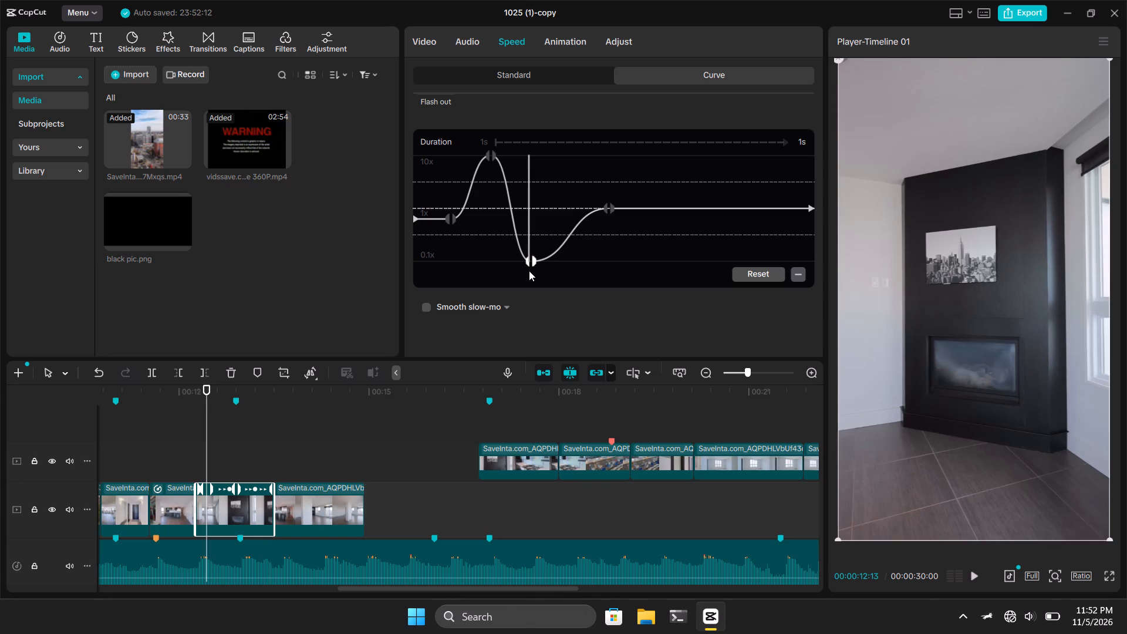
Replay the fireplace clip from its start into the following clip, up to about 00:00:13:17.
left_click(451, 192)
left_click_drag(451, 192, 394, 199)
key("space")
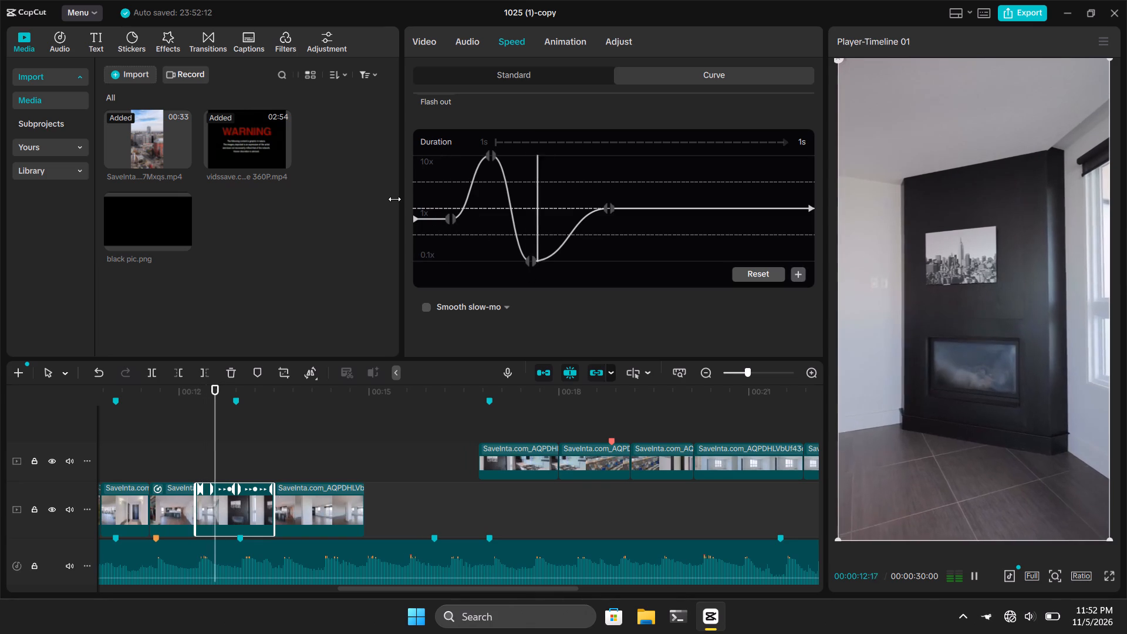
key("space")
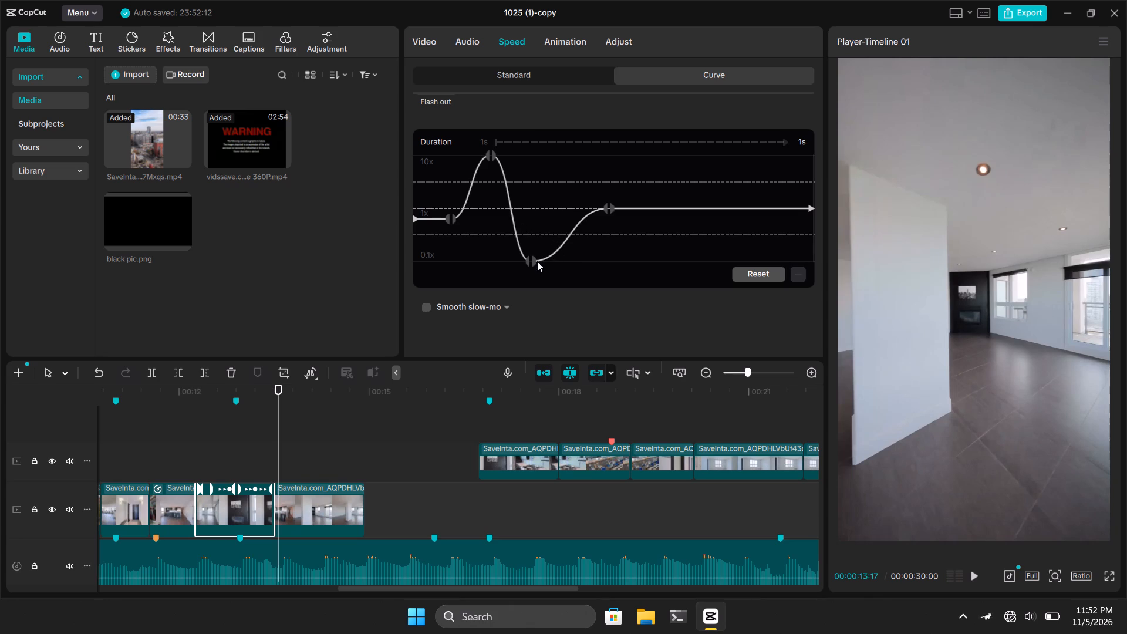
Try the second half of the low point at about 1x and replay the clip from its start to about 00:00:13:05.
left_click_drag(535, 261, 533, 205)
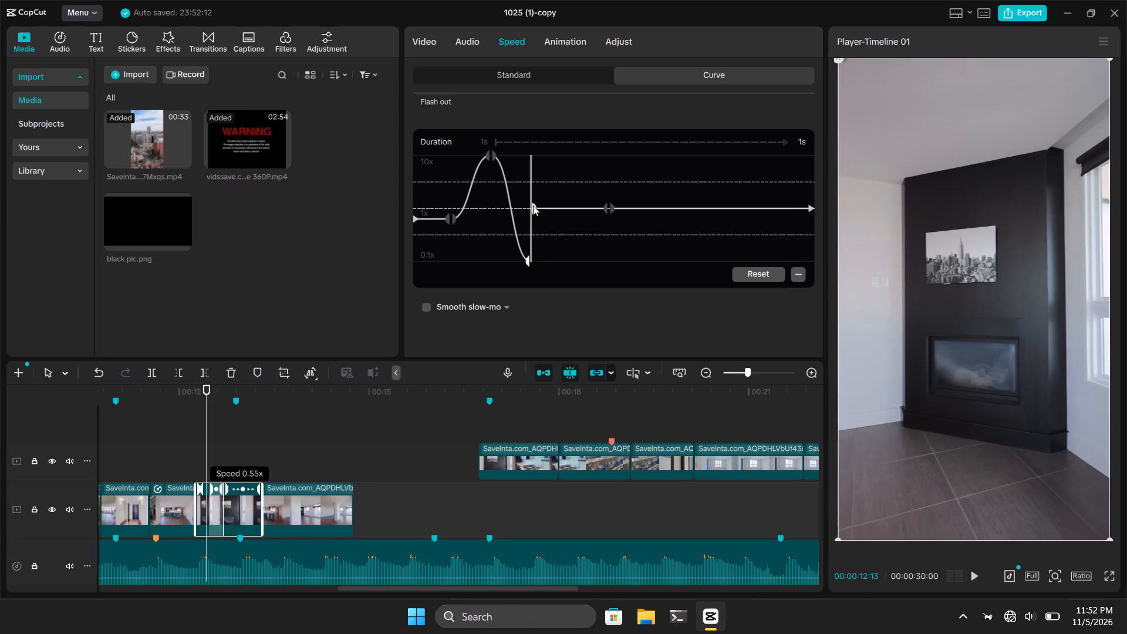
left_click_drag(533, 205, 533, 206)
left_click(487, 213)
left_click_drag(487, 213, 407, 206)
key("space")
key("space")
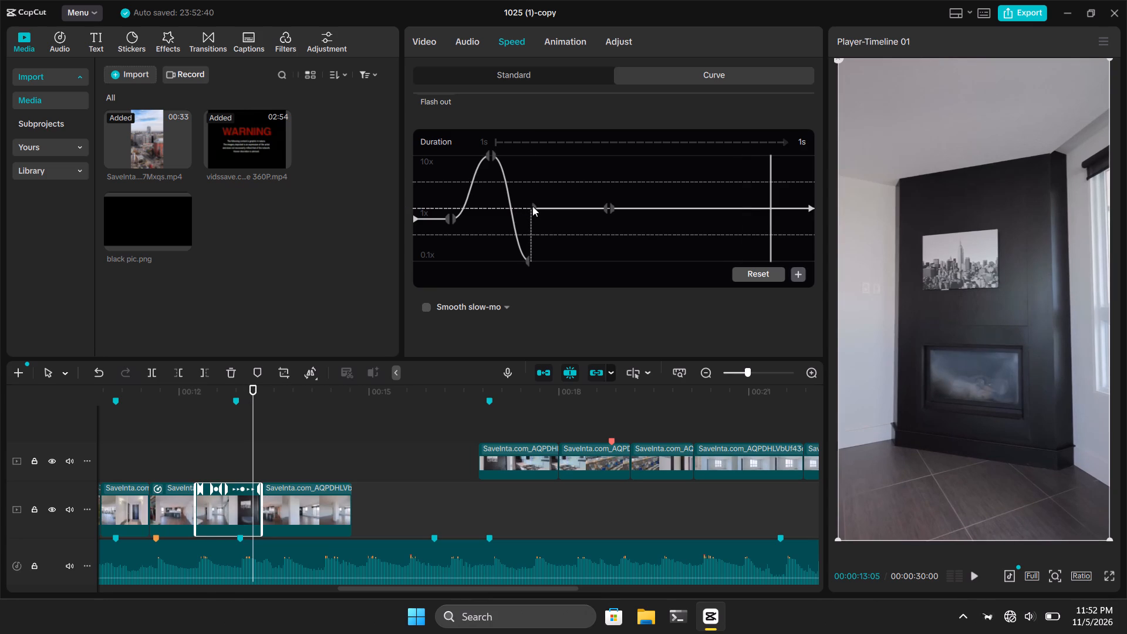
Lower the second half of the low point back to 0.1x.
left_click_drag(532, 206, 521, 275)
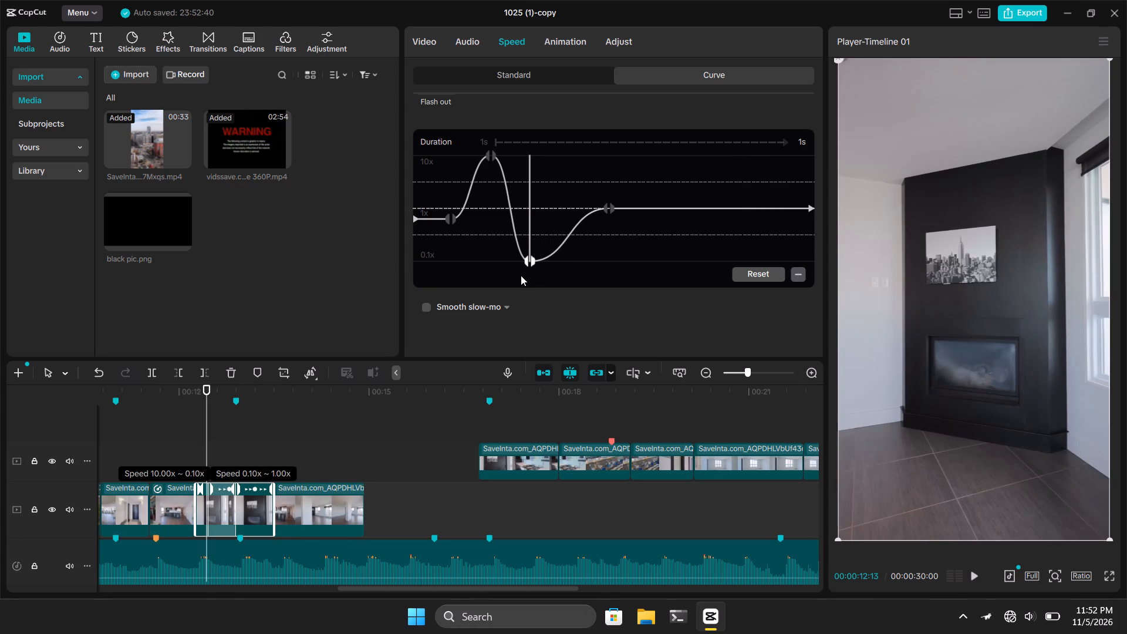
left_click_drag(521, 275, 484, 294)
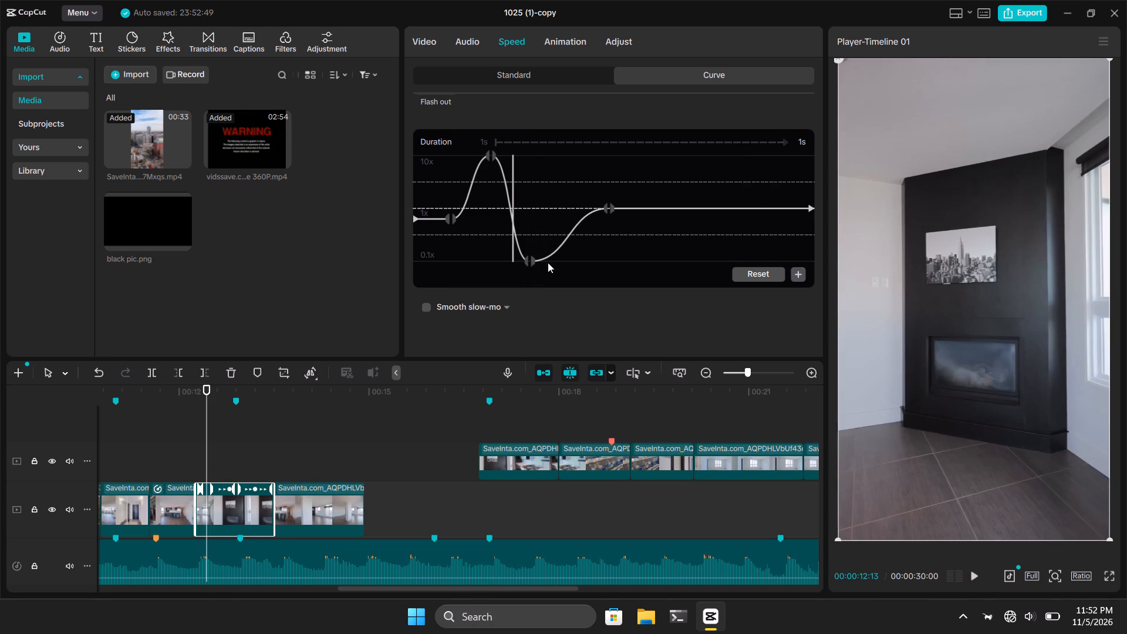
Replay the fireplace clip from its start to about 00:00:13:00 to check the steep drop from 10x to 0.1x.
left_click(485, 232)
left_click_drag(485, 232, 461, 232)
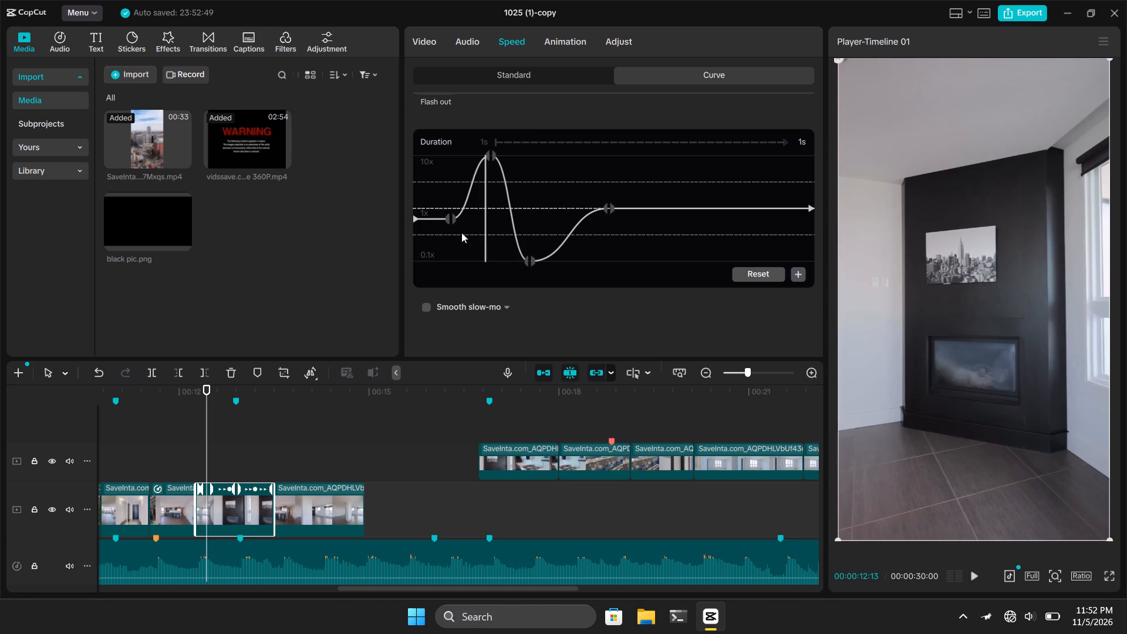
left_click_drag(461, 232, 384, 228)
key("space")
key("space")
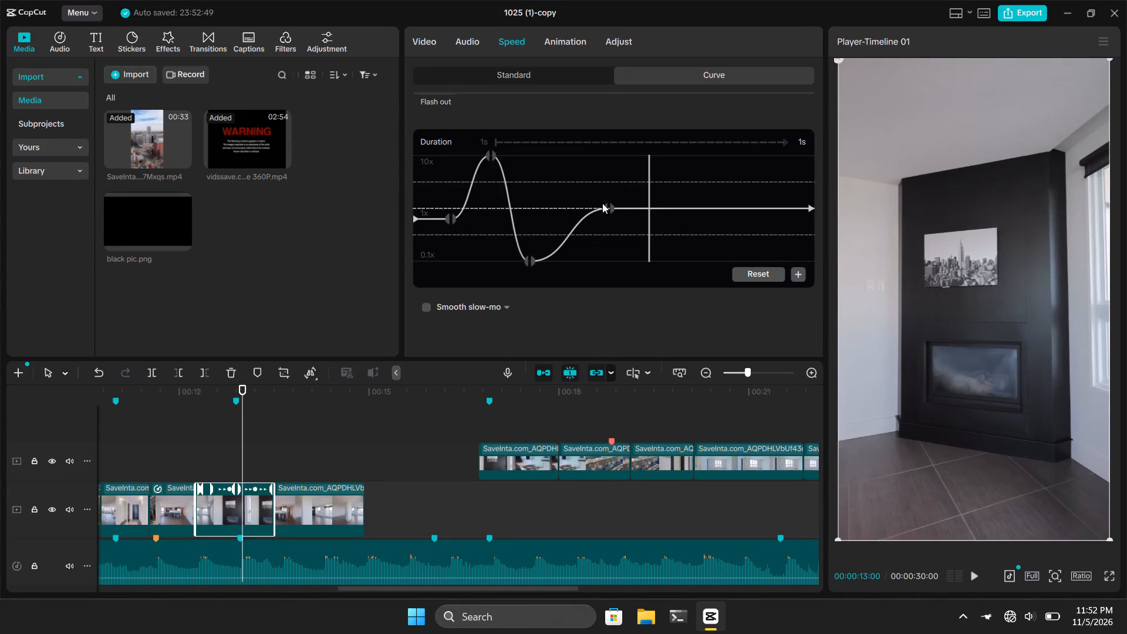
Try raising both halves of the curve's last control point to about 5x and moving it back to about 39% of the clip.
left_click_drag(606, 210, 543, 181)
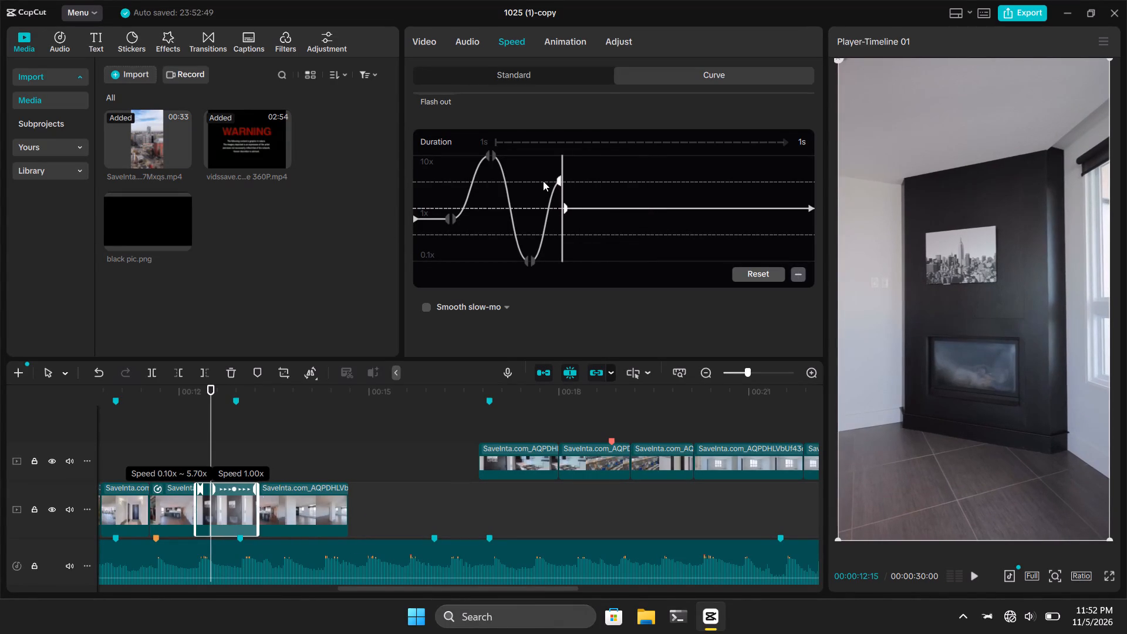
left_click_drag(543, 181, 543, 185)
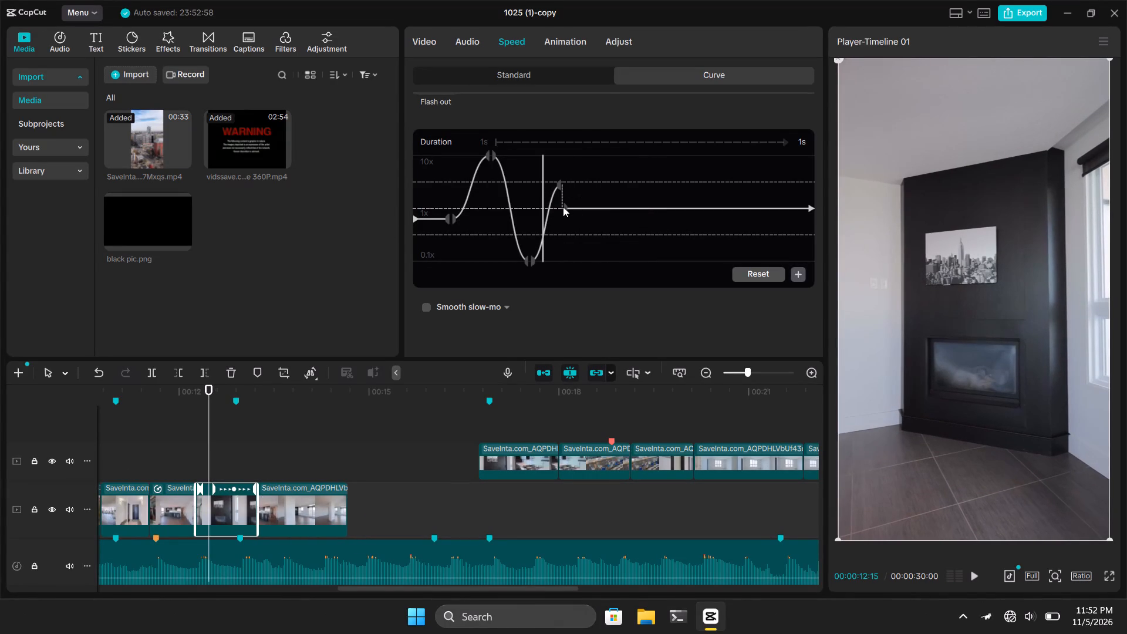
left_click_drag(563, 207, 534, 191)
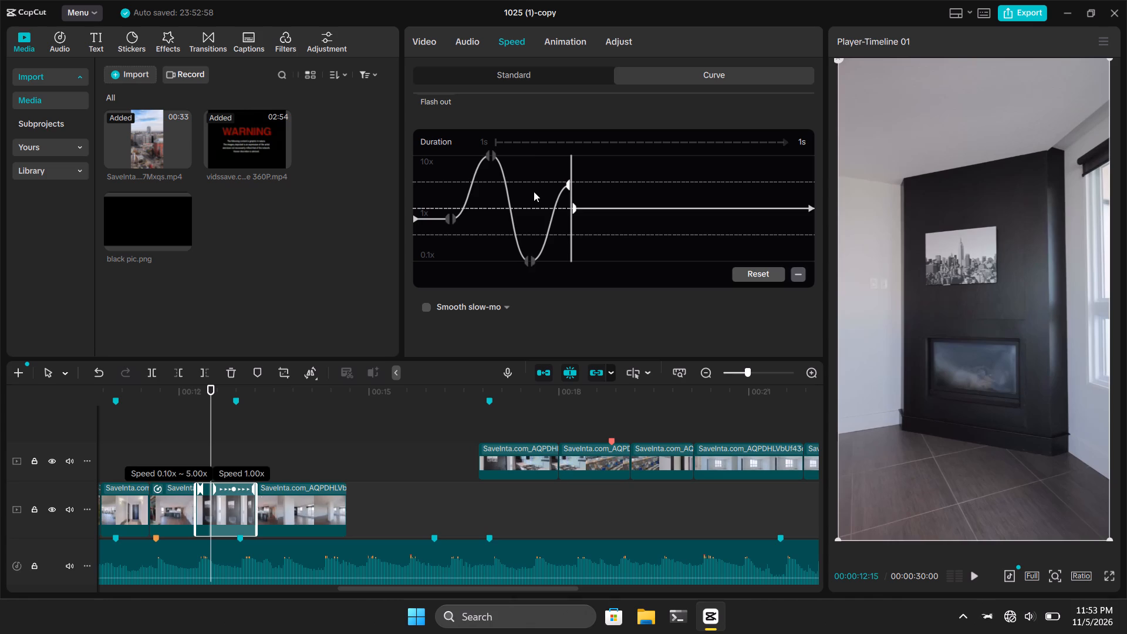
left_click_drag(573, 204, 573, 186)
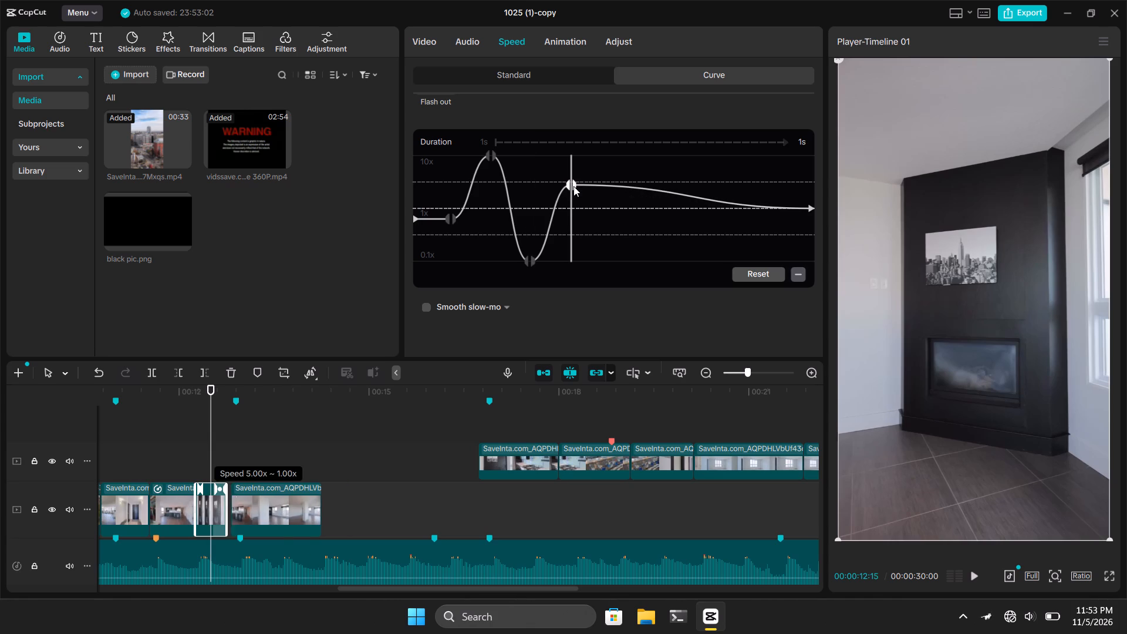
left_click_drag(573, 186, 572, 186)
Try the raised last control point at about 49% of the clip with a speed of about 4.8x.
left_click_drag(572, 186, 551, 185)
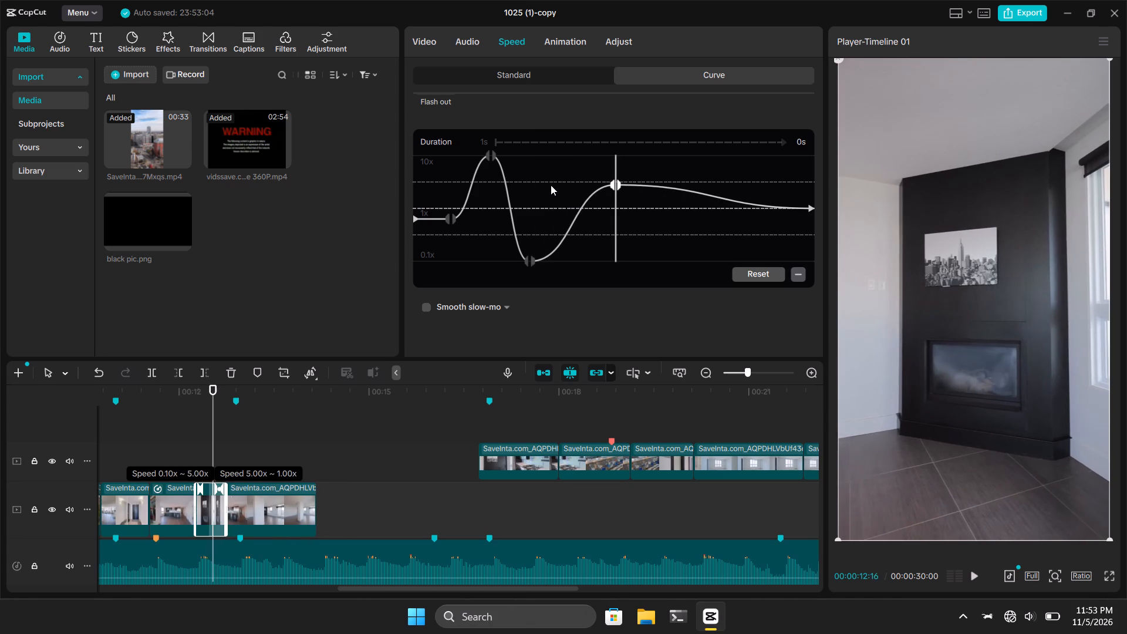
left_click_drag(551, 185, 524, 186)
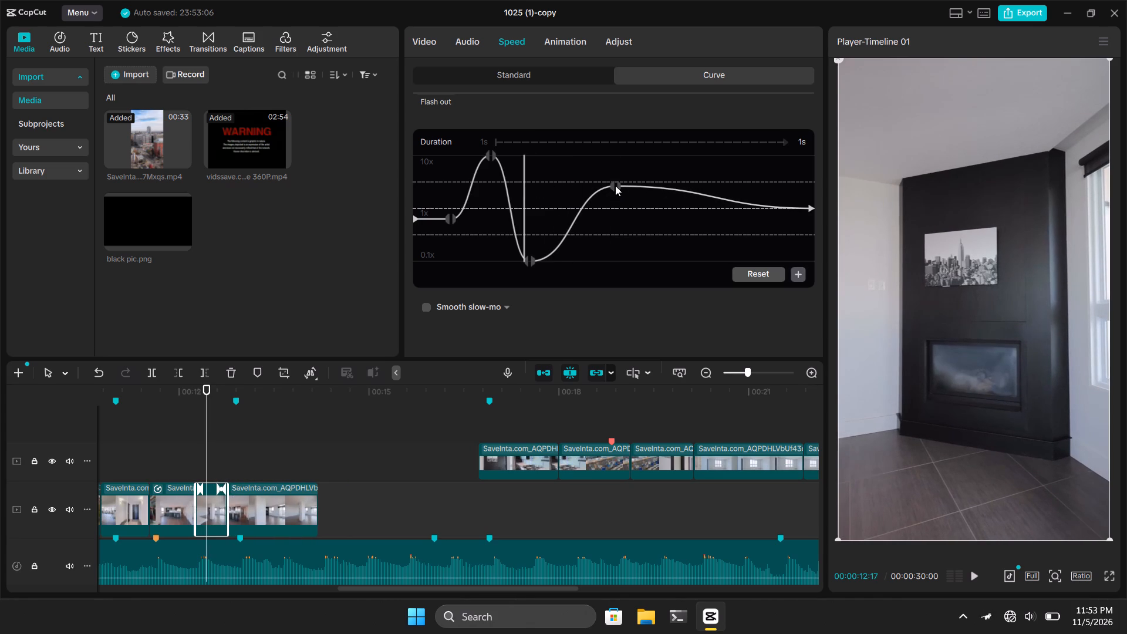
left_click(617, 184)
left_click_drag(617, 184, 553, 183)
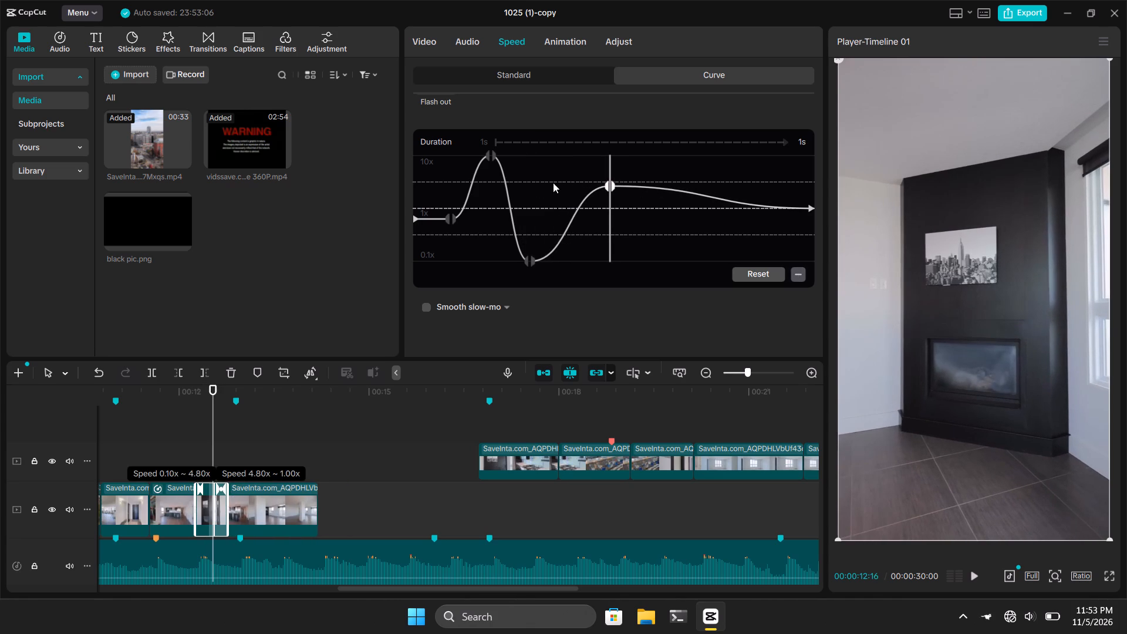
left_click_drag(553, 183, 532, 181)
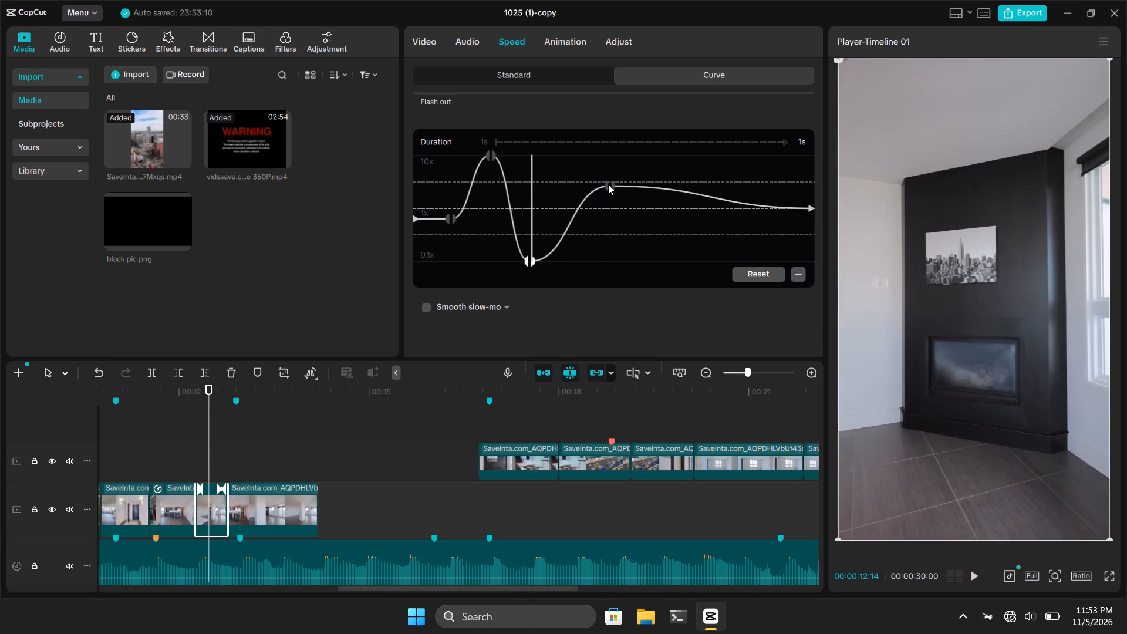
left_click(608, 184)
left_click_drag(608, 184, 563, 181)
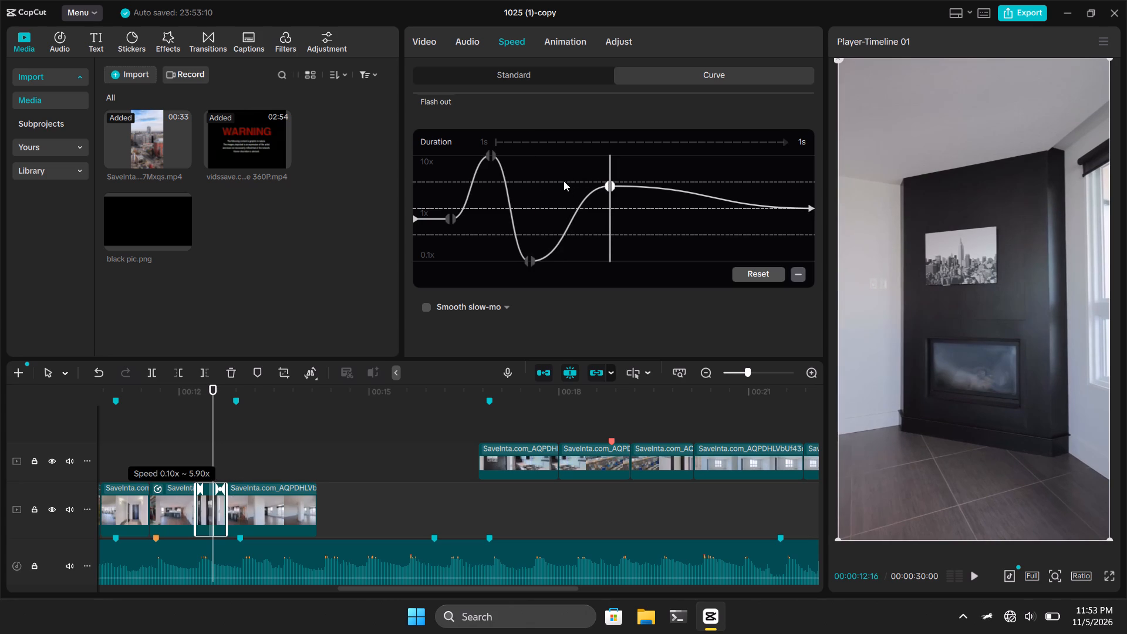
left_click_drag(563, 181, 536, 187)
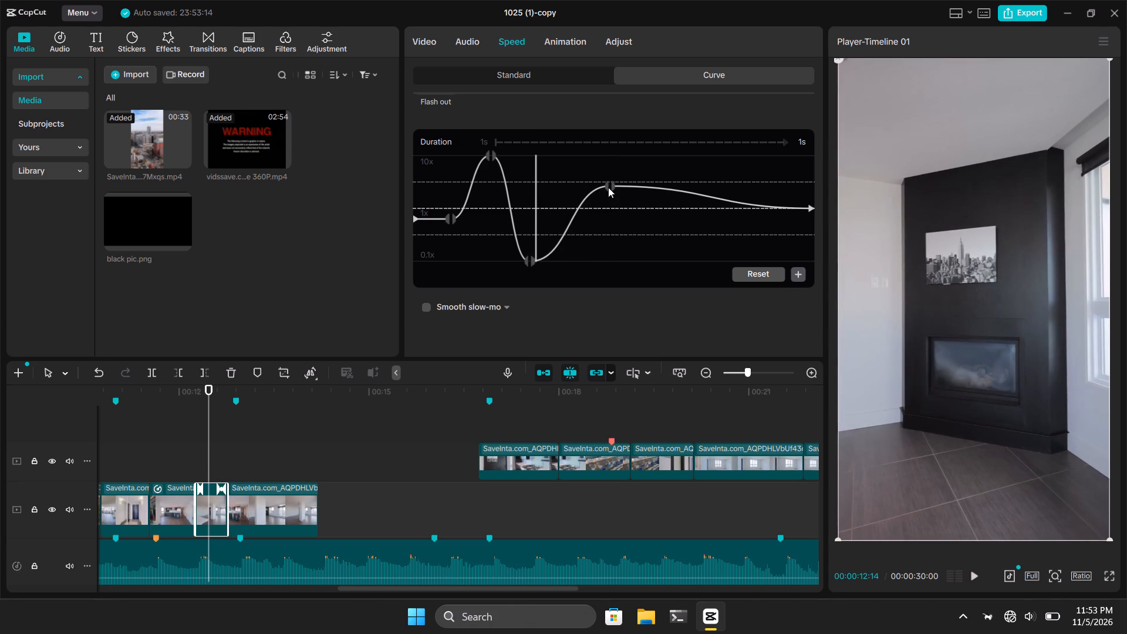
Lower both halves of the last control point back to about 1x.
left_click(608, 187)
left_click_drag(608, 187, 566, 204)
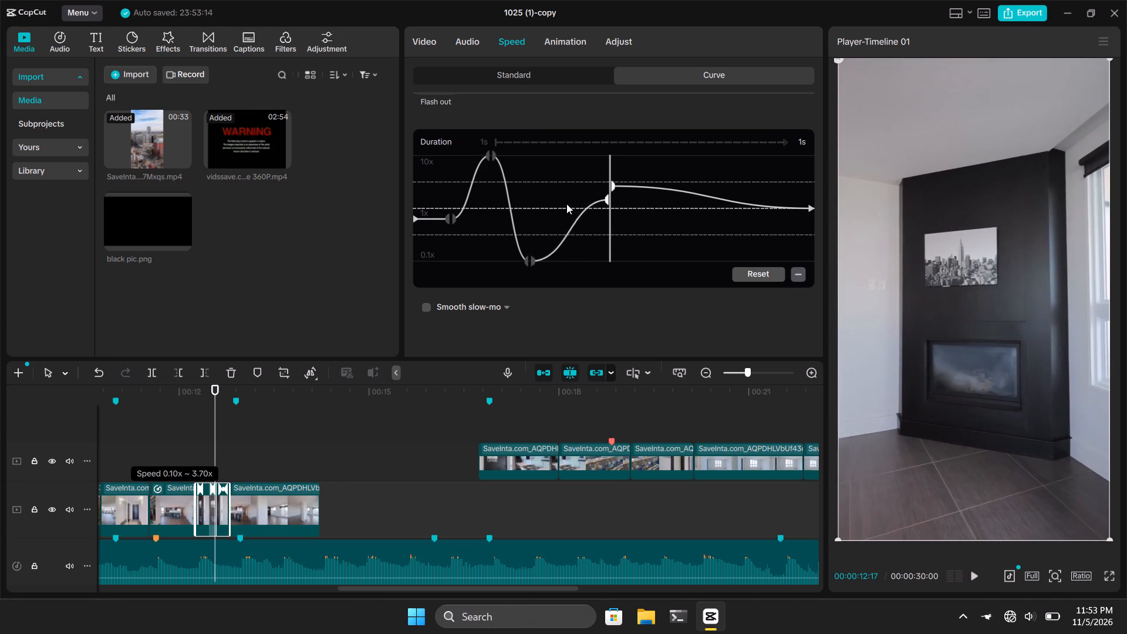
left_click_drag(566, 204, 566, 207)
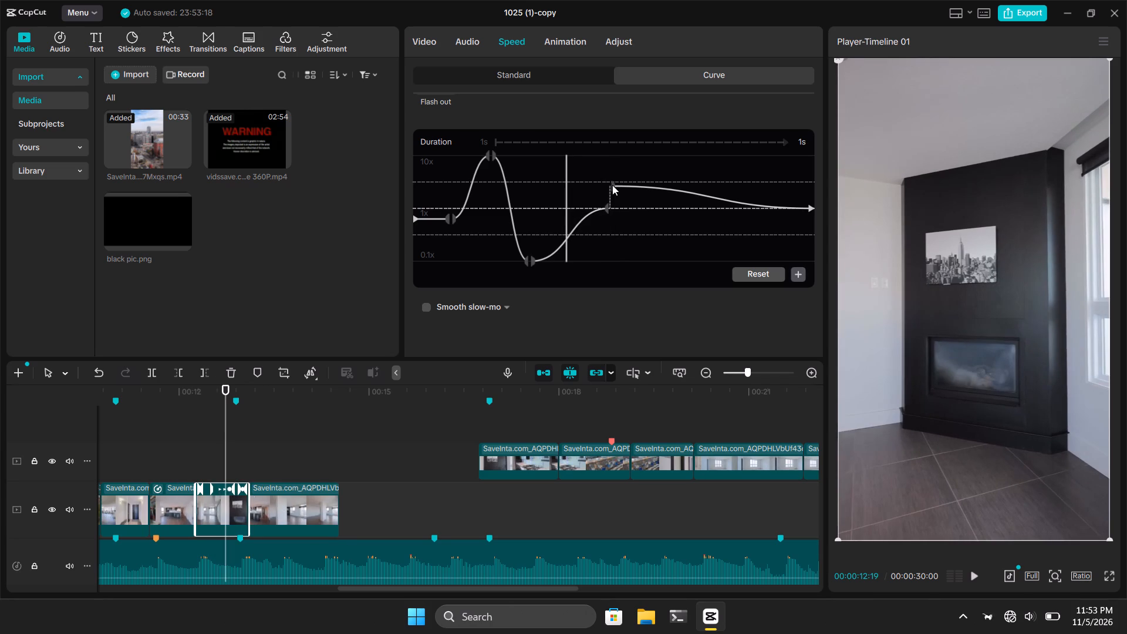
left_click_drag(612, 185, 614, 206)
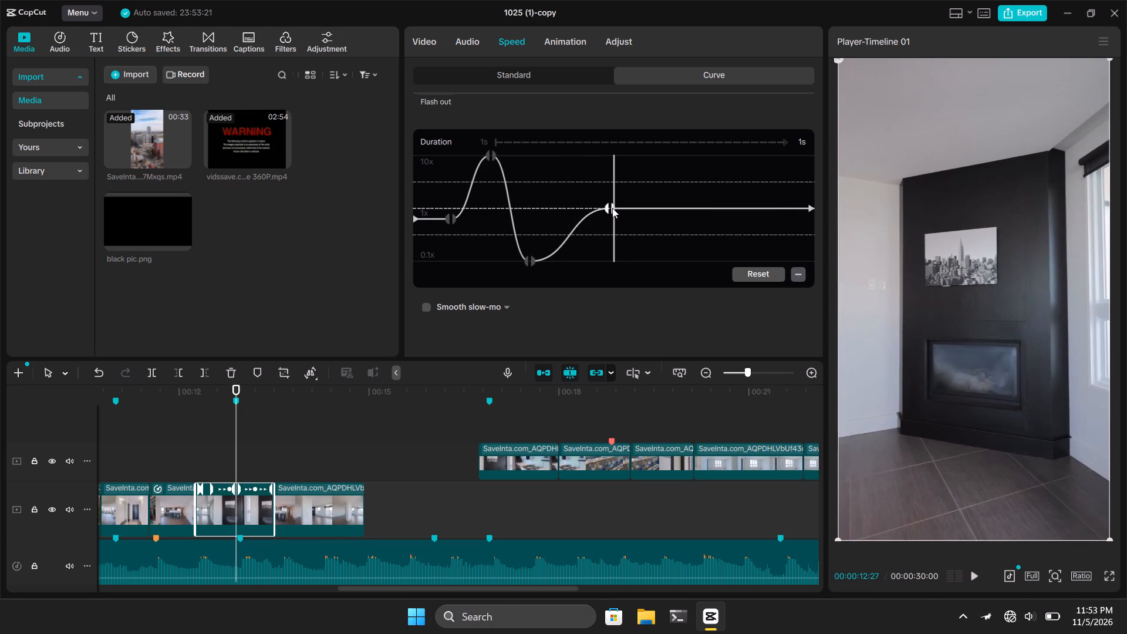
Move the fireplace clip's last speed-curve control point earlier, to about 37% of the clip, keeping it at about 1x.
left_click_drag(612, 208, 559, 205)
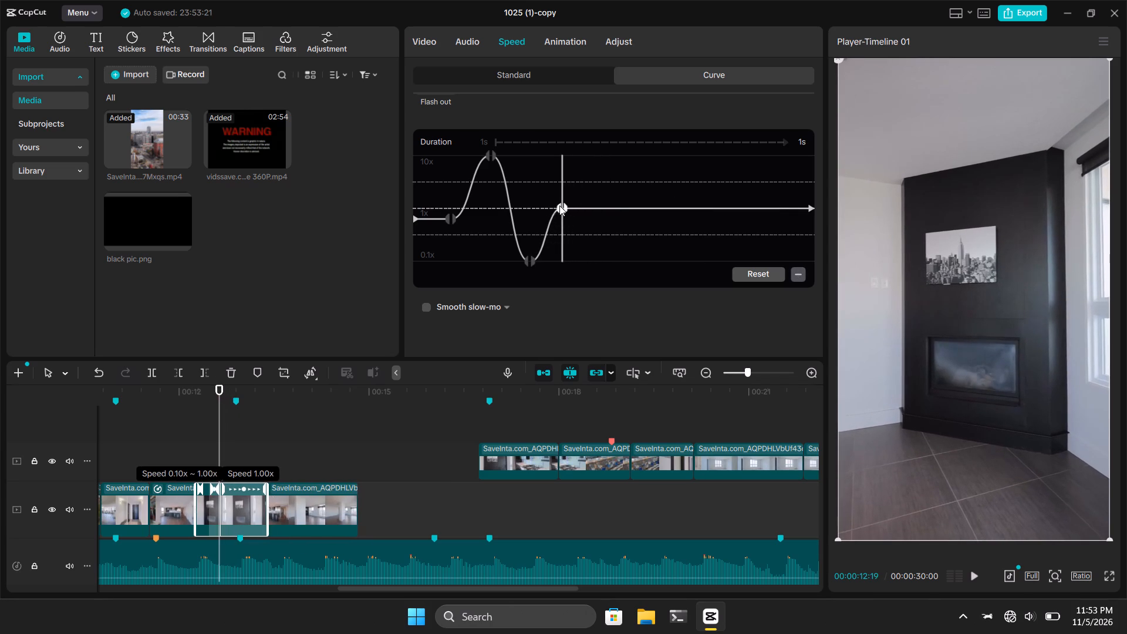
left_click_drag(559, 205, 549, 204)
left_click(557, 205)
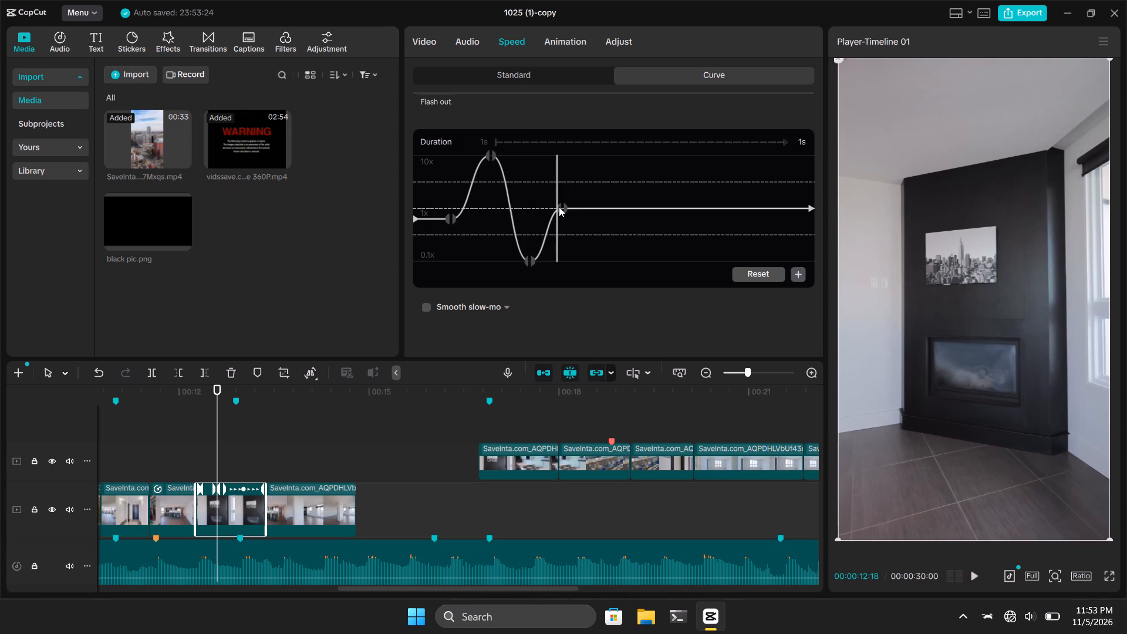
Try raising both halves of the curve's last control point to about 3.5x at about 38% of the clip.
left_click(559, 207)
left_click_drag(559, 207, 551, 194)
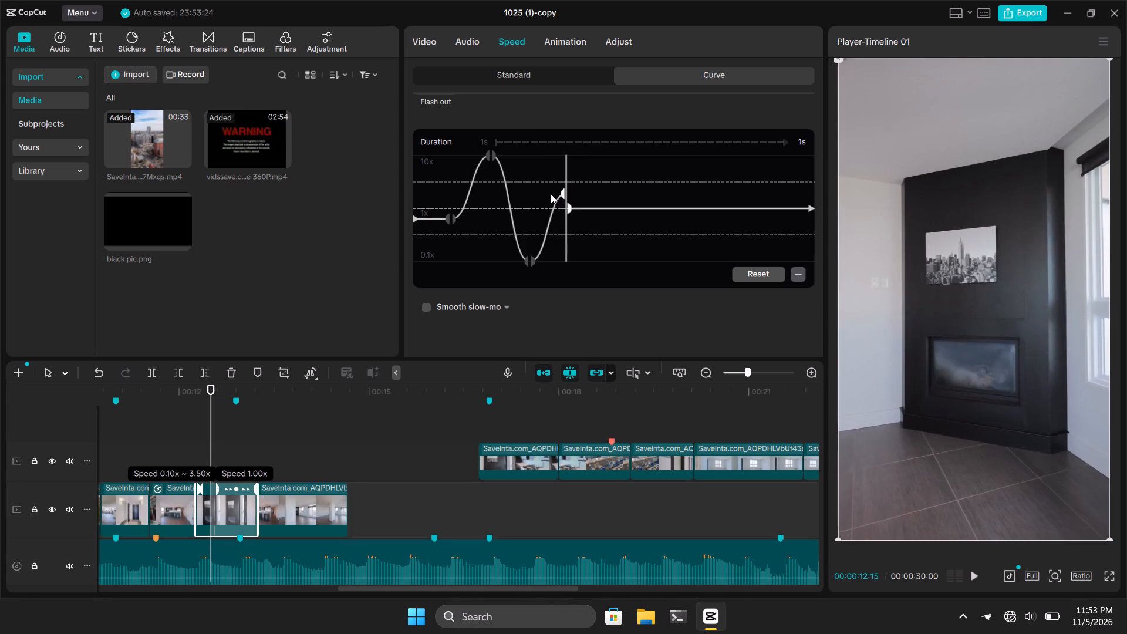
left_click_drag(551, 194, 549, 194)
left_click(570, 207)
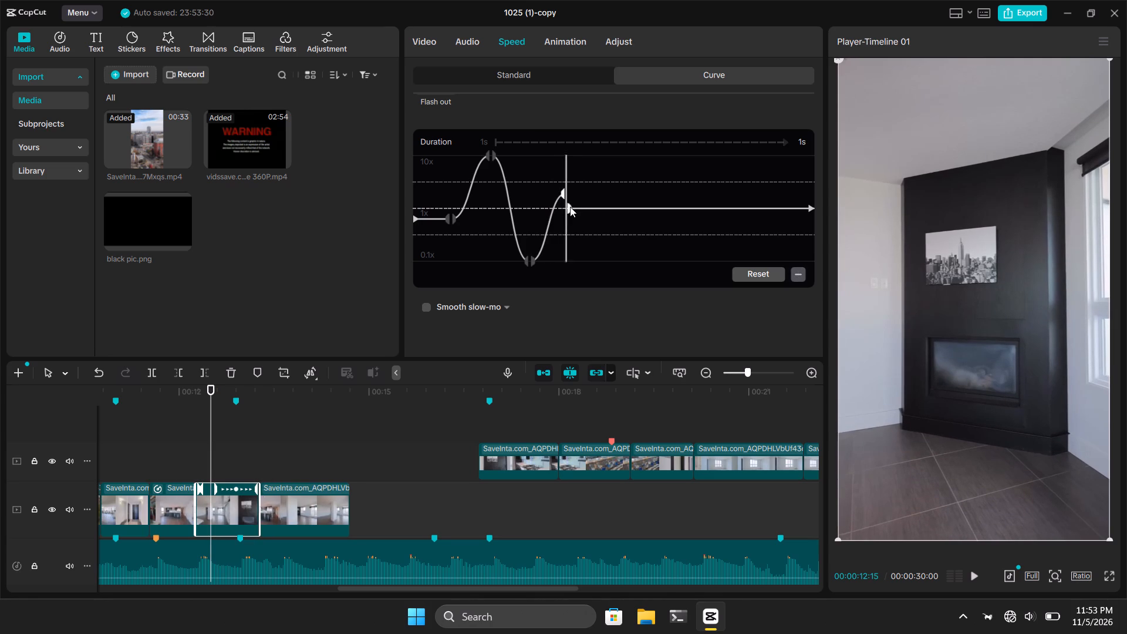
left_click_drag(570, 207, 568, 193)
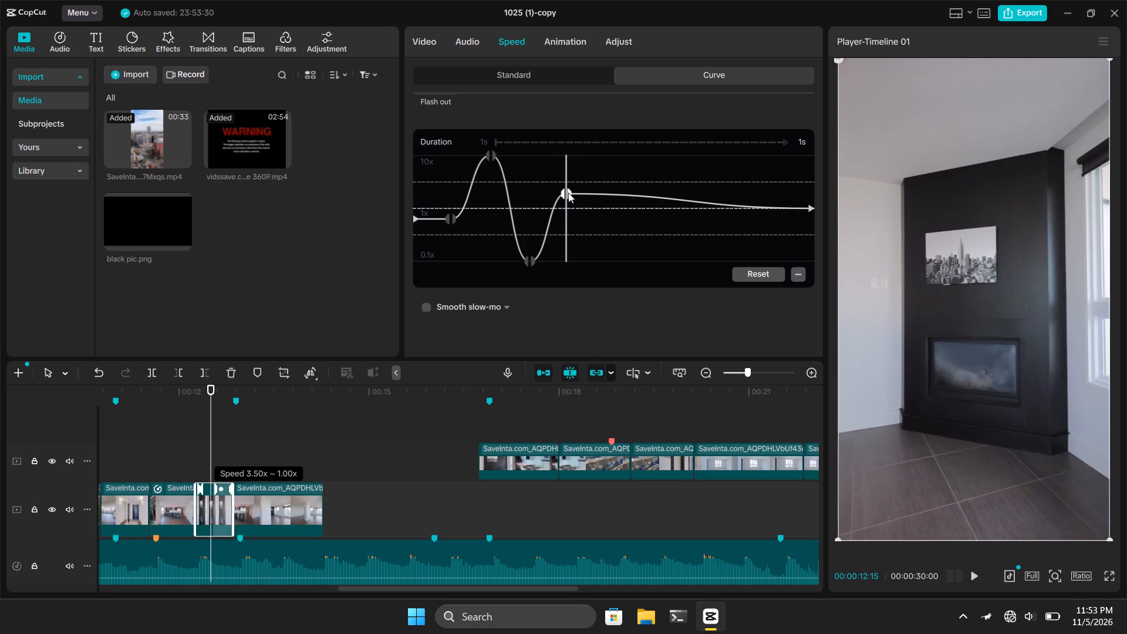
Replay the fireplace clip and its cut into the next room twice to check the 3.5x ramp against the music.
left_click(519, 184)
left_click_drag(519, 184, 392, 193)
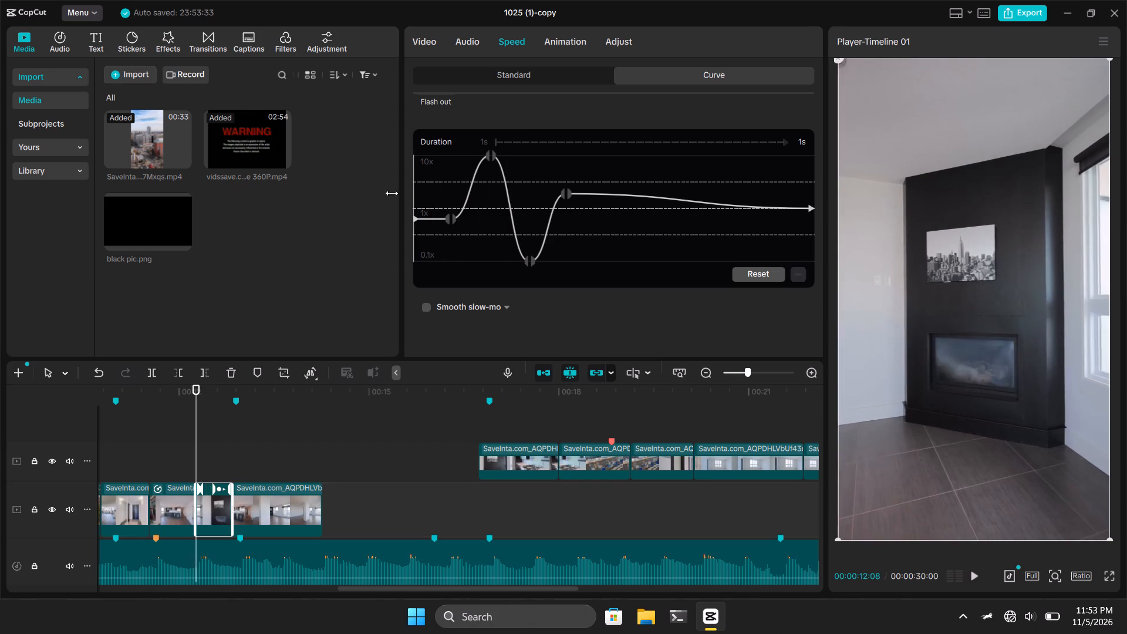
left_click_drag(392, 193, 377, 194)
key("space")
key("space")
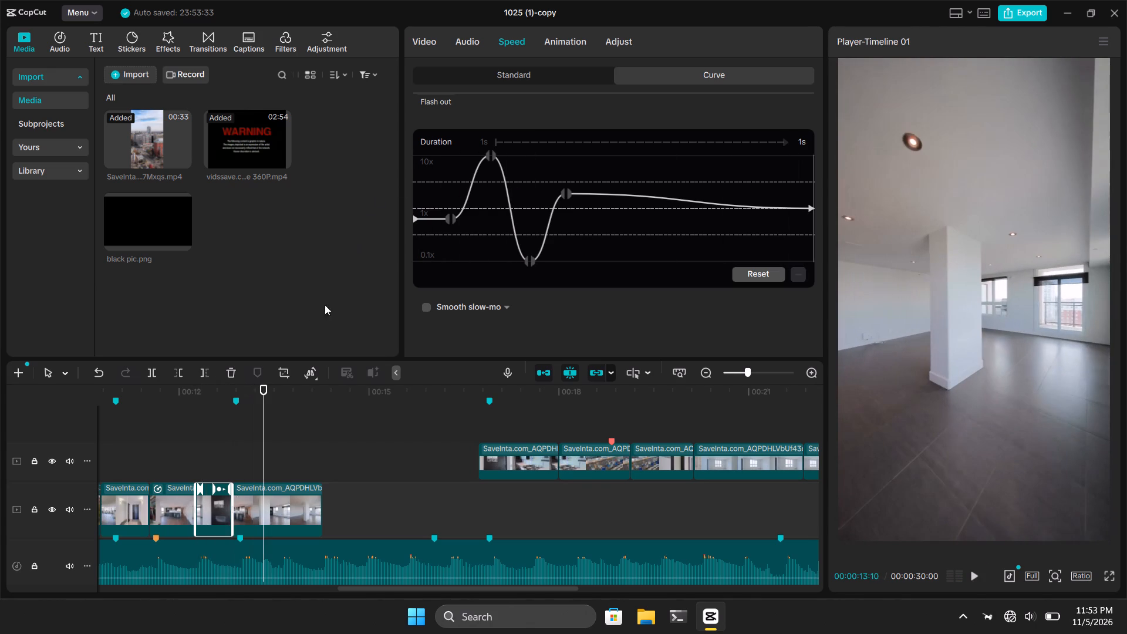
left_click(185, 456)
left_click_drag(185, 456, 165, 457)
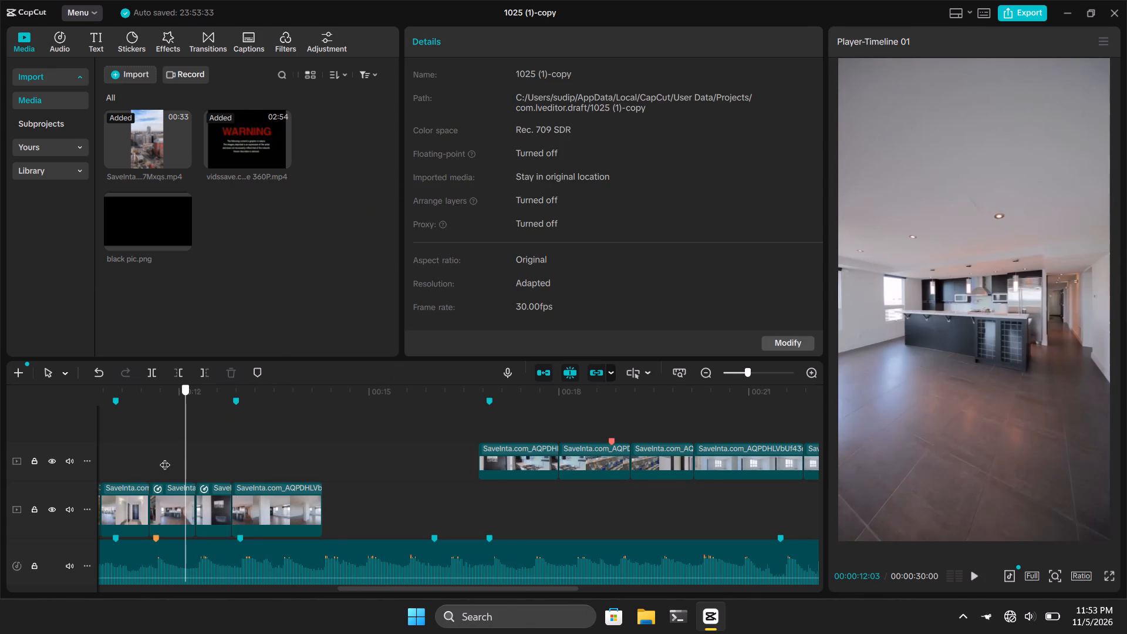
left_click_drag(165, 457, 131, 457)
key("space")
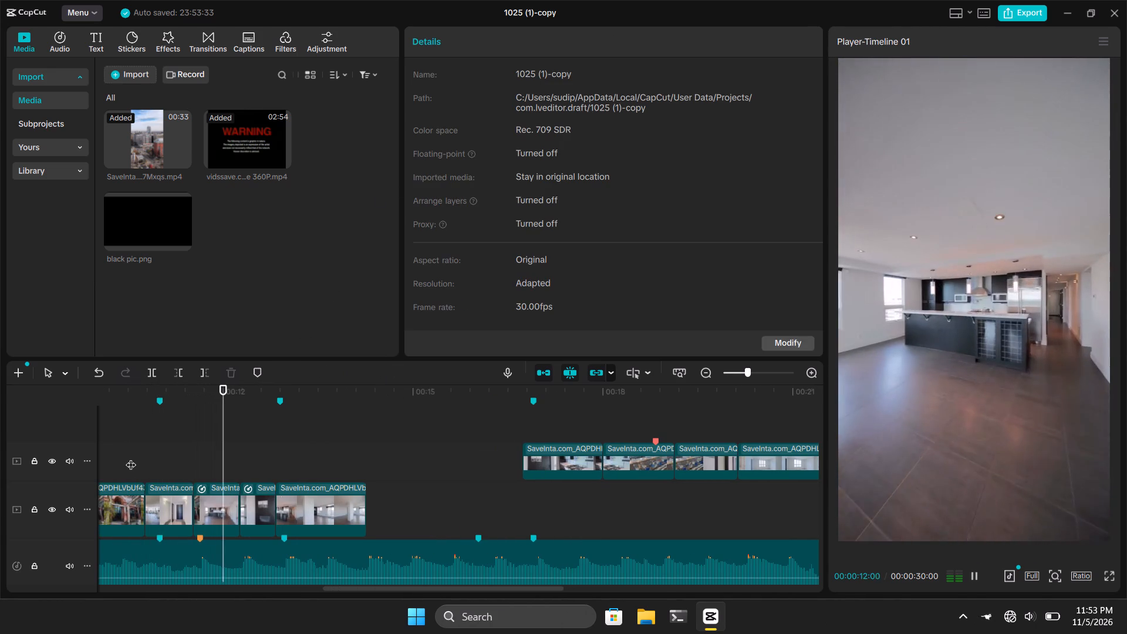
key("space")
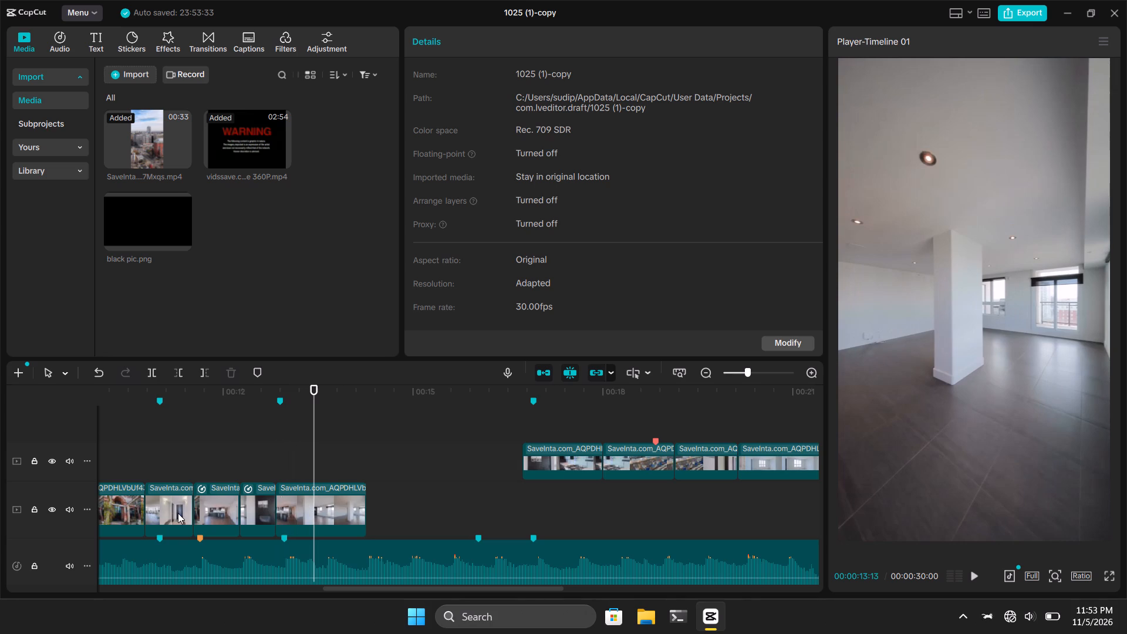
Lower both halves of the fireplace clip's last control point to about 1x and place it at about 37% of the clip.
left_click(250, 506)
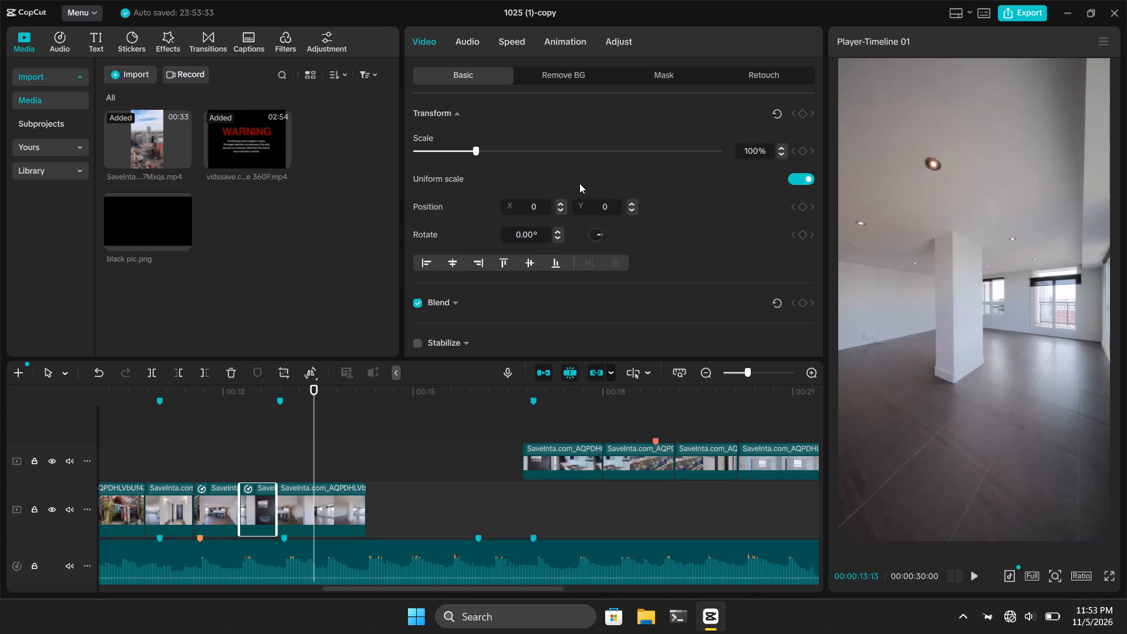
left_click(528, 50)
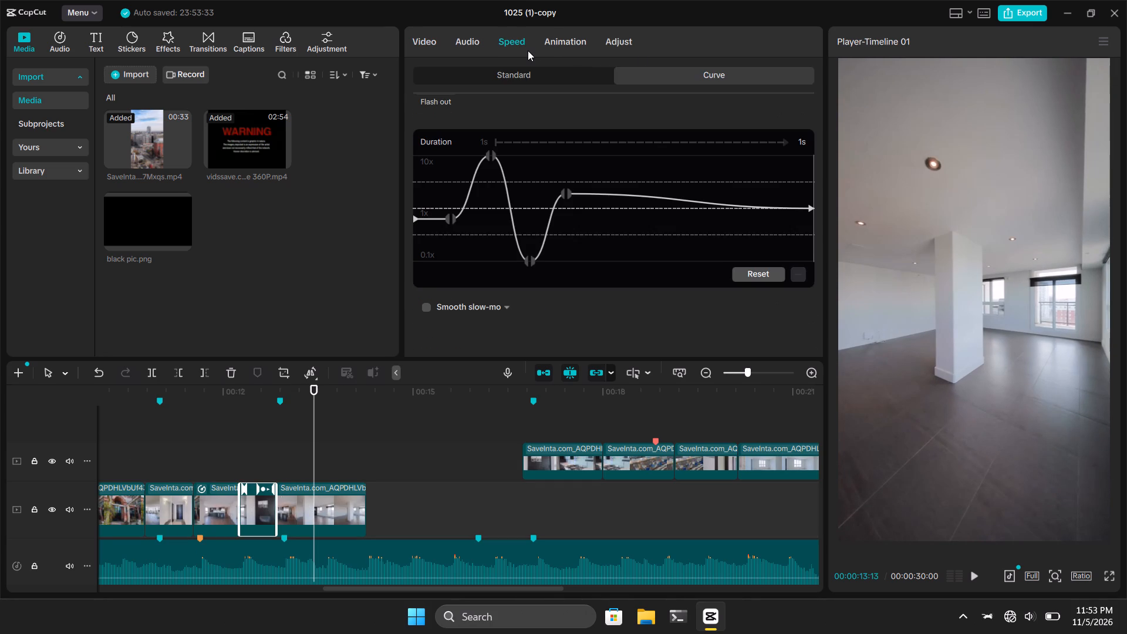
left_click_drag(571, 189, 568, 196)
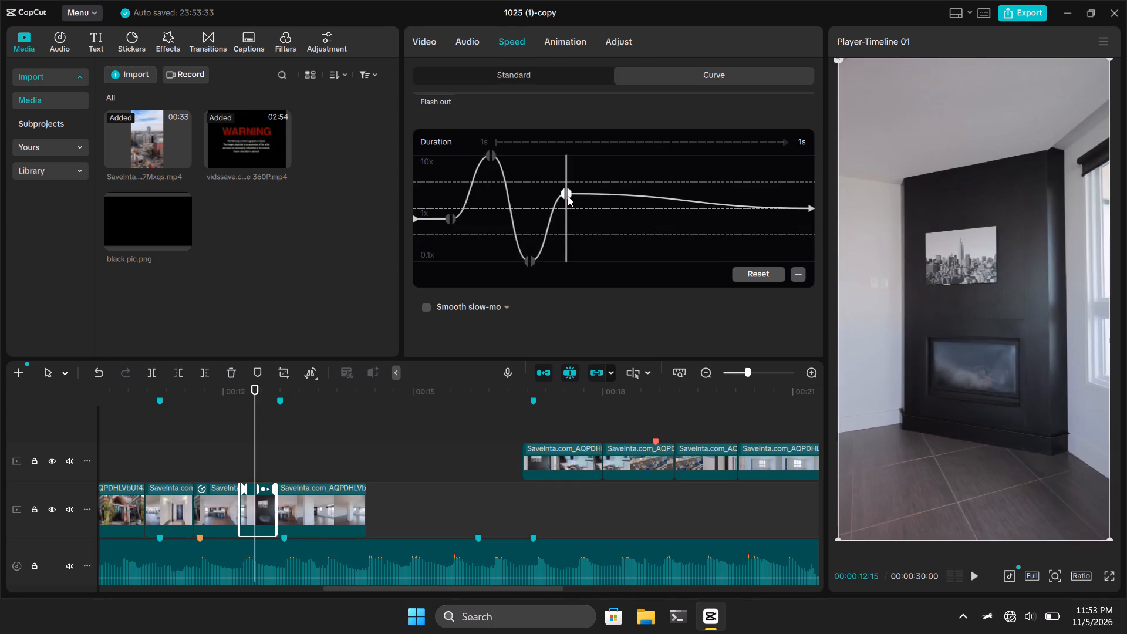
left_click_drag(568, 196, 561, 195)
left_click_drag(561, 195, 558, 206)
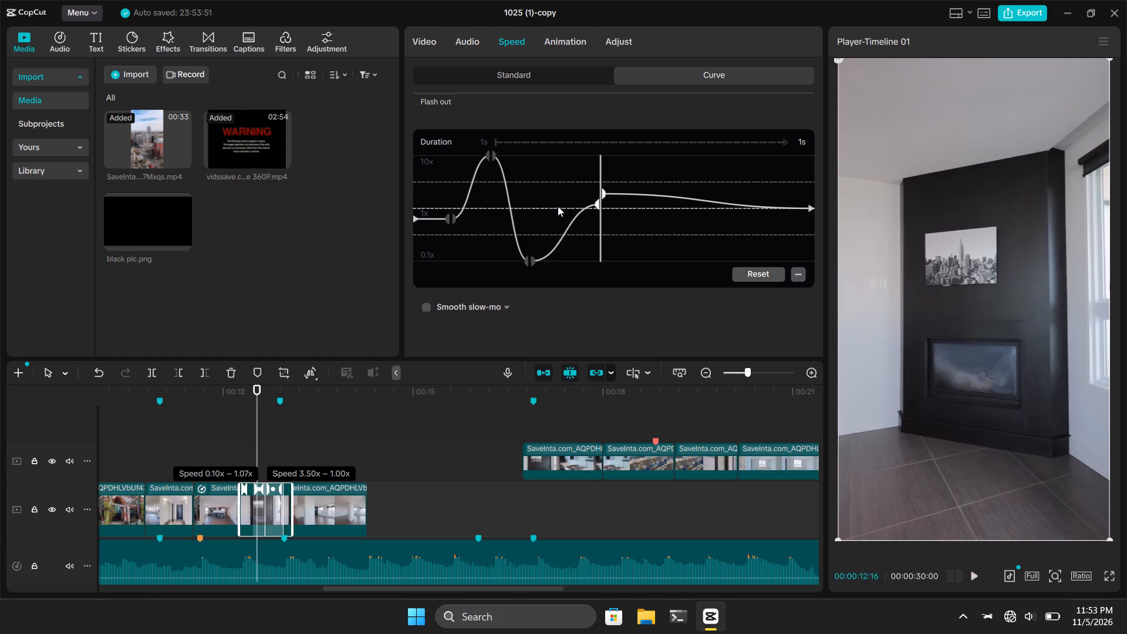
left_click_drag(558, 206, 542, 208)
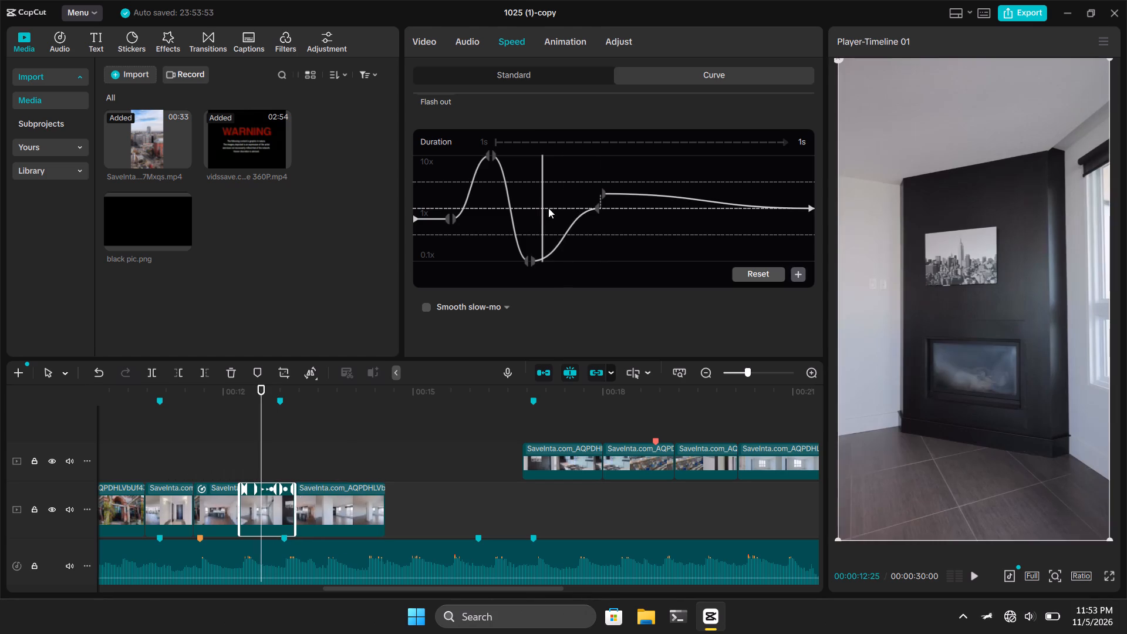
left_click_drag(603, 195, 603, 207)
left_click(603, 207)
left_click_drag(603, 207, 593, 207)
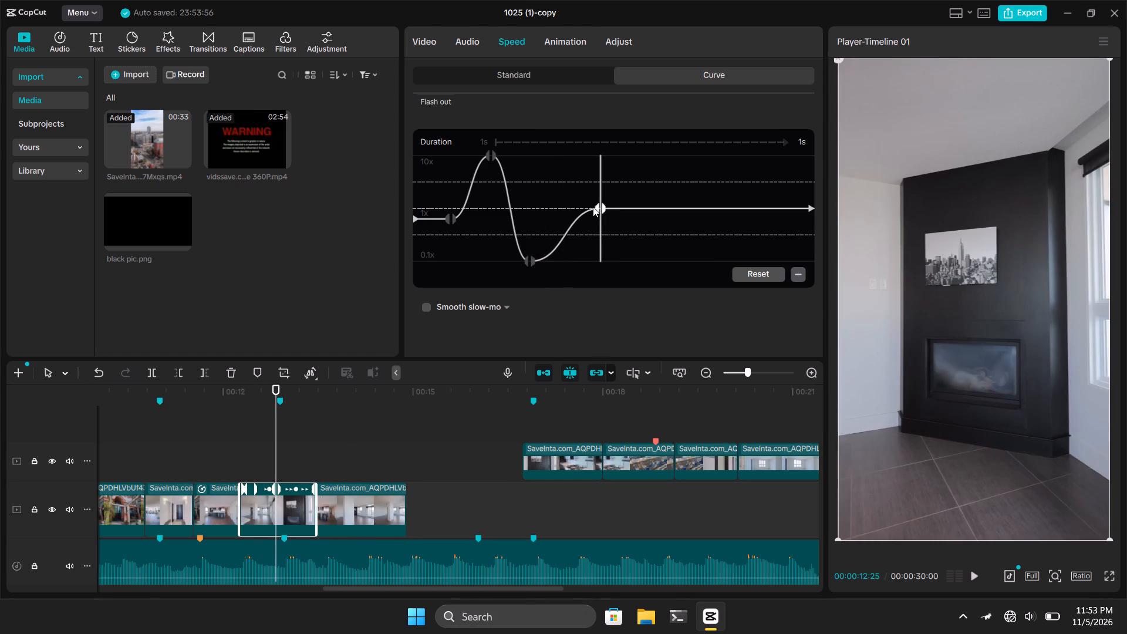
left_click_drag(593, 207, 524, 205)
Replay the fireplace clip from its start into the next clip to check the 1x ending.
left_click(485, 224)
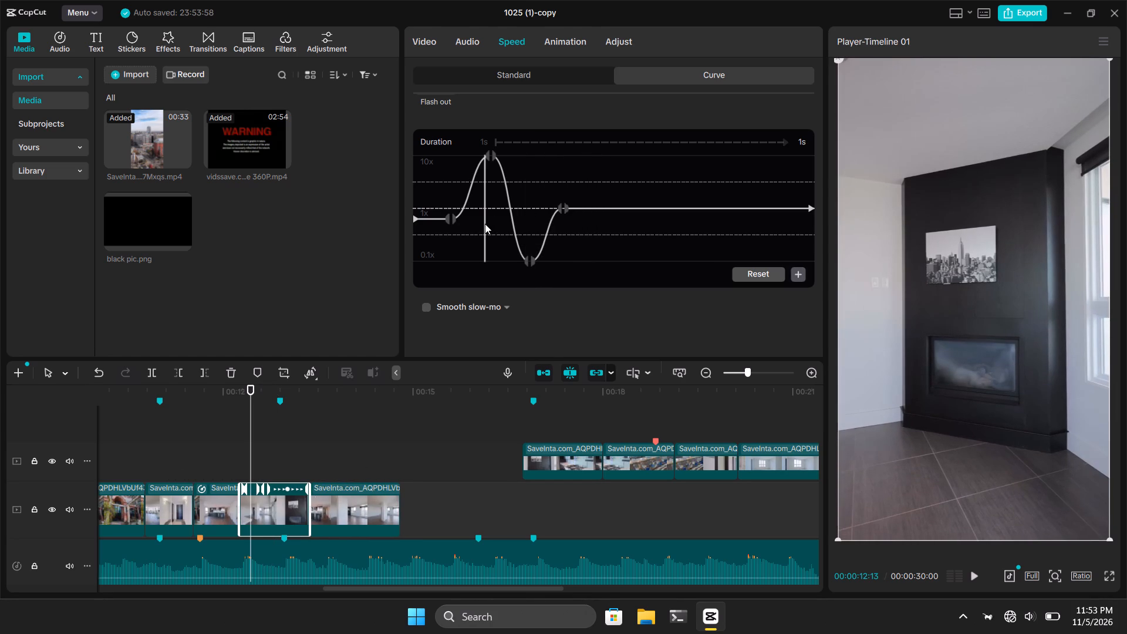
left_click_drag(485, 224, 377, 228)
key("space")
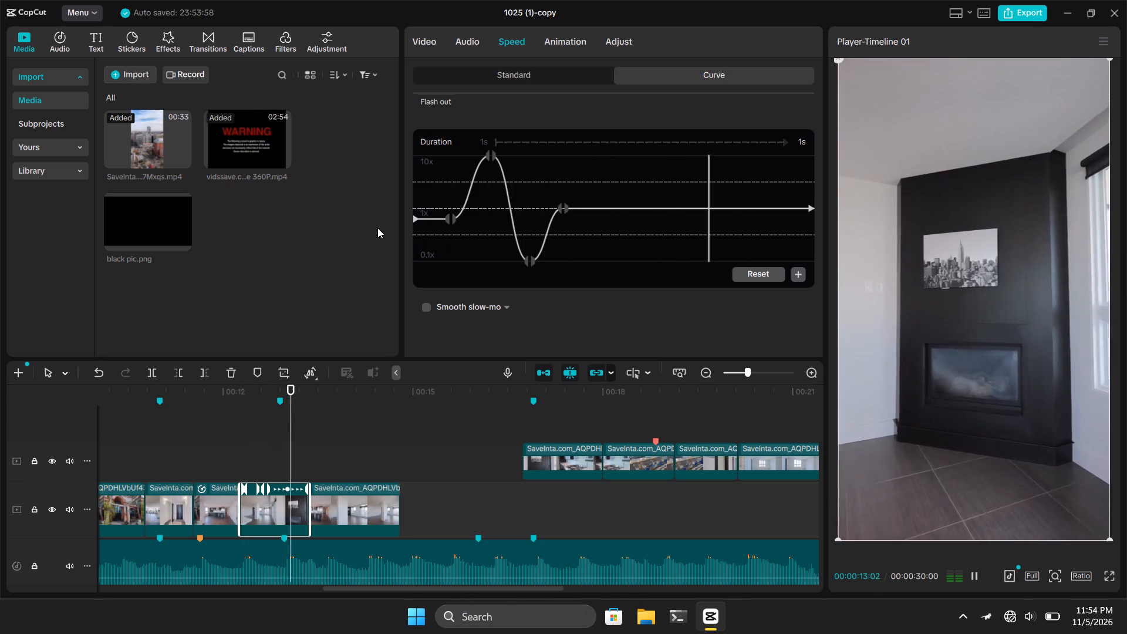
key("space")
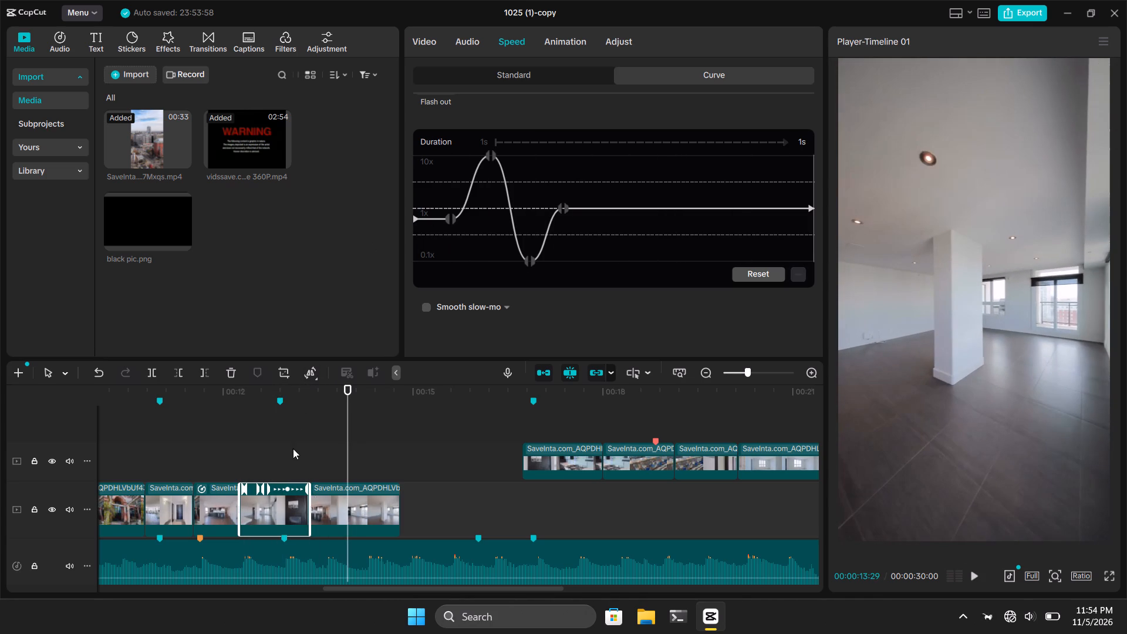
Trim the end of the fireplace clip back to the beat marker at about 00:00:12:27.
left_click_drag(311, 508, 298, 511)
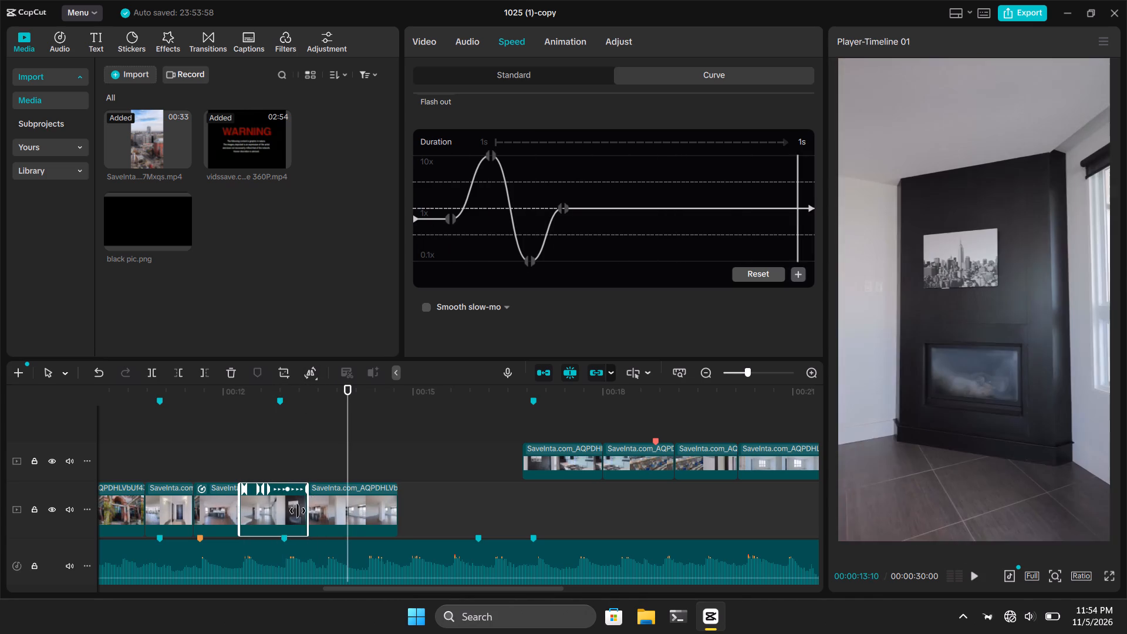
left_click_drag(298, 511, 282, 512)
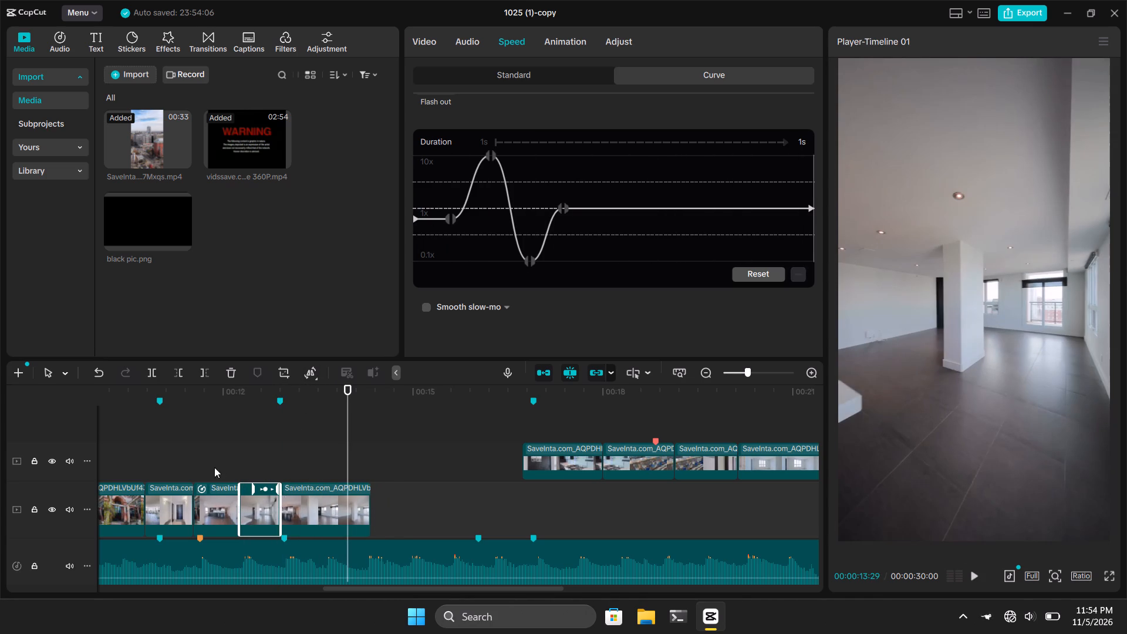
Play from before the fireplace clip to about 00:00:13:21 to check the shortened clip's cut against the beat.
left_click(205, 462)
key("space")
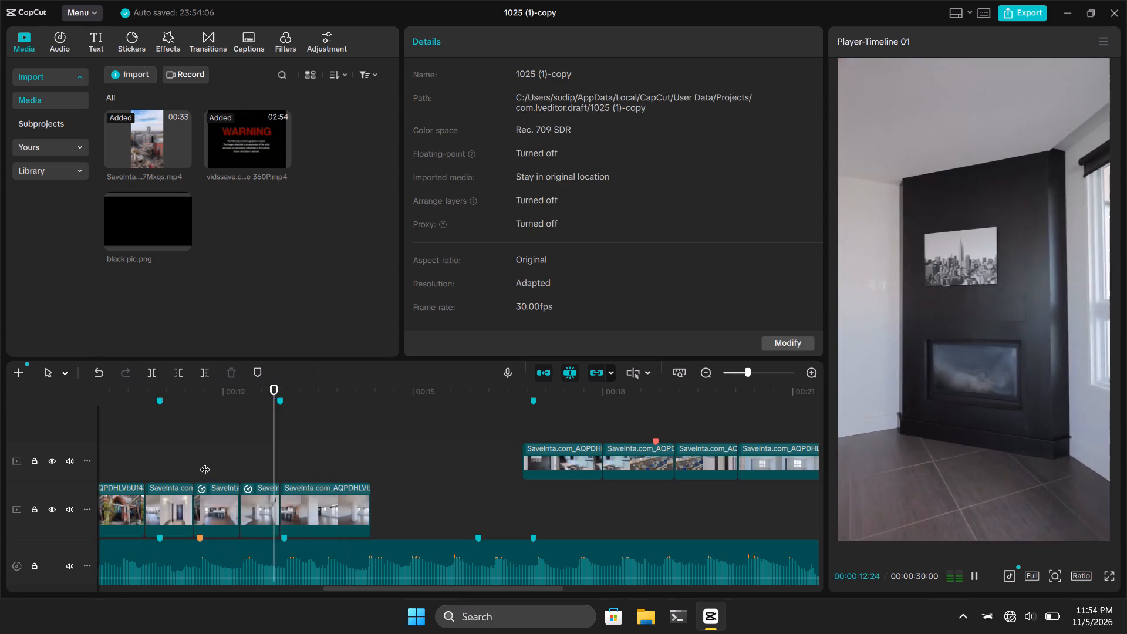
key("space")
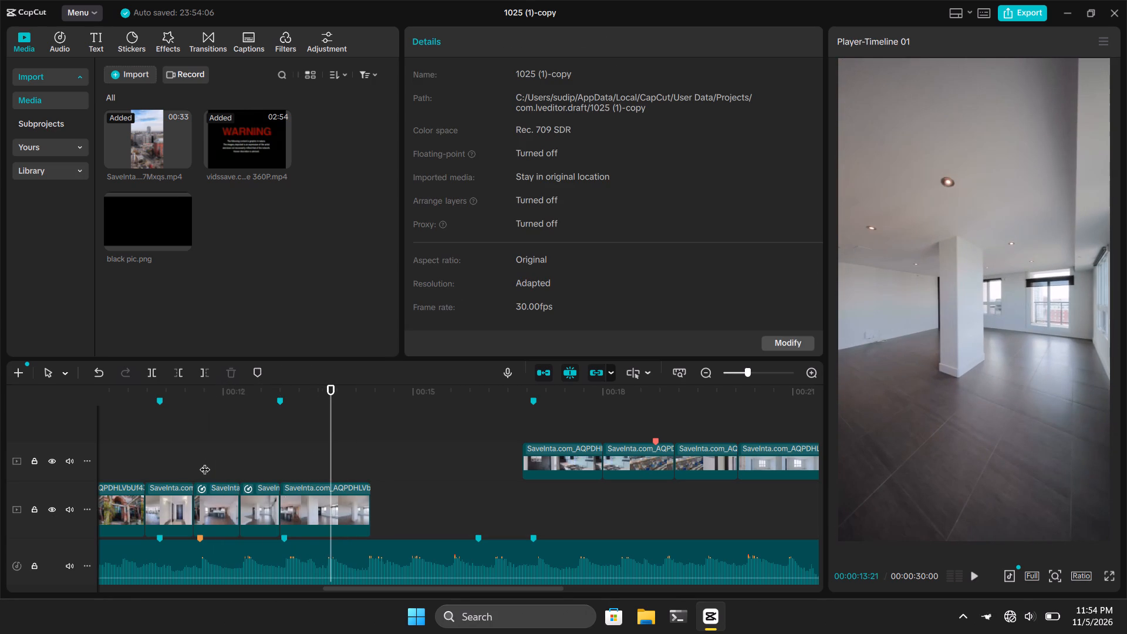